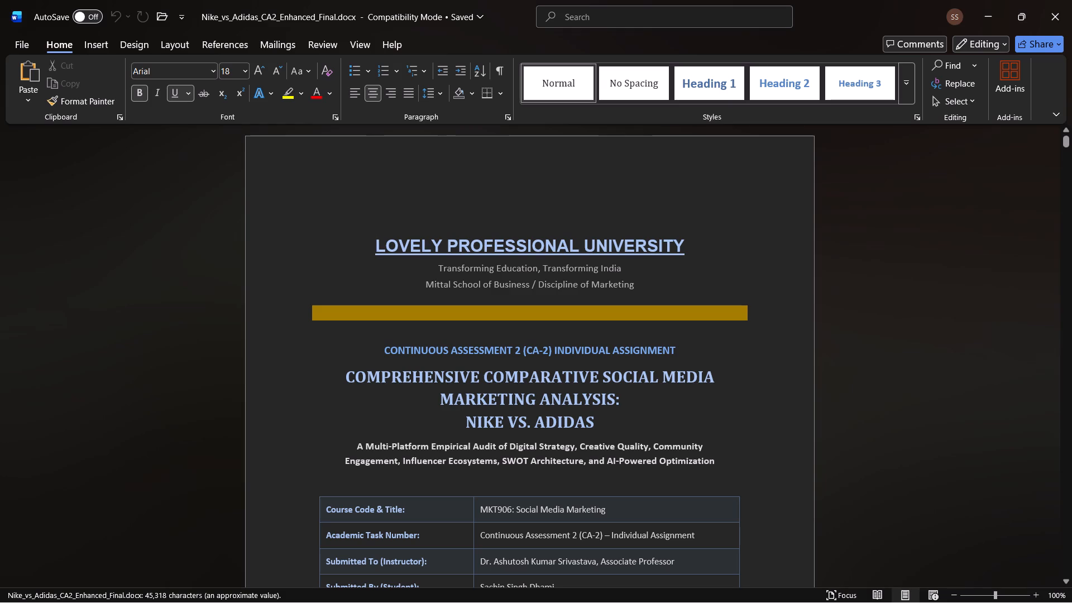
Review the report from the cover page through the Instagram comparison on page 6, checking its layout and inserted screenshots.
scroll(504, 301, "down", 1)
scroll(504, 301, "up", 1)
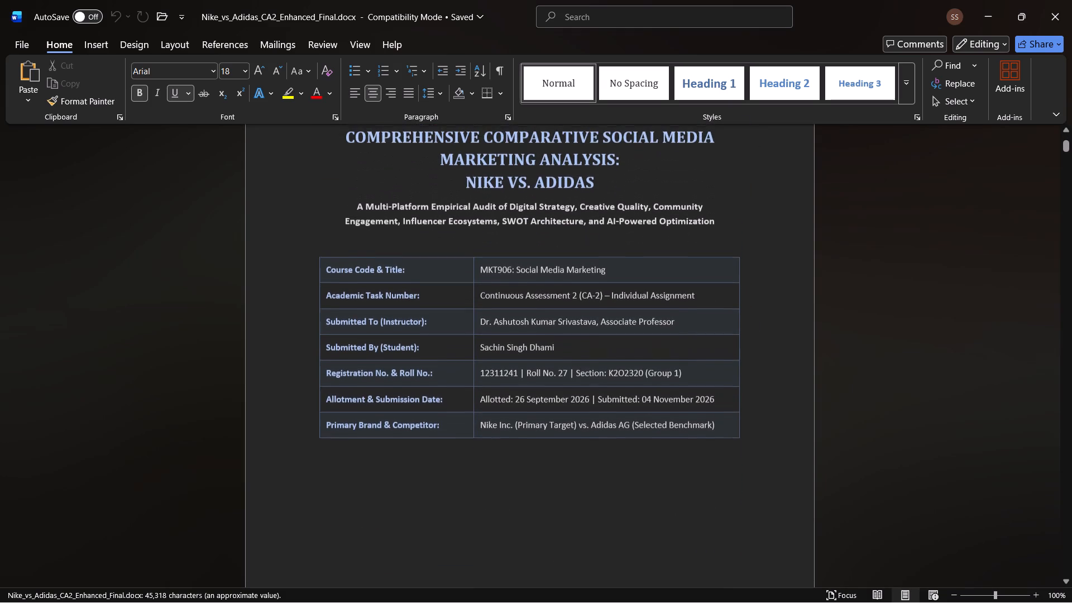
scroll(504, 301, "down", 2)
scroll(504, 301, "up", 1)
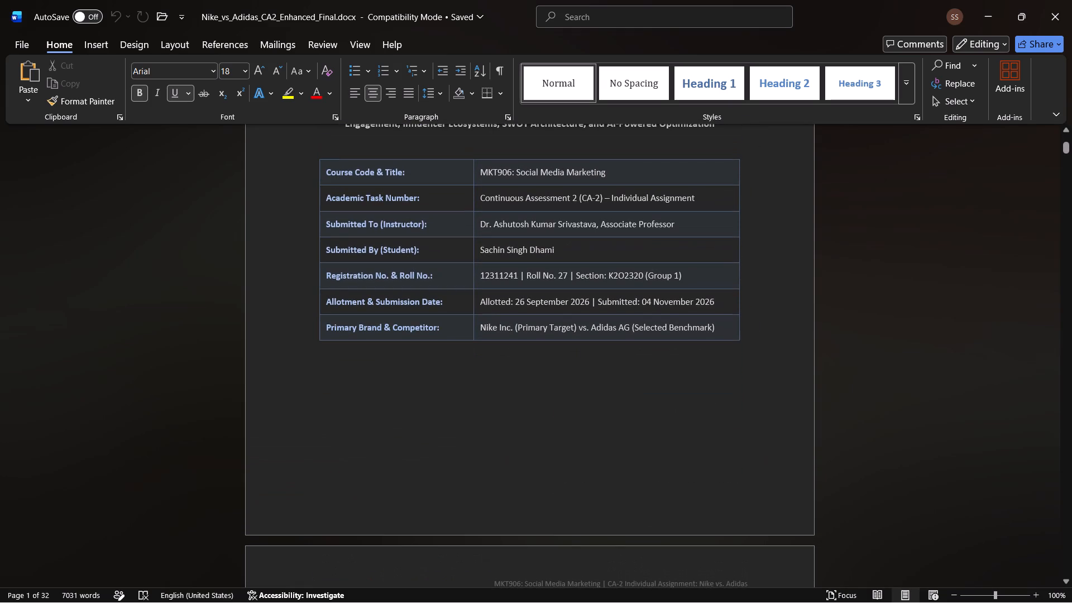
scroll(504, 301, "down", 7)
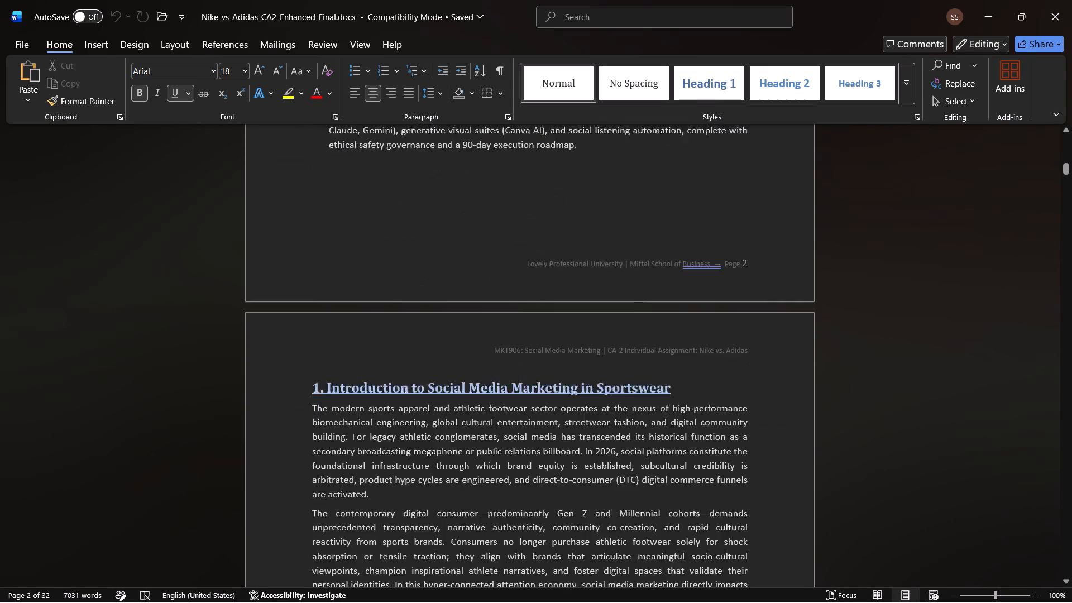
scroll(504, 301, "down", 1)
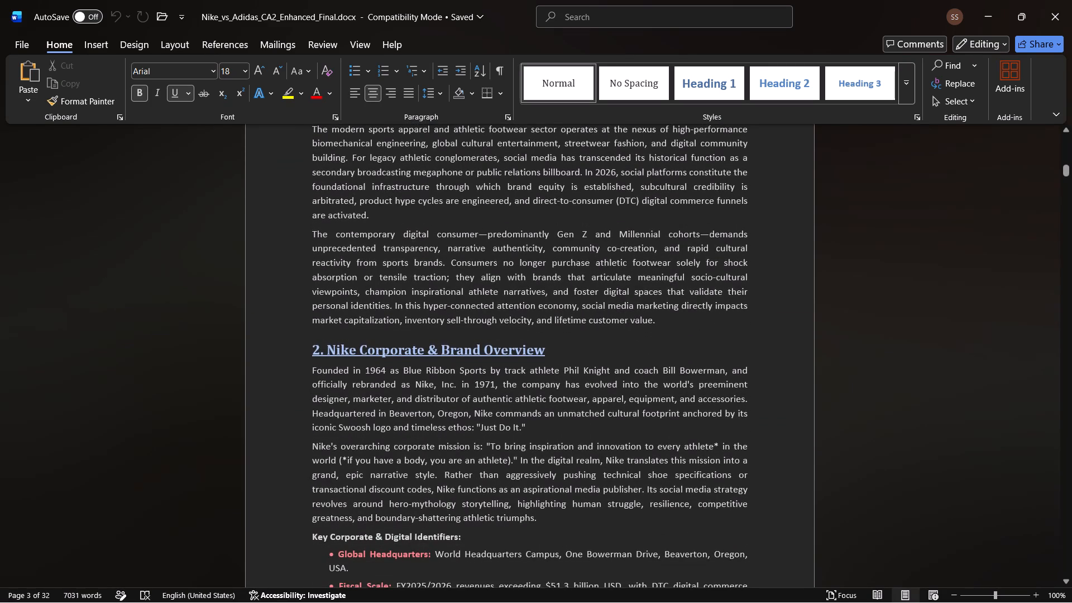
scroll(504, 301, "down", 3)
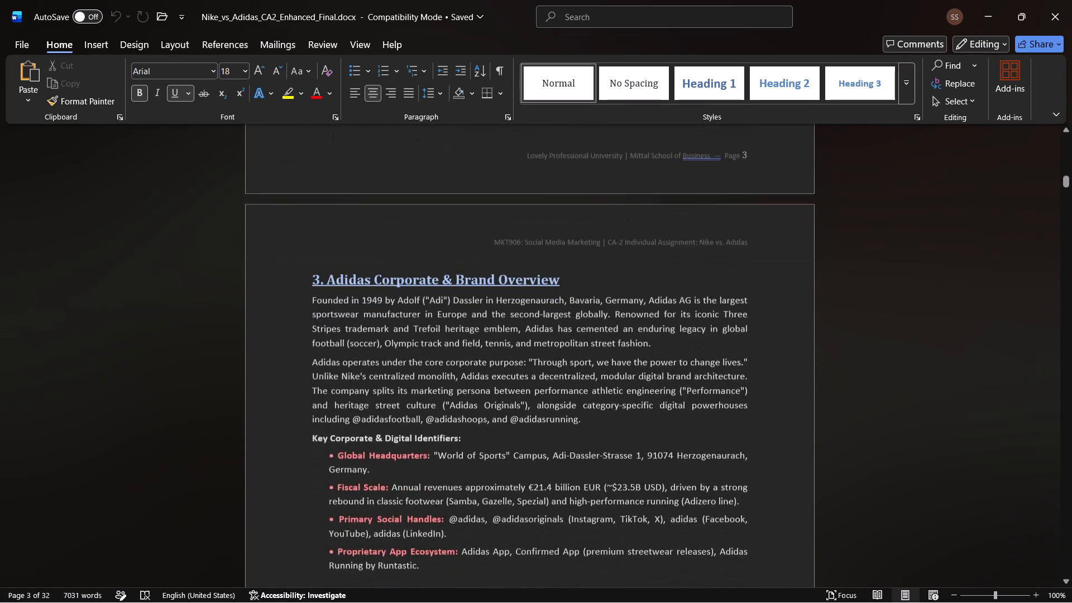
scroll(504, 301, "down", 4)
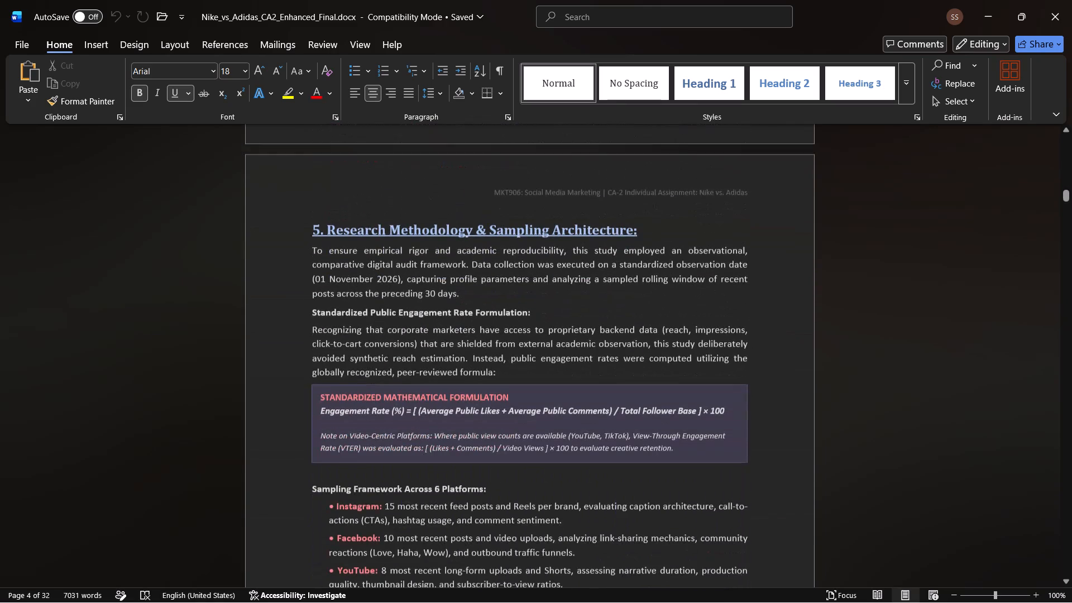
scroll(504, 301, "down", 4)
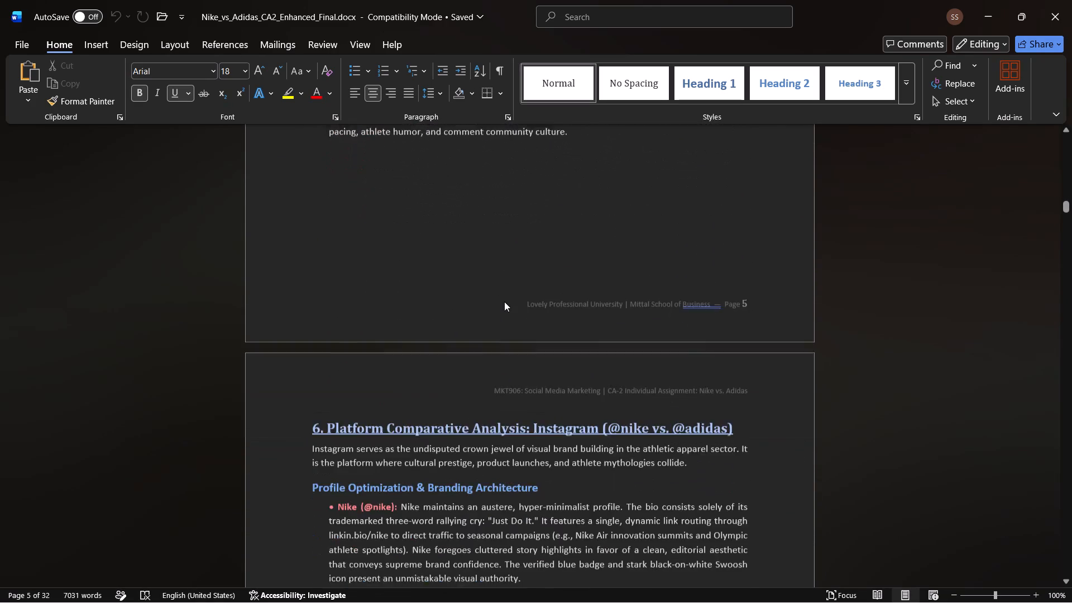
scroll(504, 301, "down", 2)
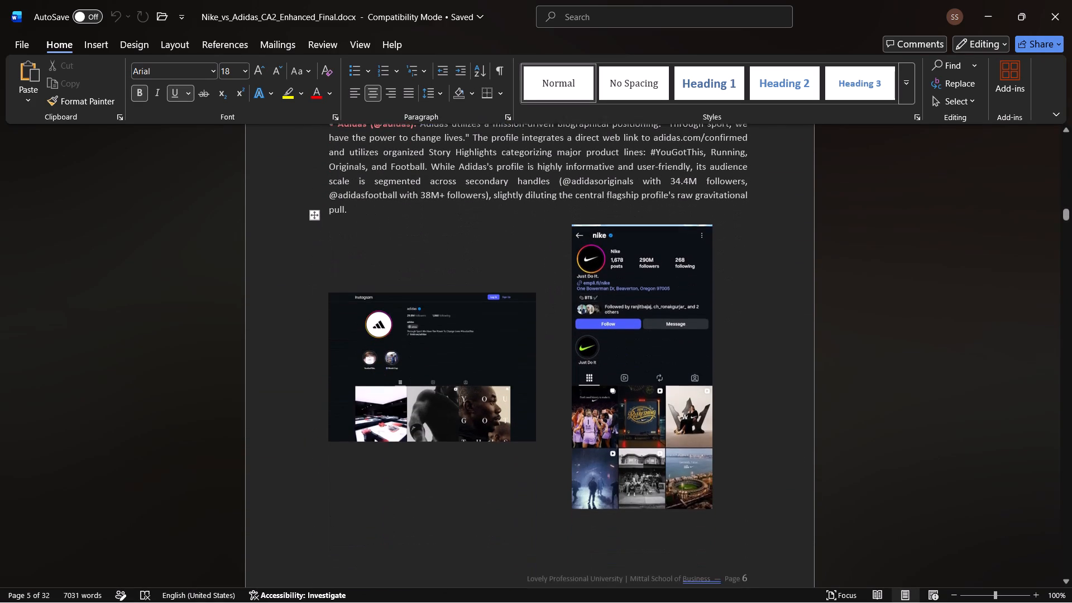
scroll(482, 367, "down", 1)
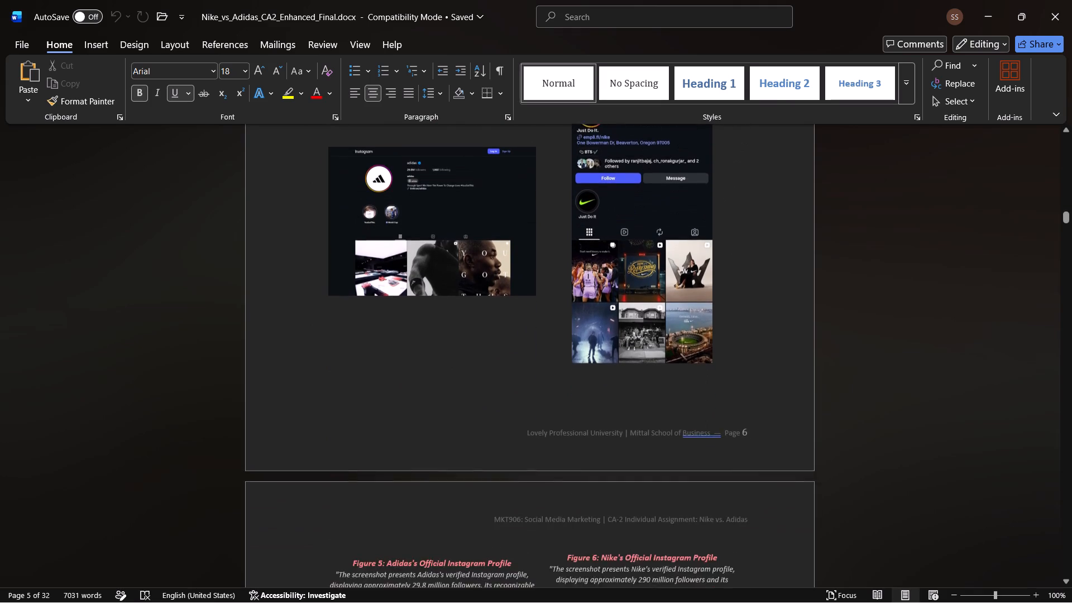
Stretch the Adidas Instagram profile screenshot on page 6 vertically to nearly the height of the Nike screenshot beside it.
scroll(482, 367, "up", 1)
left_click(461, 299)
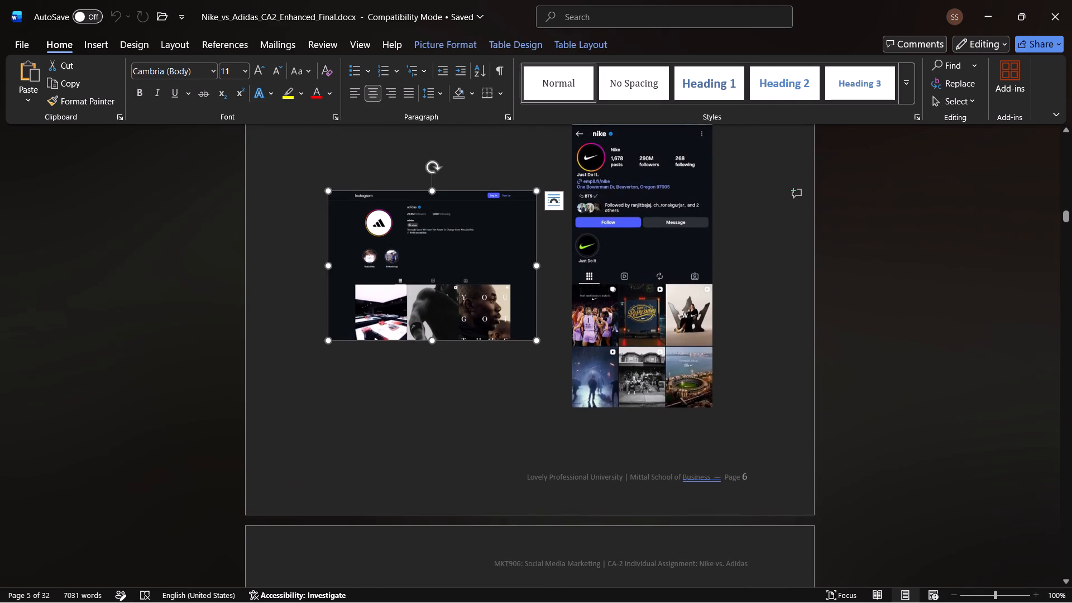
left_click_drag(432, 342, 441, 438)
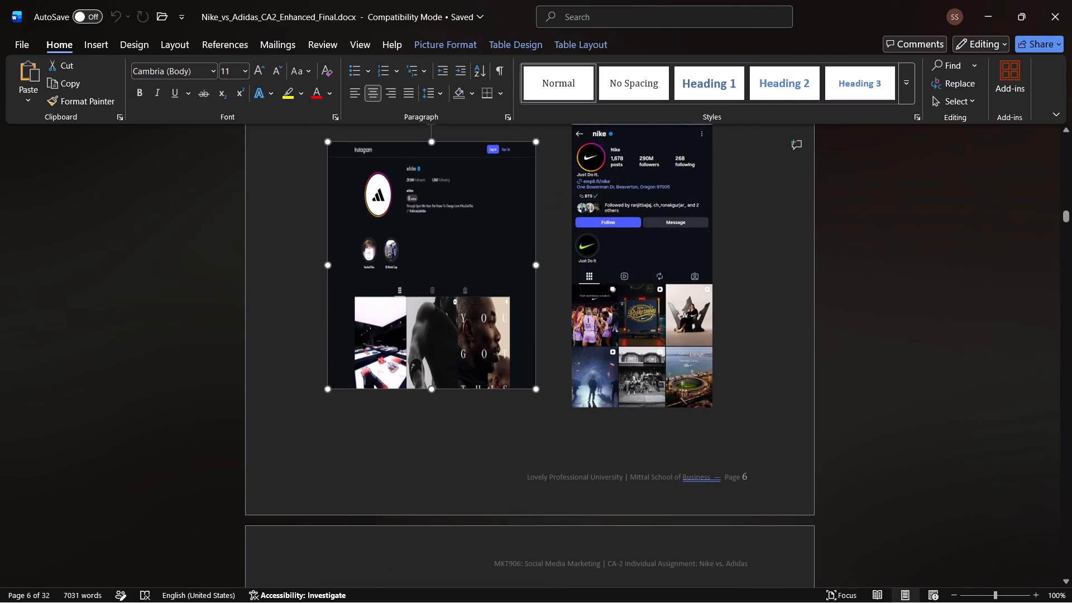
left_click_drag(441, 438, 441, 443)
left_click(783, 286)
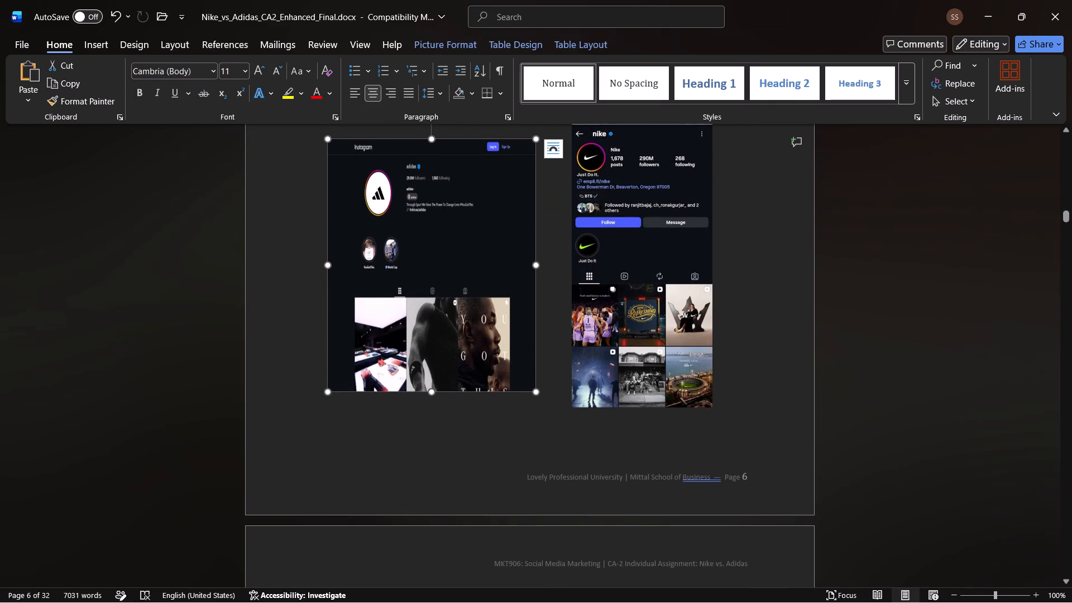
Enlarge the Nike Instagram profile screenshot on page 6, making it wider on both sides and slightly taller.
scroll(622, 336, "up", 1)
left_click(620, 339)
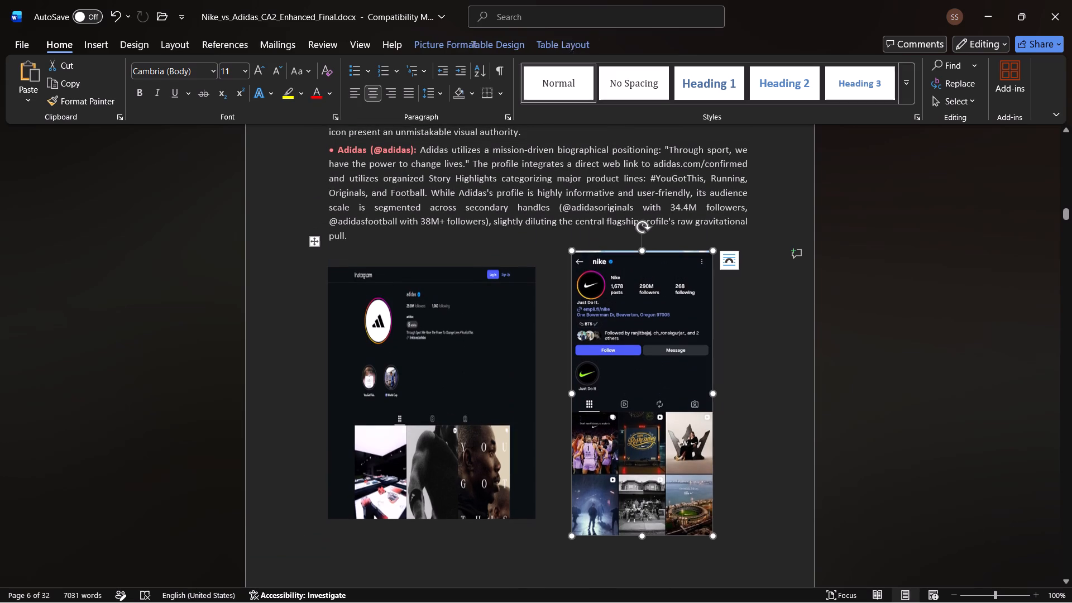
left_click_drag(714, 394, 745, 395)
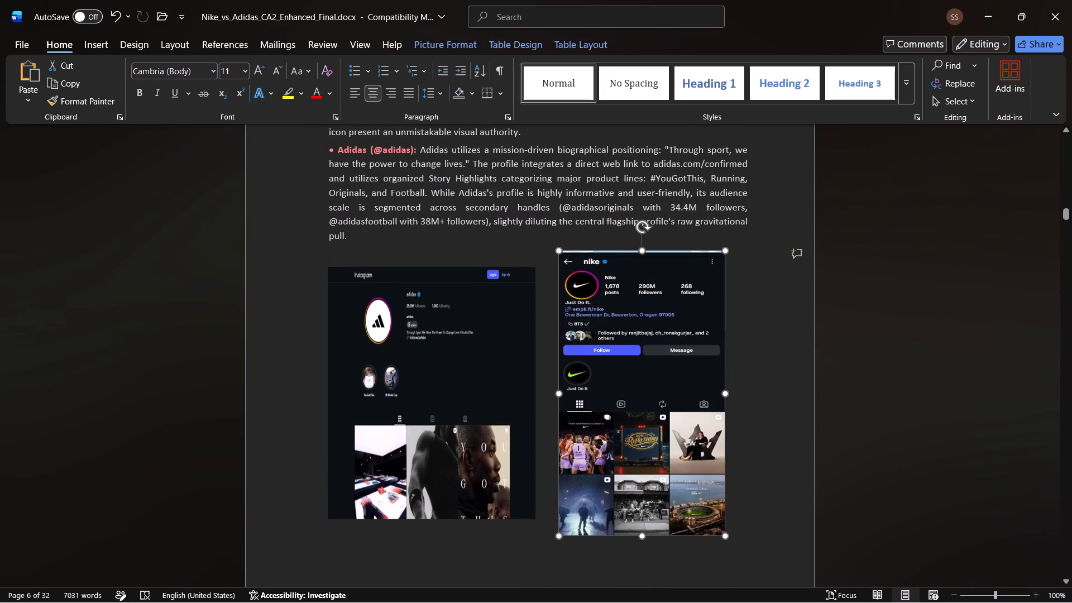
left_click_drag(745, 395, 752, 395)
left_click(752, 395)
scroll(607, 432, "down", 1)
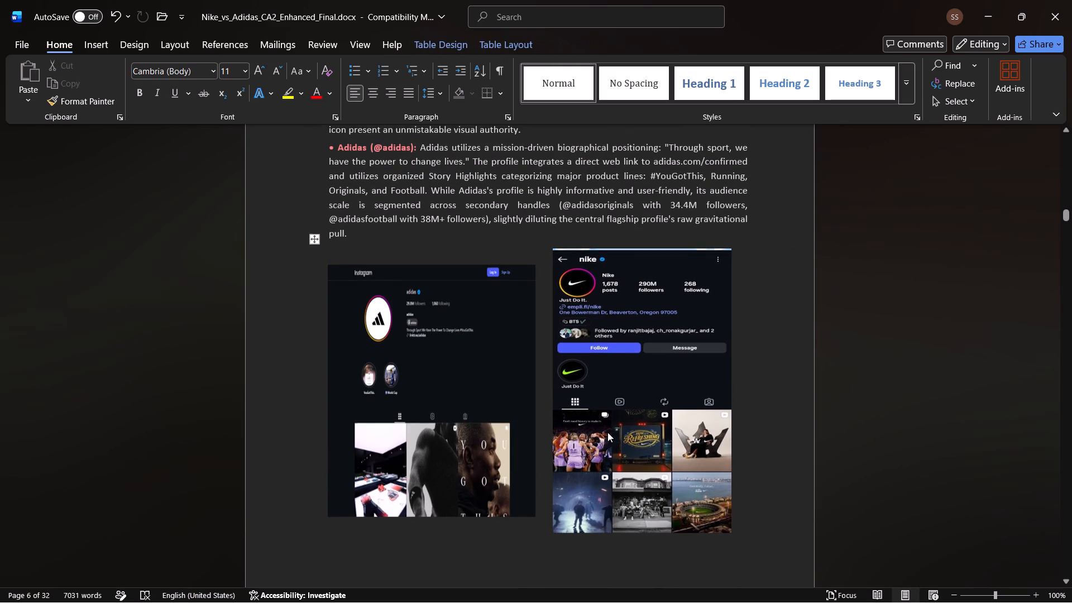
scroll(607, 432, "down", 1)
left_click(649, 310)
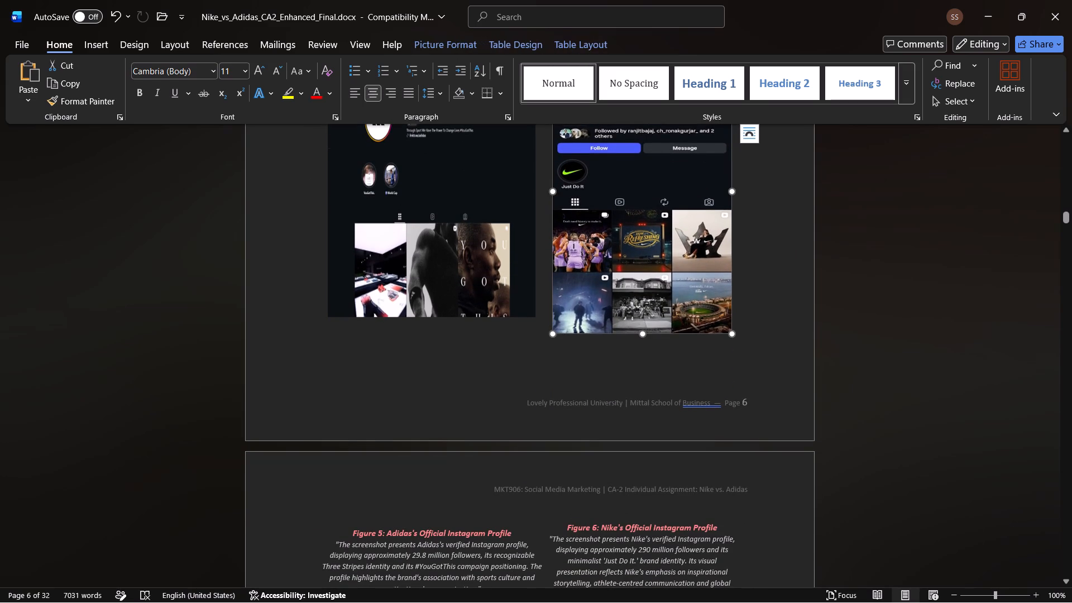
left_click_drag(643, 334, 645, 366)
left_click(645, 366)
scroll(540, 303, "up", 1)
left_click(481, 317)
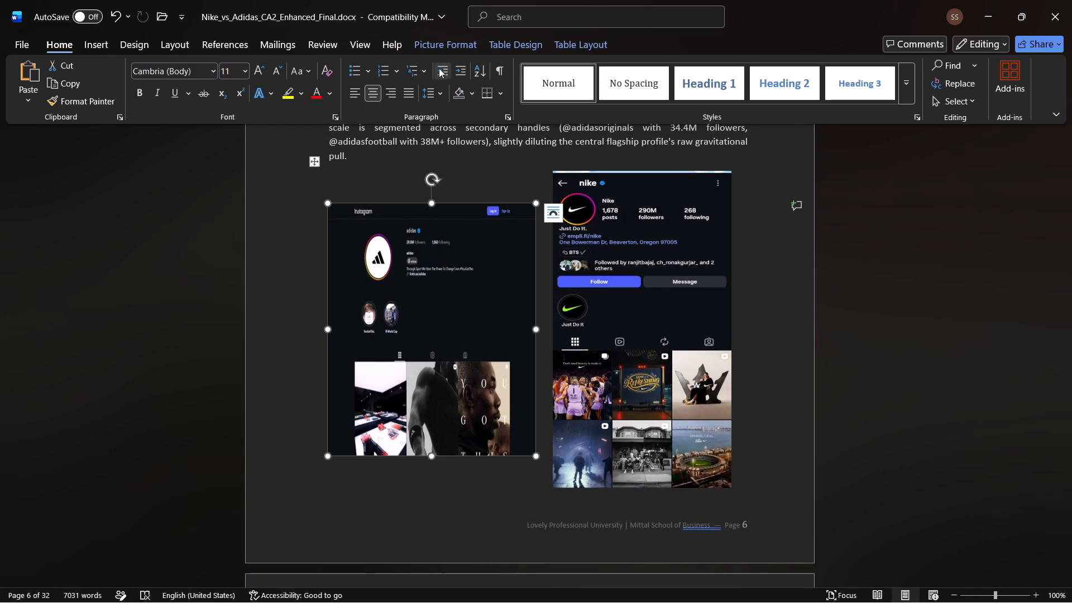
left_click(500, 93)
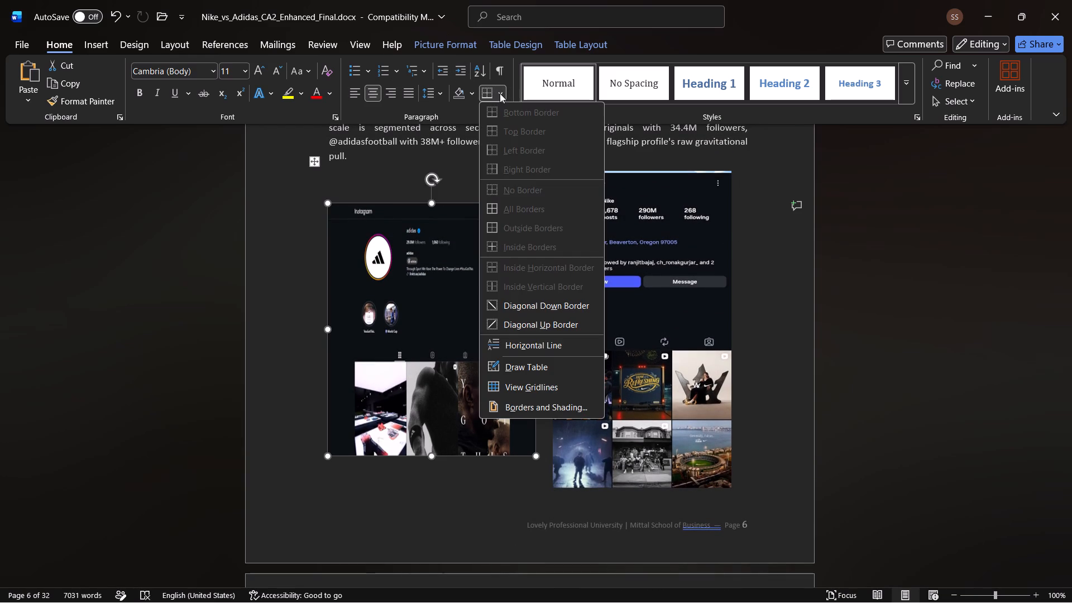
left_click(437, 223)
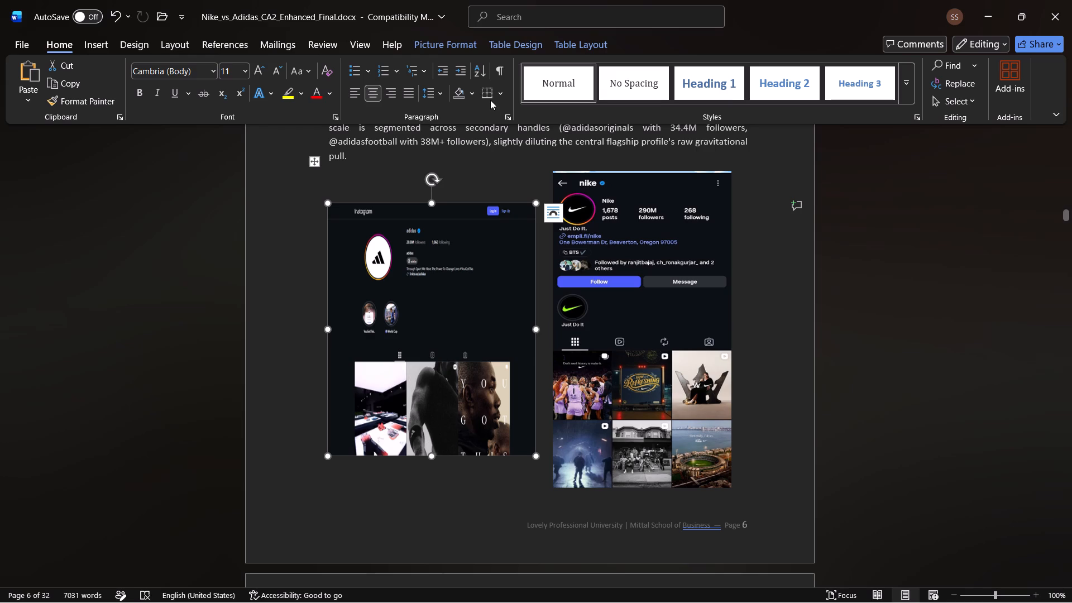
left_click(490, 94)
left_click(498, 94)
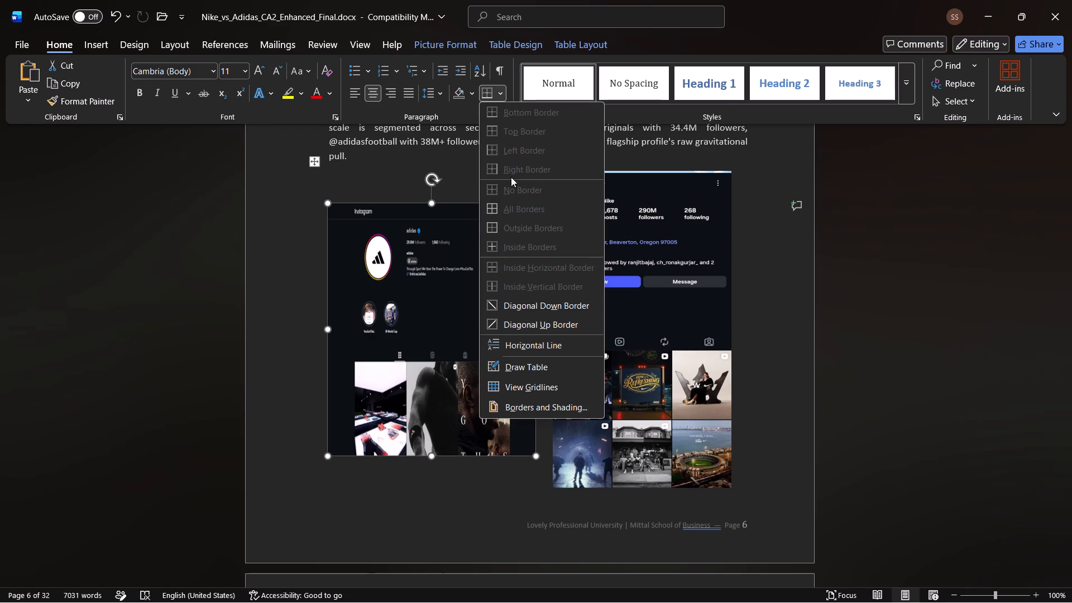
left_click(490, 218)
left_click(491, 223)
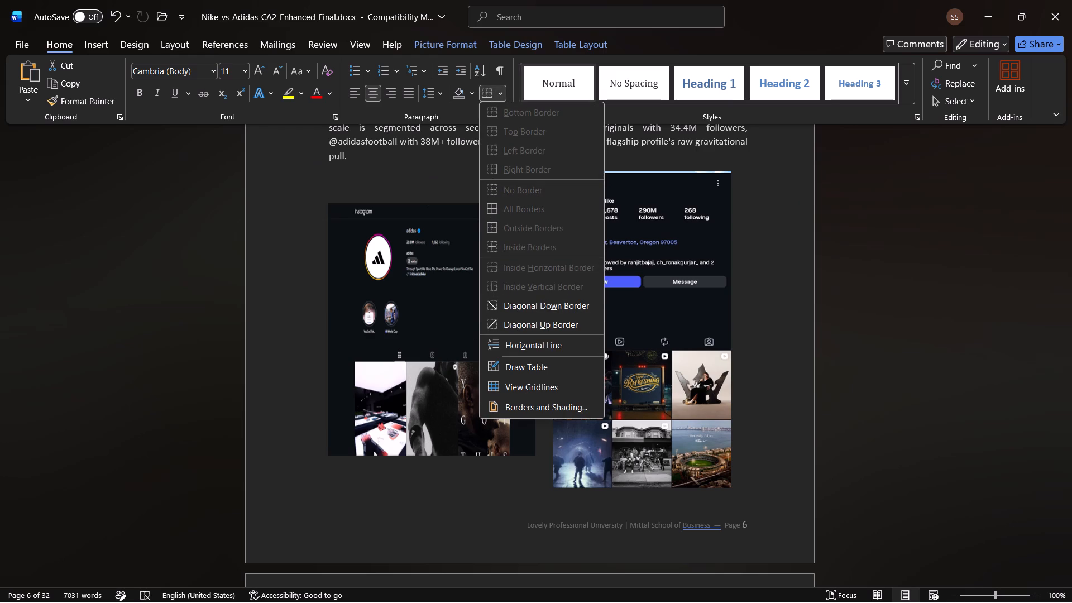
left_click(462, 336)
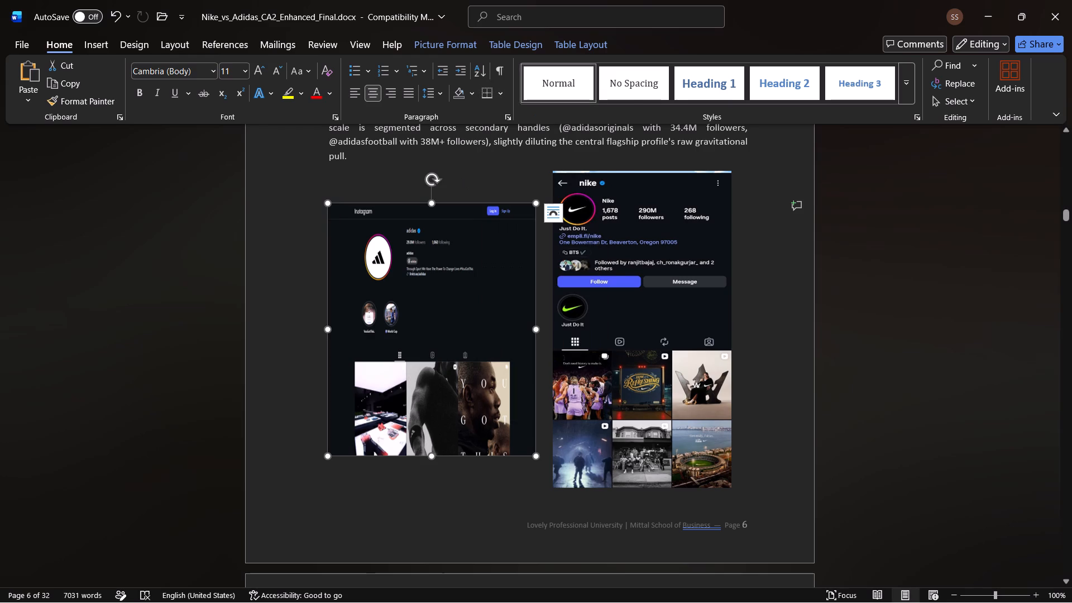
Apply the Grid Tables style with a black header row and grey banding to the table holding the Instagram screenshots.
left_click(509, 45)
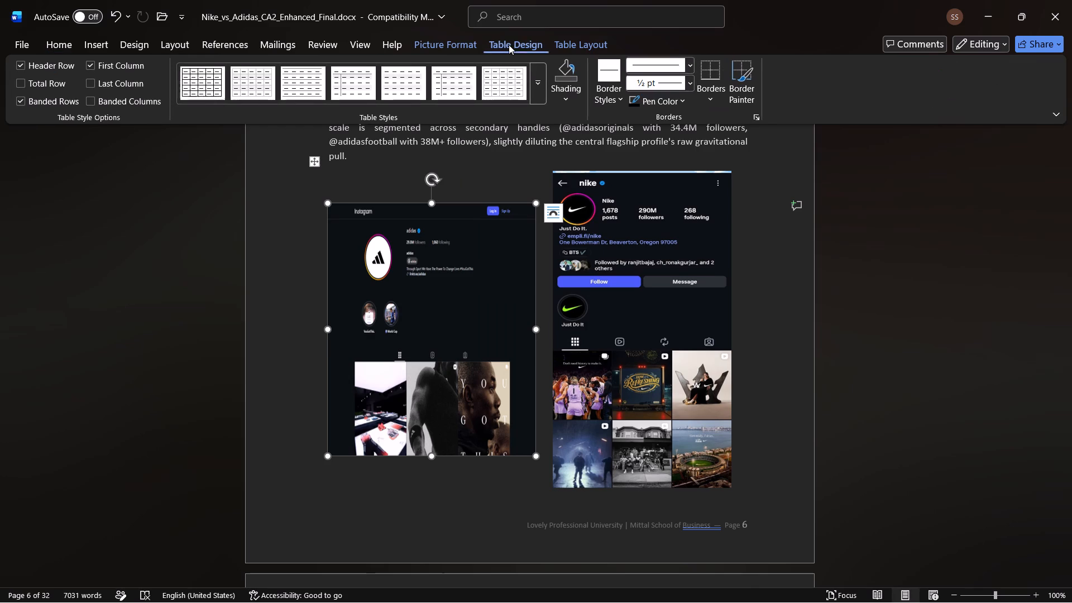
left_click(533, 93)
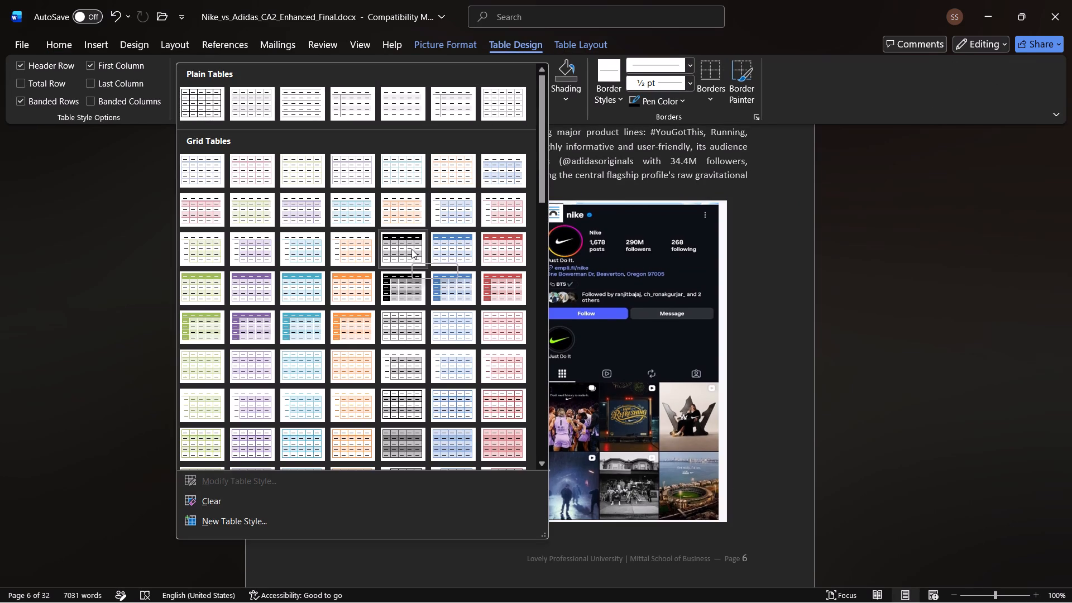
left_click(383, 250)
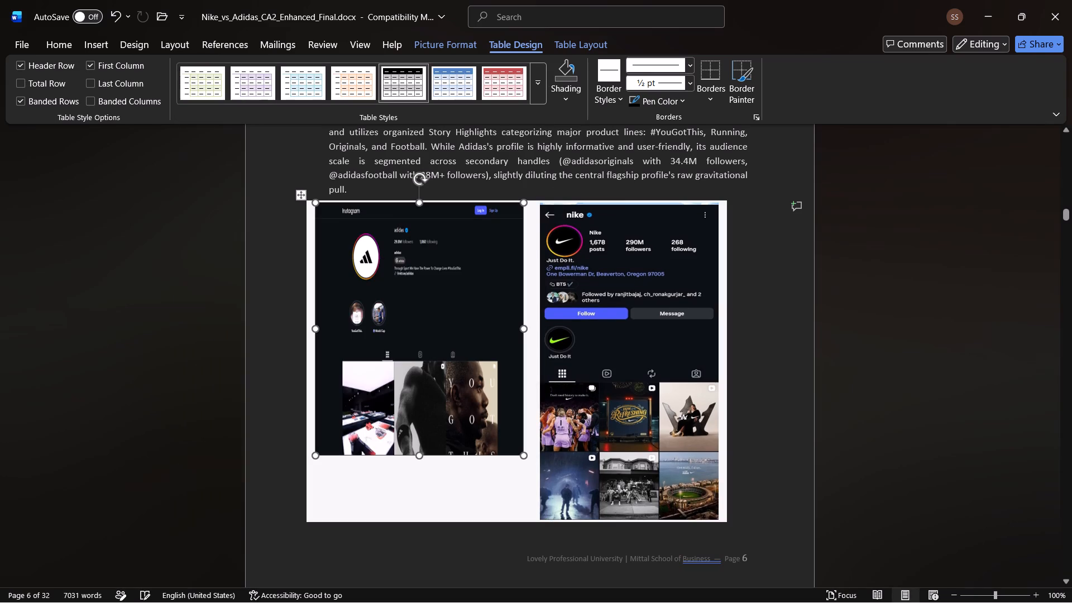
left_click(744, 297)
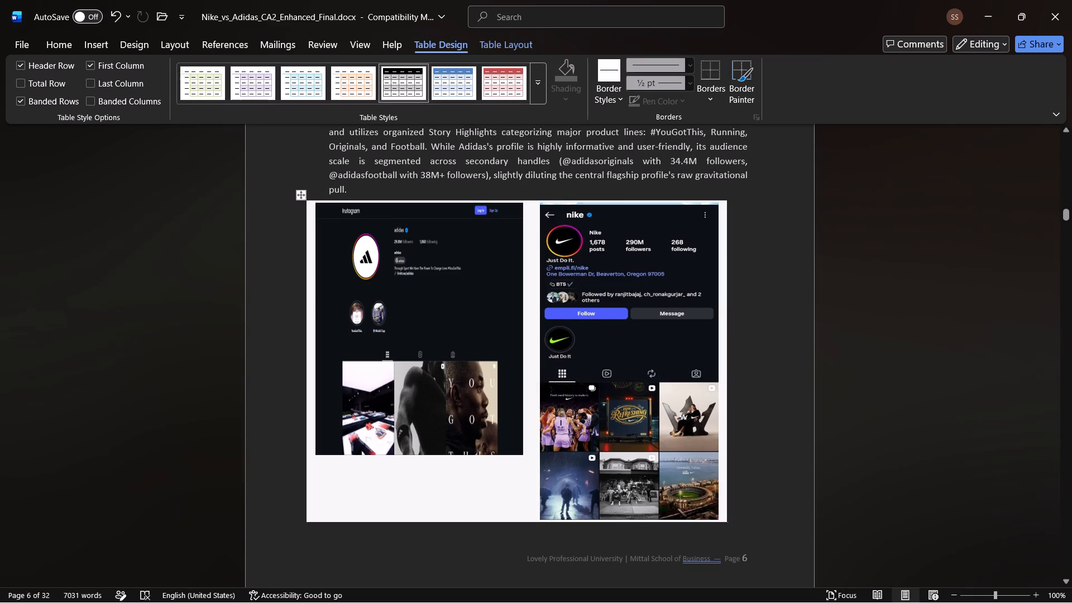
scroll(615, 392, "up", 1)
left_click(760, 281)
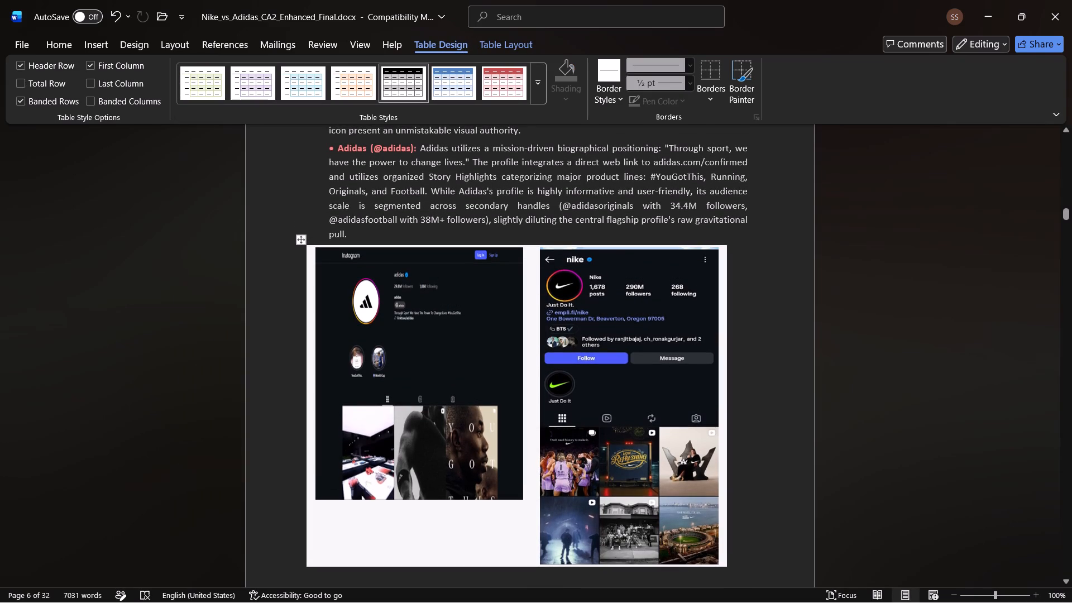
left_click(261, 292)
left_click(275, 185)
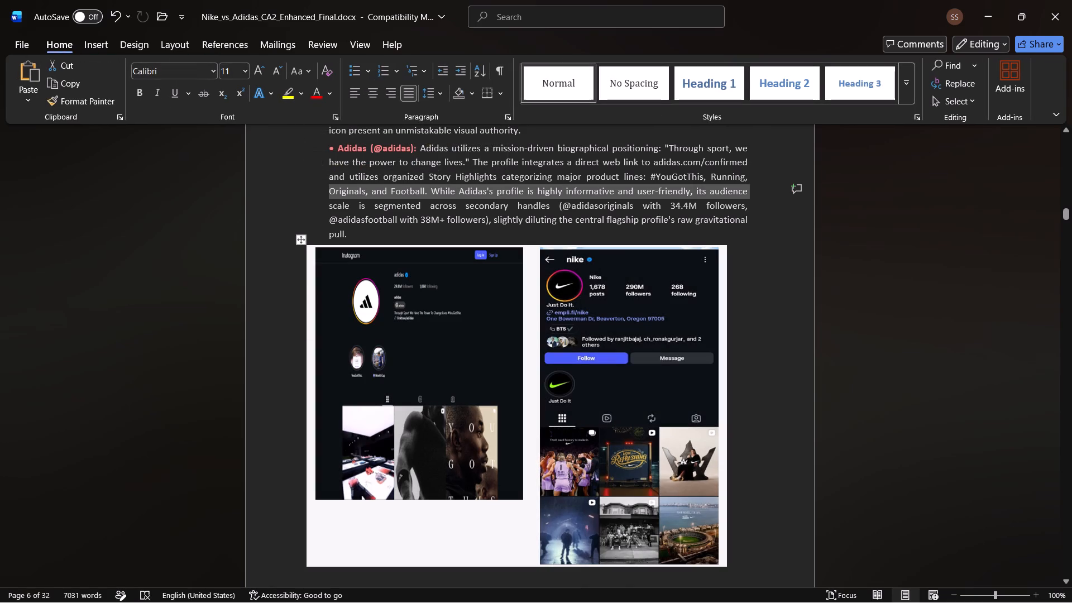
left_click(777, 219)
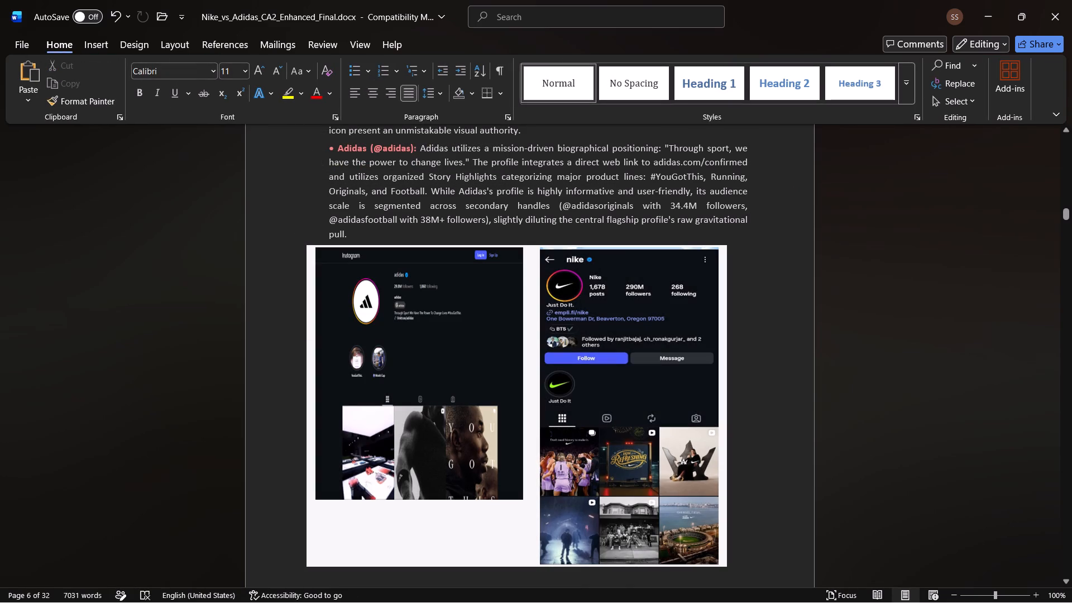
Widen the Nike Instagram screenshot further in the restyled page 6 table, extending it past the table's outer edge.
scroll(773, 272, "up", 1)
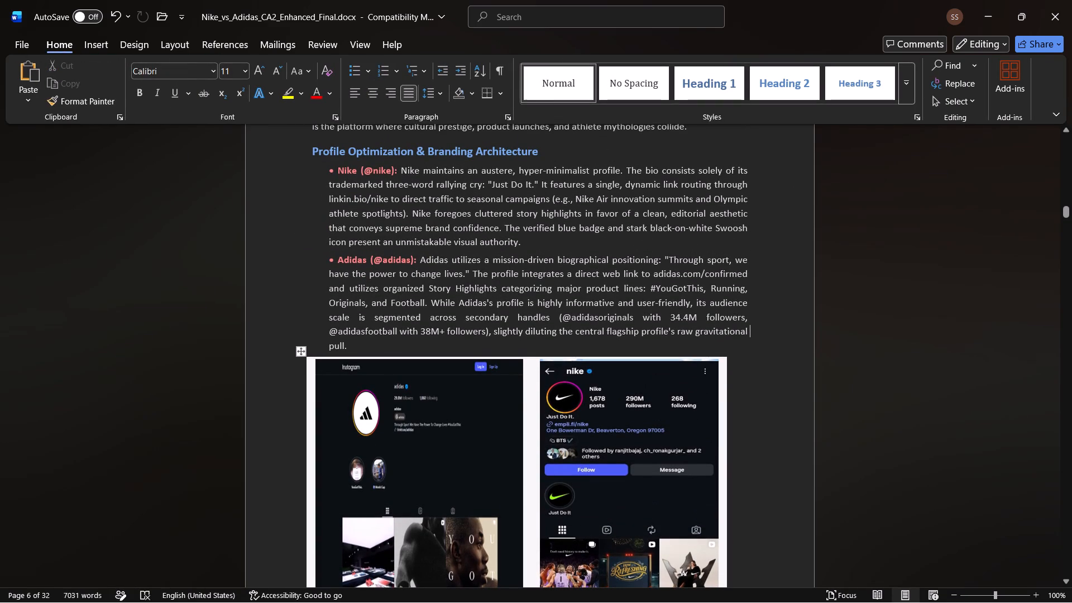
left_click(706, 403)
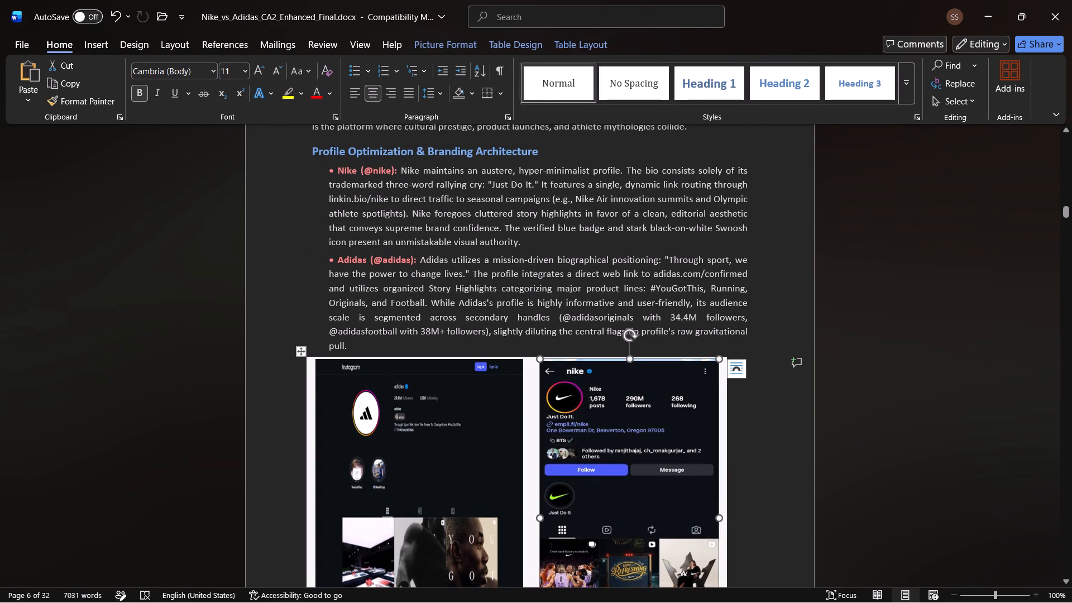
left_click_drag(722, 518, 740, 517)
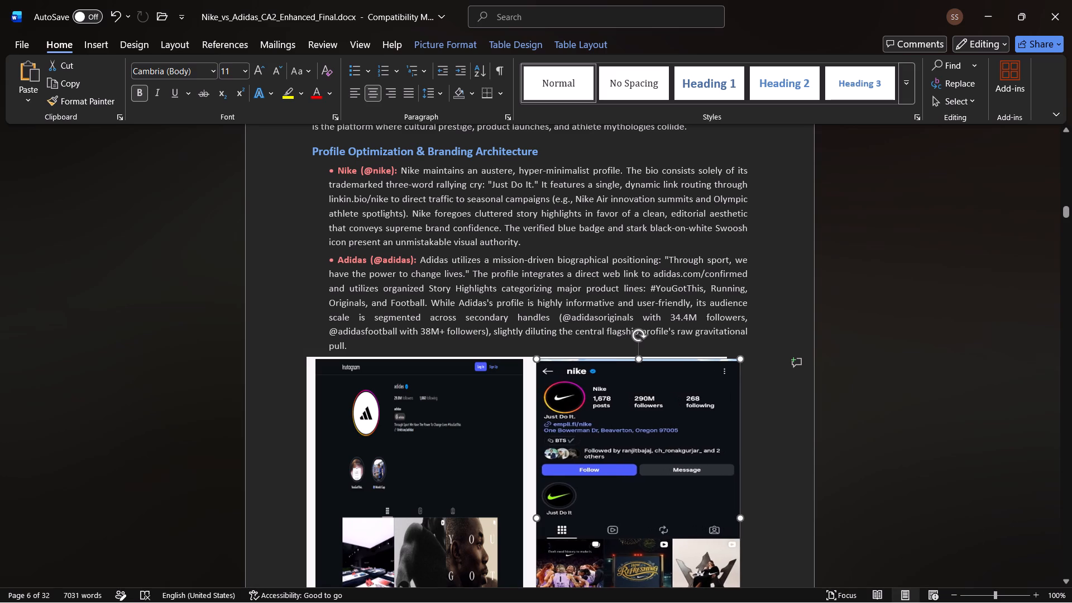
left_click_drag(740, 517, 759, 517)
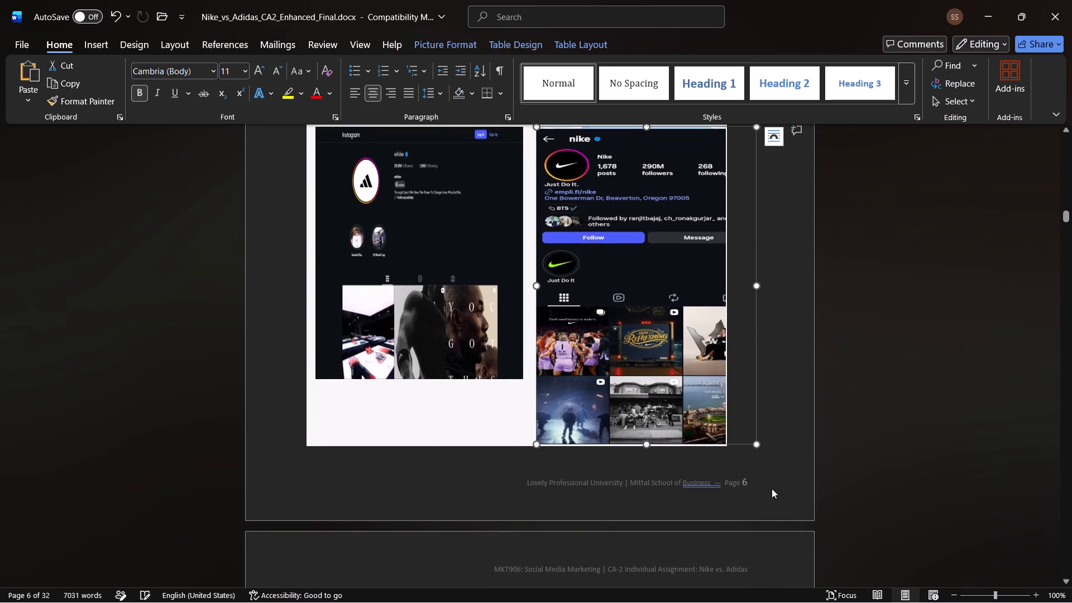
left_click(801, 398)
scroll(801, 398, "up", 1)
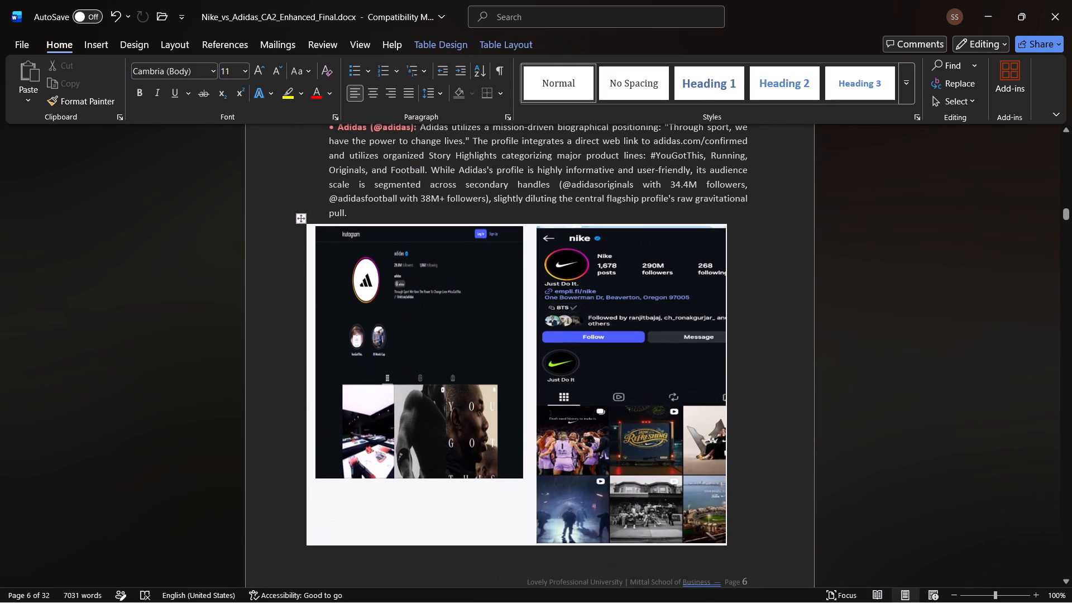
left_click(527, 322)
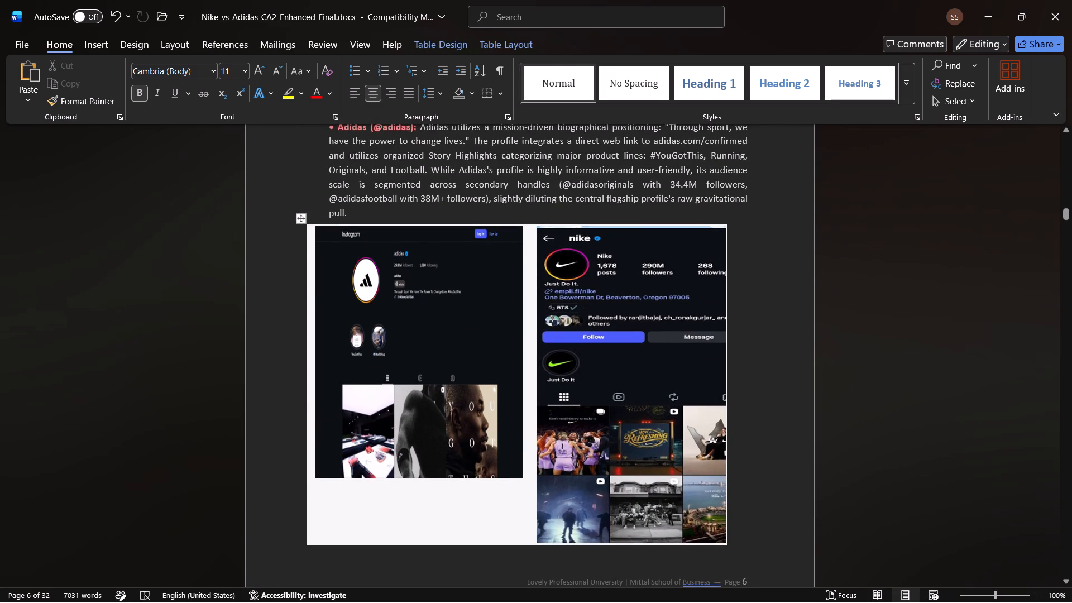
Review how the Instagram screenshot table and its Figure 5 and Figure 6 captions are laid out across pages 6 and 7.
left_click(755, 281)
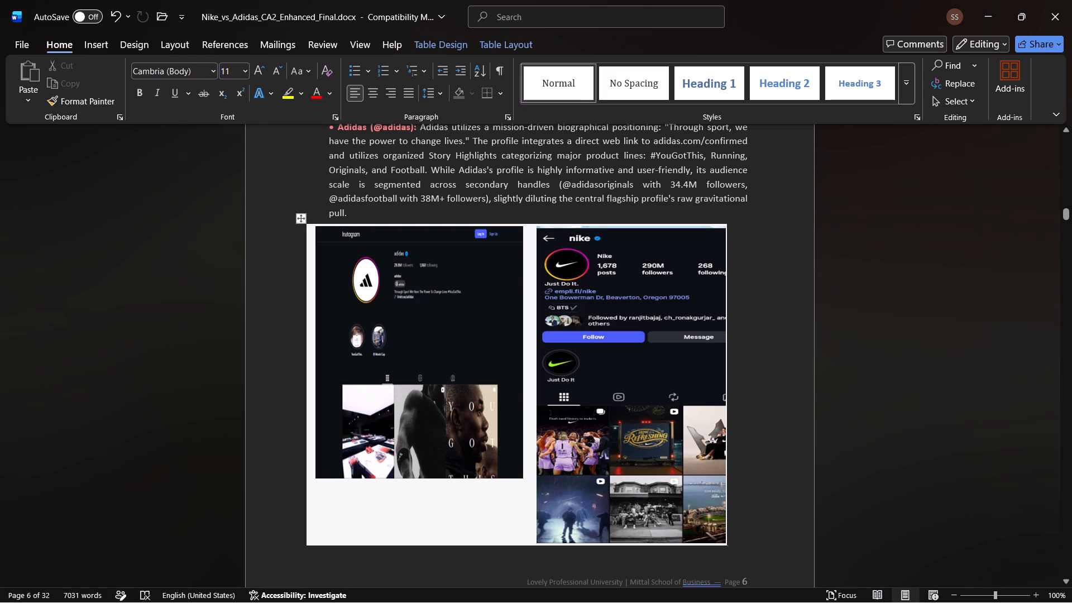
scroll(724, 317, "up", 1)
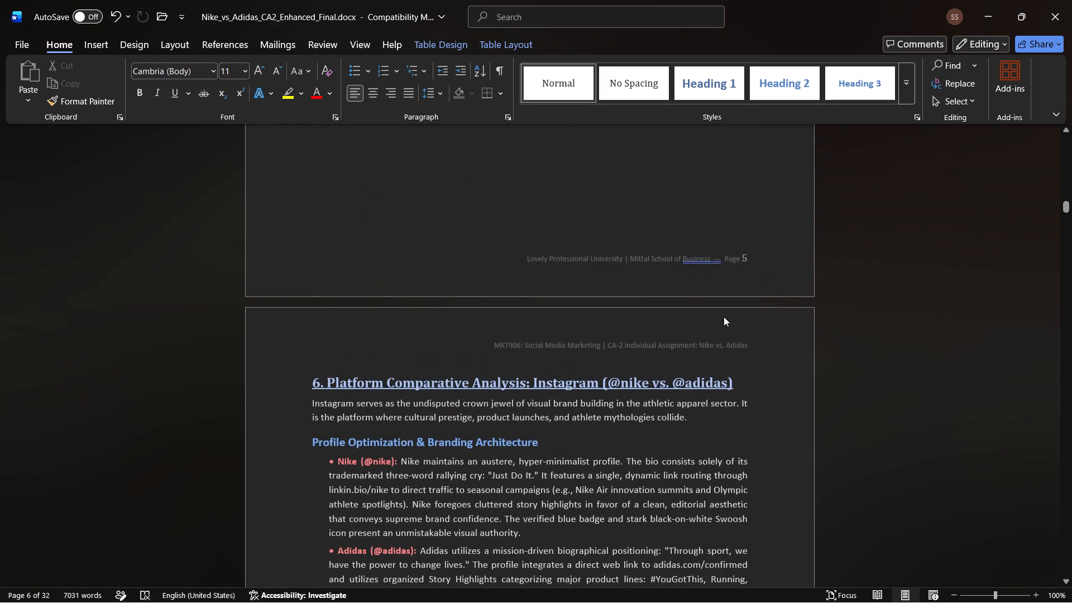
scroll(724, 317, "up", 1)
scroll(724, 317, "down", 2)
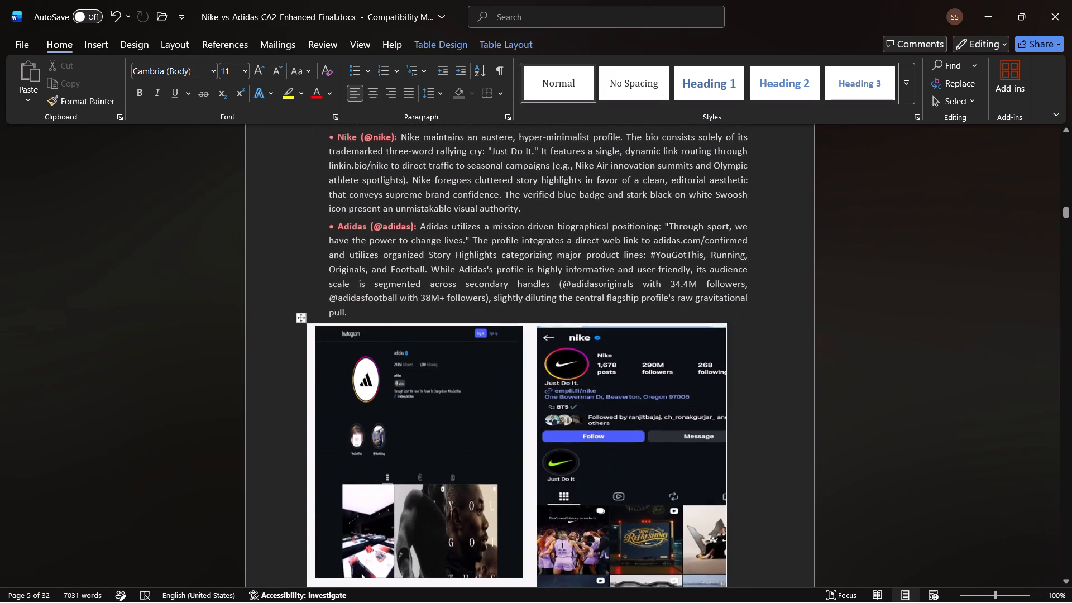
scroll(666, 333, "down", 2)
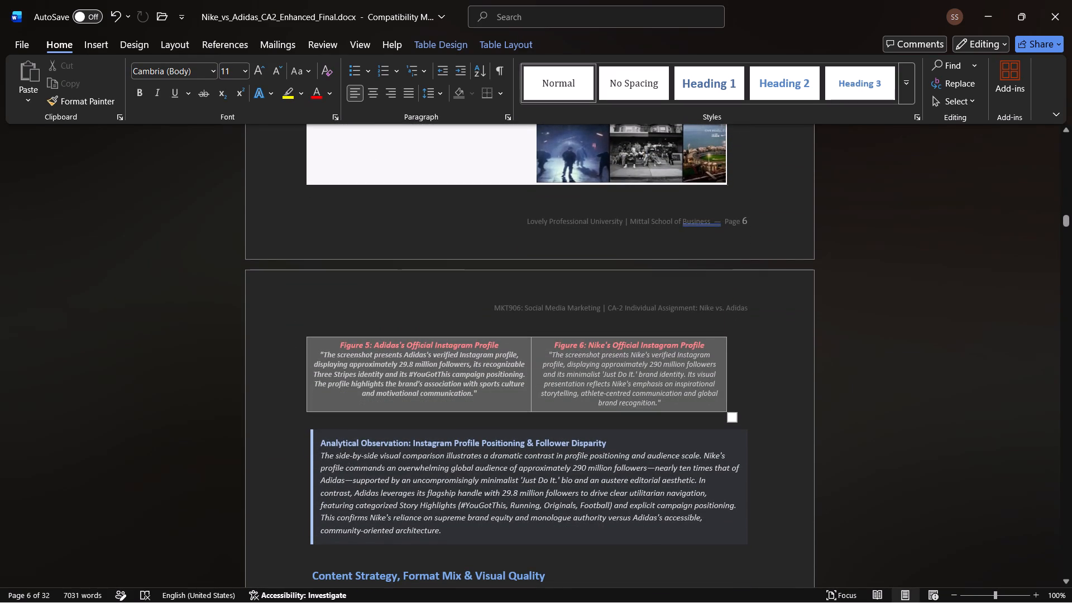
left_click(618, 381)
scroll(594, 365, "up", 3)
scroll(594, 365, "down", 2)
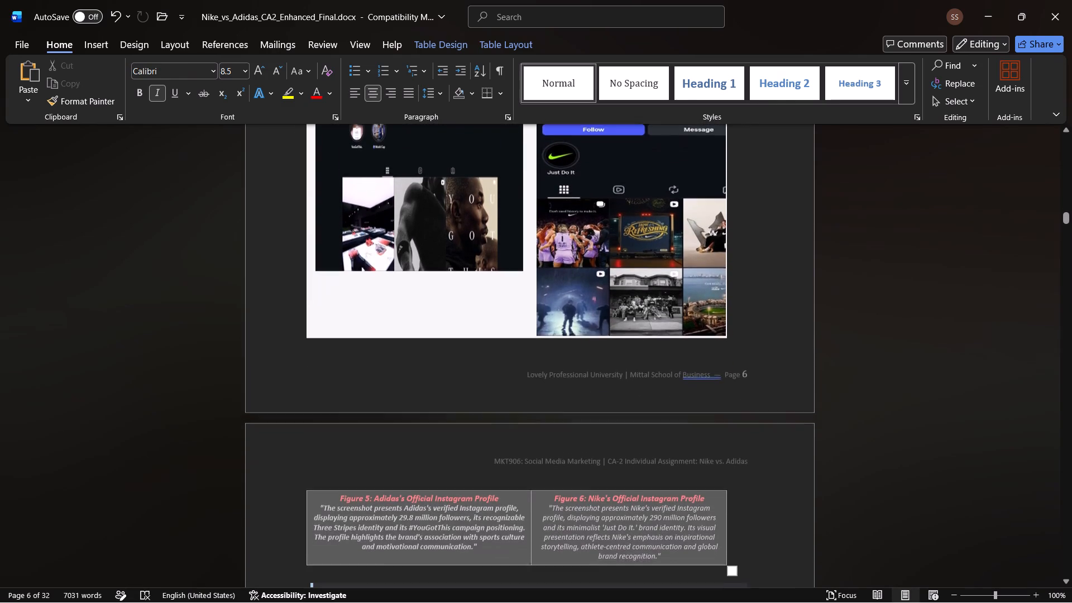
scroll(594, 365, "up", 3)
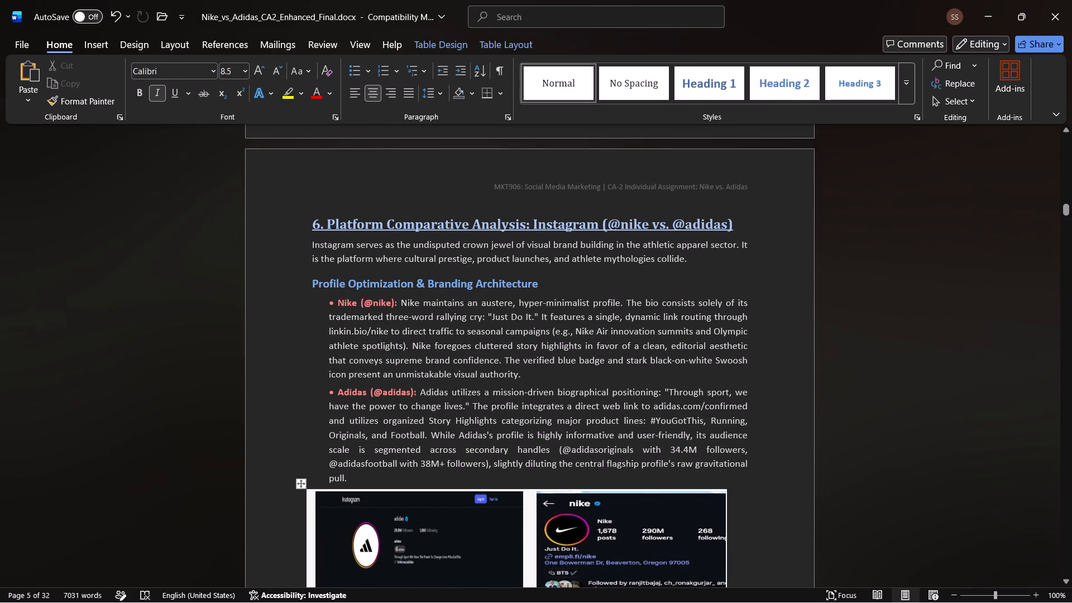
Enlarge the "Profile Optimization & Branding Architecture" heading to 14 pt and add a blank line below it.
left_click_drag(537, 283, 320, 293)
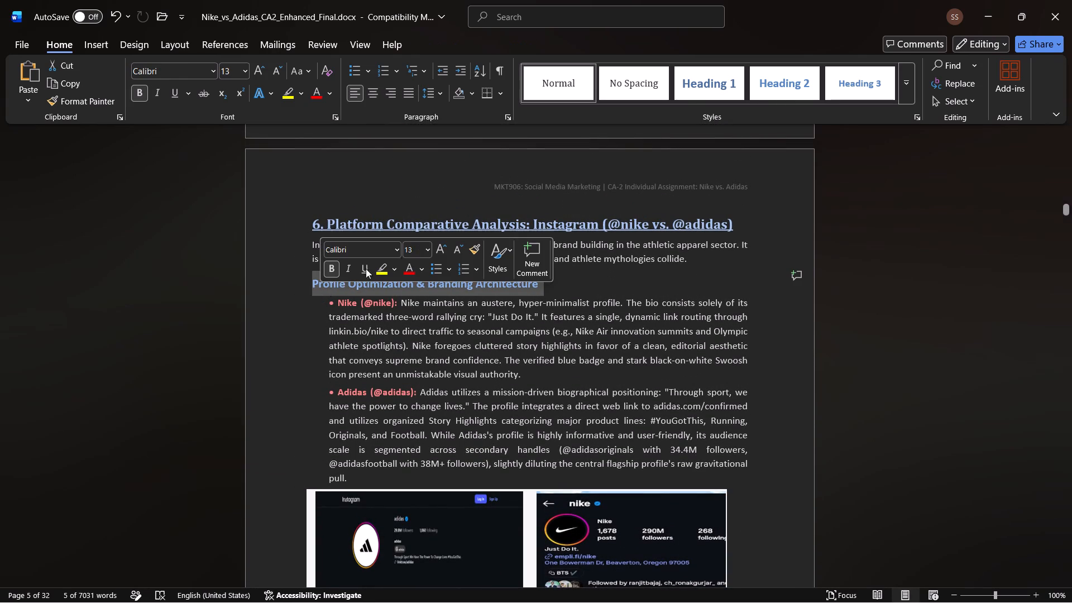
left_click(438, 252)
left_click(556, 285)
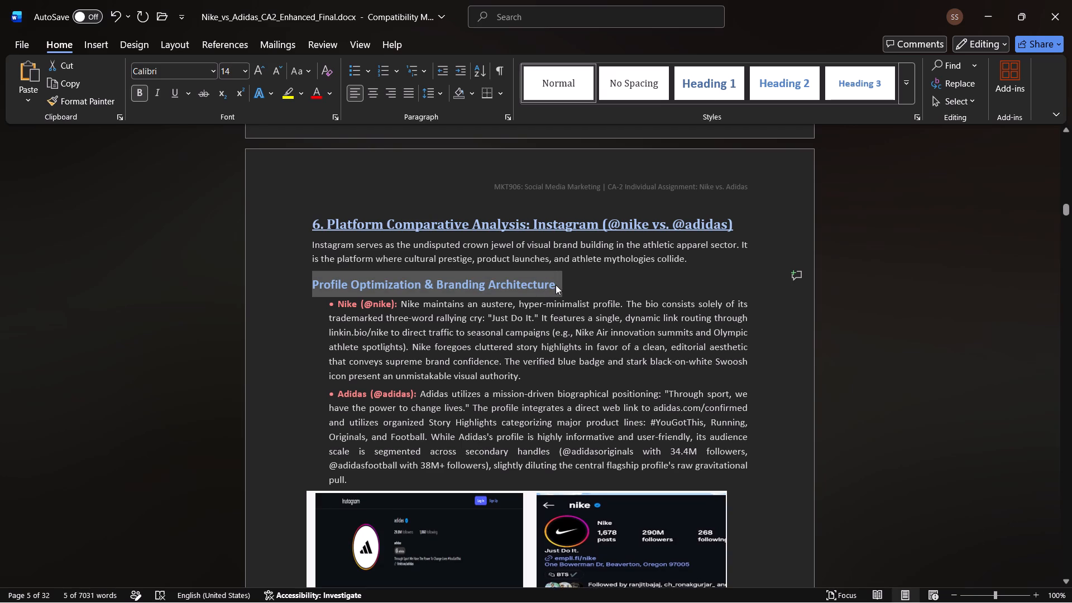
key("Return")
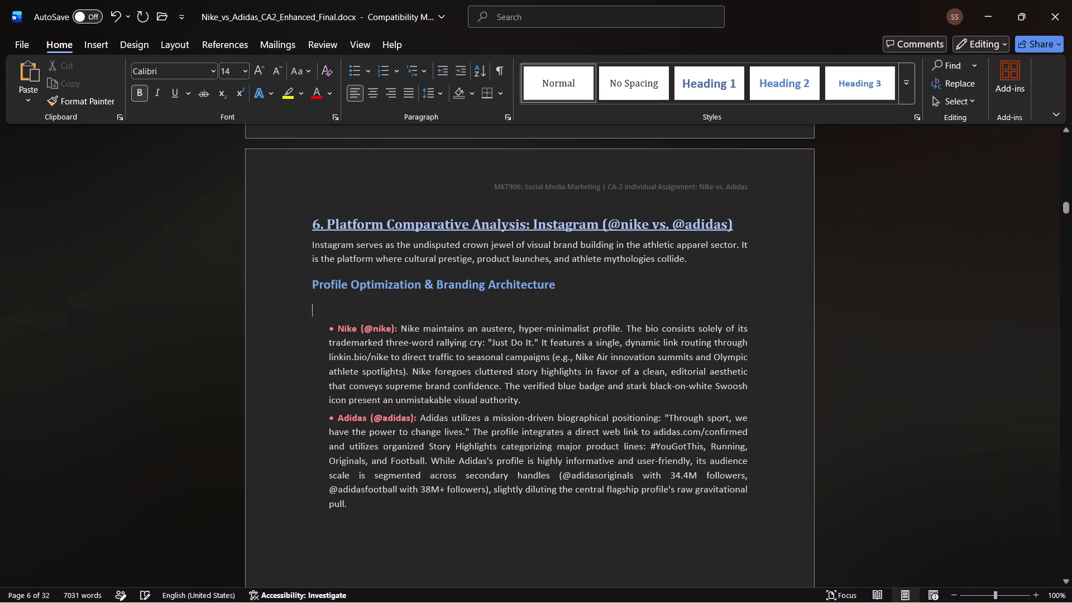
Resize the whole Instagram screenshot table on page 7 to be slightly wider and taller, reaching about the text margin.
scroll(566, 285, "down", 1)
scroll(500, 370, "down", 2)
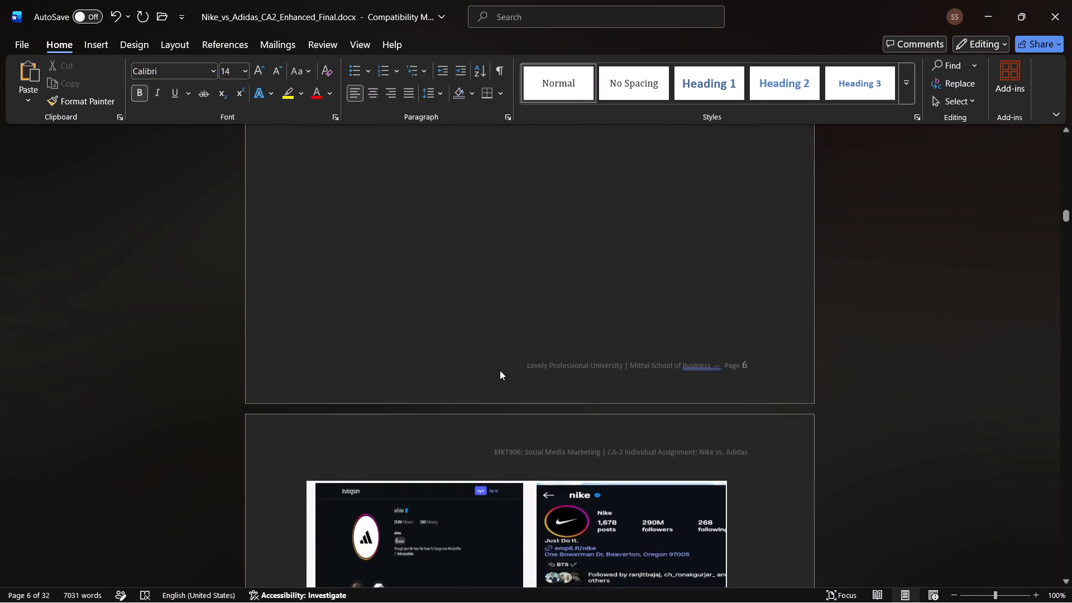
scroll(500, 370, "down", 2)
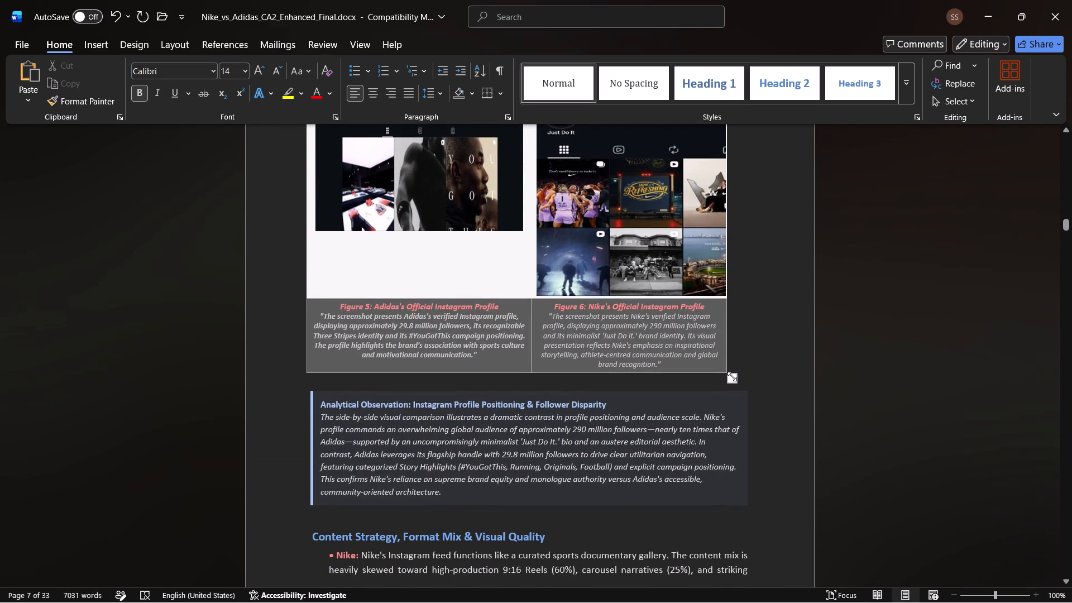
left_click_drag(732, 376, 744, 398)
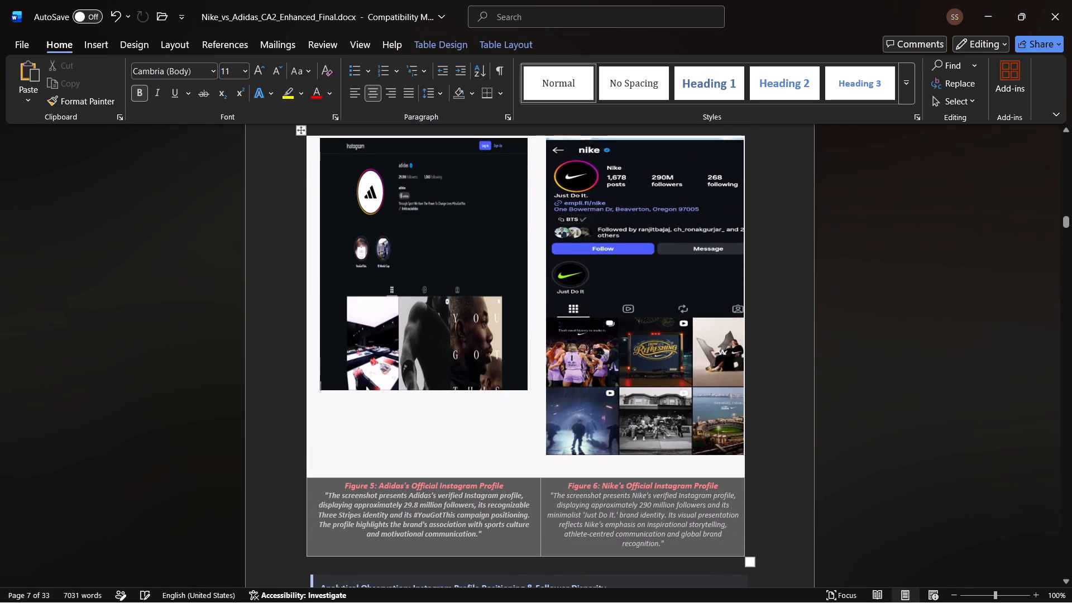
left_click(761, 382)
Shade both Figure 5 and Figure 6 caption cells with Red, Accent 2, Lighter 80%.
scroll(761, 382, "down", 1)
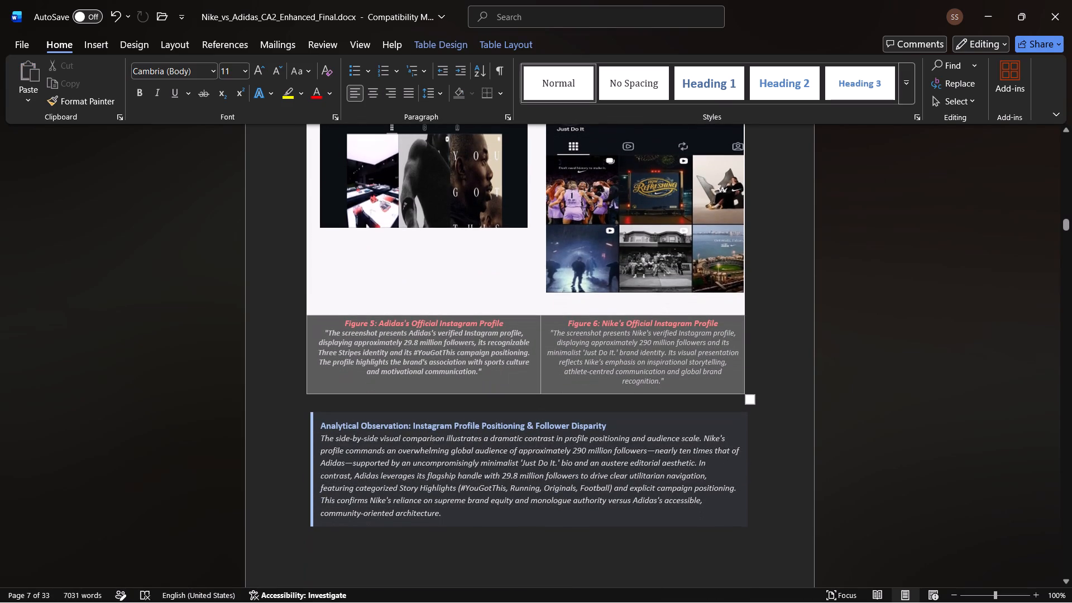
left_click(504, 382)
left_click_drag(491, 374, 342, 325)
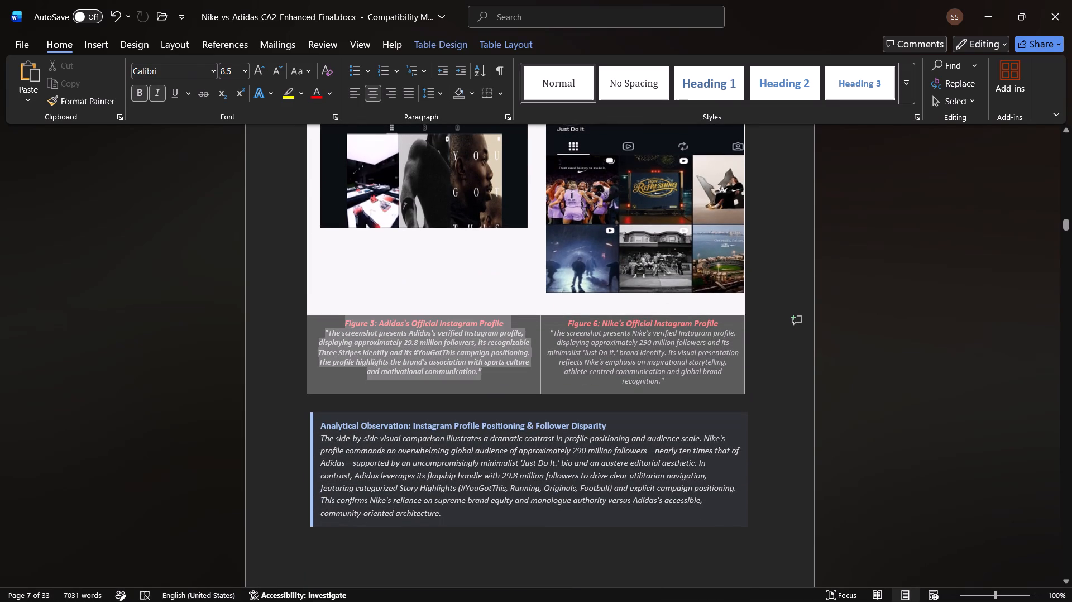
left_click_drag(342, 325, 342, 323)
left_click(333, 324)
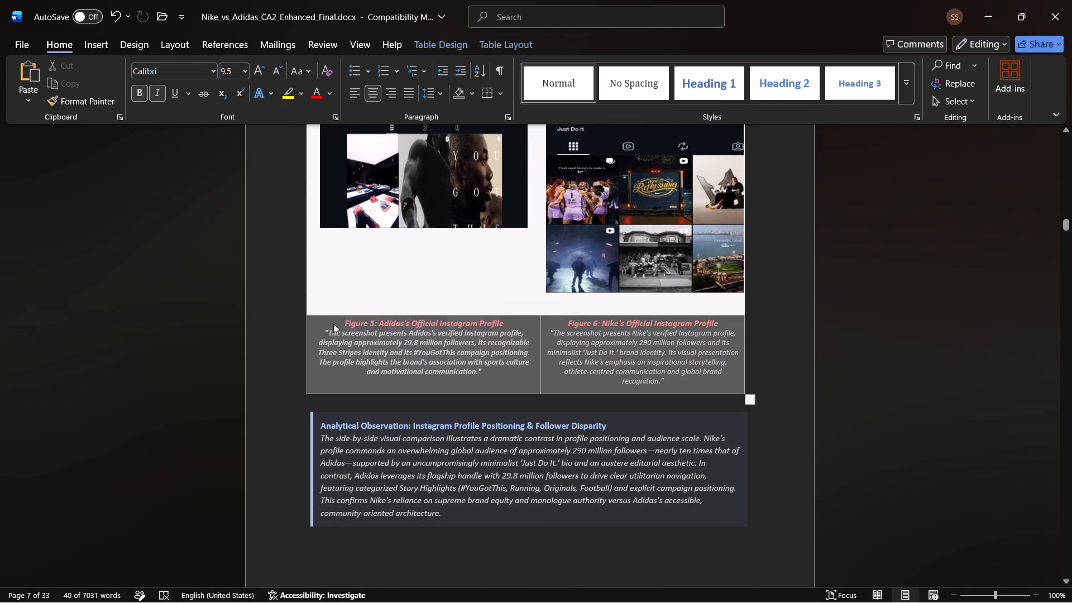
left_click_drag(331, 324, 596, 366)
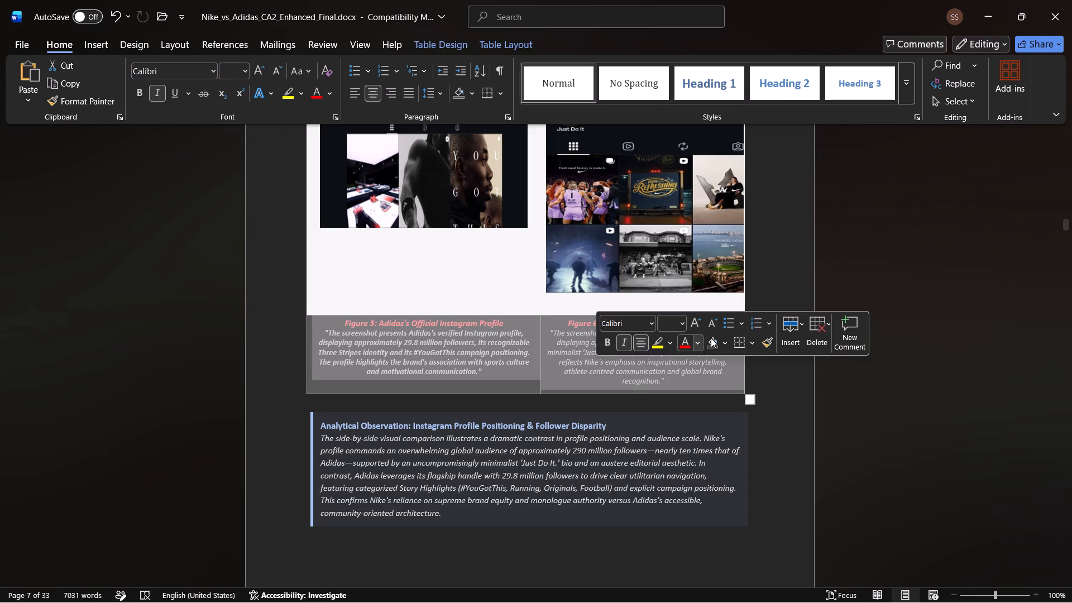
left_click(504, 44)
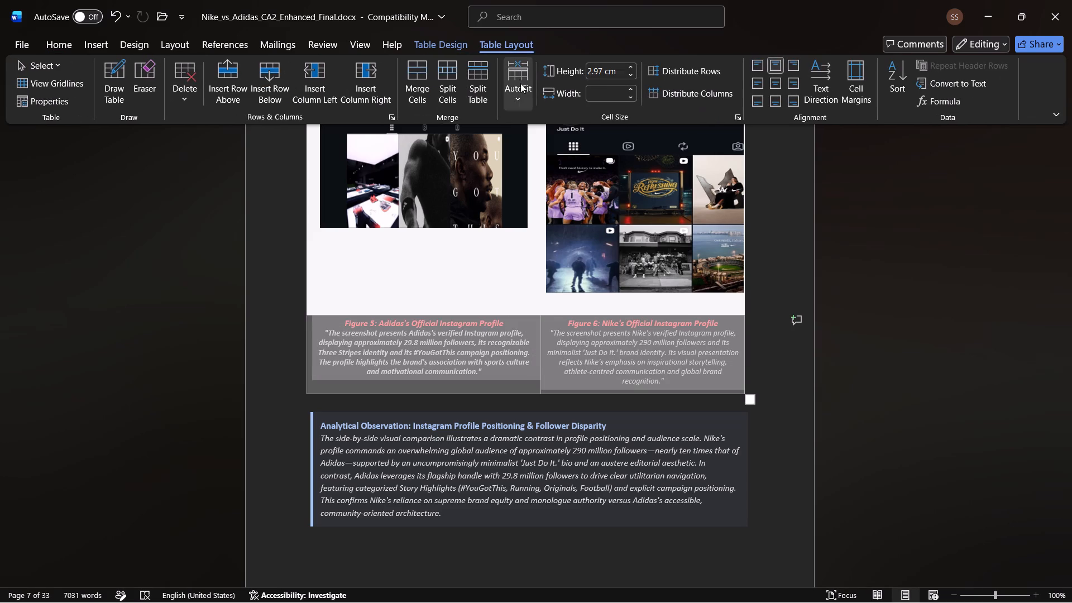
left_click(462, 45)
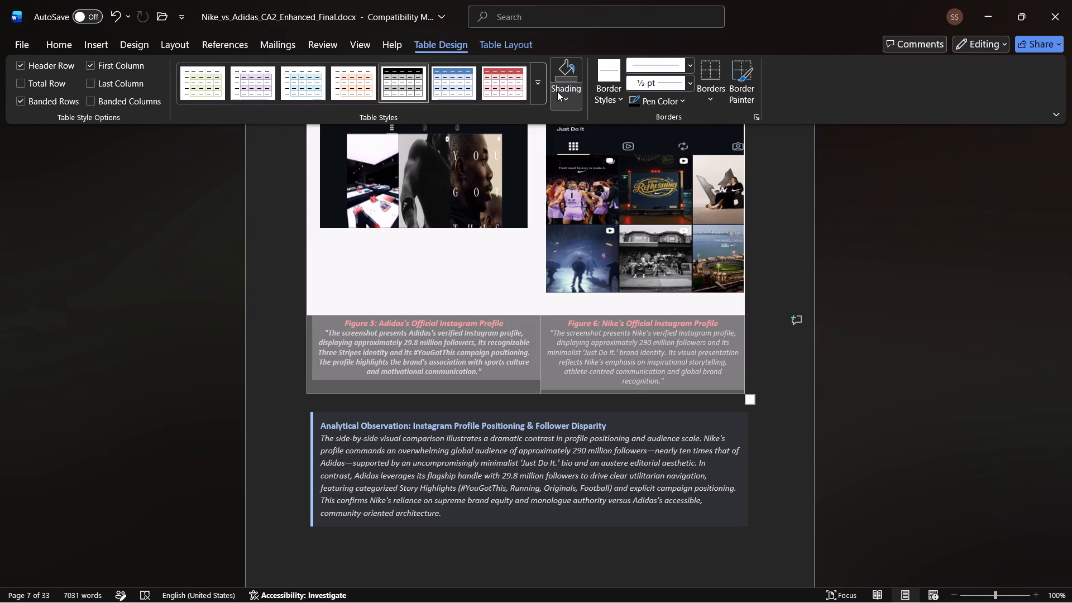
left_click(558, 94)
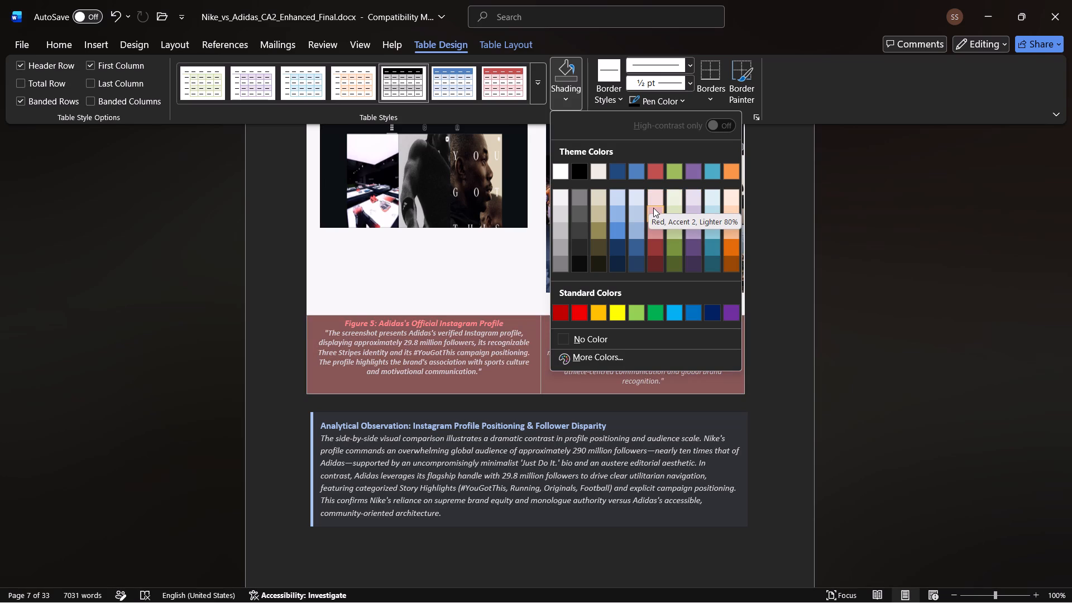
left_click(654, 213)
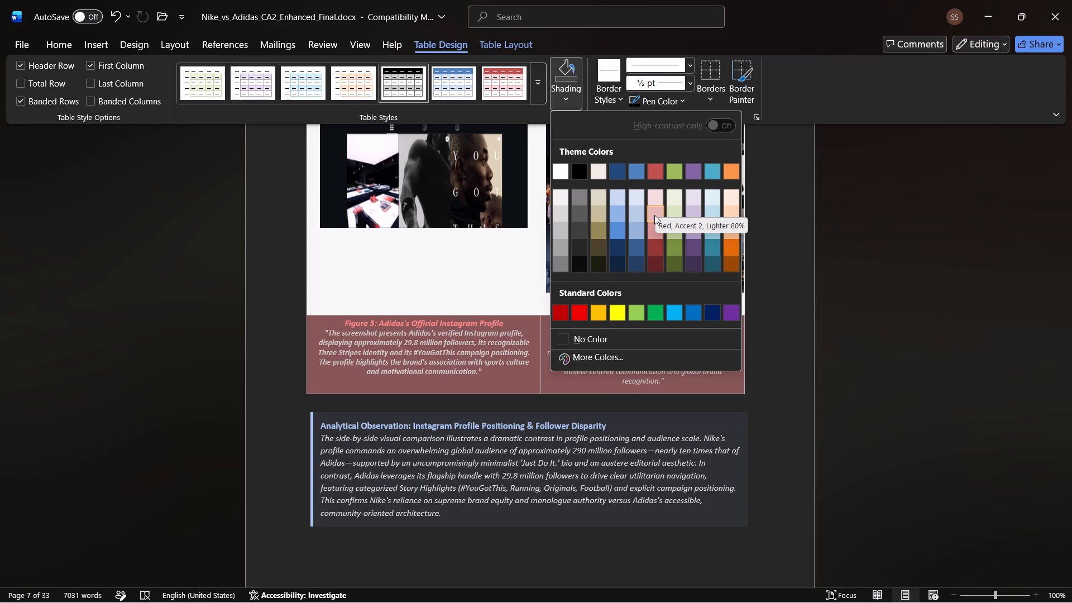
left_click(654, 215)
left_click(770, 326)
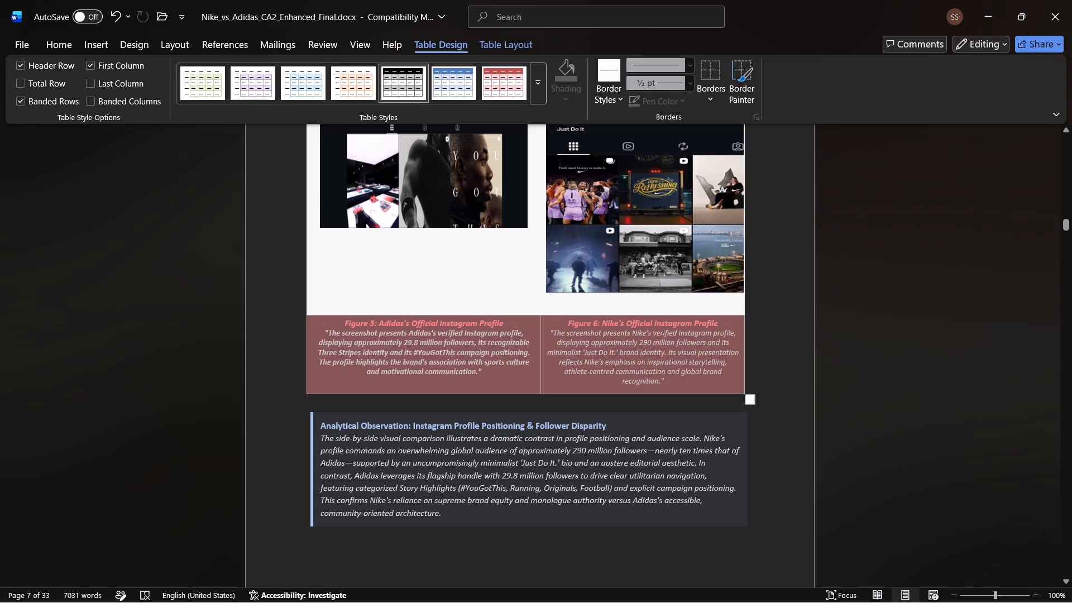
Increase the font size of the whole Figure 5 Adidas caption by one increment.
left_click_drag(499, 379, 323, 322)
left_click(323, 322)
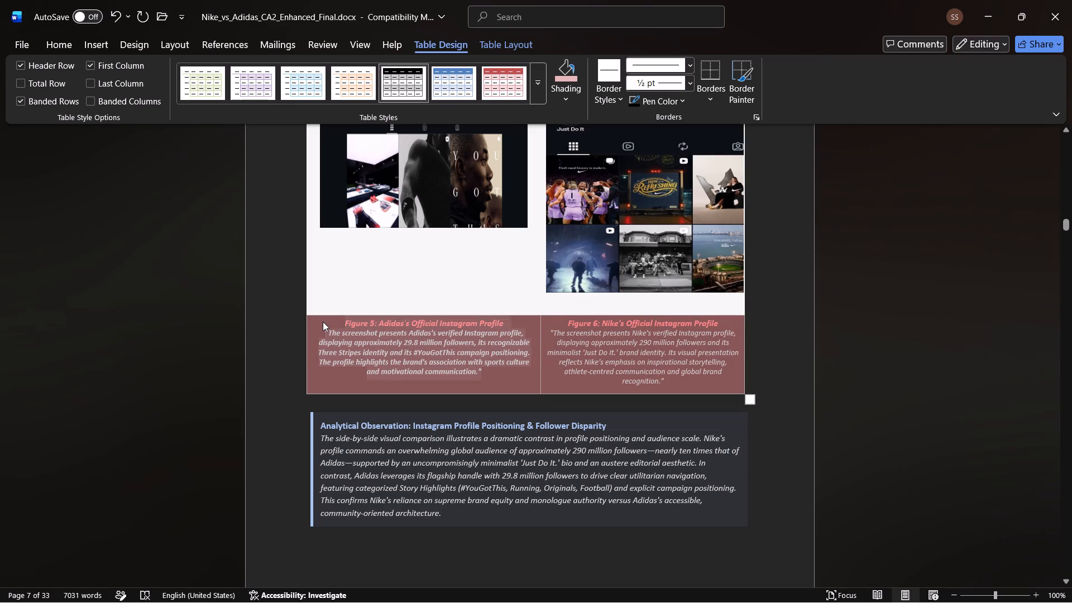
left_click_drag(331, 322, 467, 377)
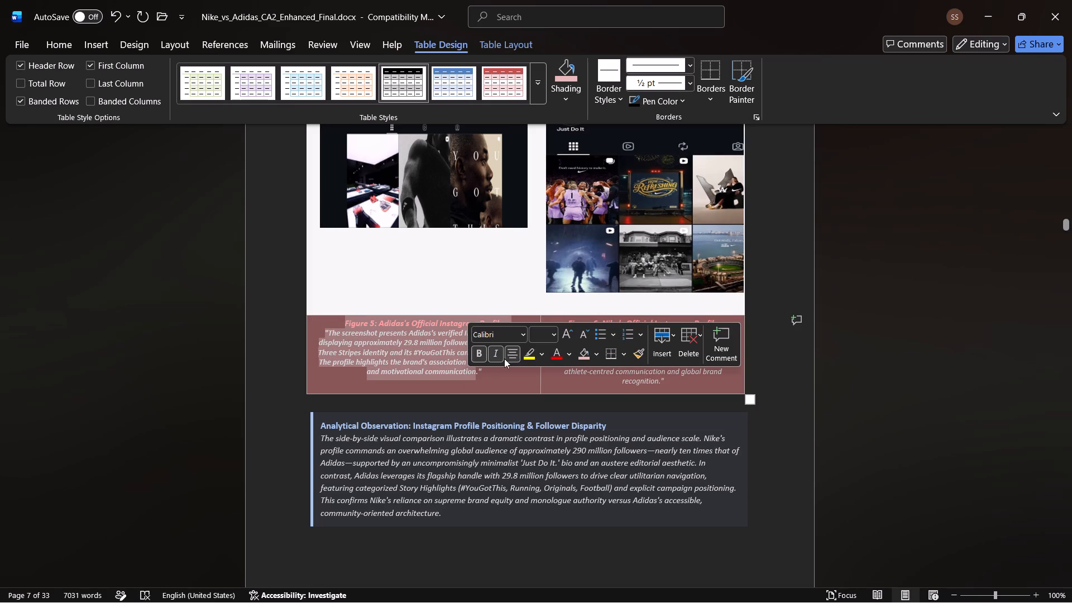
left_click(565, 338)
left_click(540, 390)
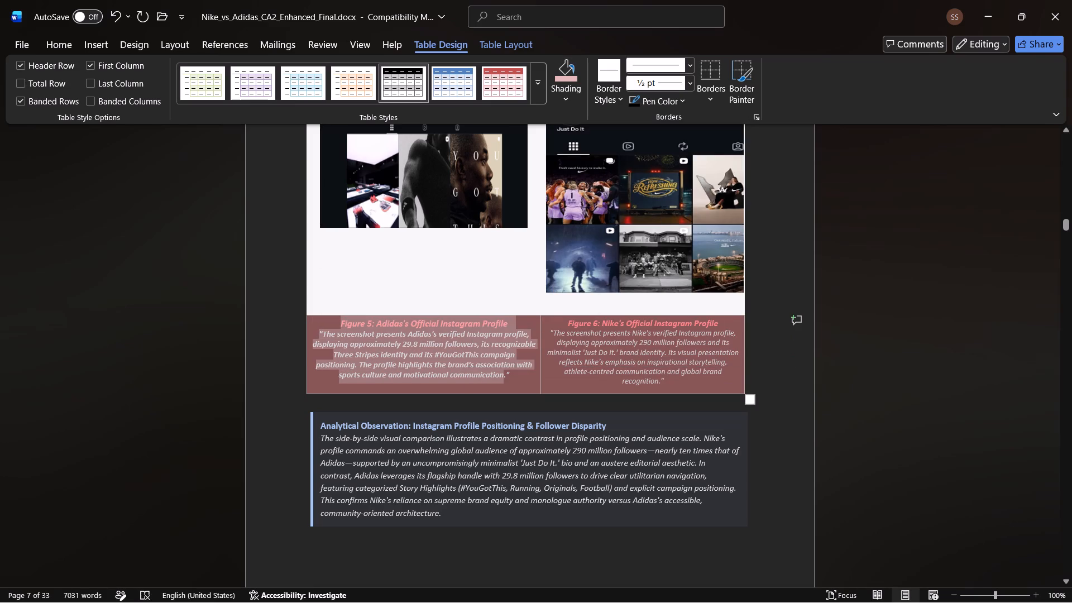
Increase the font size of the whole Figure 6 Nike caption by one increment.
left_click_drag(675, 383, 553, 313)
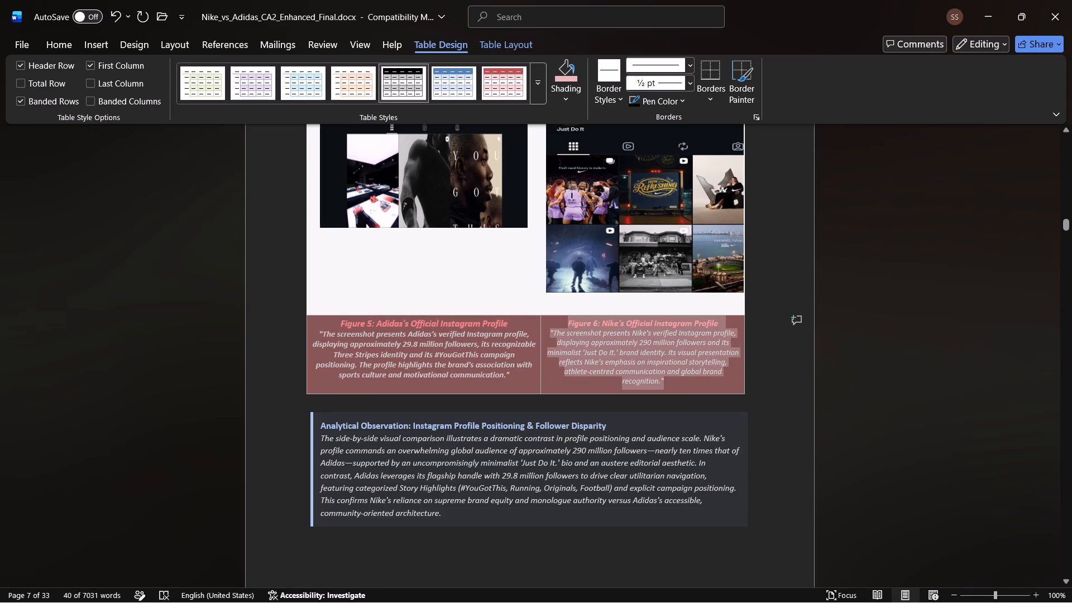
left_click_drag(553, 313, 553, 298)
left_click(605, 348)
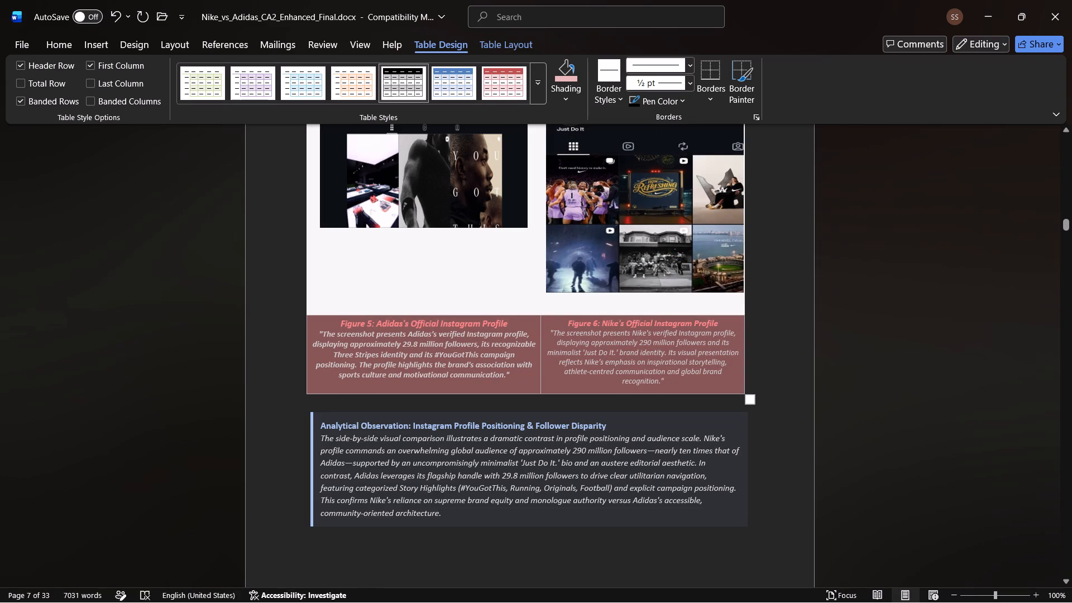
left_click_drag(666, 386, 571, 327)
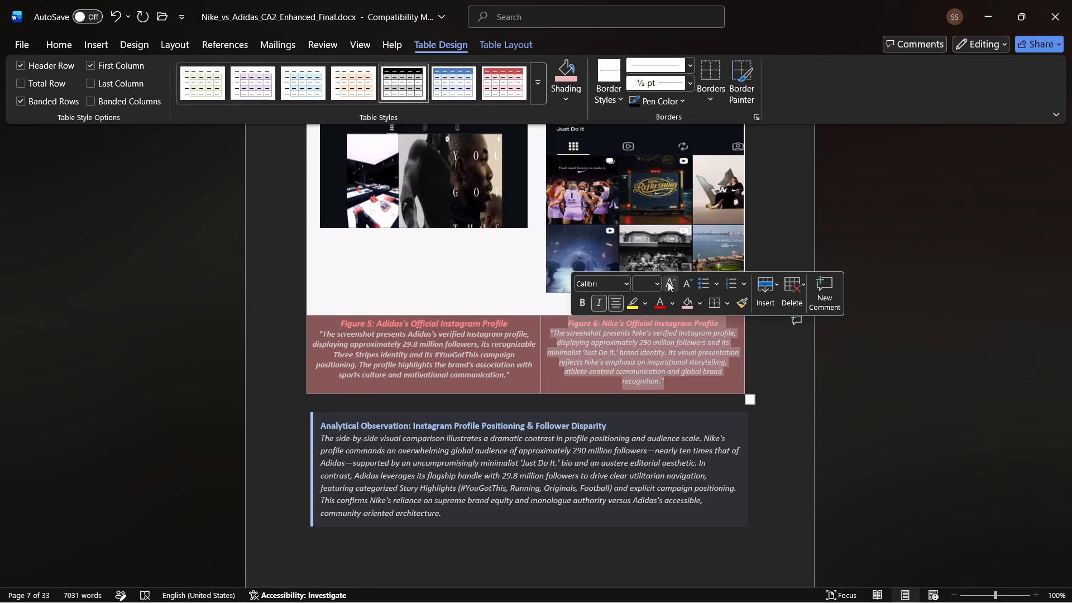
left_click(668, 282)
left_click(772, 362)
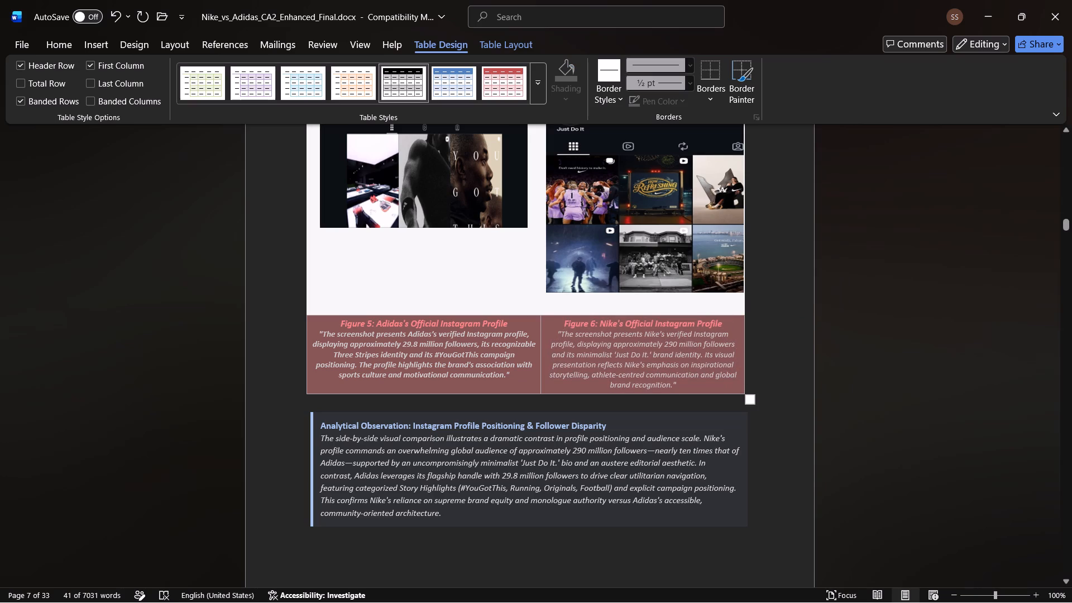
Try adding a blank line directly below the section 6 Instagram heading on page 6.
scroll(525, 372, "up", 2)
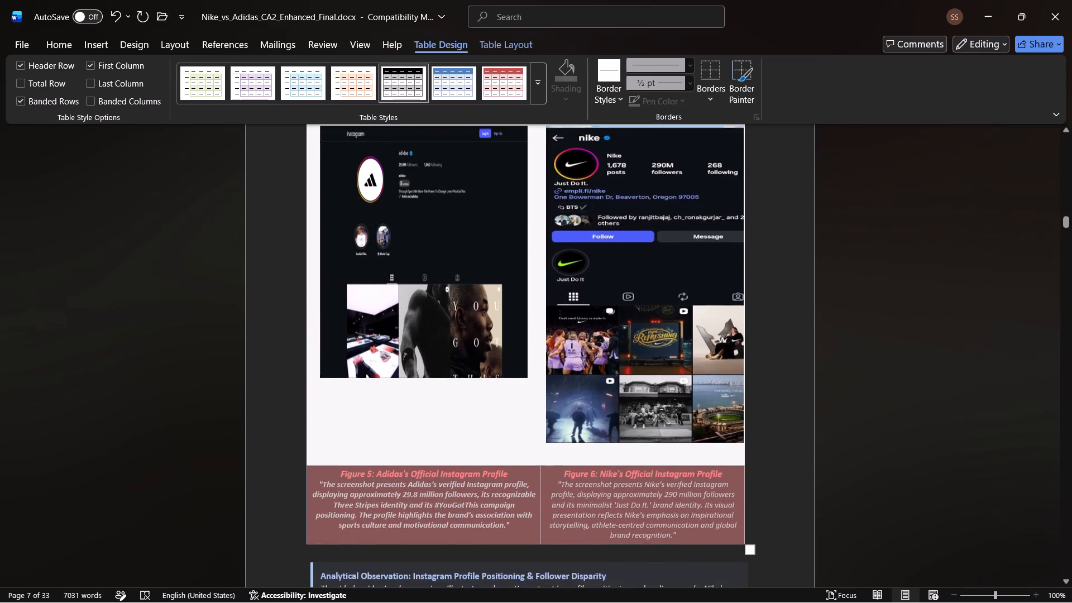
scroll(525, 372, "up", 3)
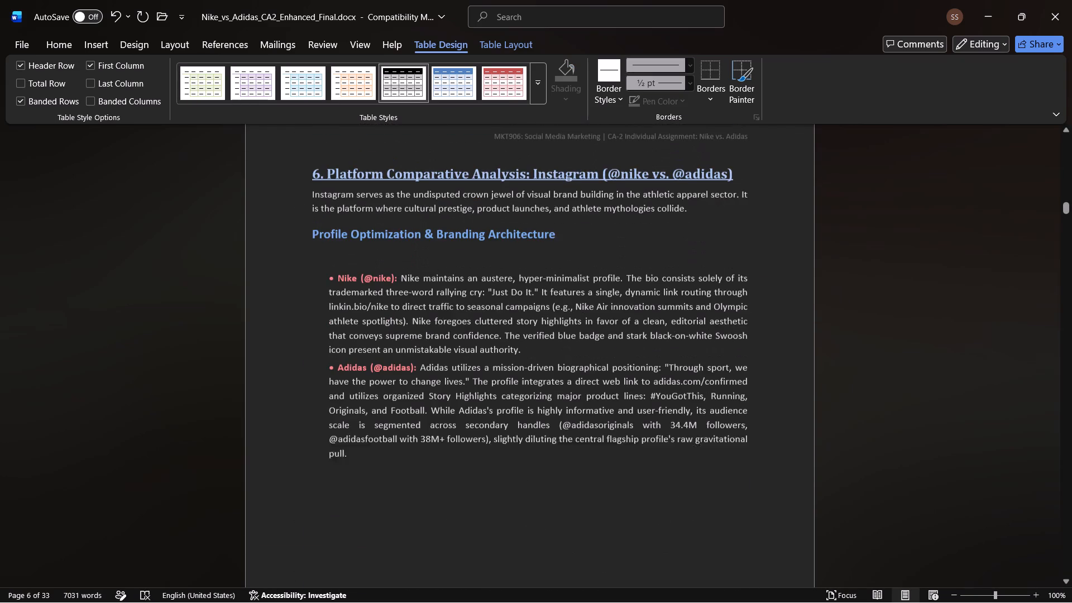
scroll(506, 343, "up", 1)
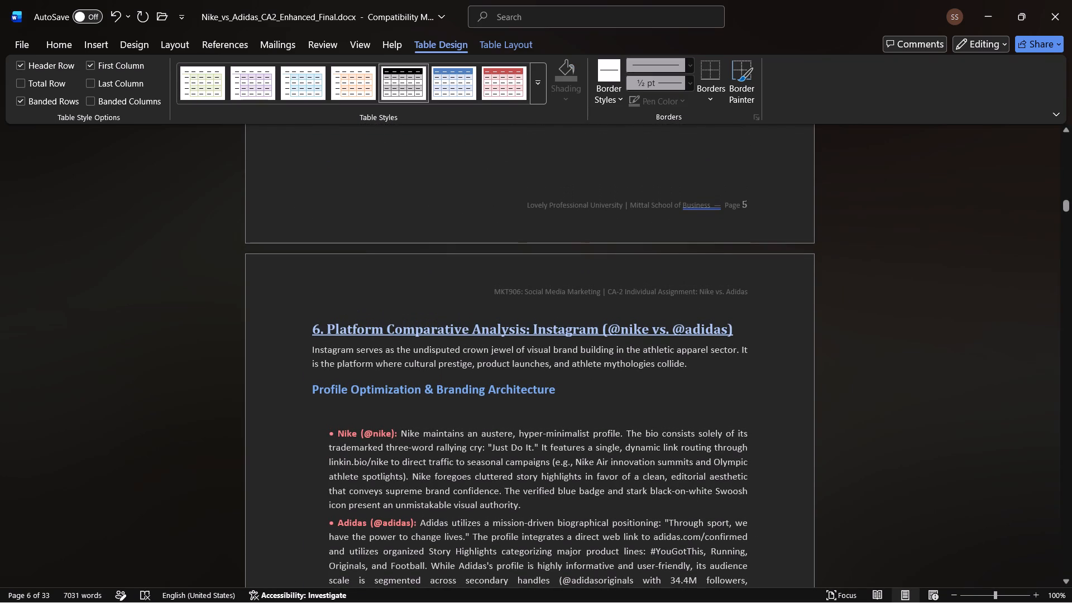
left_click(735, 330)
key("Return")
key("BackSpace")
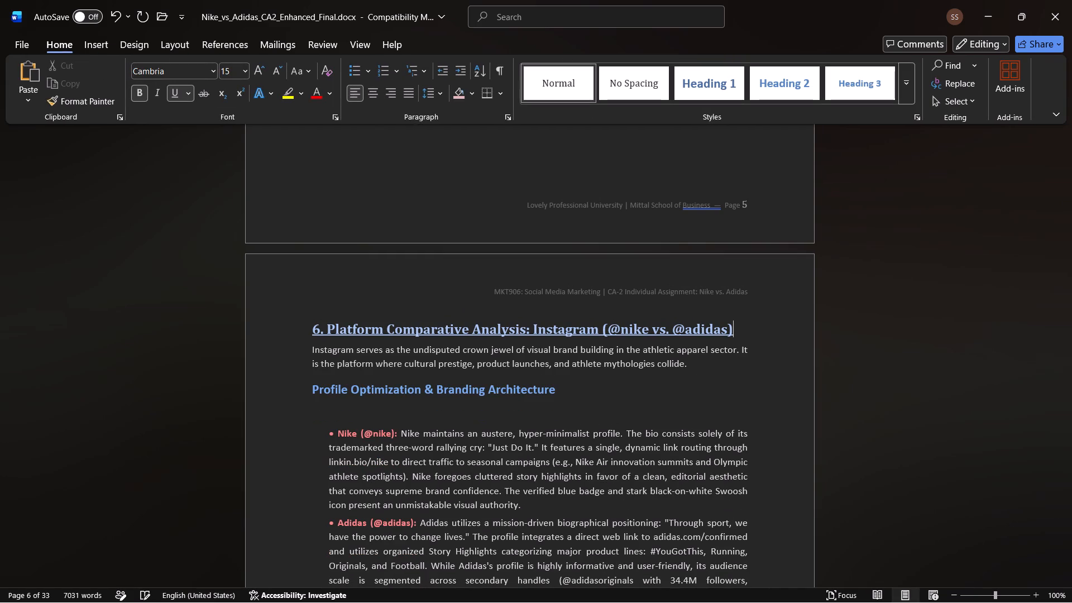
Add a colon at the end of the "Profile Optimization & Branding Architecture" heading.
left_click(577, 387)
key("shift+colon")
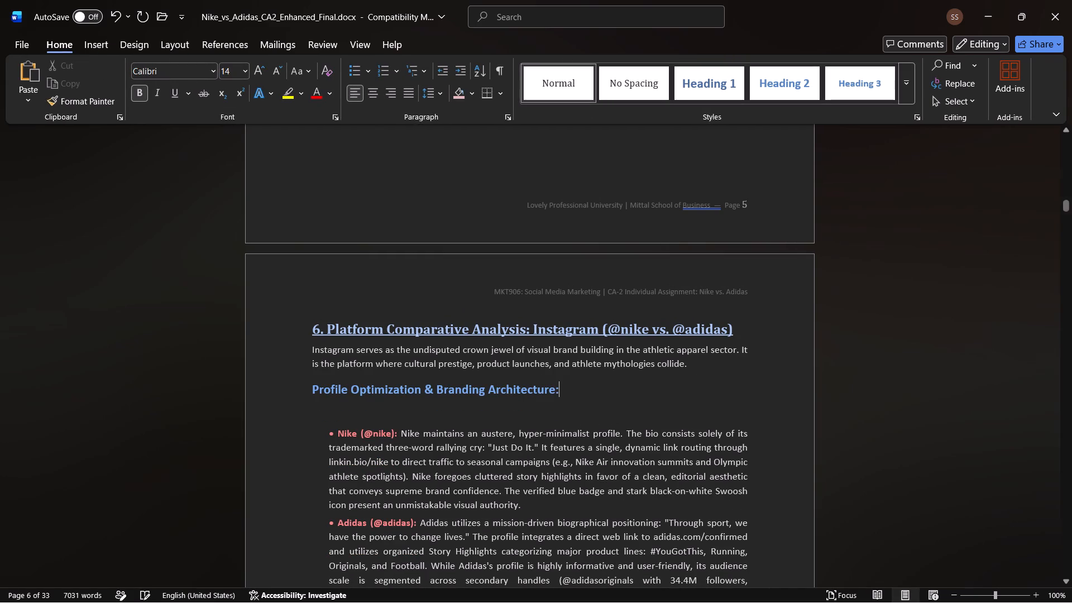
Stretch the "Standardized Mathematical Formulation" box in section 5 slightly wider and taller from its lower corner.
scroll(578, 409, "up", 3)
scroll(578, 409, "down", 1)
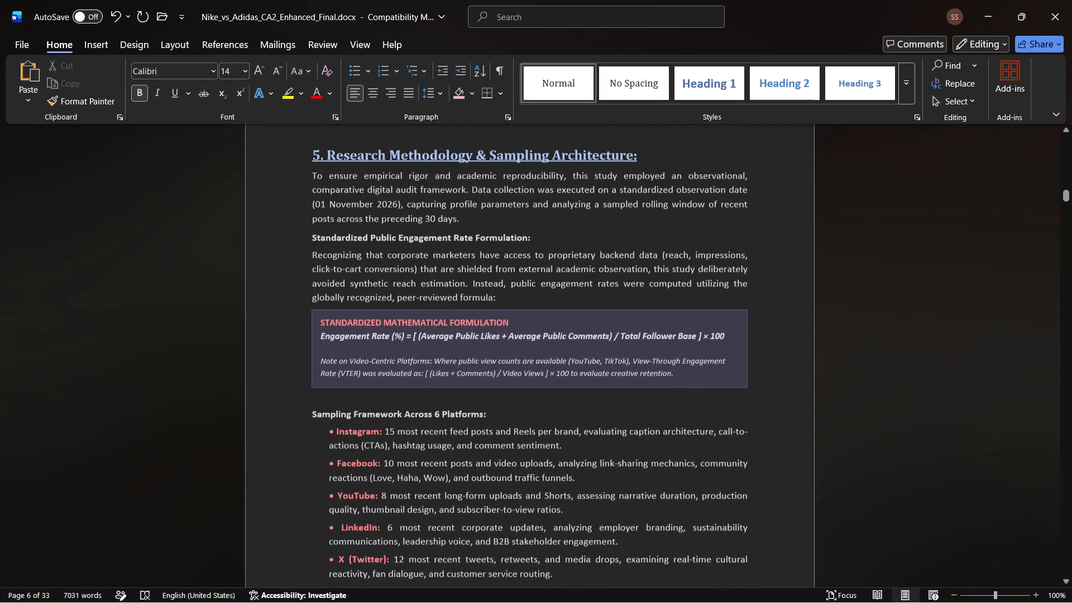
left_click(649, 360)
left_click_drag(749, 387, 763, 403)
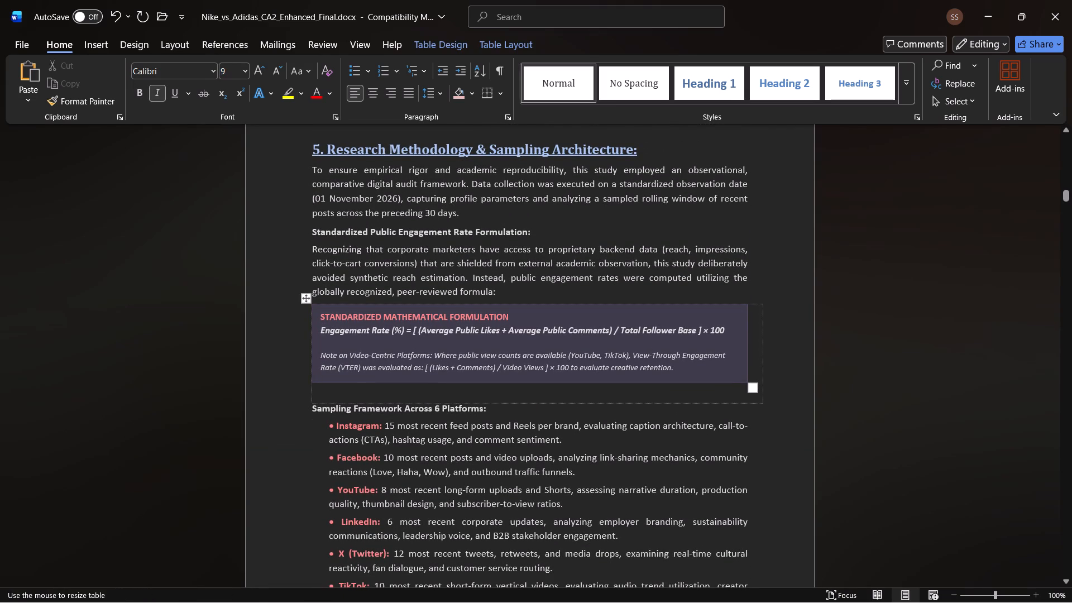
Enlarge the "Standardized Mathematical Formulation" box in section 5 slightly in width and height from its lower corner.
left_click_drag(763, 403, 763, 404)
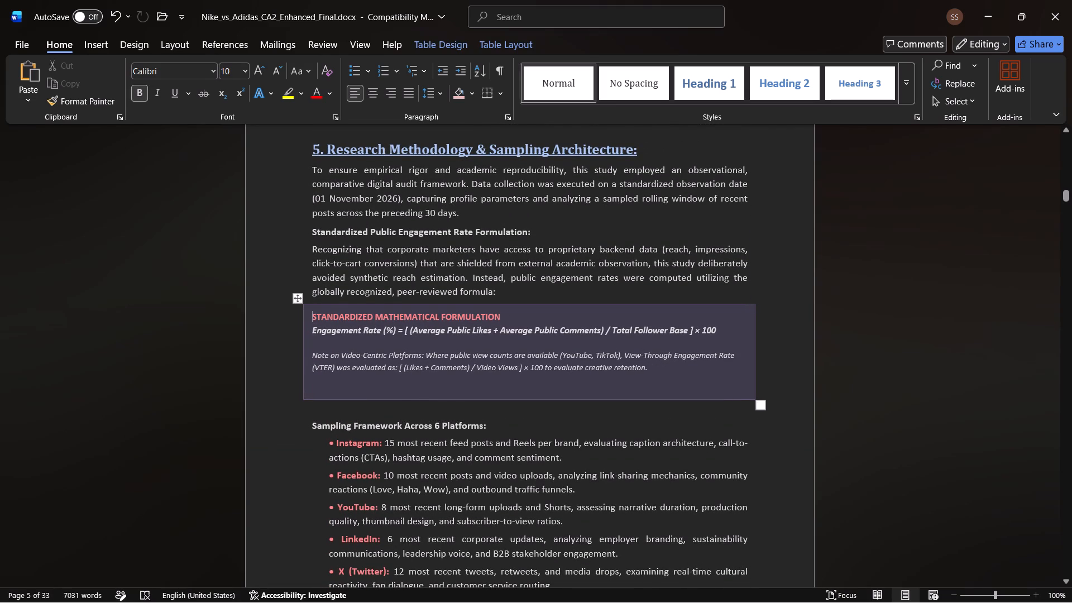
Increase the font size of all text inside the "Standardized Mathematical Formulation" box by one increment.
left_click_drag(671, 371, 329, 320)
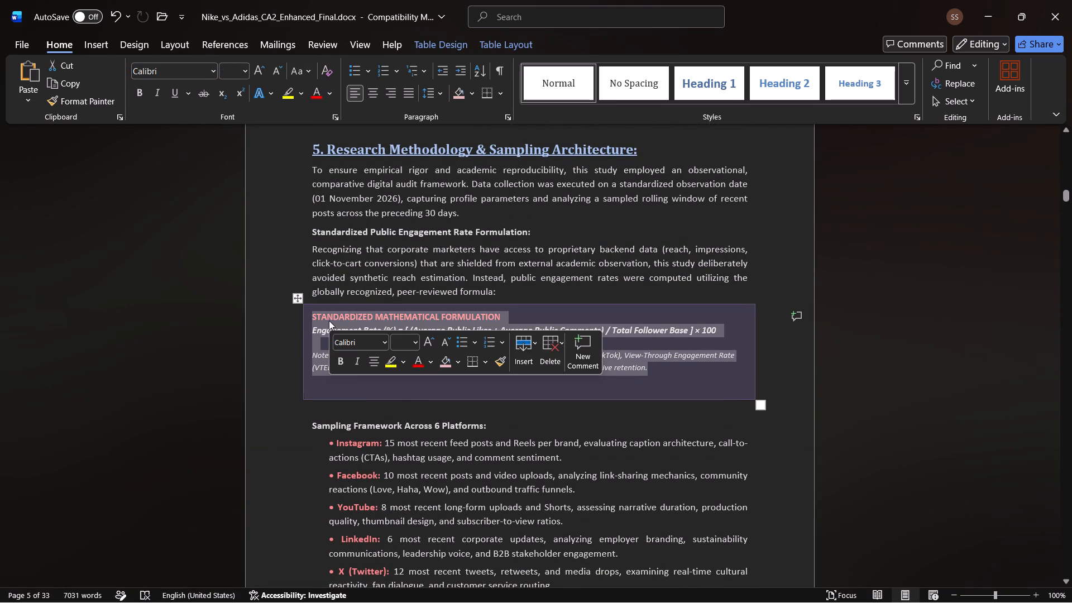
left_click(429, 337)
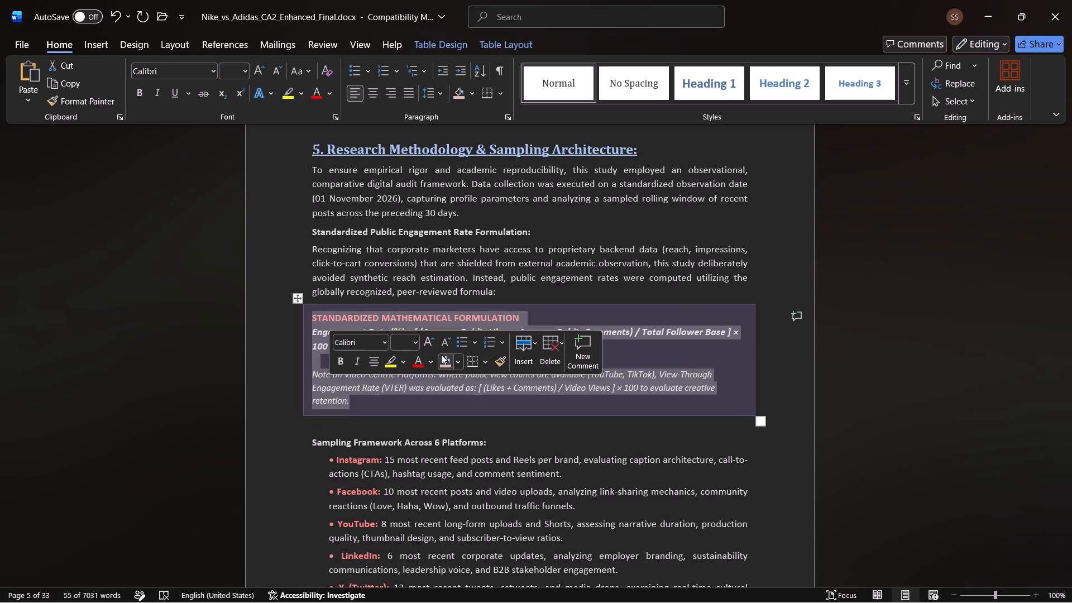
Open the table shading colour choices for the "Standardized Mathematical Formulation" box.
left_click(499, 52)
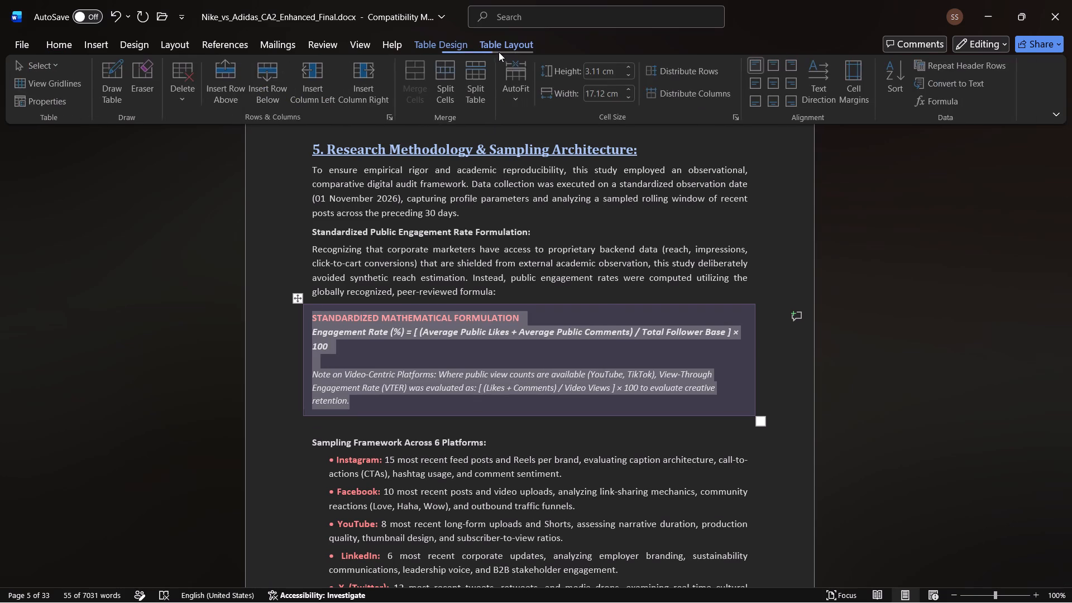
left_click(451, 37)
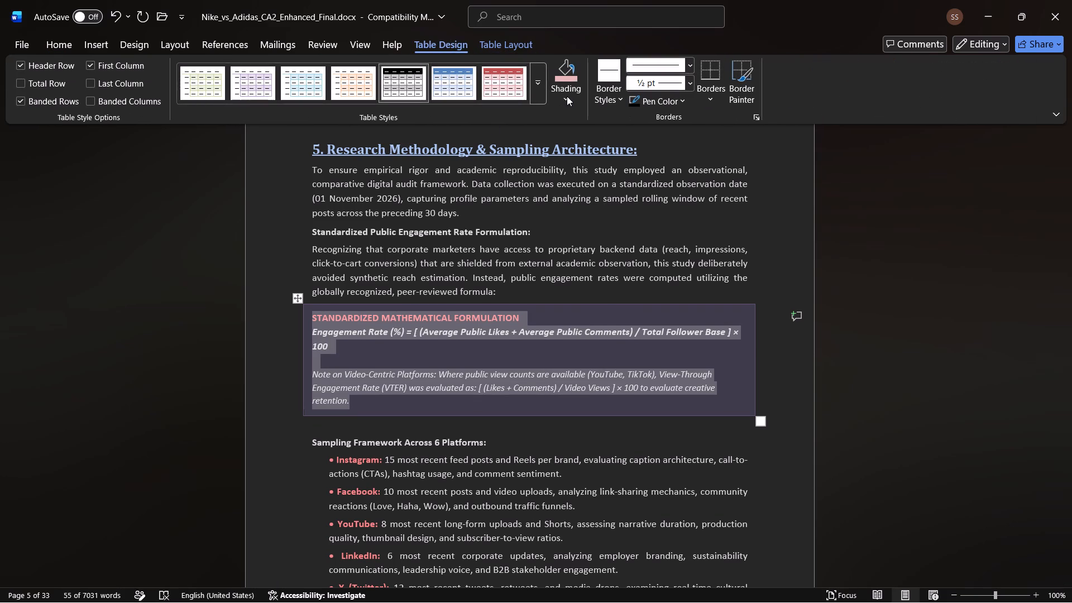
left_click(567, 96)
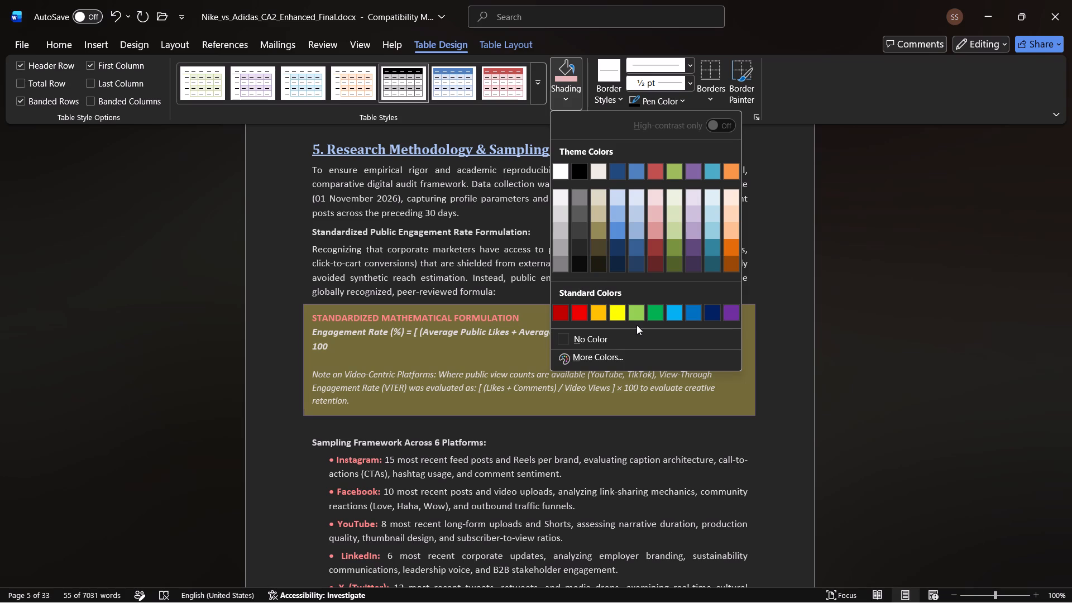
Set the shading of the Standardized Mathematical Formulation box on page 5 to the standard light blue.
left_click(673, 313)
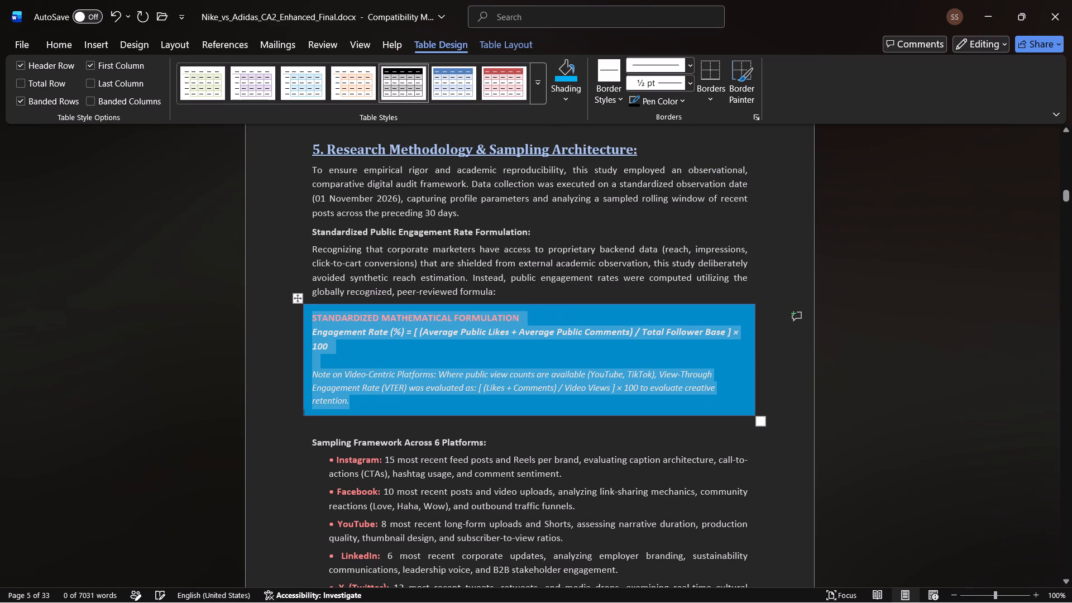
Widen the Standardized Mathematical Formulation box on page 5 so the Engagement Rate formula fits on one line.
left_click(735, 461)
scroll(735, 461, "up", 1)
scroll(735, 461, "down", 1)
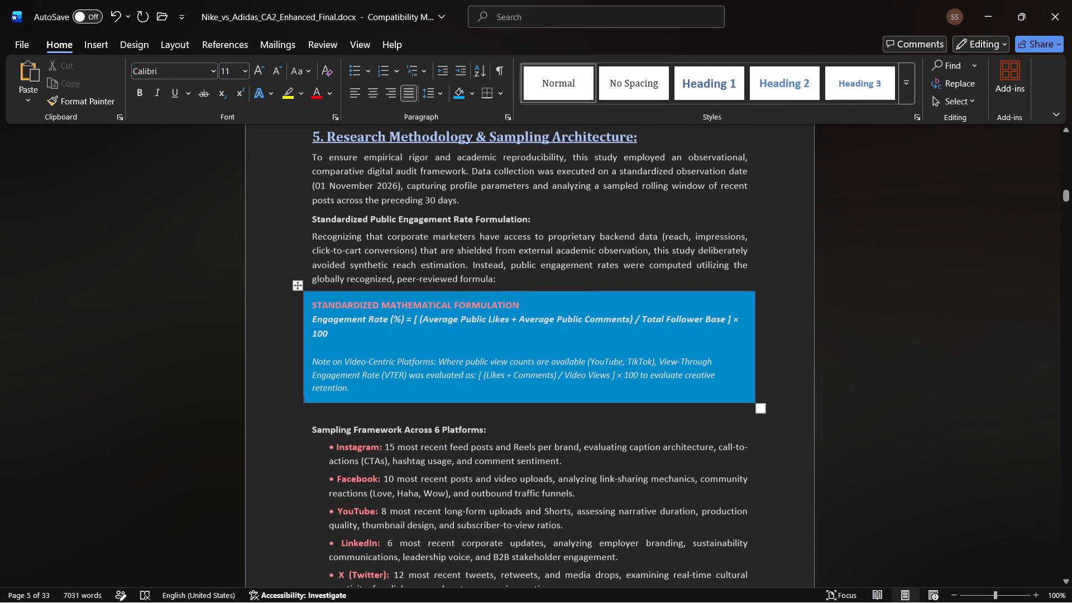
left_click_drag(762, 405, 781, 407)
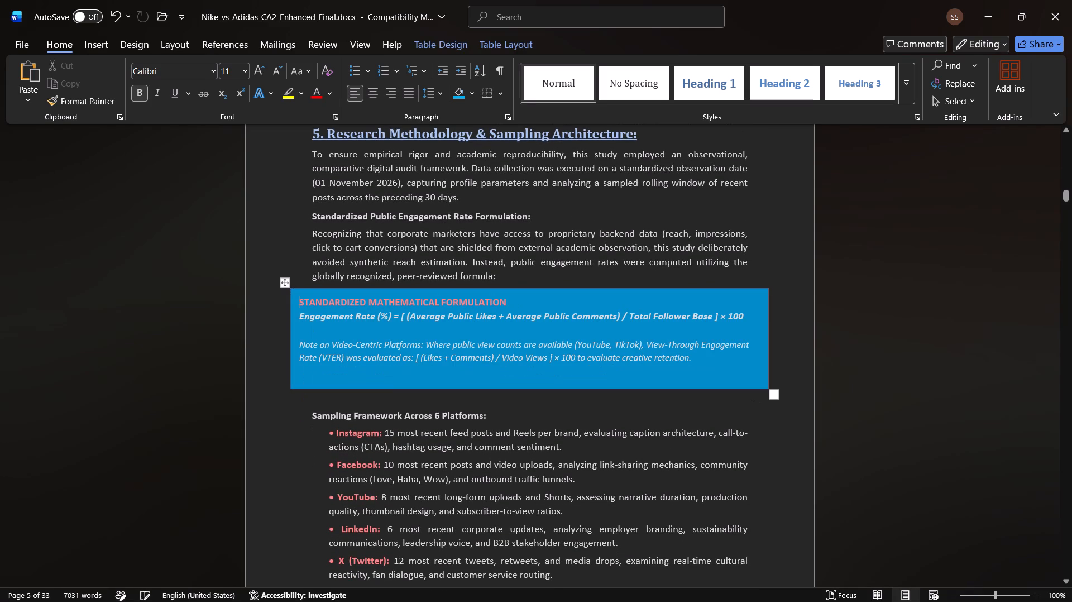
left_click(742, 441)
scroll(687, 448, "up", 1)
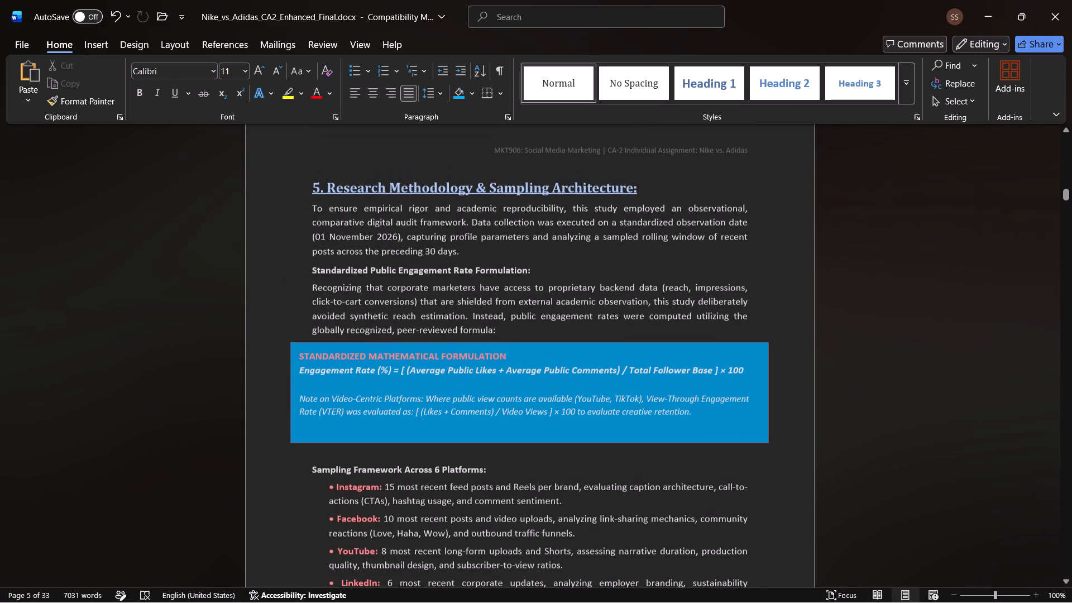
Set the shading of the Figure 5 and Figure 6 Instagram caption cells on page 7 to the lightest dark-blue theme tint.
scroll(639, 393, "down", 1)
scroll(621, 348, "down", 1)
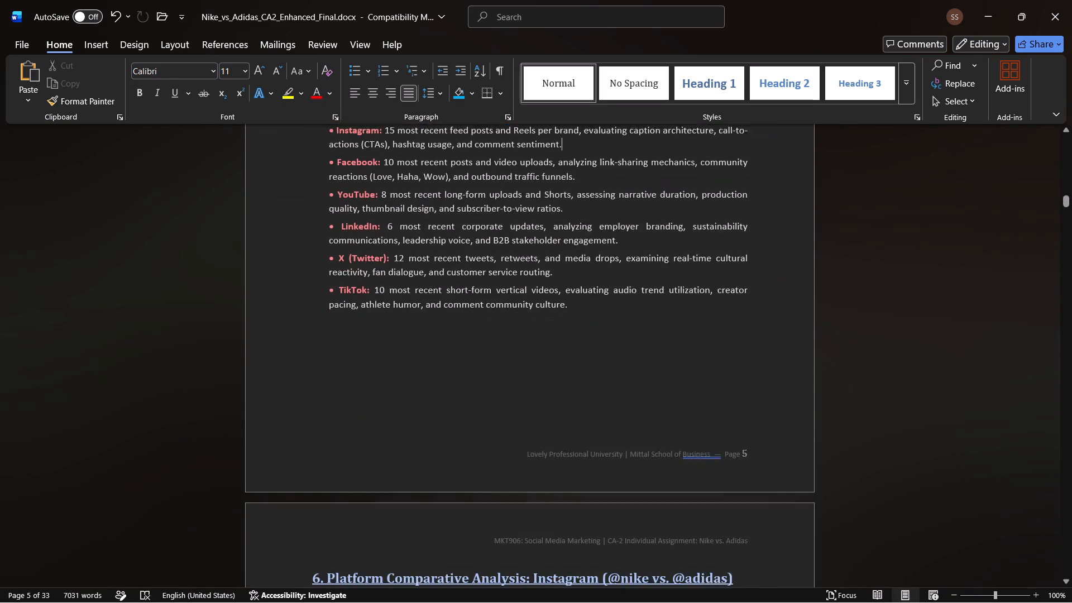
scroll(621, 348, "up", 1)
scroll(621, 348, "down", 2)
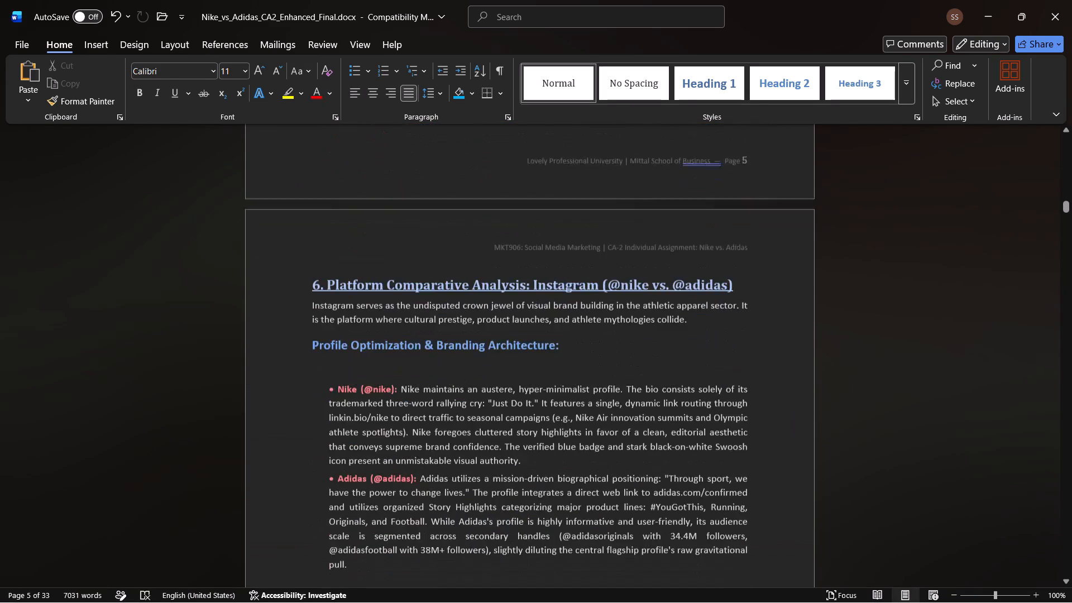
scroll(621, 348, "down", 4)
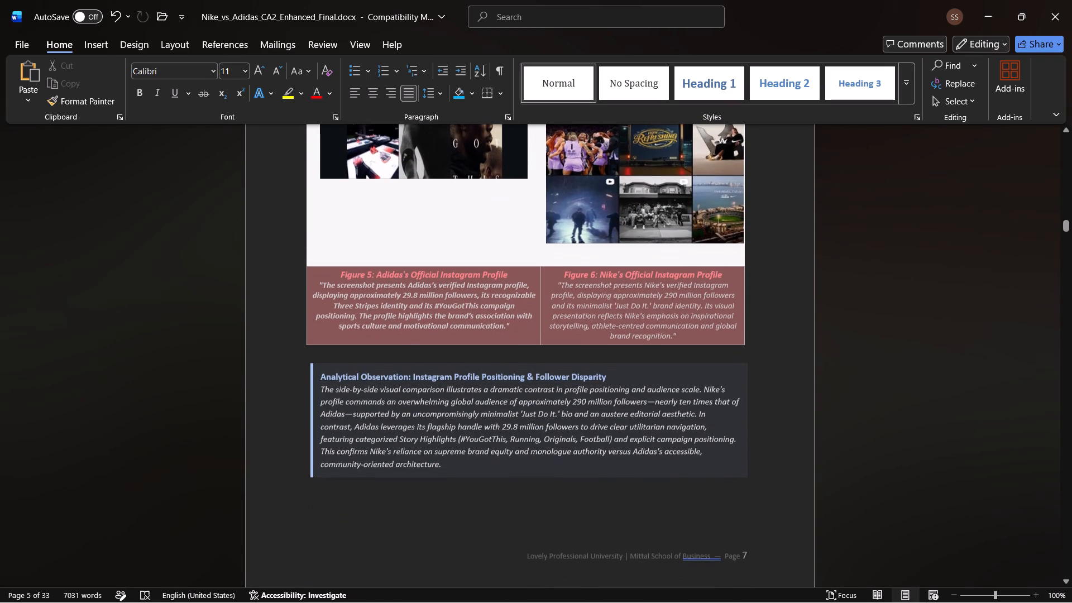
left_click(451, 291)
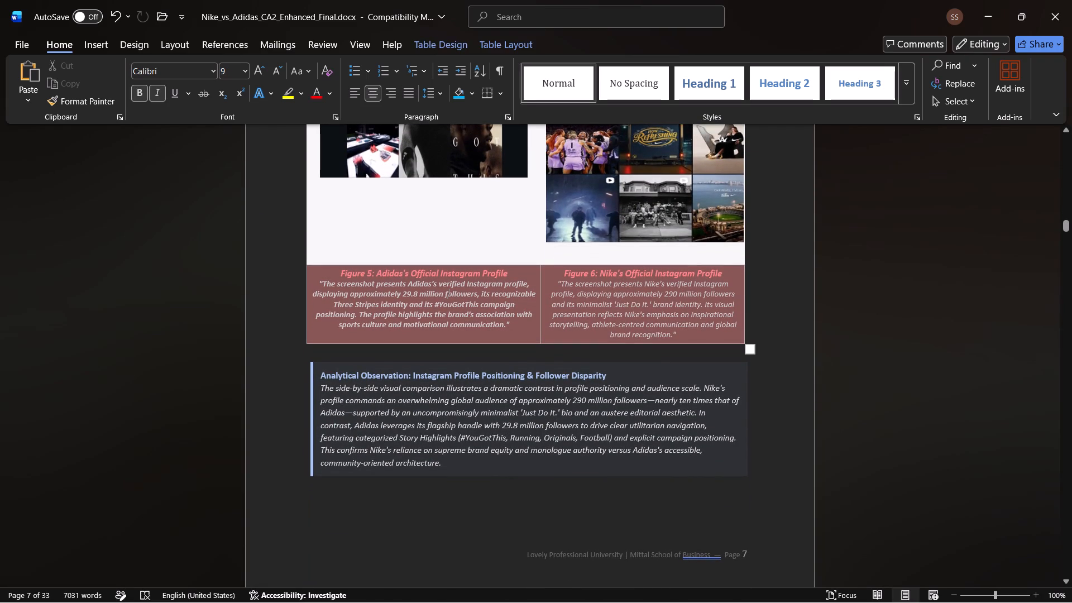
left_click_drag(451, 291, 546, 304)
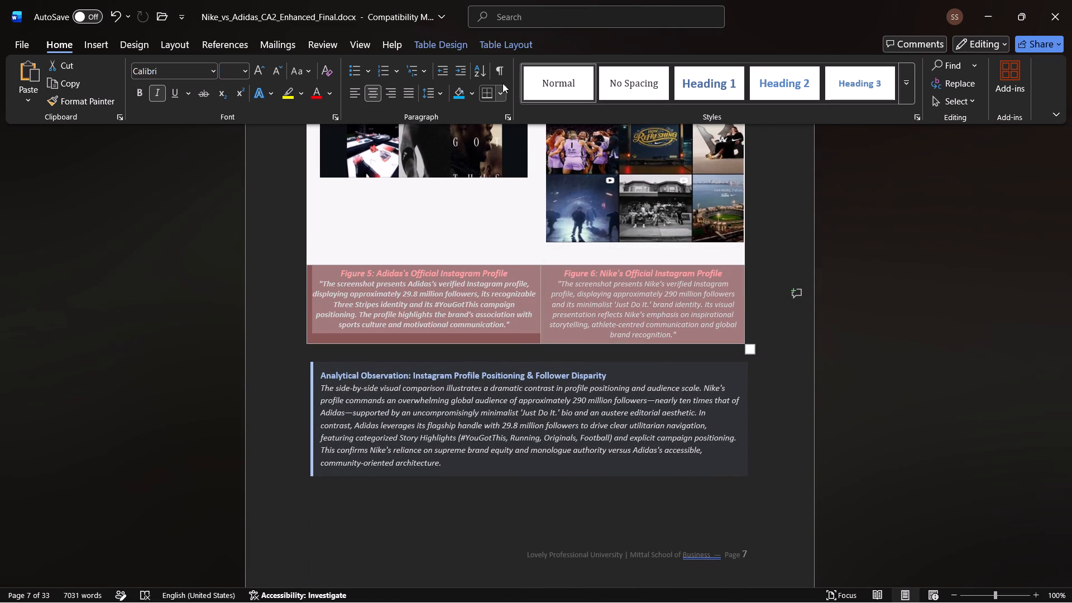
left_click(500, 98)
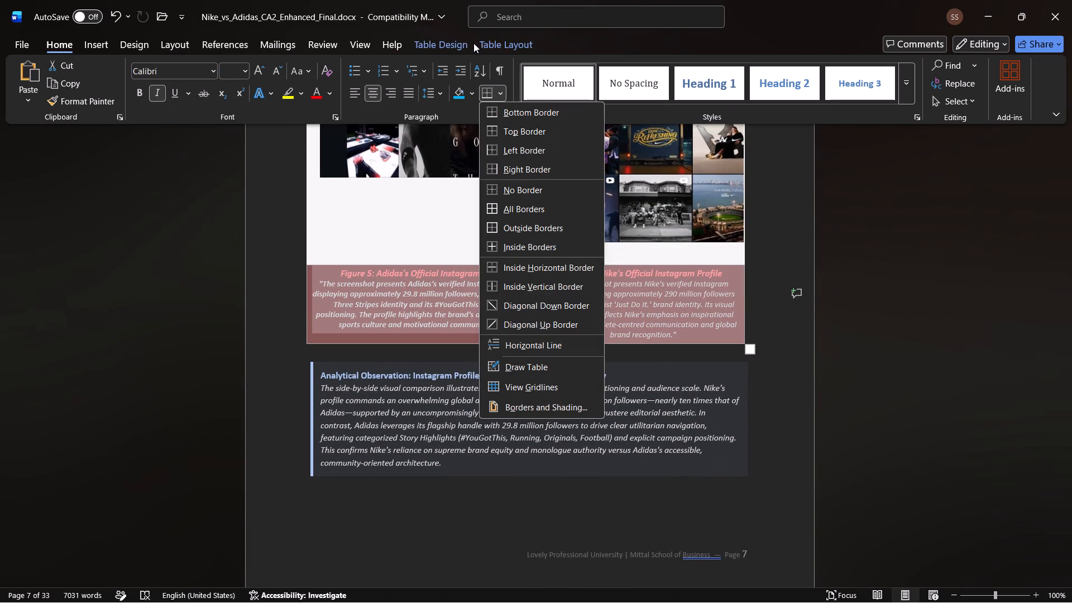
left_click(489, 49)
left_click(459, 39)
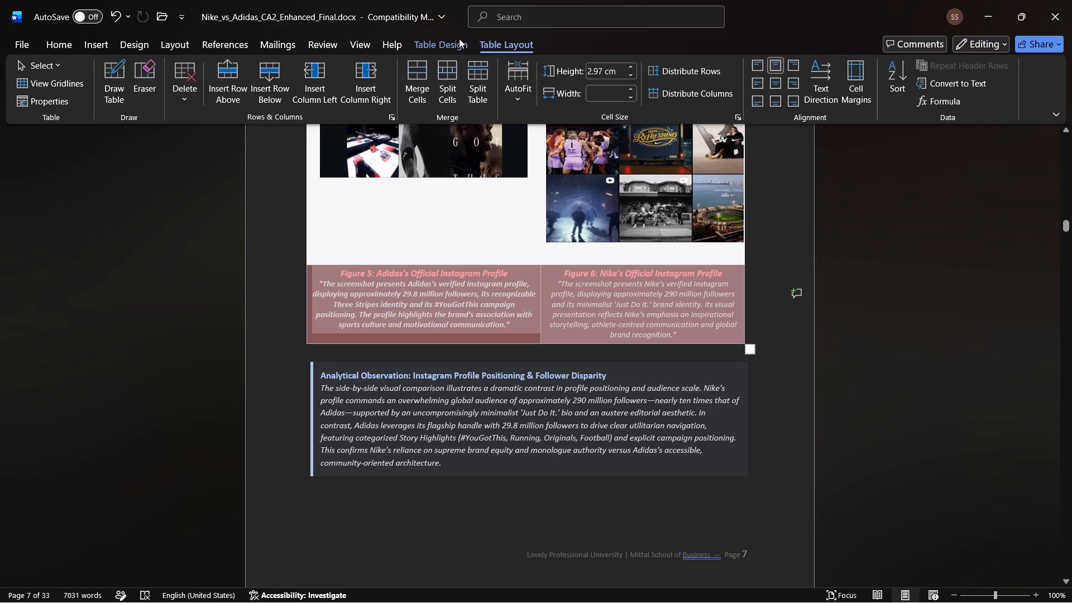
left_click(559, 97)
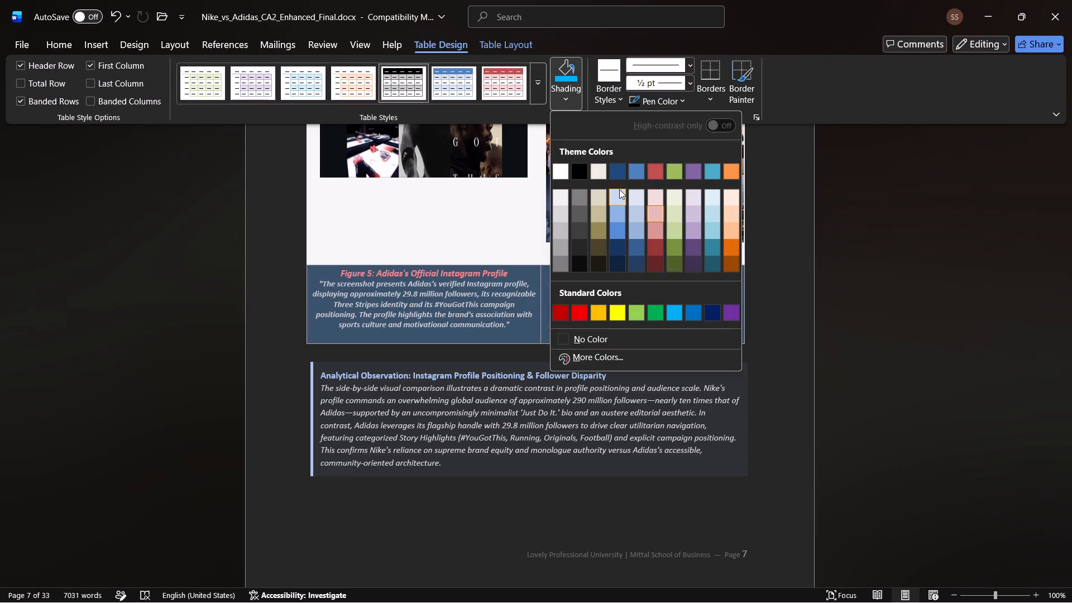
left_click(619, 189)
left_click(600, 496)
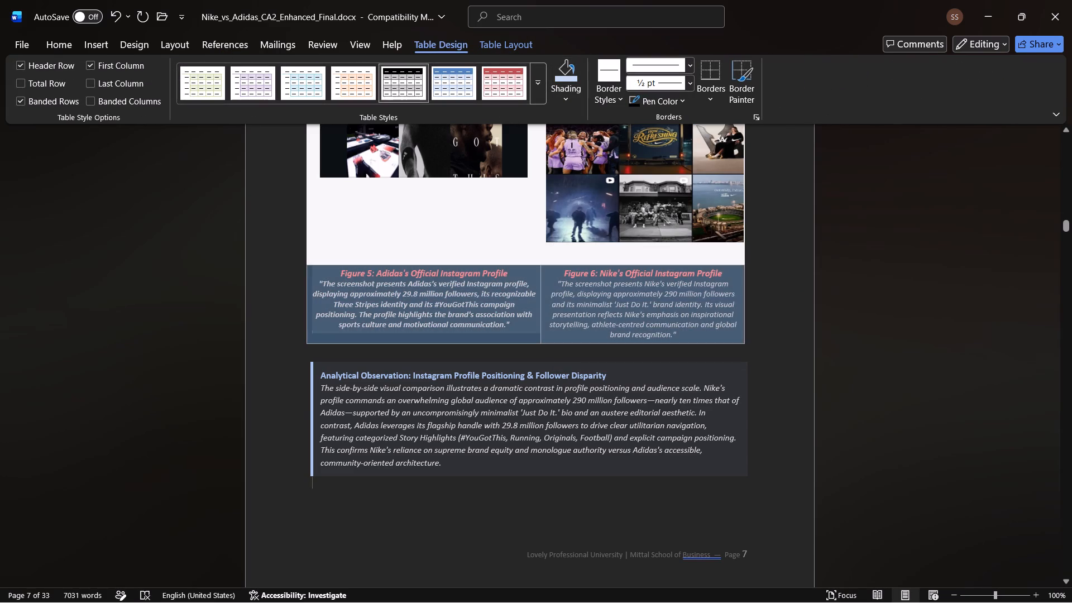
Enlarge the Analytical Observation box about Instagram profile positioning on page 7, making it slightly wider and taller.
scroll(600, 496, "up", 3)
scroll(600, 496, "down", 1)
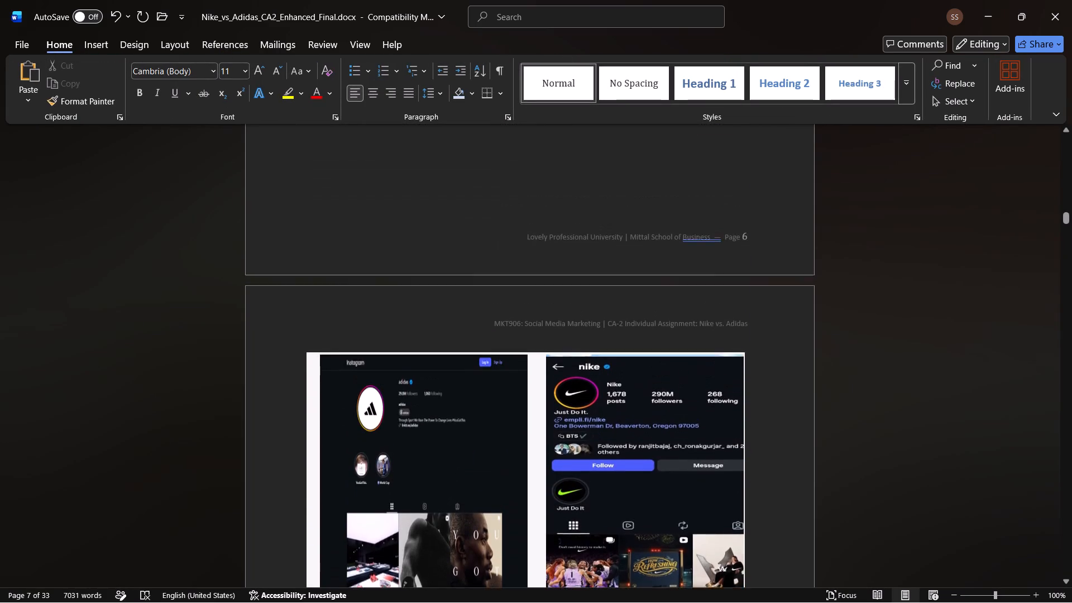
scroll(600, 496, "down", 4)
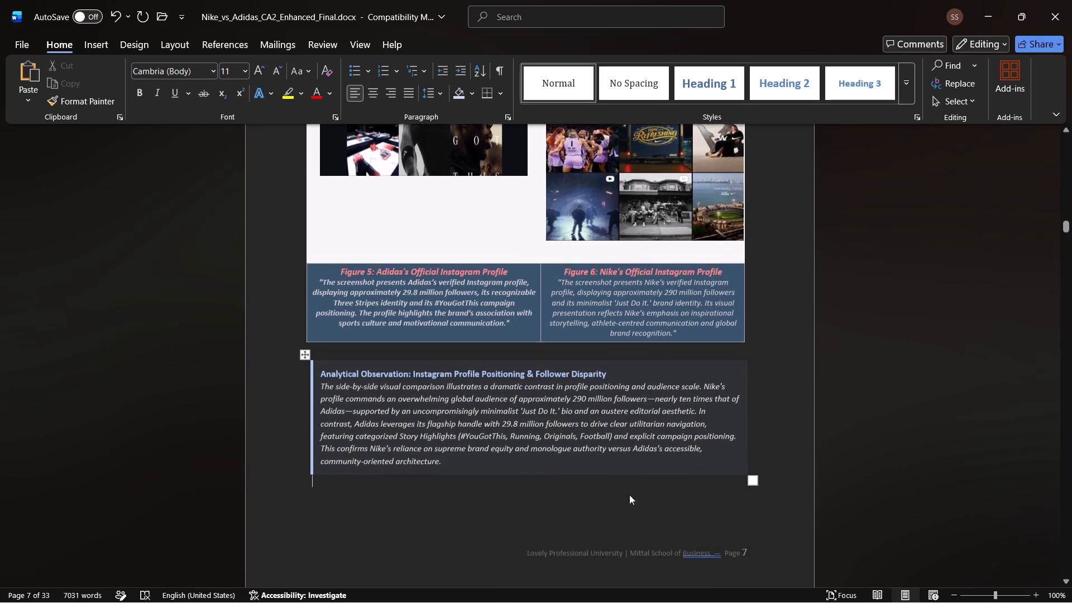
scroll(629, 495, "down", 1)
scroll(681, 419, "down", 1)
scroll(681, 419, "up", 1)
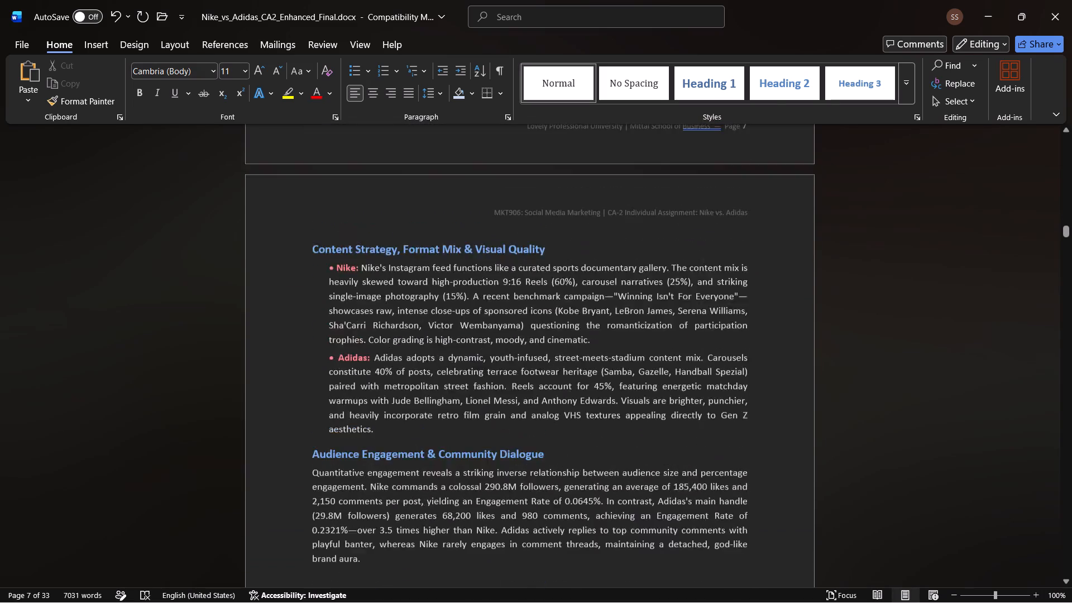
scroll(681, 419, "up", 1)
scroll(740, 264, "up", 1)
left_click_drag(758, 317, 766, 339)
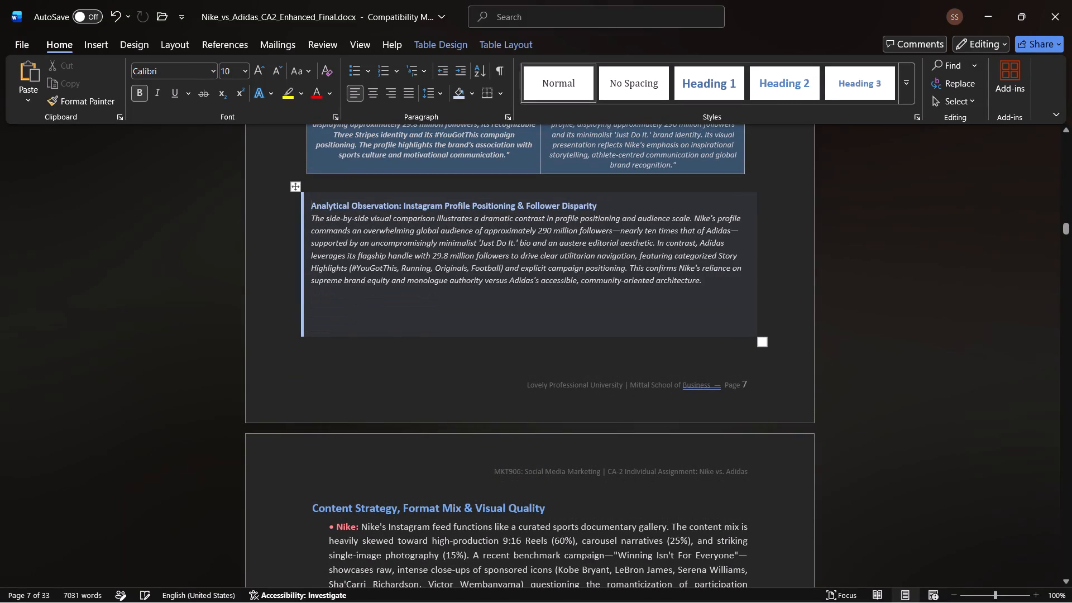
Increase the font size of all text in the Instagram Analytical Observation box by two increments.
left_click_drag(700, 289, 319, 202)
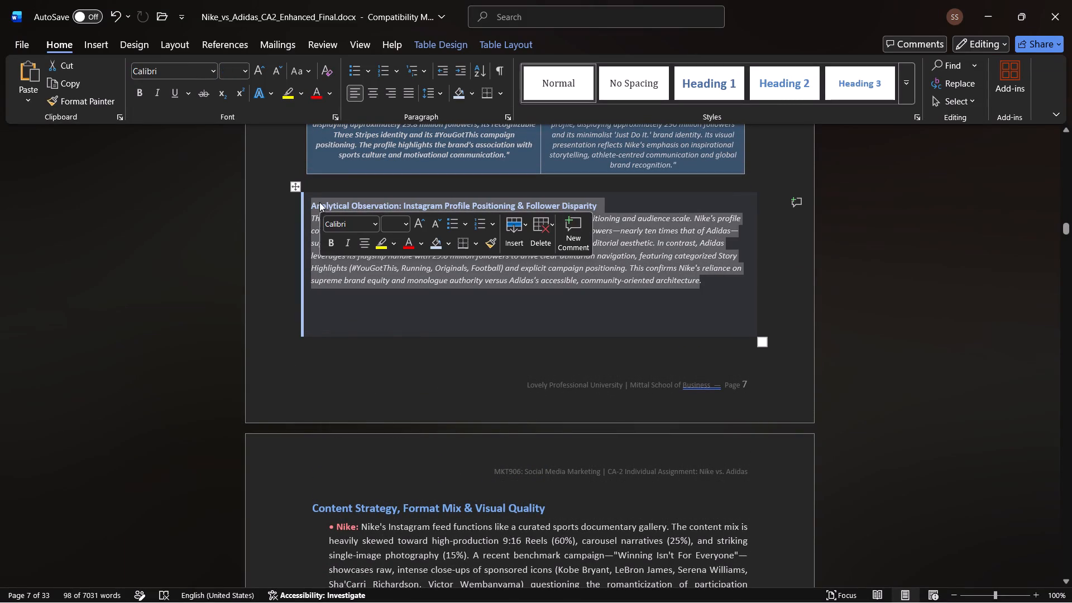
left_click(423, 228)
left_click(423, 228)
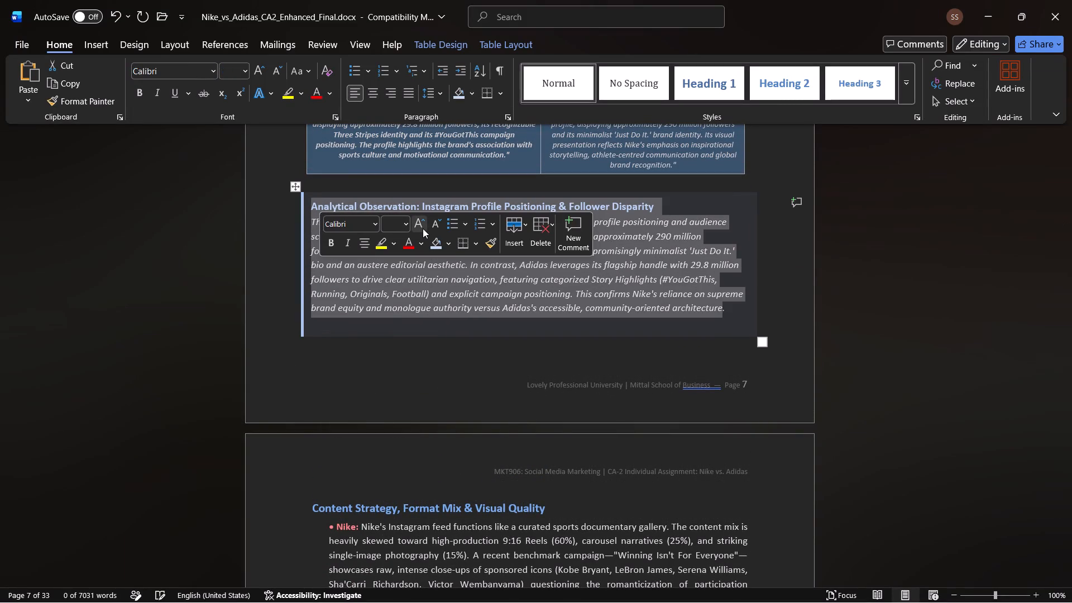
Shade the Analytical Observation heading and paragraph text on page 7 with Olive Green, Accent 3, Lighter 40%.
left_click(450, 243)
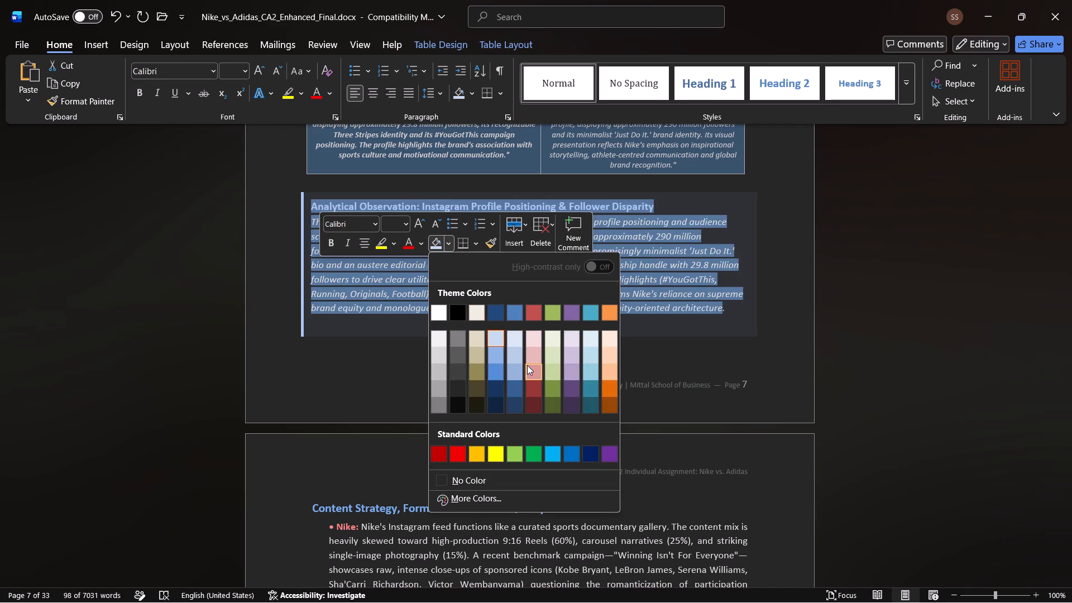
left_click(687, 359)
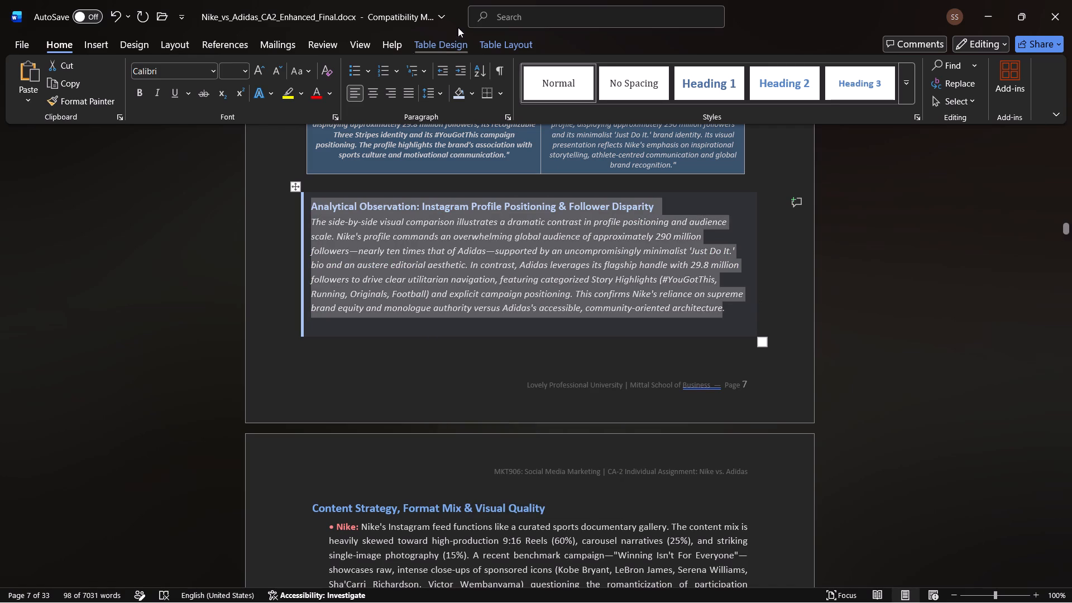
left_click(493, 44)
left_click(449, 41)
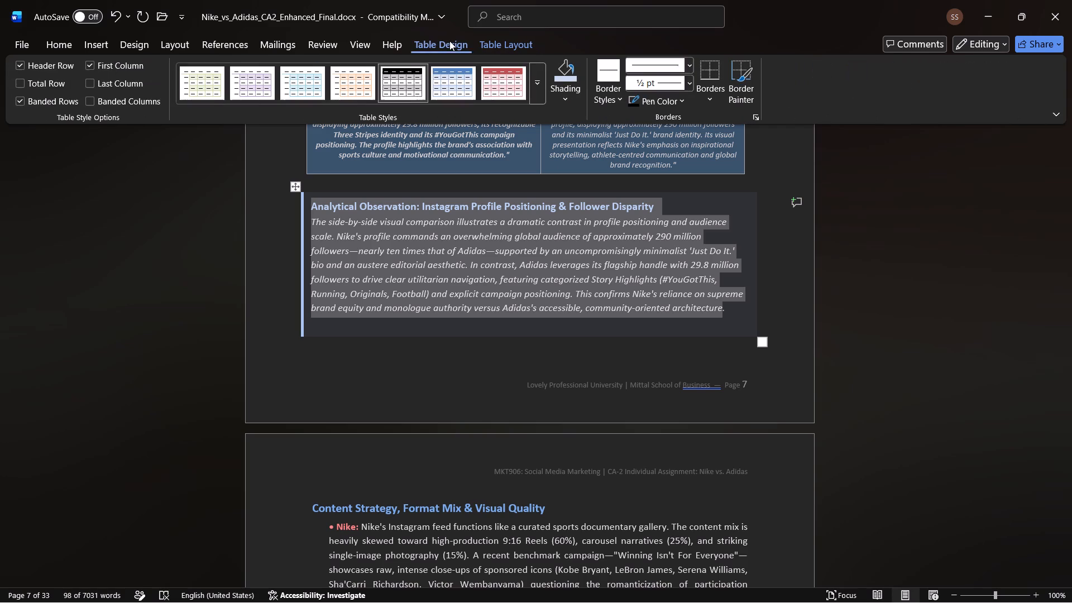
left_click(559, 99)
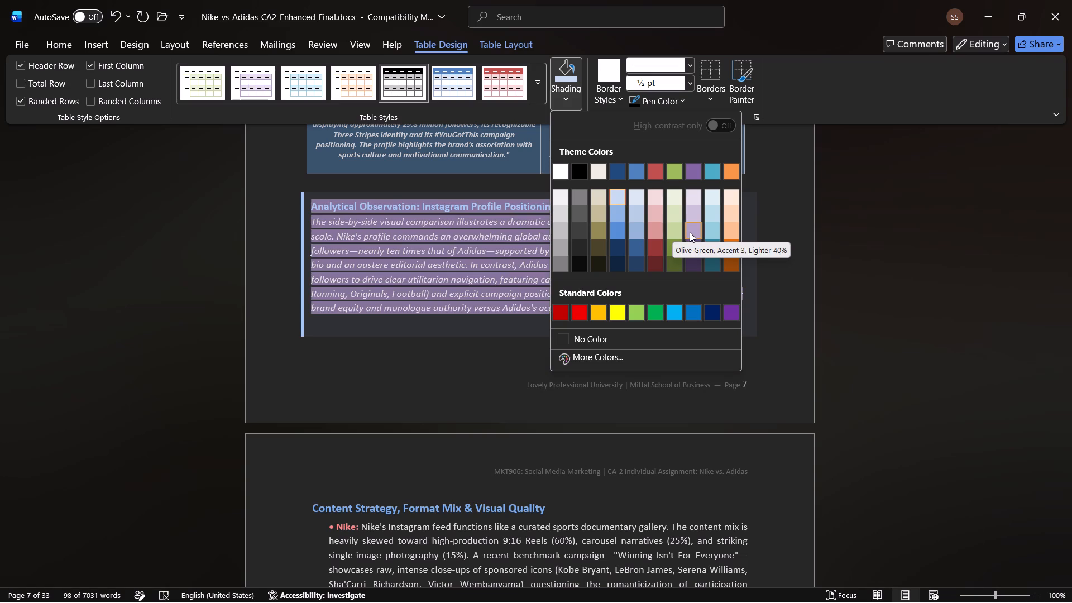
left_click(671, 231)
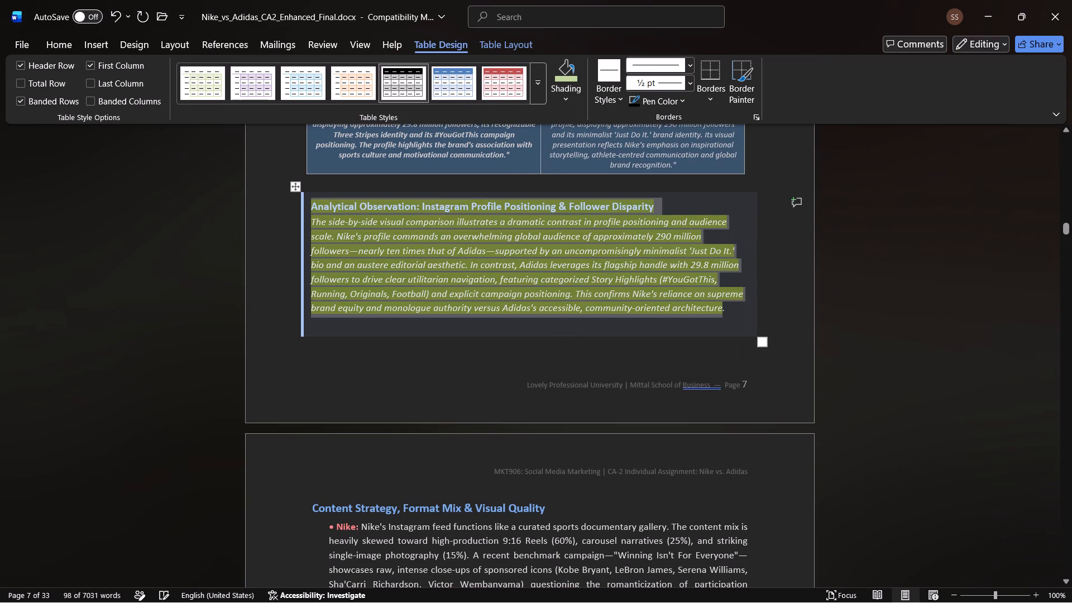
left_click(776, 305)
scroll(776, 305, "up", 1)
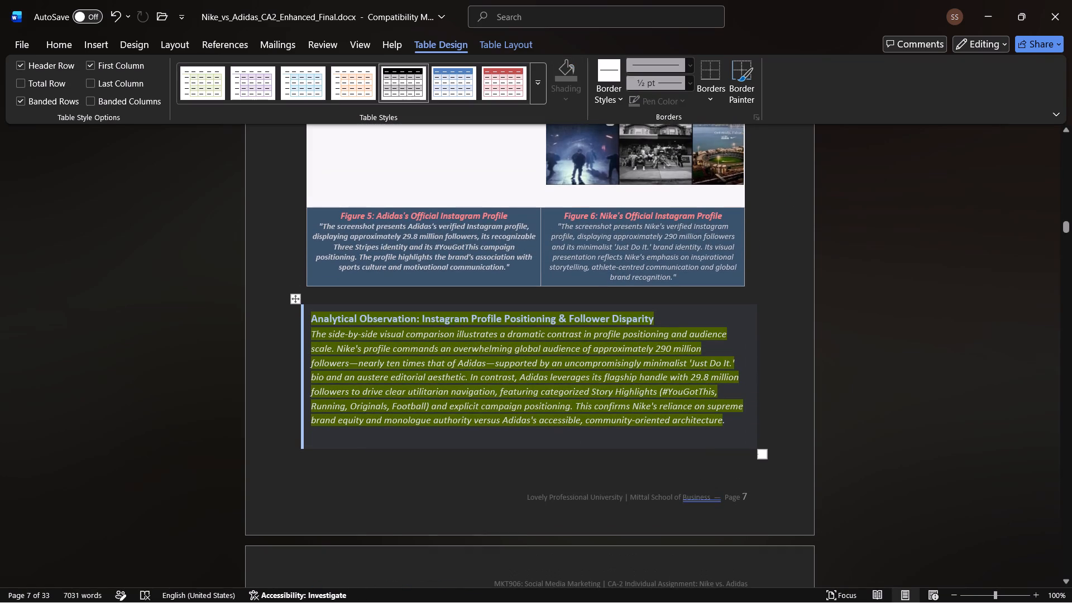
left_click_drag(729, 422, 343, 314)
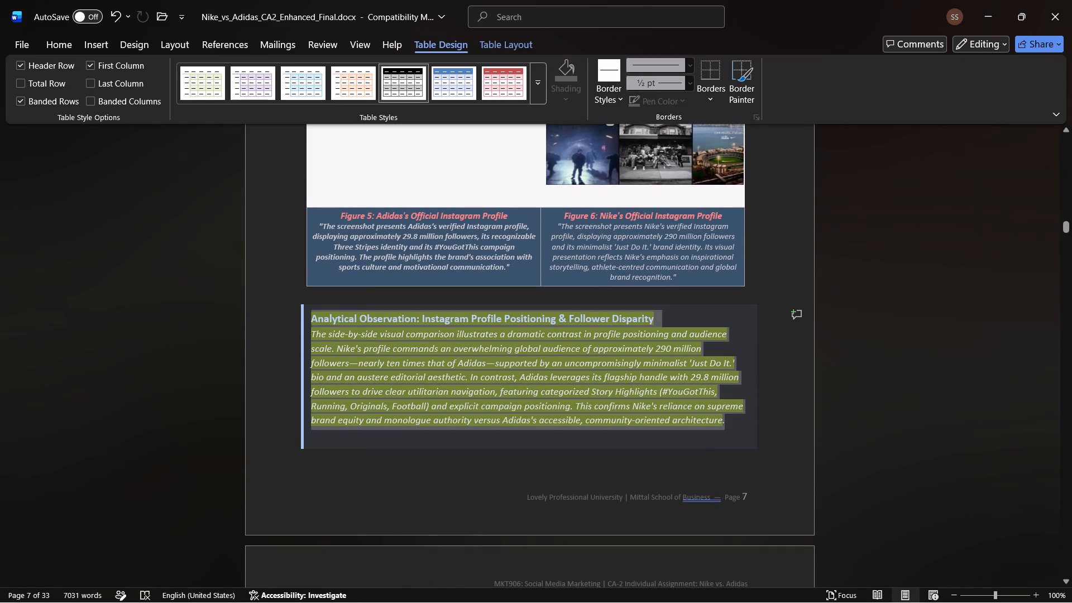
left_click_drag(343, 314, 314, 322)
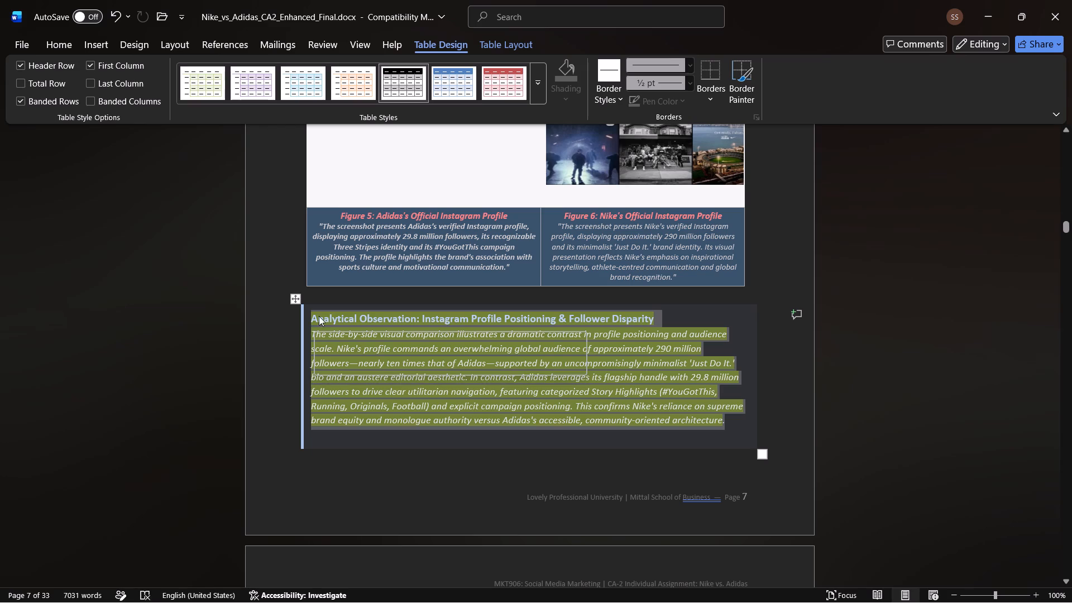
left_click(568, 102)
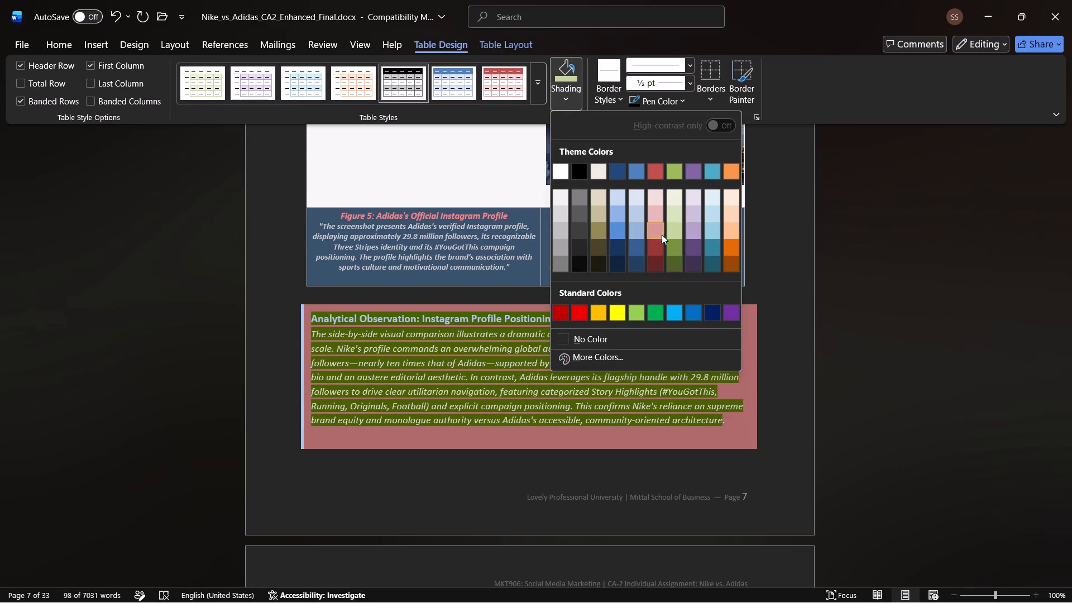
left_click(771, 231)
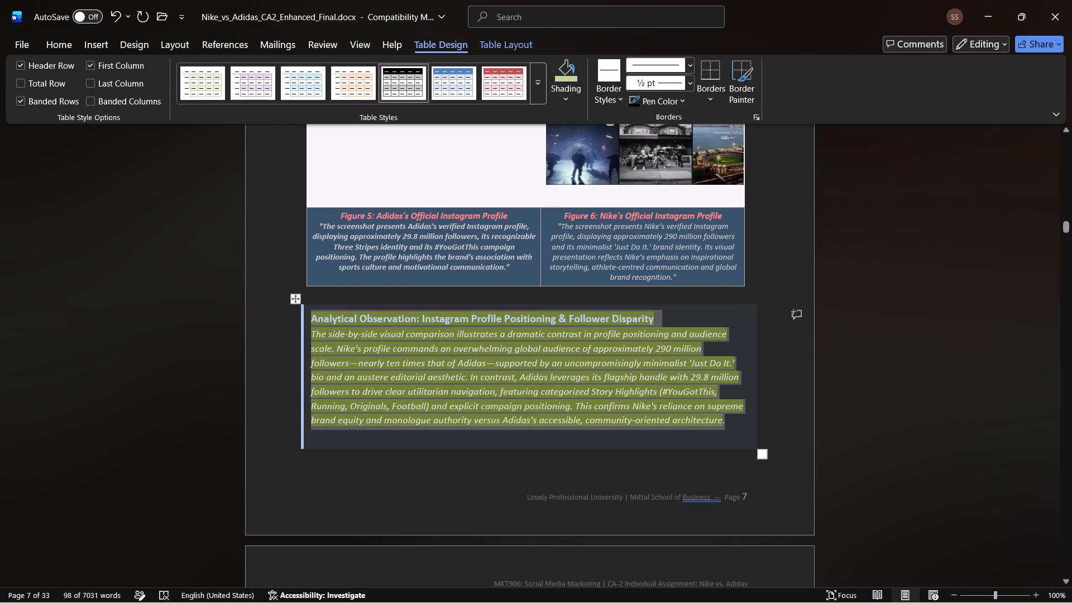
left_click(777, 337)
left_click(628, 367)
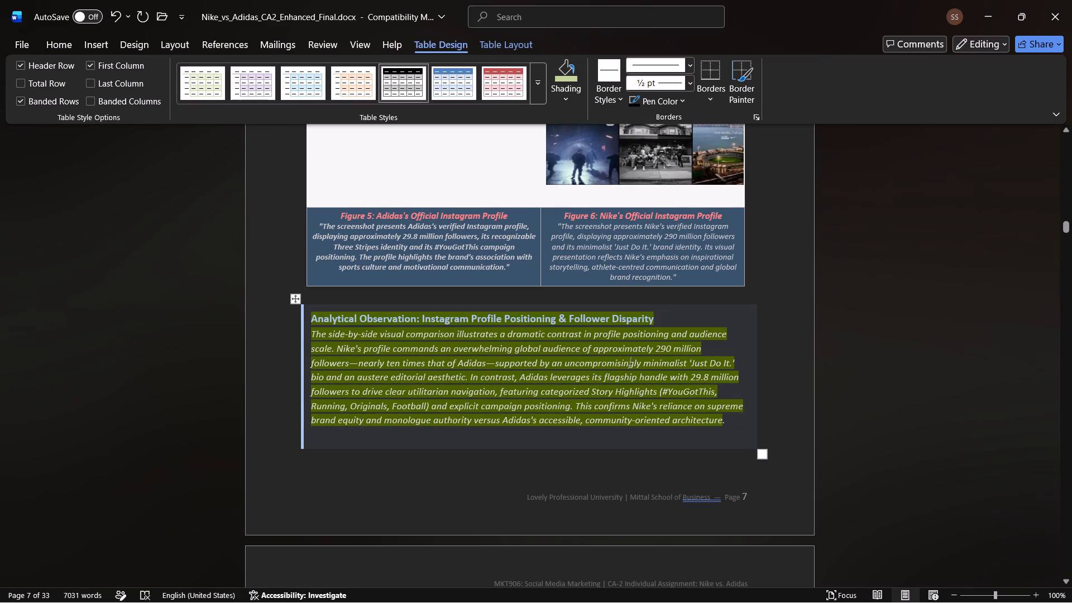
Set the shading of the Analytical Observation: Instagram Profile Positioning box on page 7 to White, Background 1, Darker 5%.
left_click(637, 437)
left_click(573, 105)
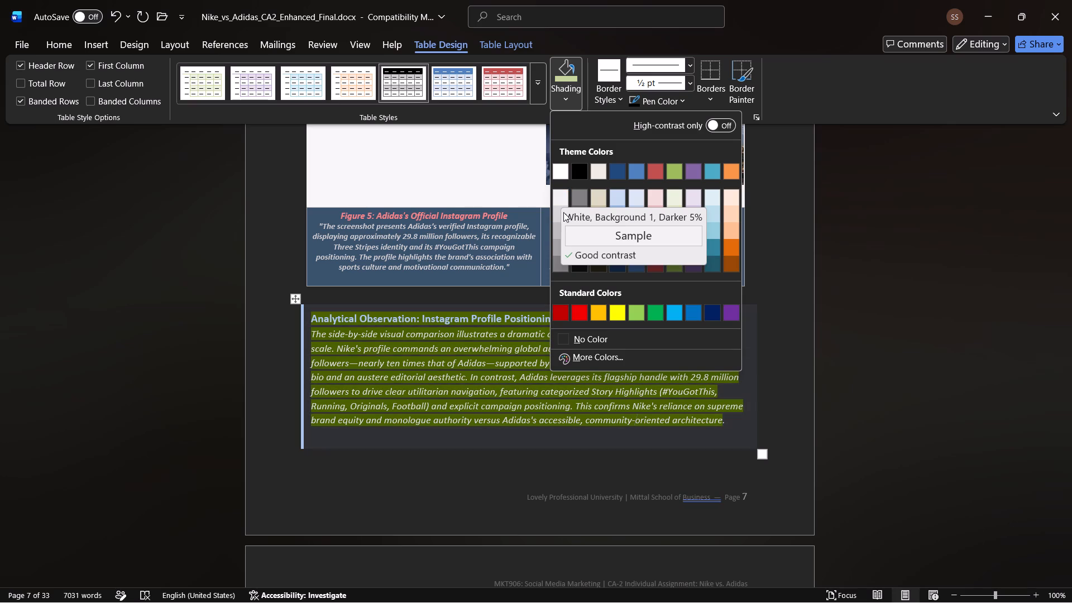
left_click(559, 192)
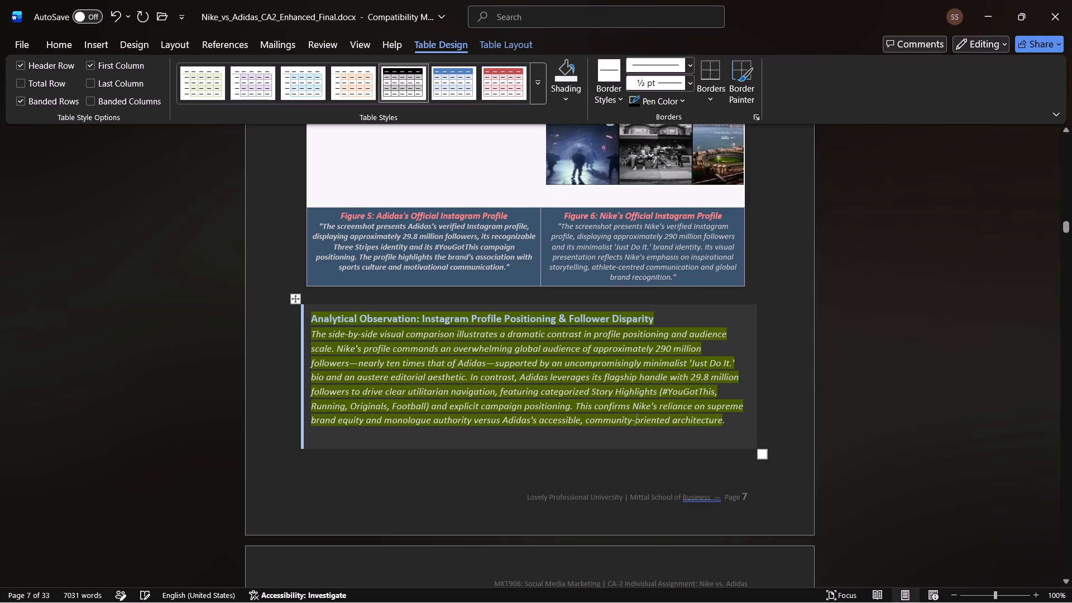
left_click(782, 373)
left_click(678, 487)
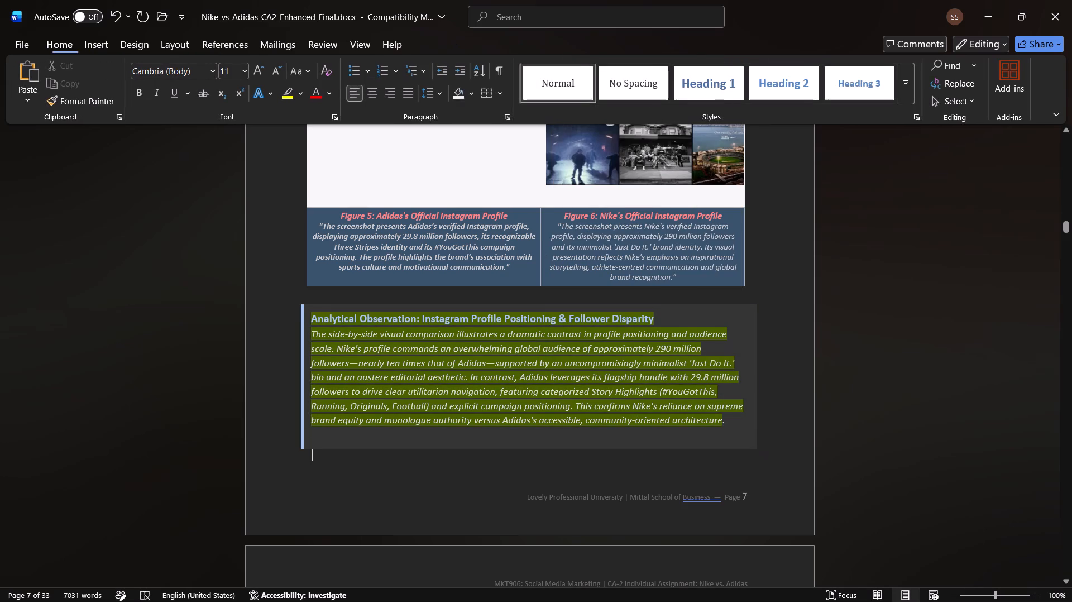
Open the text highlight colour choices for the whole Analytical Observation heading and paragraph on page 7.
scroll(559, 468, "up", 2)
scroll(559, 468, "down", 1)
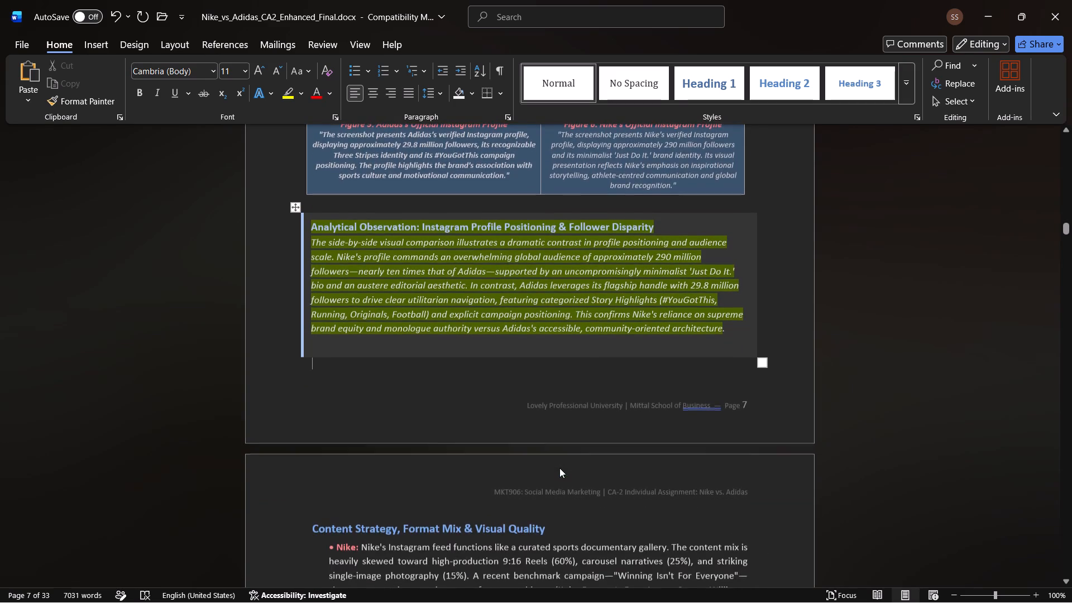
scroll(559, 468, "down", 1)
scroll(559, 468, "up", 5)
scroll(559, 468, "down", 1)
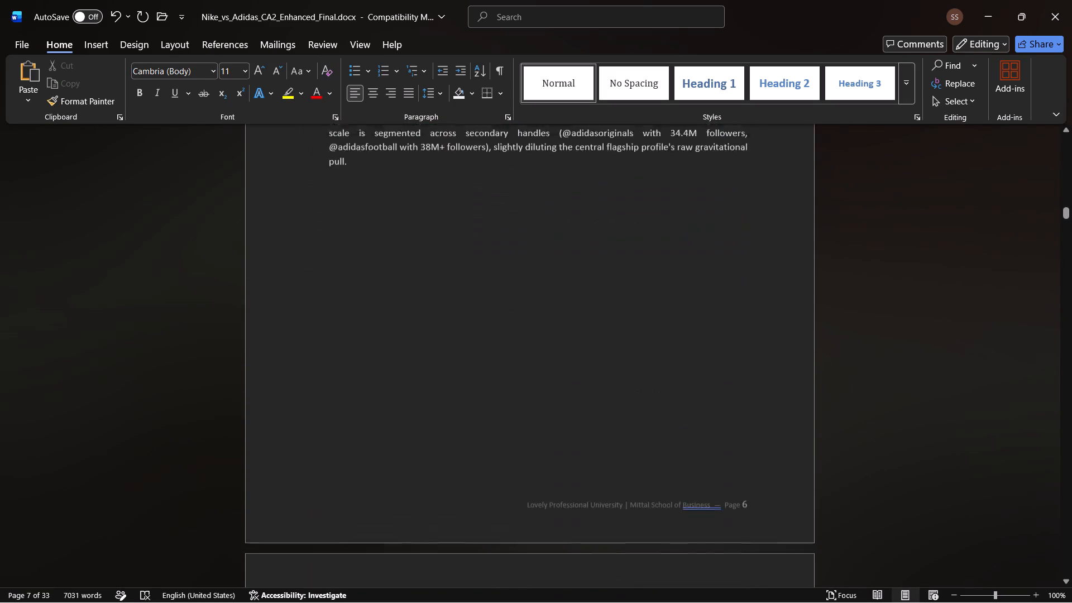
scroll(559, 468, "down", 3)
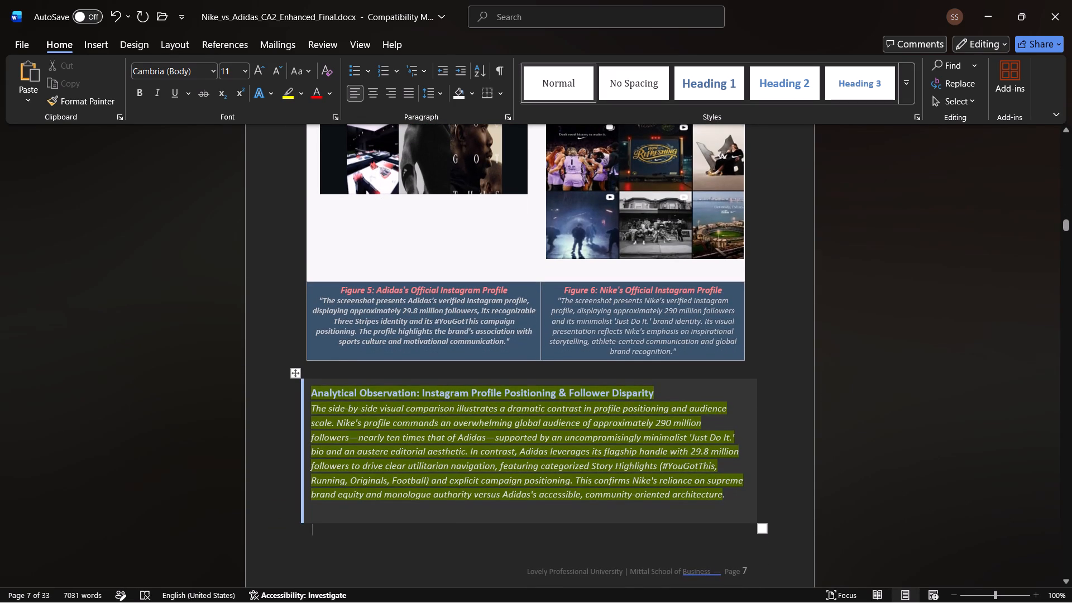
left_click_drag(722, 496, 338, 378)
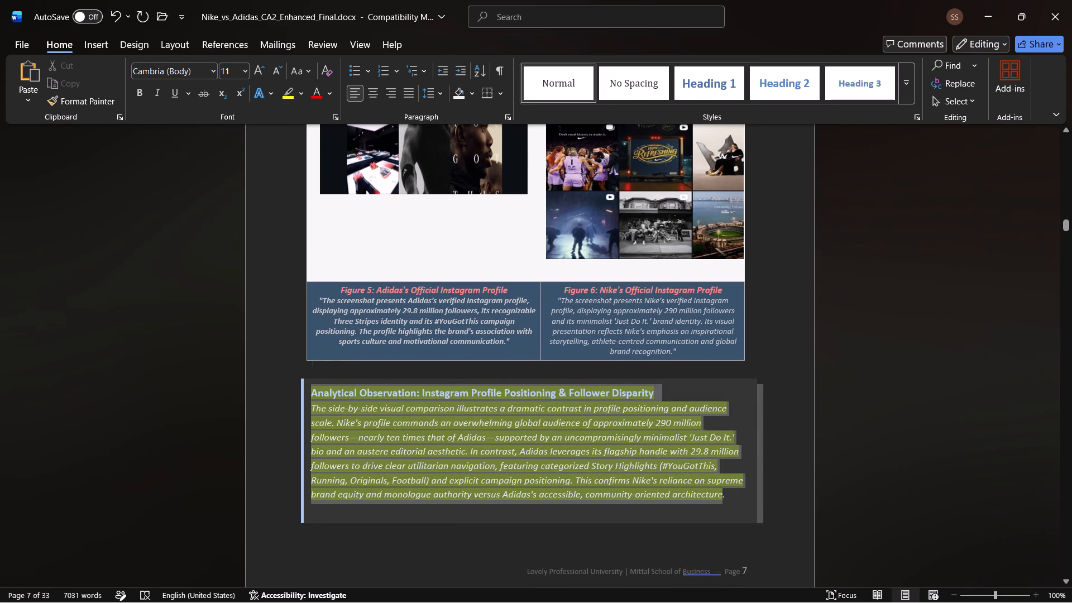
left_click_drag(338, 378, 320, 398)
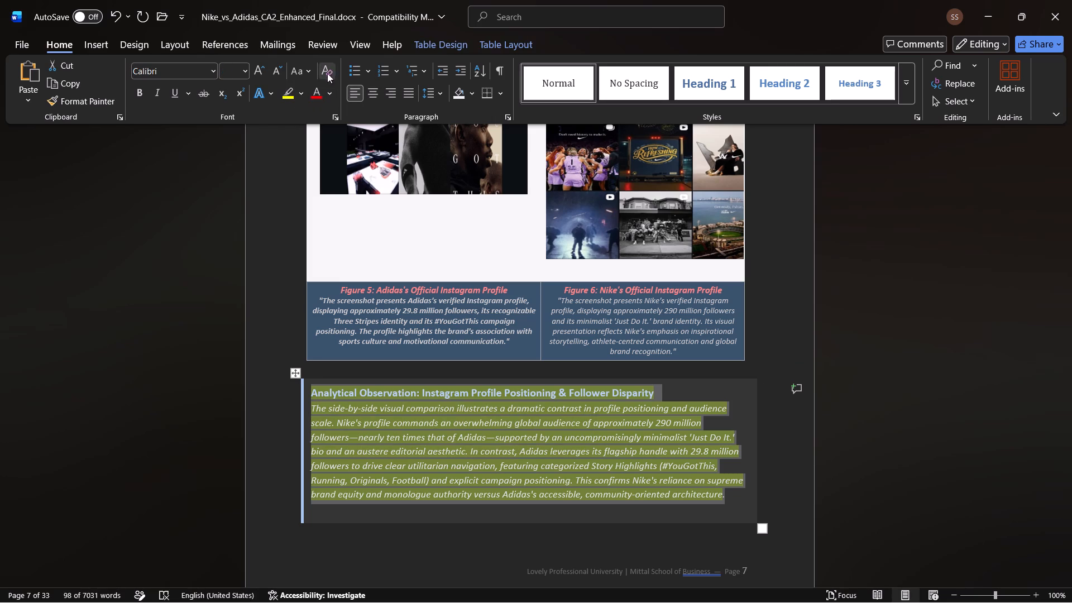
left_click(300, 97)
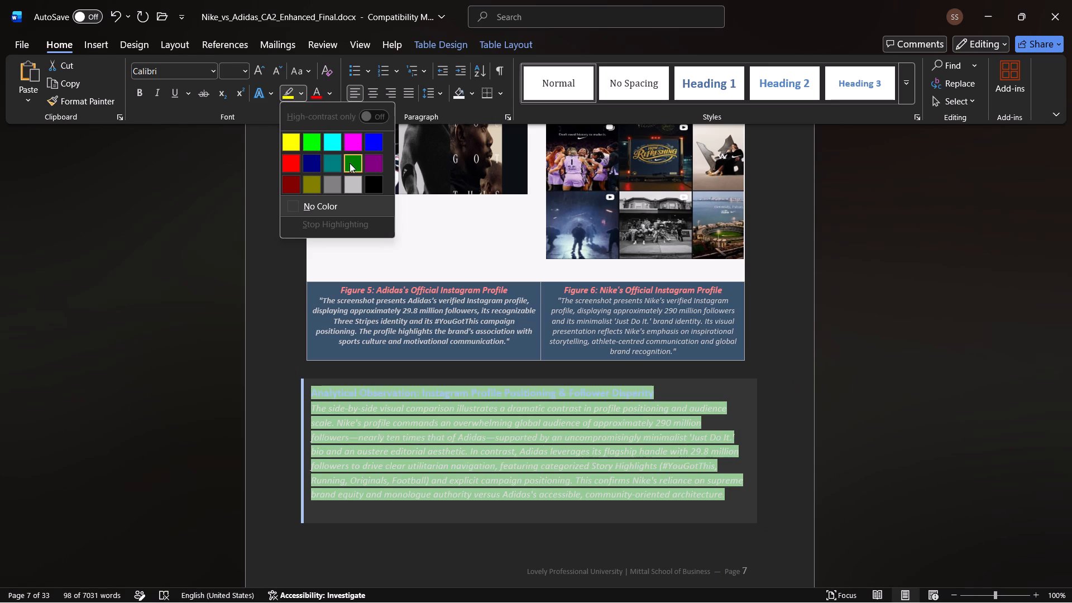
Highlight the Analytical Observation: Instagram Profile Positioning & Follower Disparity heading and paragraph on page 7 in bright green.
left_click(312, 140)
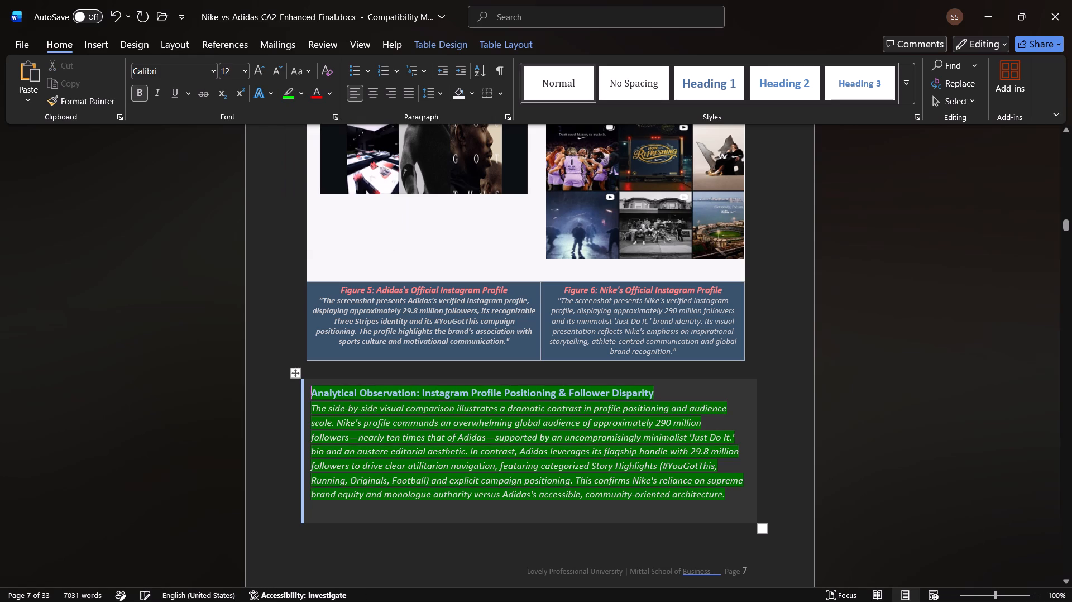
left_click(783, 425)
left_click(788, 443)
Review page 7's layout, checking the highlighted Analytical Observation box against the Instagram screenshots and figure captions above it.
scroll(788, 443, "down", 1)
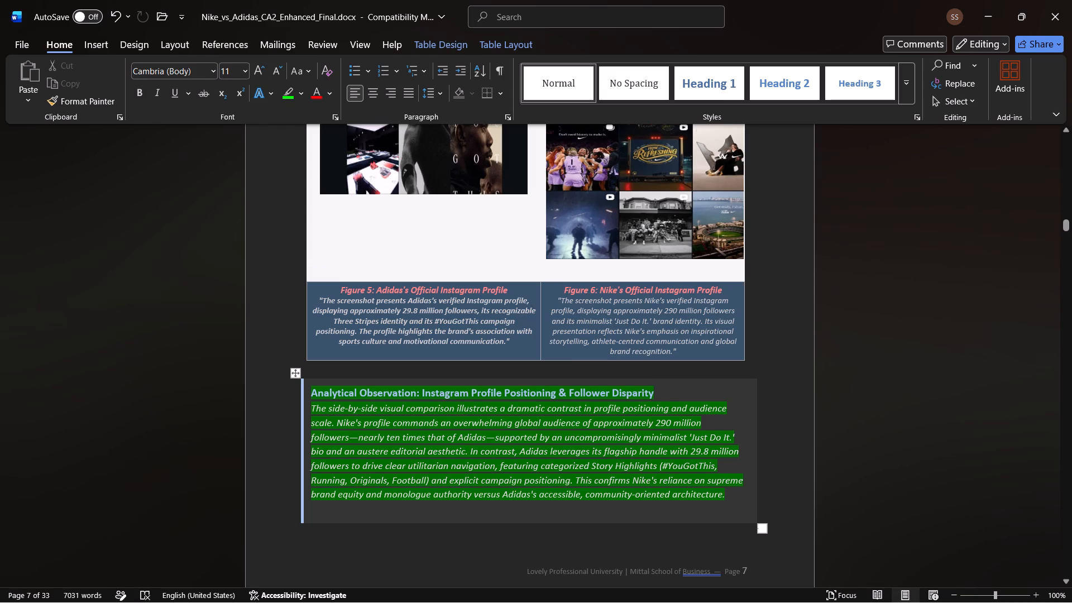
scroll(788, 443, "down", 1)
left_click(697, 480)
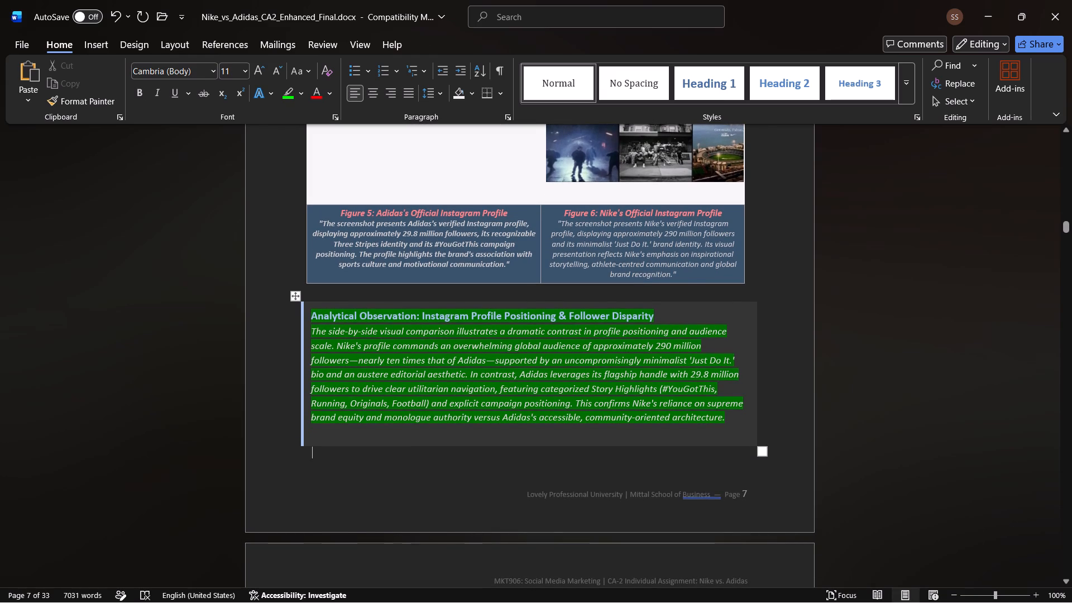
scroll(690, 326, "up", 1)
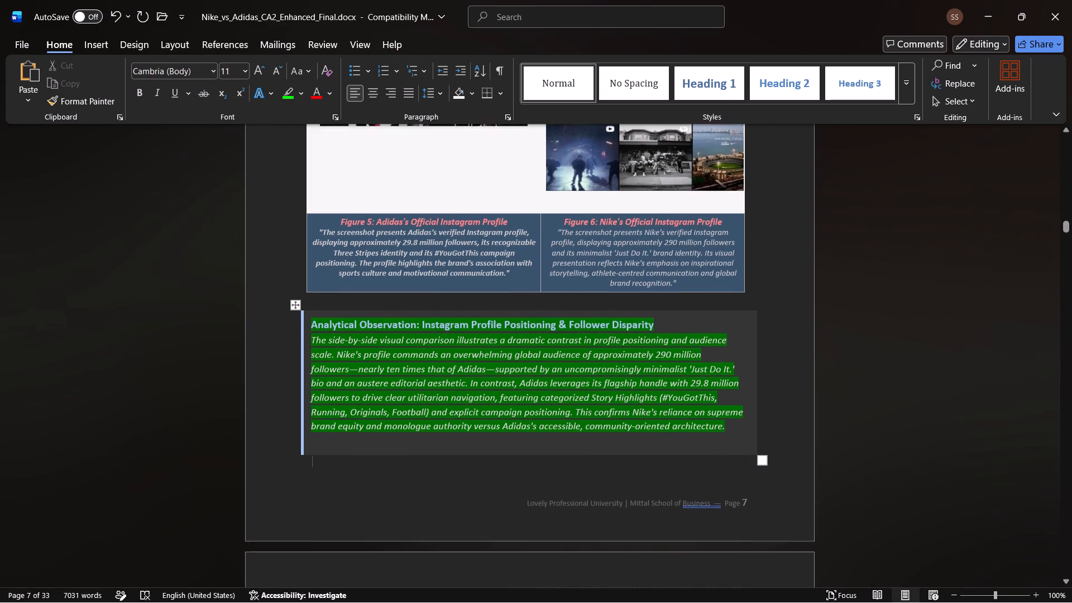
scroll(690, 326, "up", 2)
left_click_drag(829, 462, 803, 453)
left_click(803, 453)
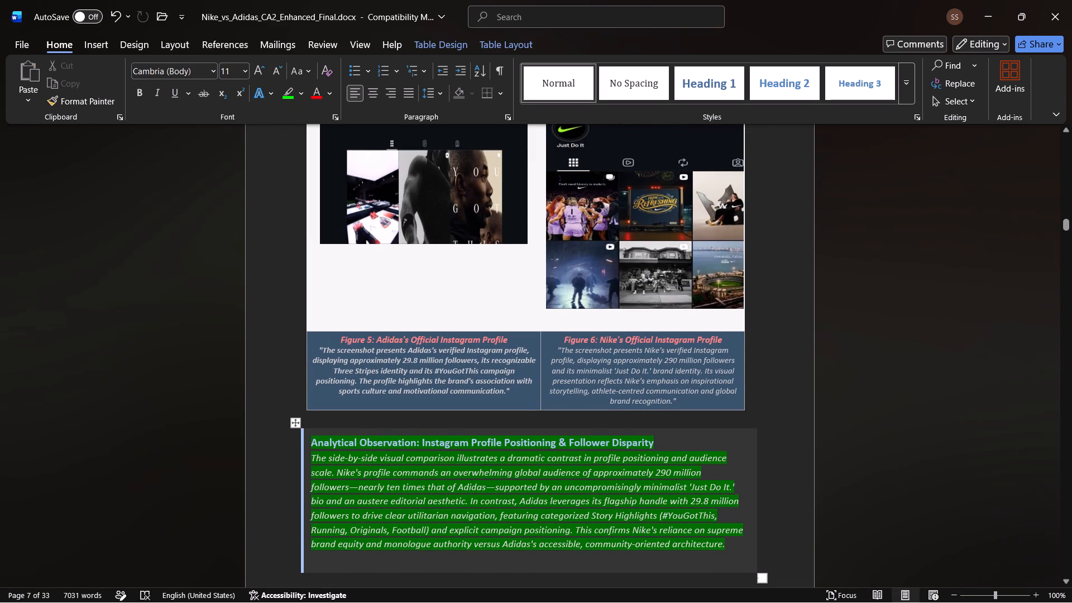
scroll(803, 453, "down", 1)
left_click(789, 505)
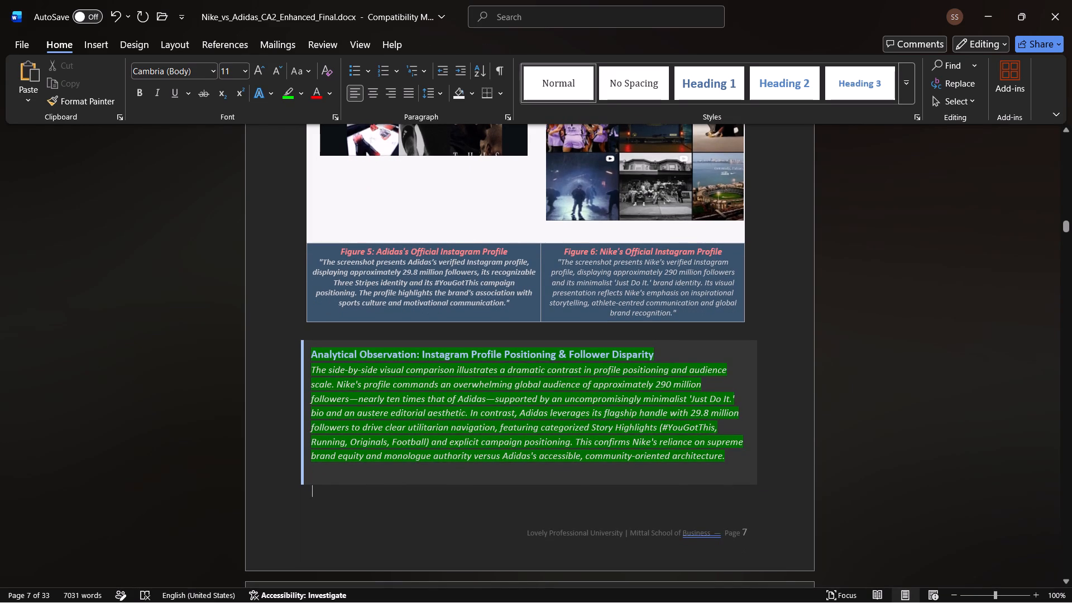
scroll(770, 525, "up", 2)
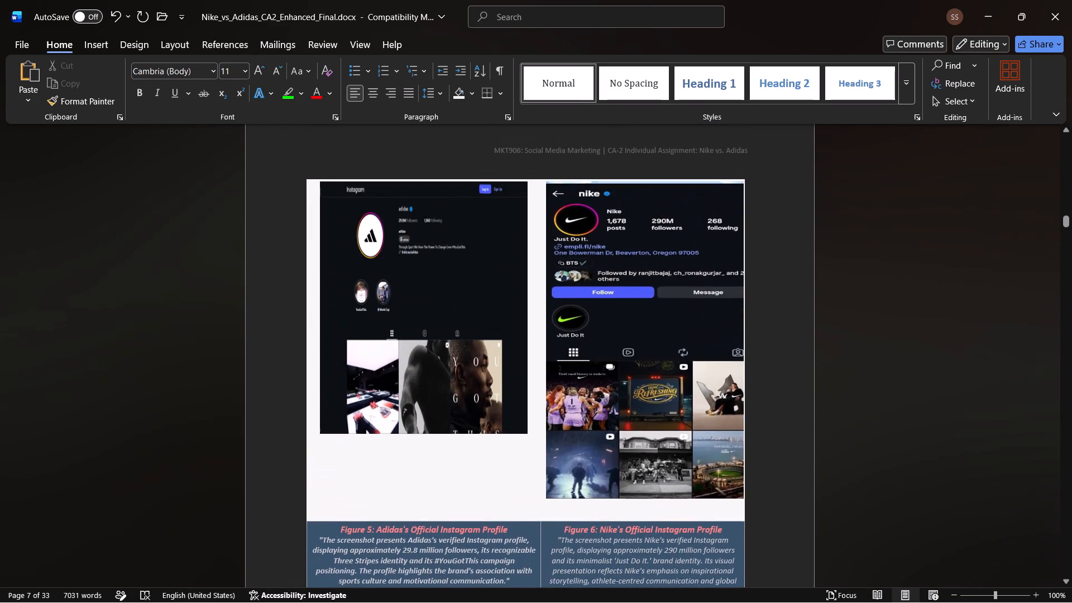
scroll(770, 525, "down", 2)
scroll(770, 525, "up", 5)
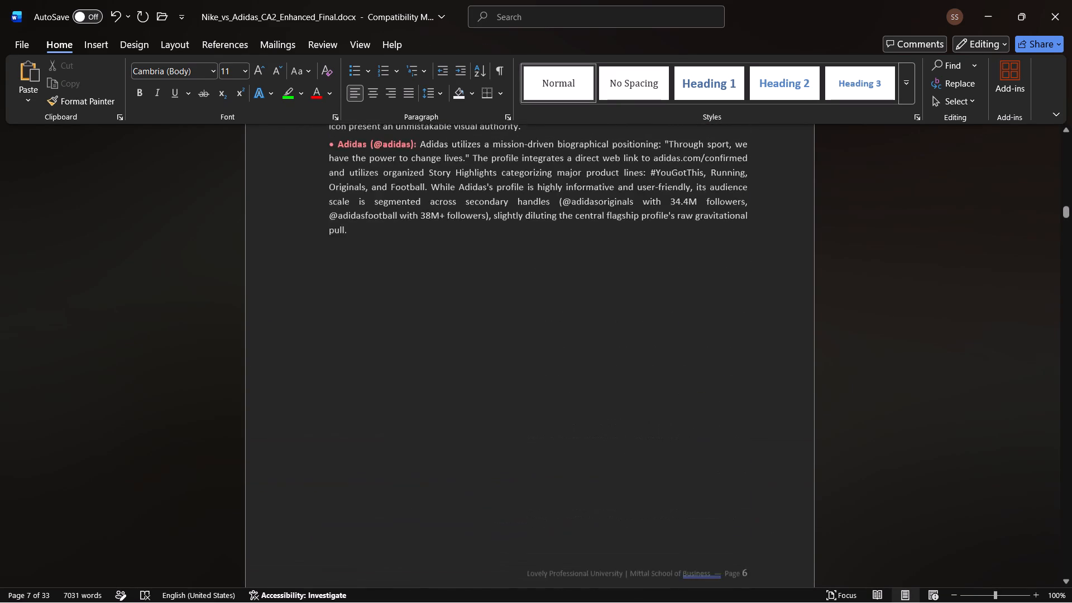
scroll(770, 525, "up", 1)
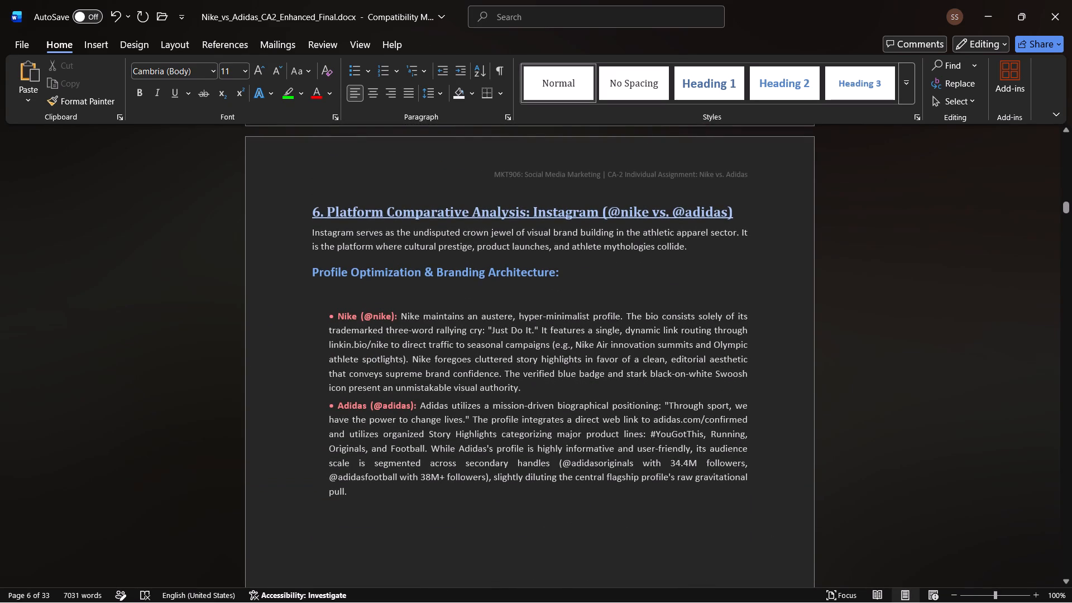
left_click_drag(746, 214, 289, 221)
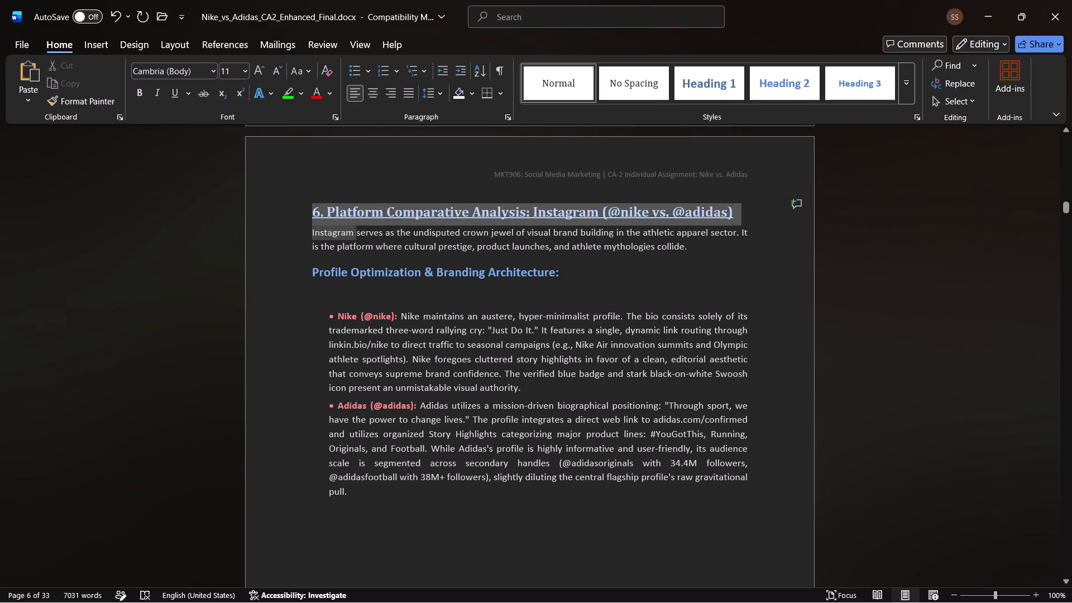
left_click_drag(289, 221, 274, 218)
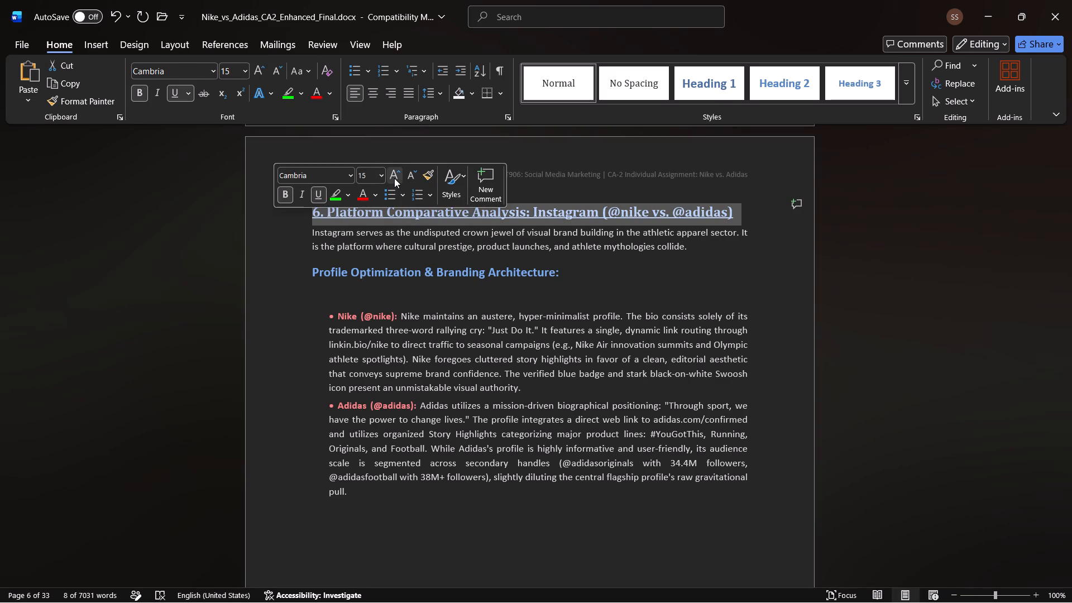
left_click(394, 178)
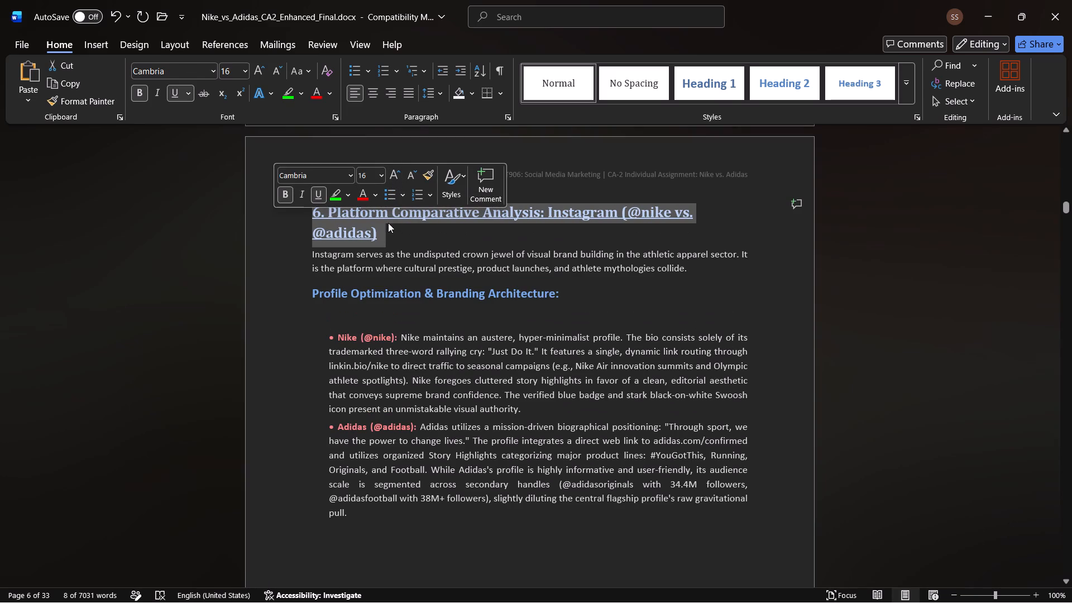
left_click(388, 223)
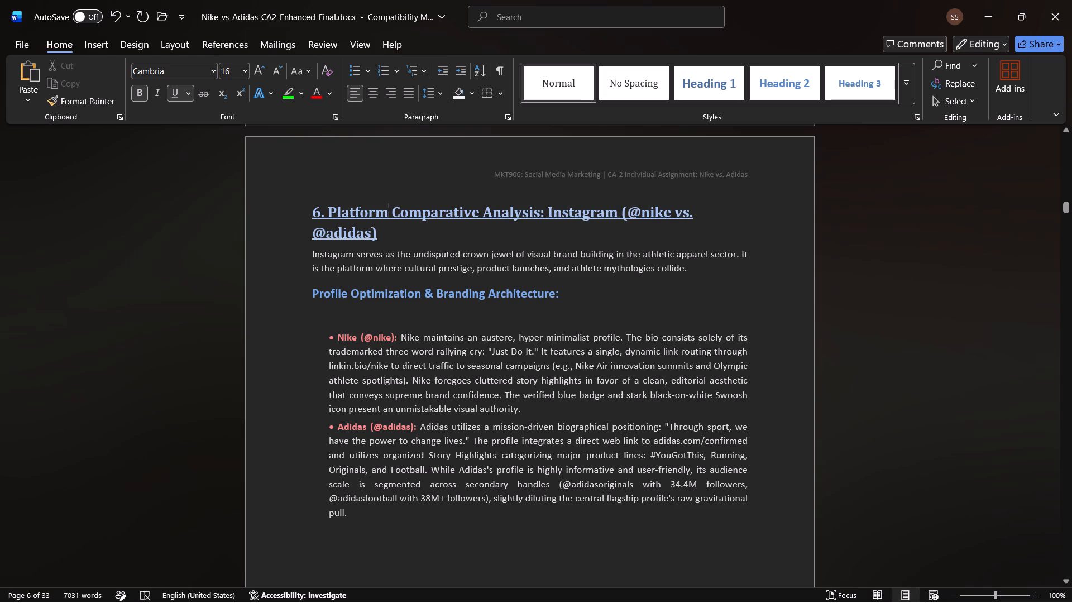
Increase the font size of the "Profile Optimization & Branding Architecture:" subheading on page 6 to 16.
left_click_drag(562, 296, 320, 299)
left_click(434, 255)
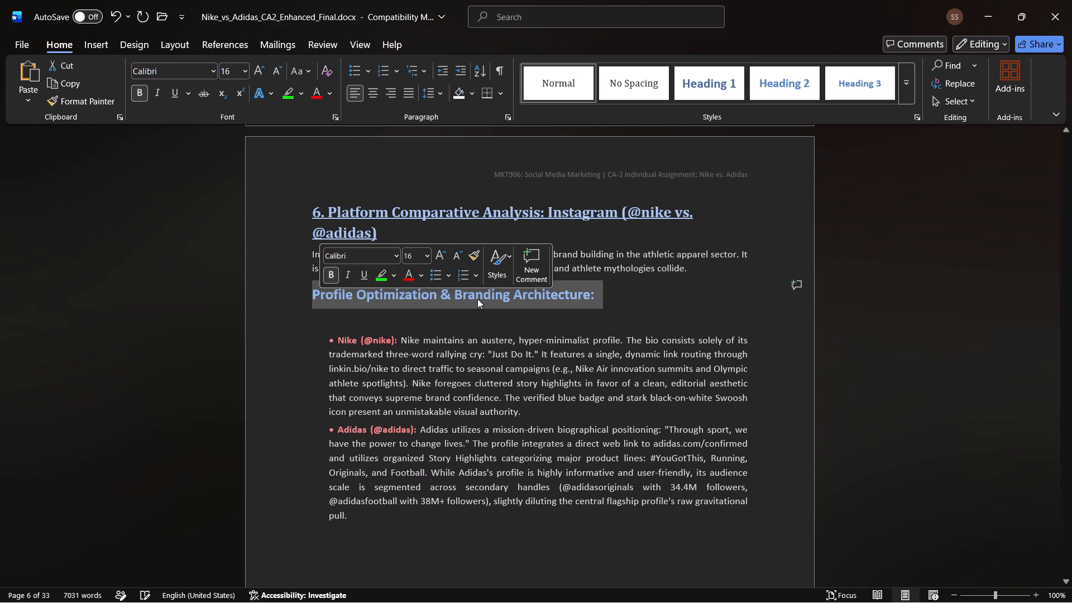
left_click(482, 312)
left_click_drag(400, 231, 397, 231)
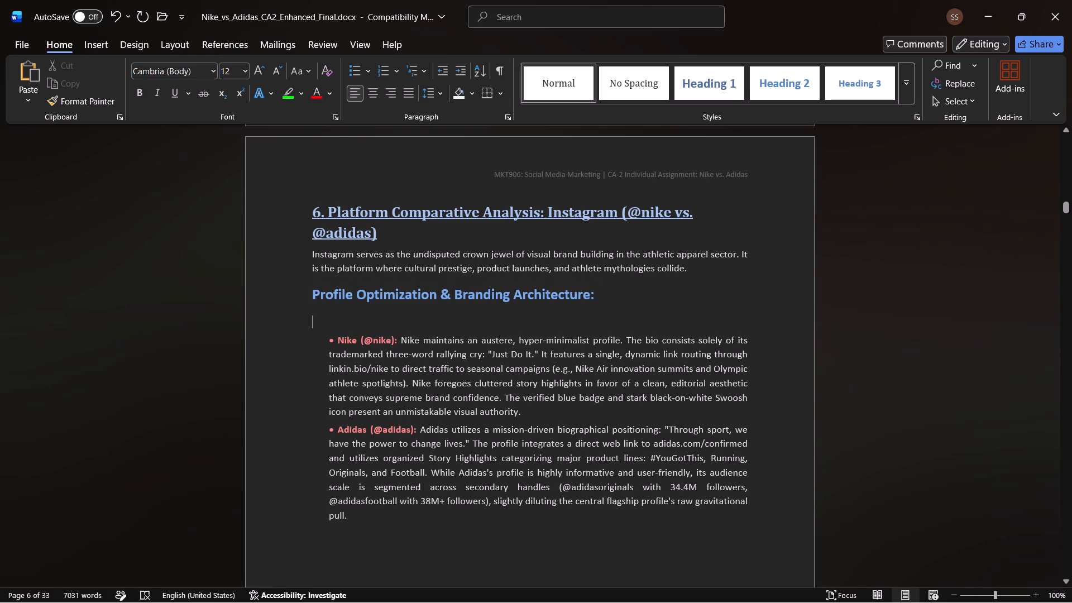
left_click_drag(397, 231, 310, 211)
left_click(432, 171)
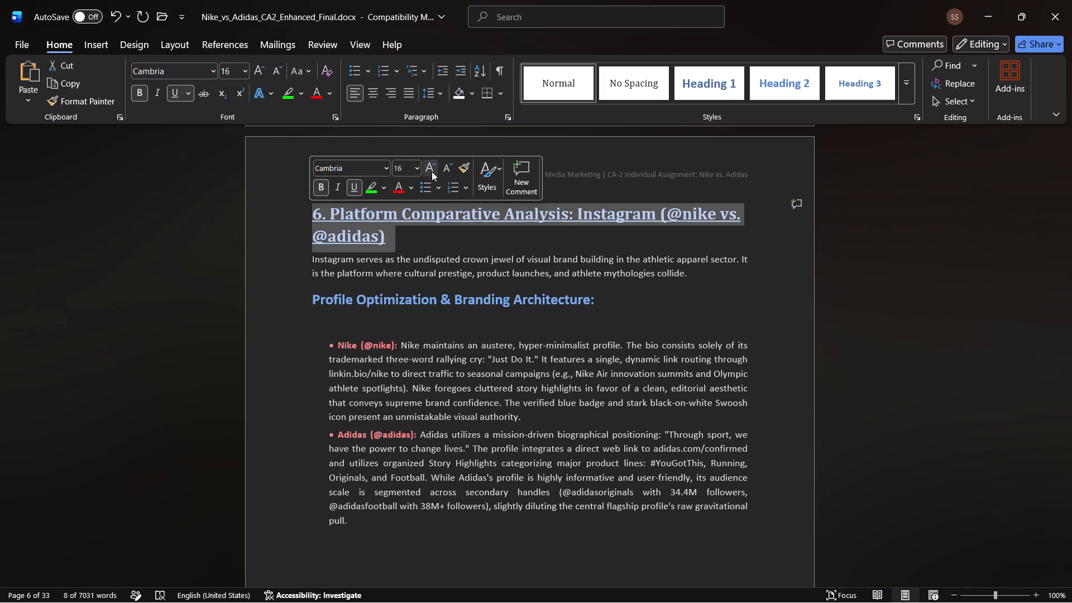
left_click(420, 255)
scroll(420, 255, "down", 1)
scroll(445, 337, "down", 1)
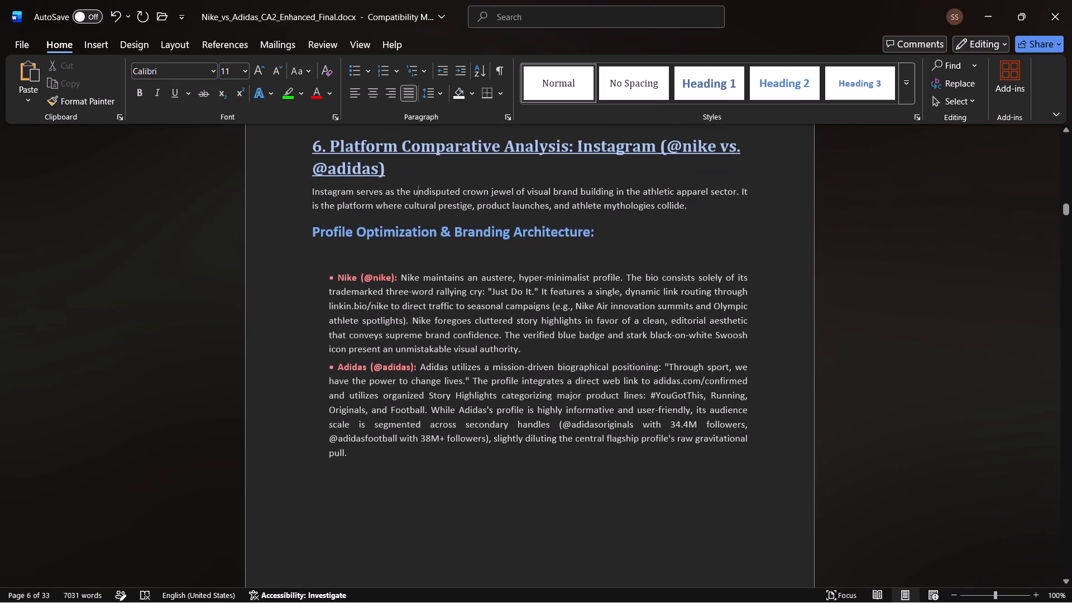
scroll(445, 337, "down", 1)
left_click_drag(398, 222, 347, 224)
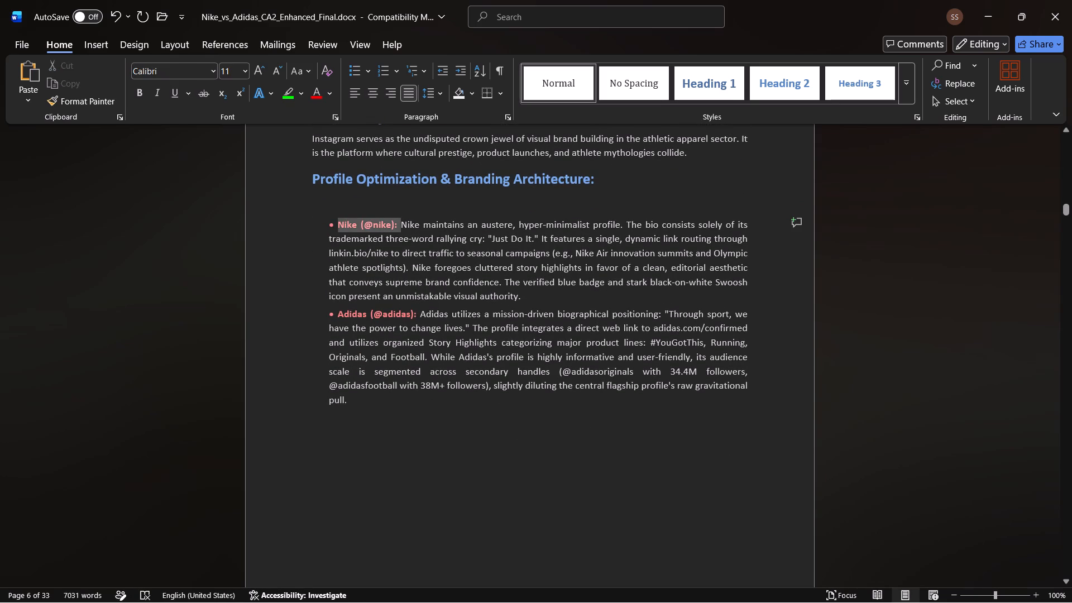
left_click_drag(347, 224, 331, 224)
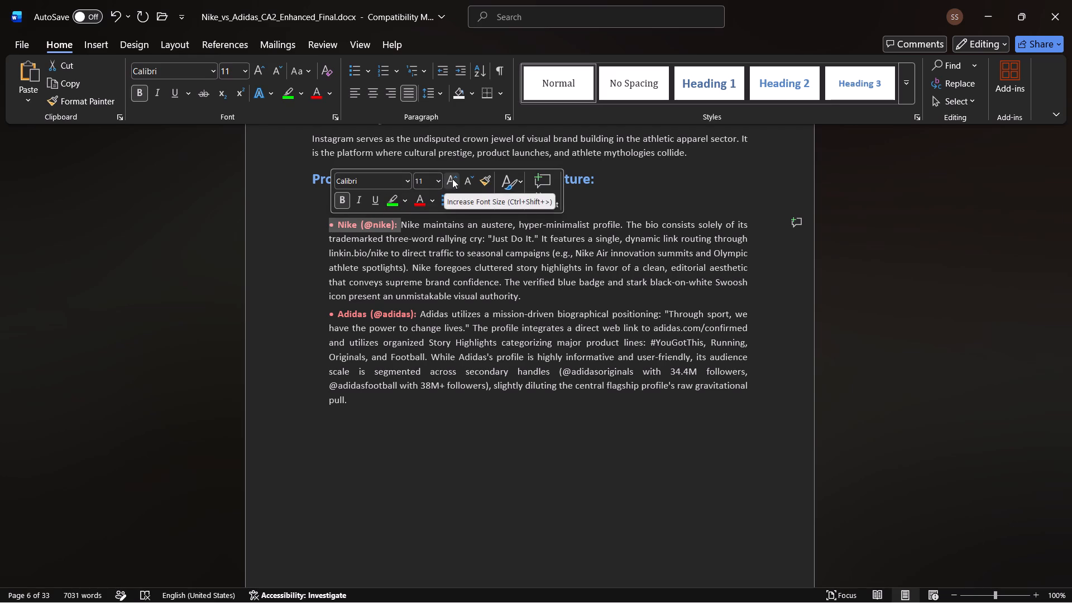
left_click(452, 179)
left_click_drag(415, 314, 336, 310)
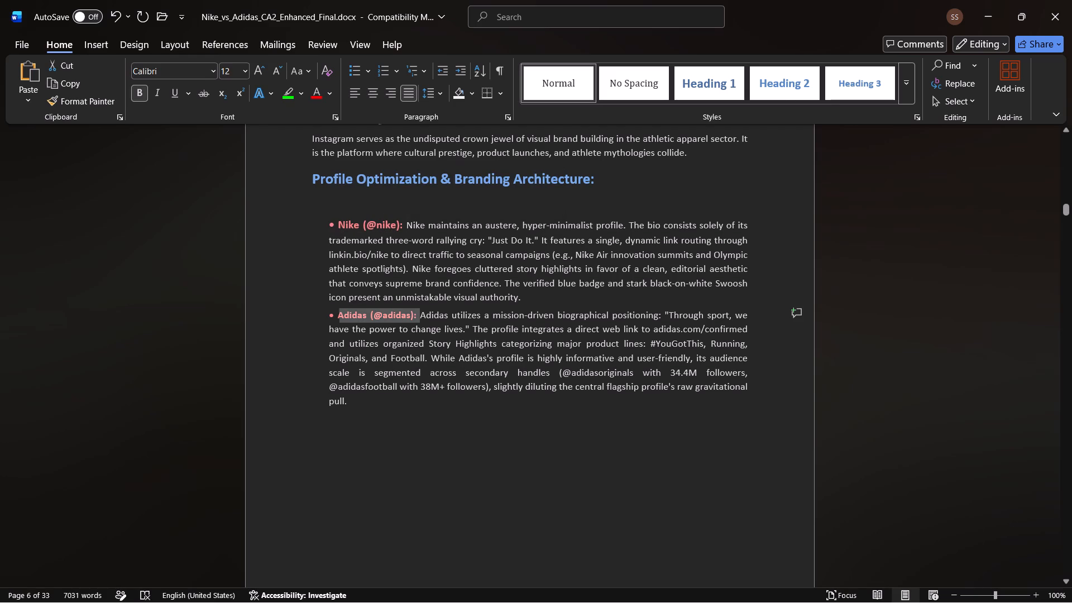
left_click_drag(336, 310, 328, 310)
left_click(447, 266)
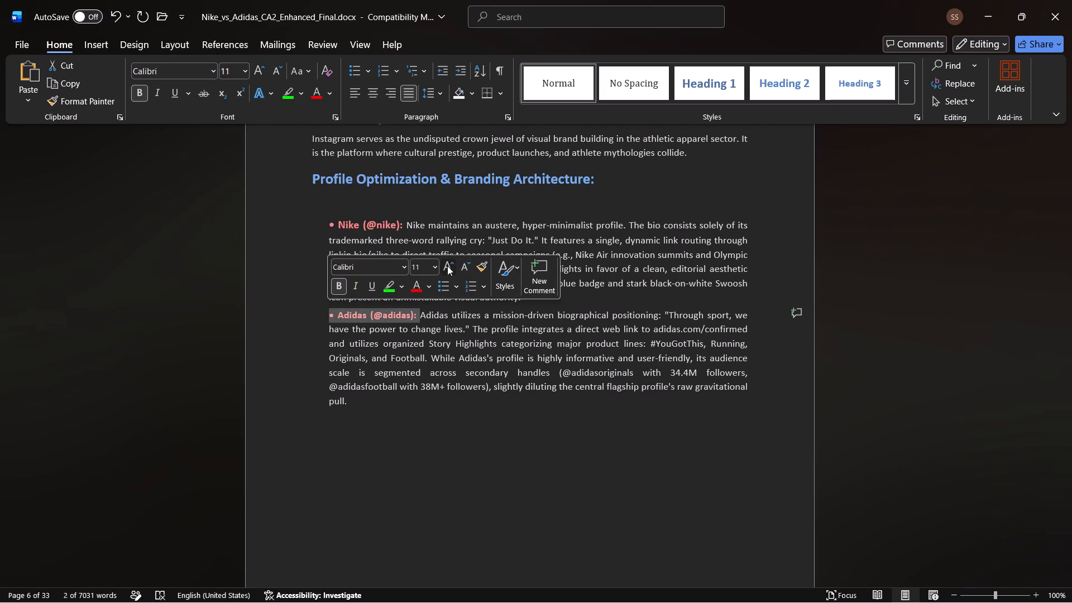
left_click(453, 418)
Review the layout of the Instagram section from its heading on page 6 to the profile screenshots on page 7.
scroll(453, 418, "up", 2)
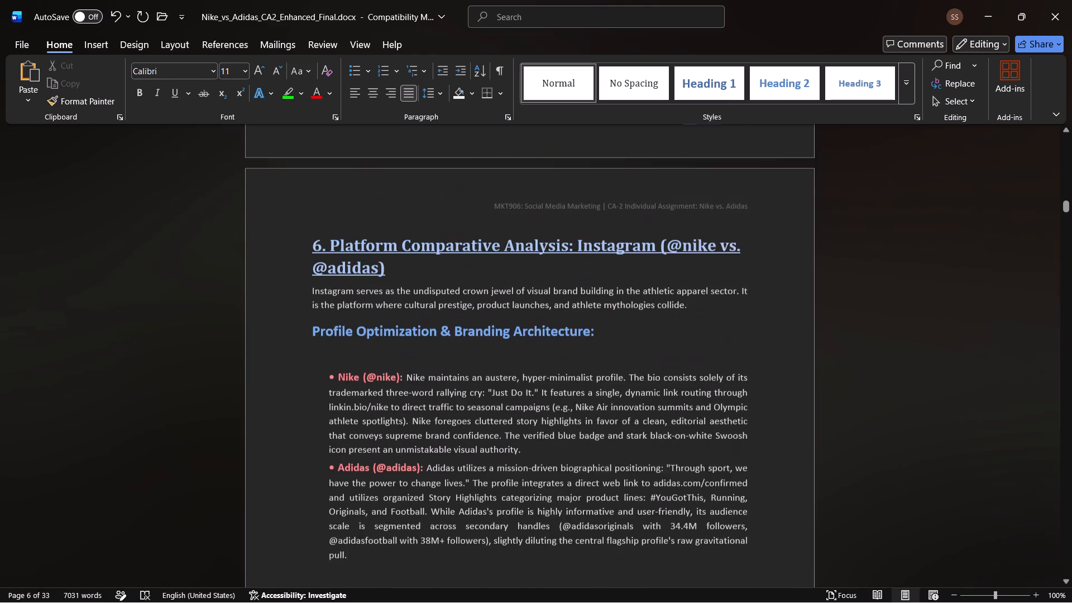
scroll(453, 418, "down", 2)
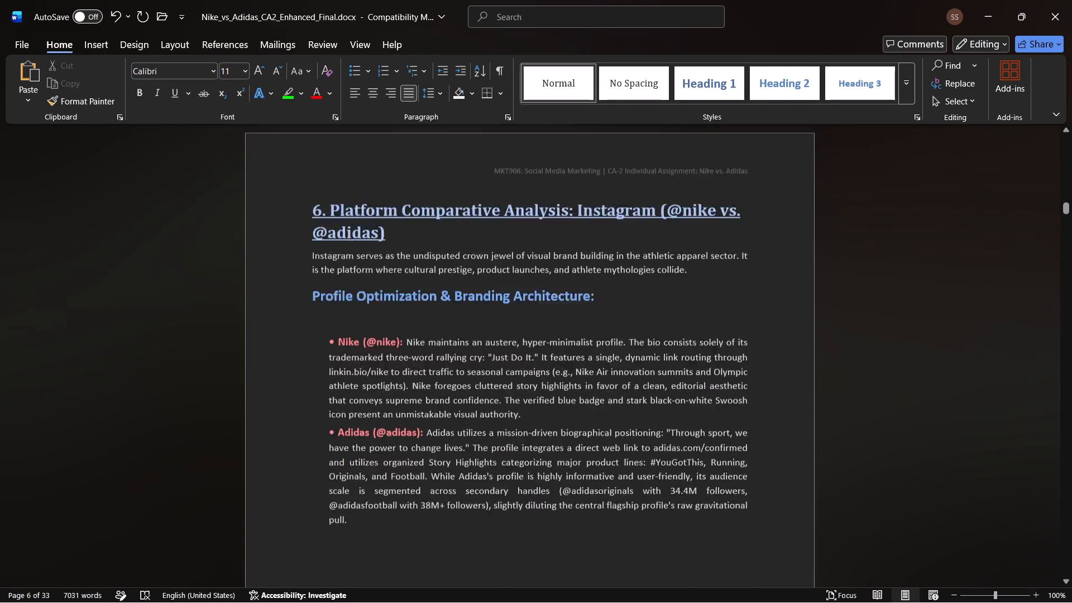
scroll(471, 409, "down", 2)
scroll(471, 409, "up", 1)
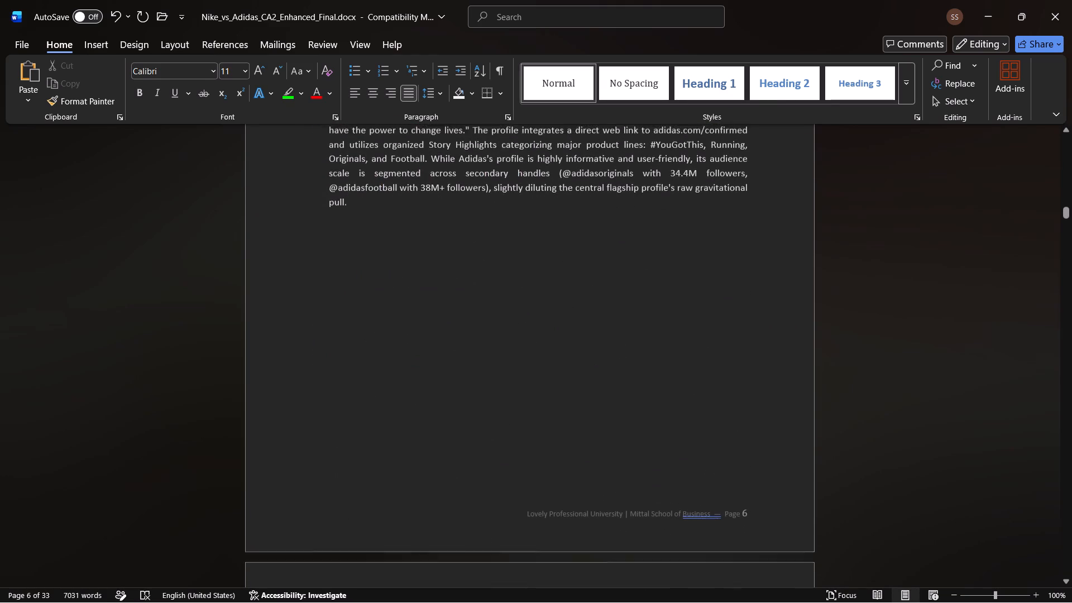
scroll(471, 409, "up", 2)
scroll(471, 409, "down", 4)
scroll(520, 267, "up", 1)
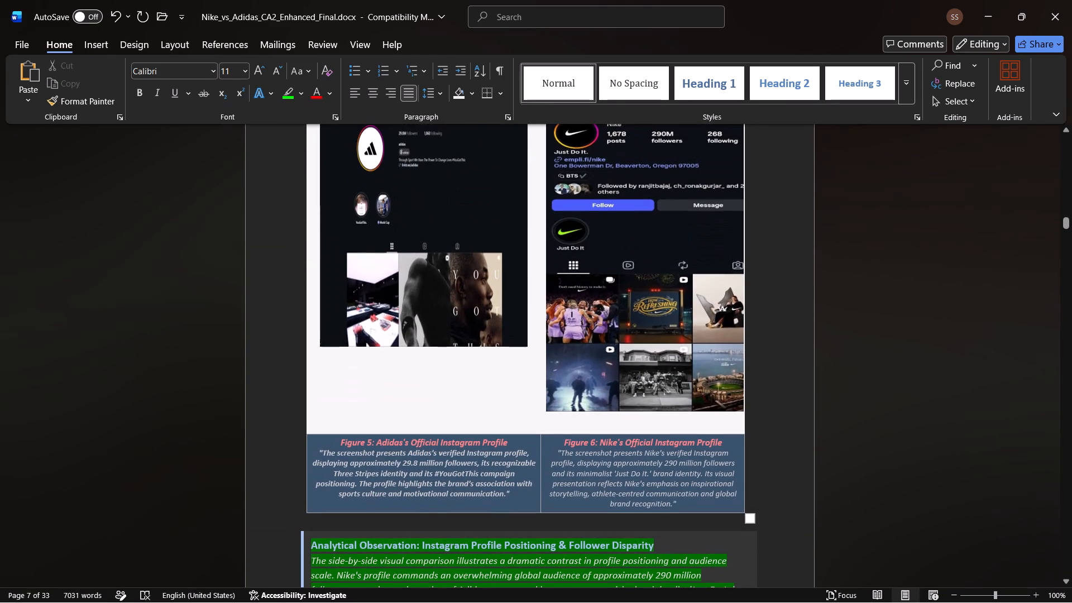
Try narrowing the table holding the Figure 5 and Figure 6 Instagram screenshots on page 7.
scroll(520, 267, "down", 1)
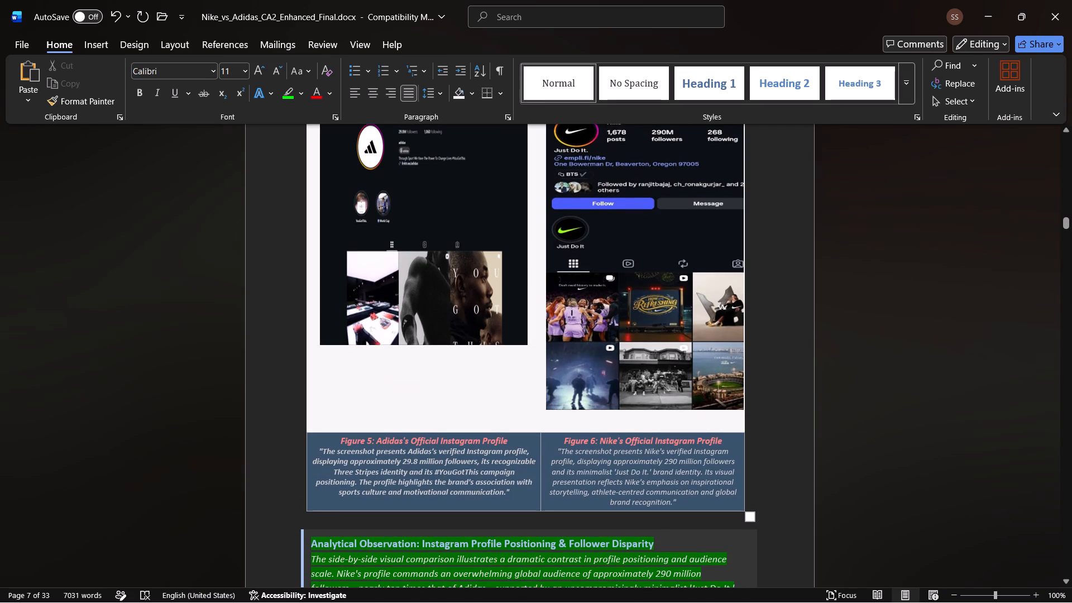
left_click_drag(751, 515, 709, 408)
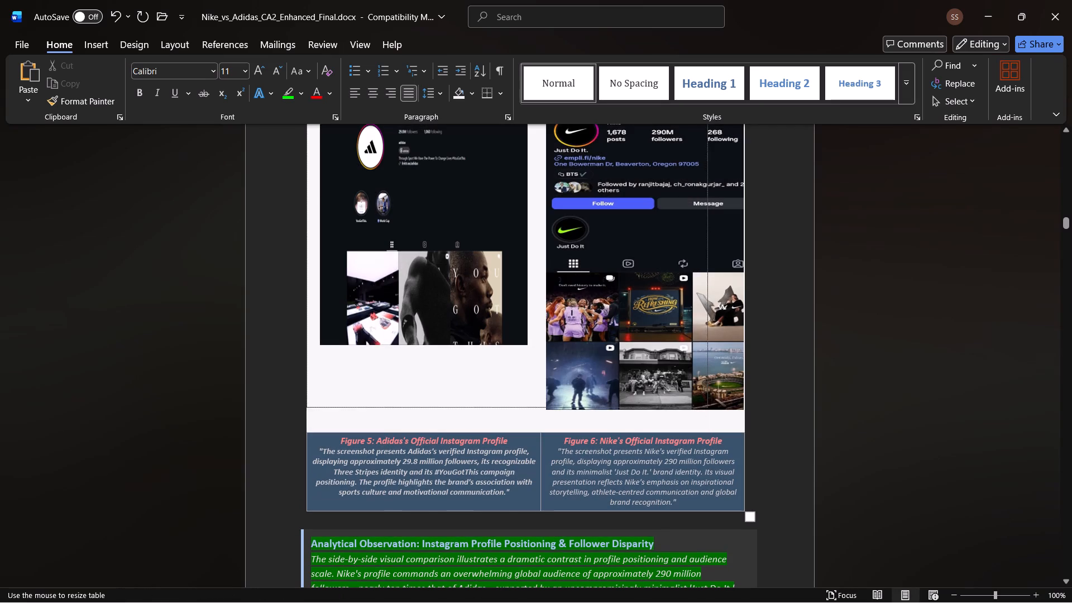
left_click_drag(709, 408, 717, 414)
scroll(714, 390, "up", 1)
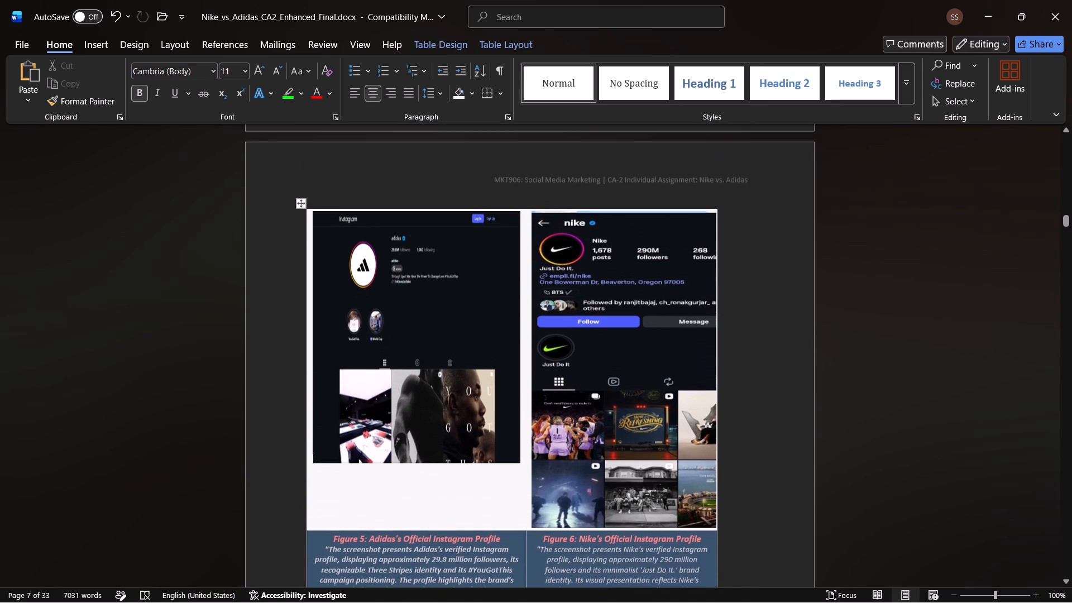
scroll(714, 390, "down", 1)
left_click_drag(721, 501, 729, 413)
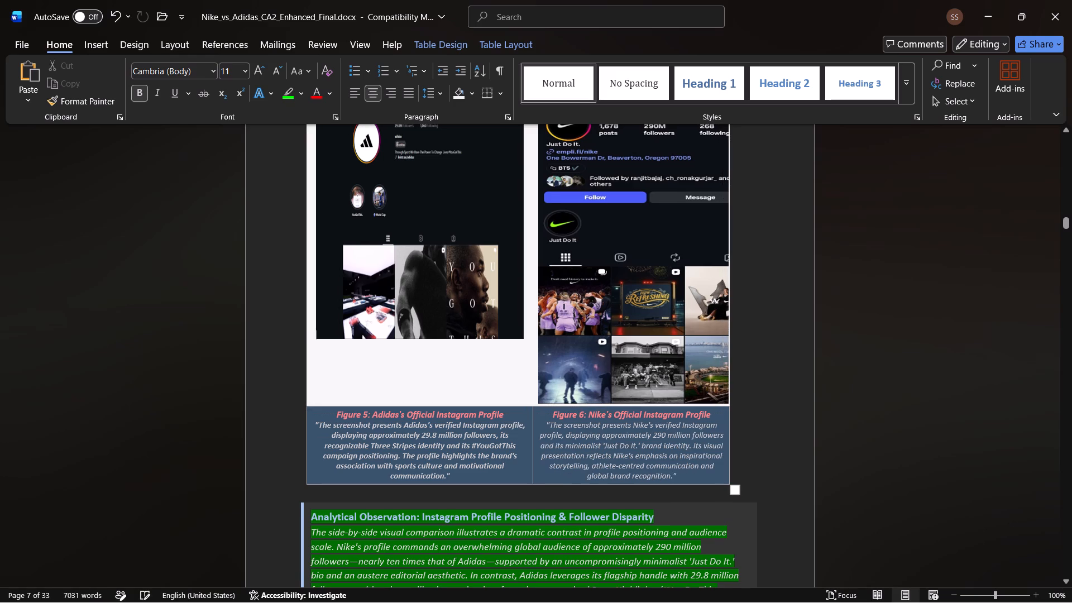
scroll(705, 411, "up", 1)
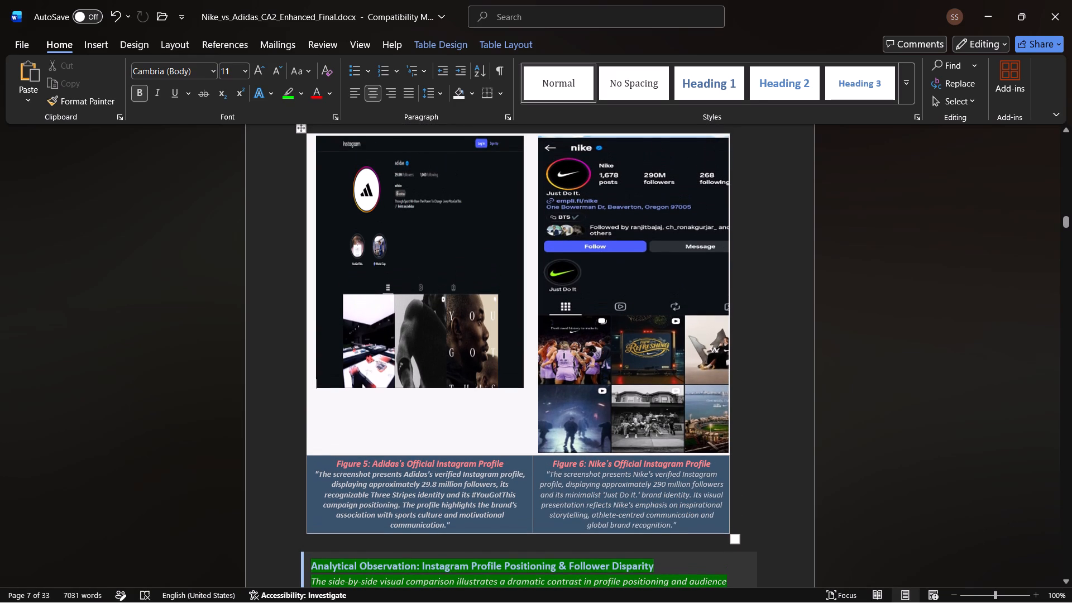
Reduce the width of the Nike Instagram profile screenshot in Figure 6 slightly.
right_click(707, 409)
left_click(679, 365)
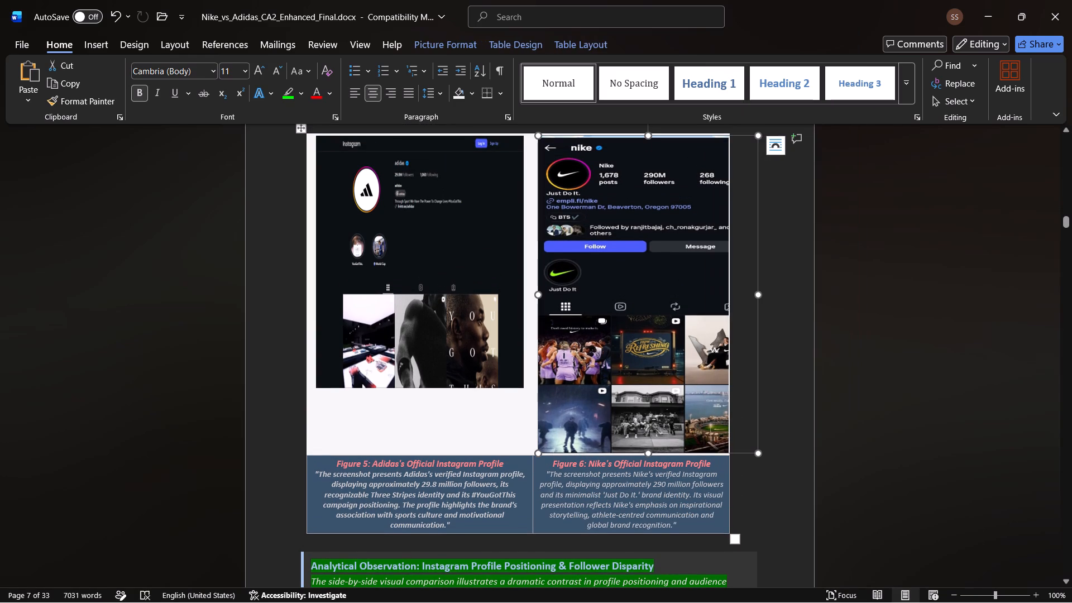
left_click_drag(758, 298, 745, 303)
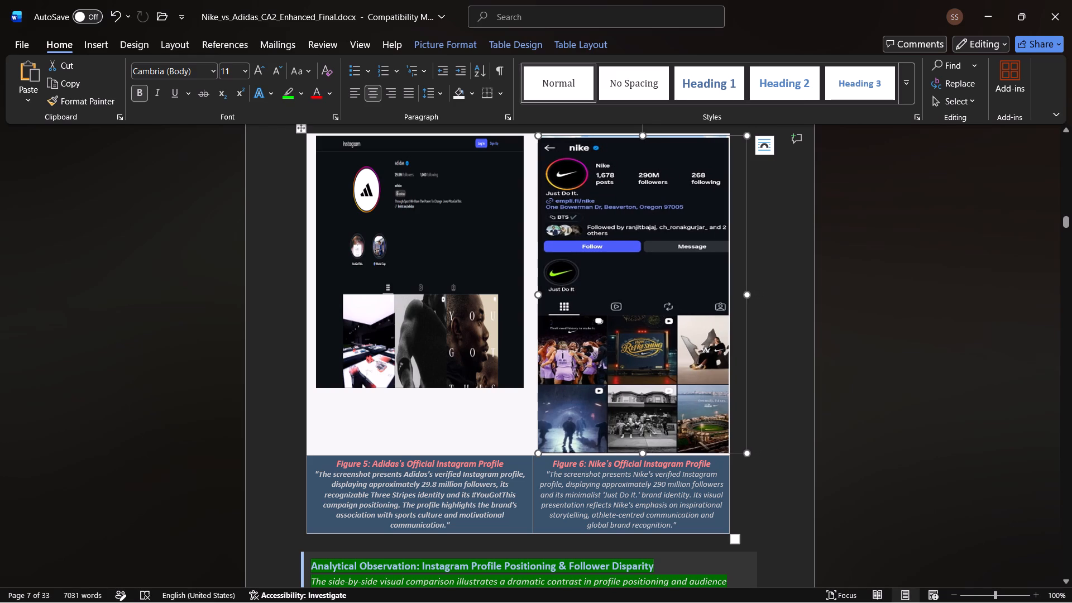
left_click(707, 310)
Widen the Figure 5 and Figure 6 screenshot table on page 7 so the whole Nike screenshot fits inside its cell.
left_click(709, 502)
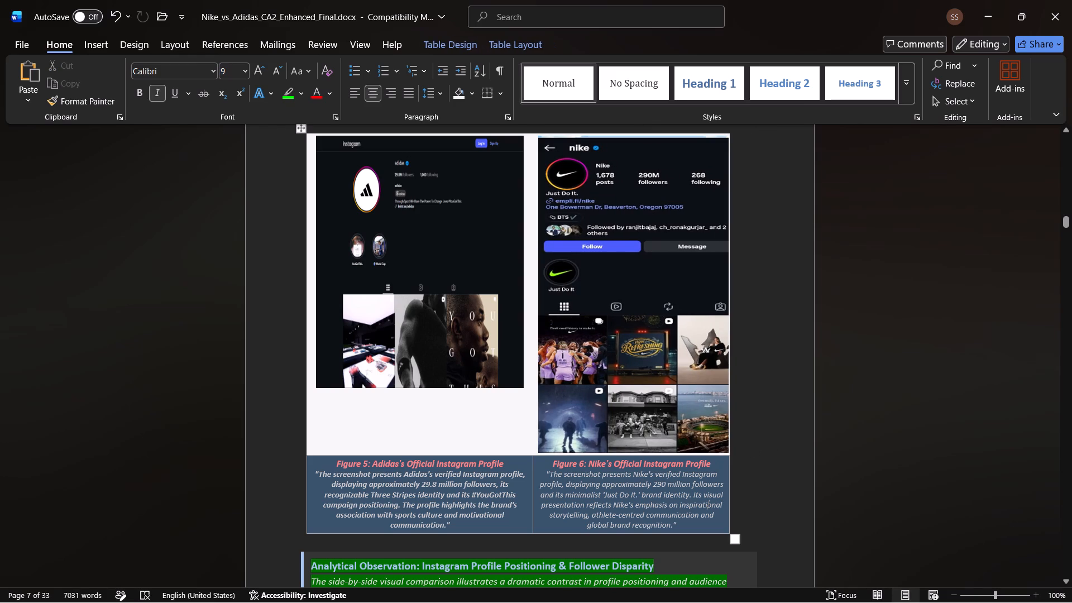
left_click(724, 491)
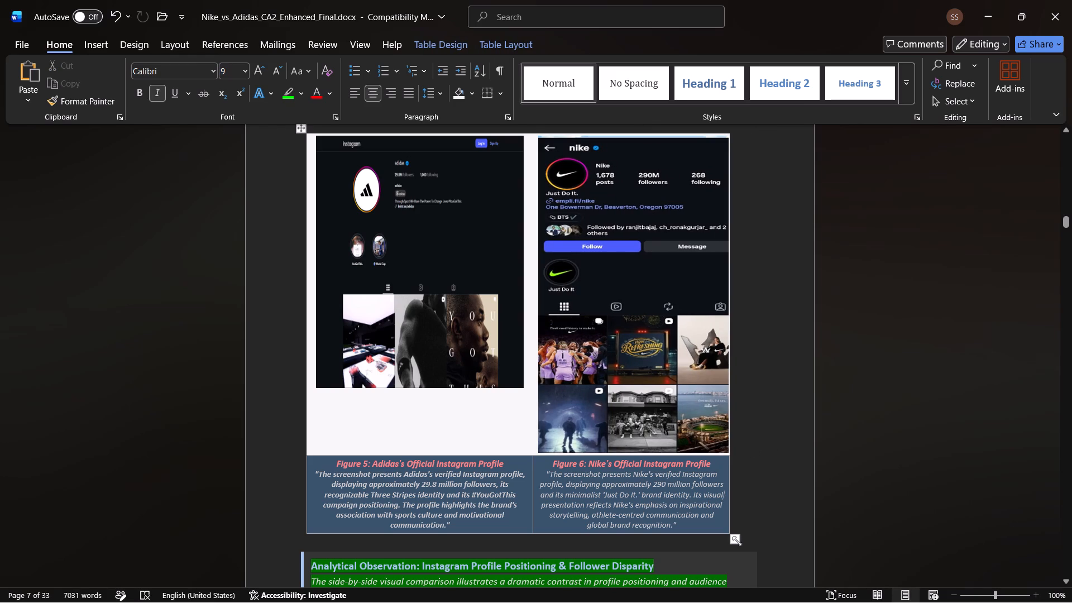
left_click_drag(737, 541, 774, 537)
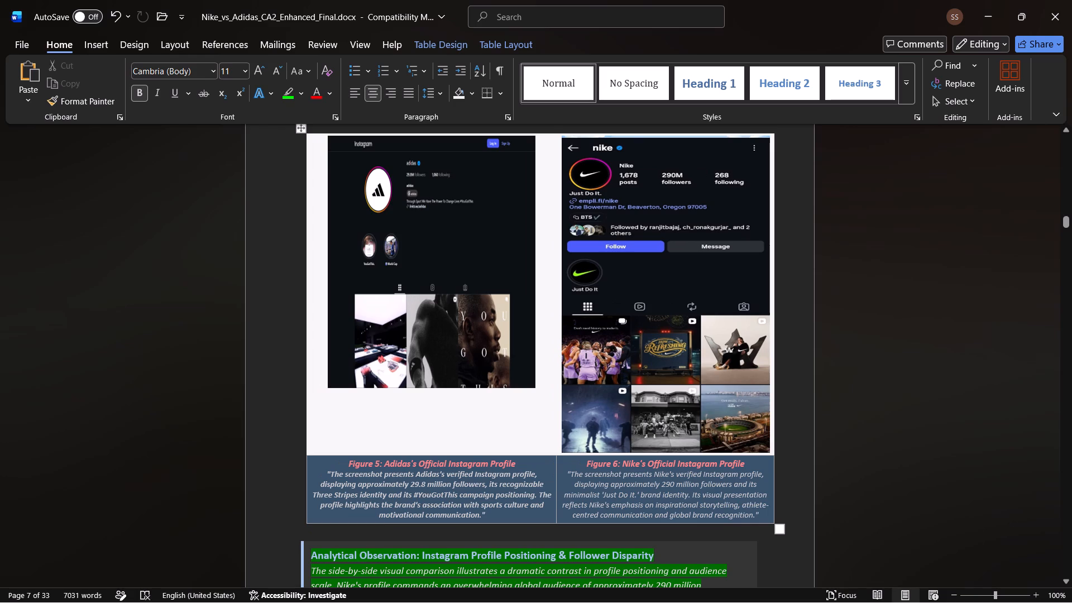
scroll(762, 543, "up", 1)
left_click(793, 393)
Widen the Analytical Observation: Instagram Profile Positioning box on page 7 to match the width of the screenshot table above it.
scroll(793, 393, "down", 1)
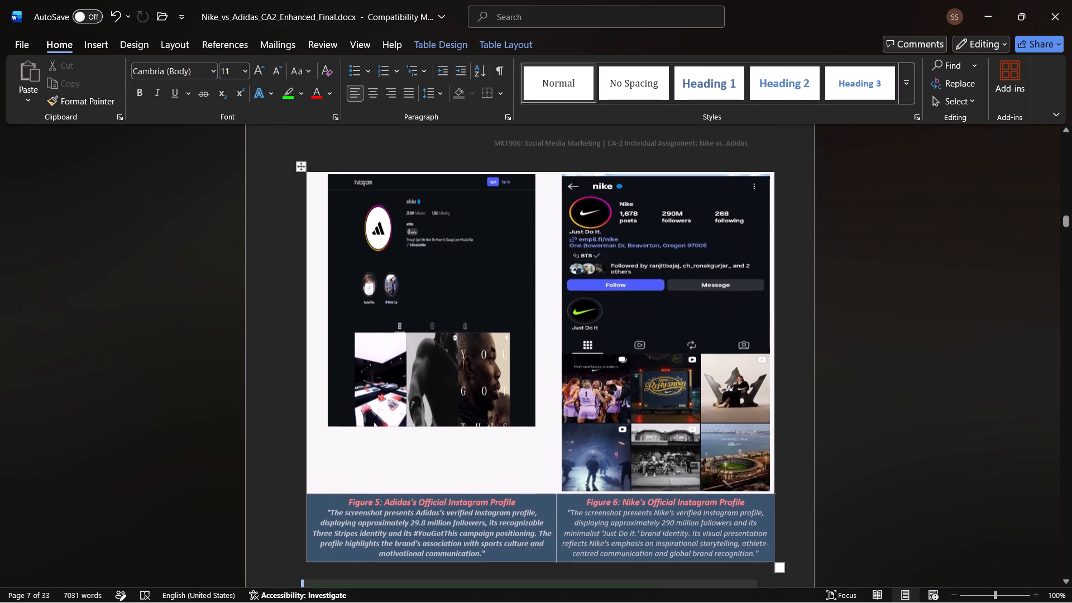
scroll(758, 470, "down", 1)
scroll(745, 527, "down", 1)
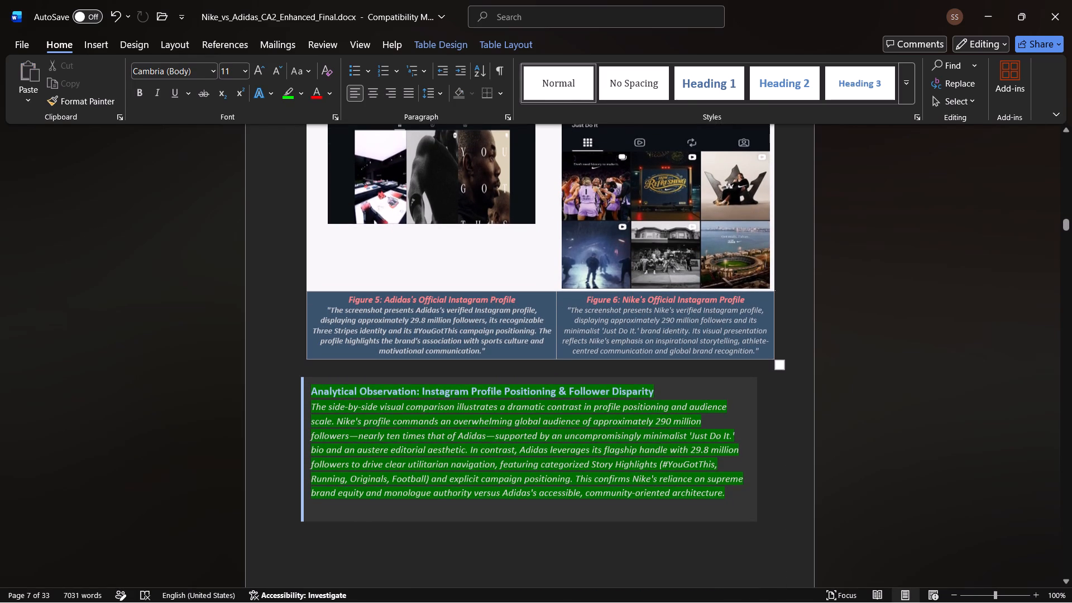
left_click(748, 479)
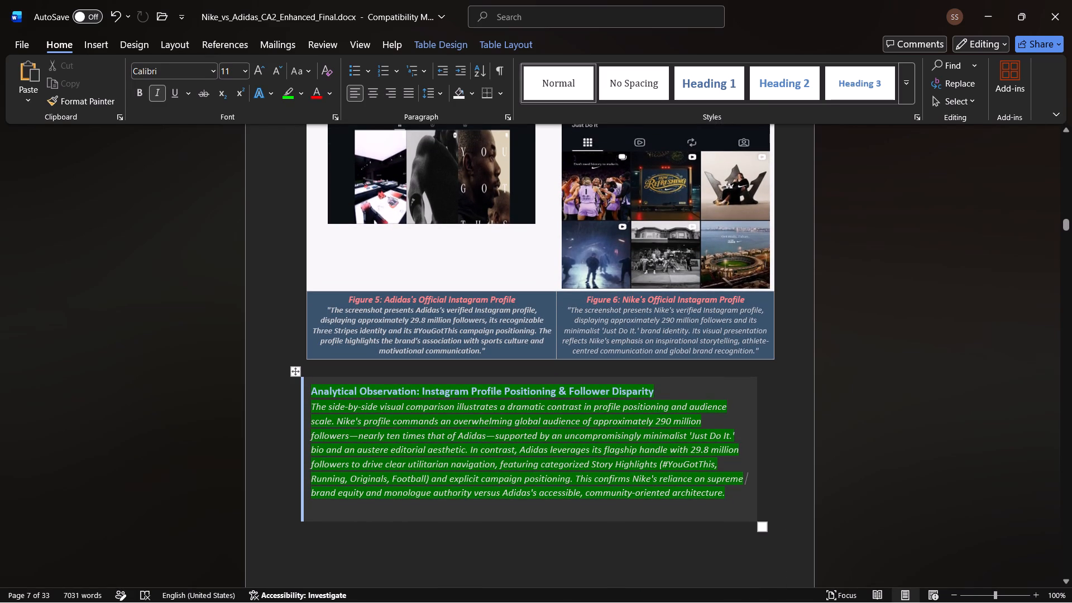
left_click(763, 535)
left_click(748, 502)
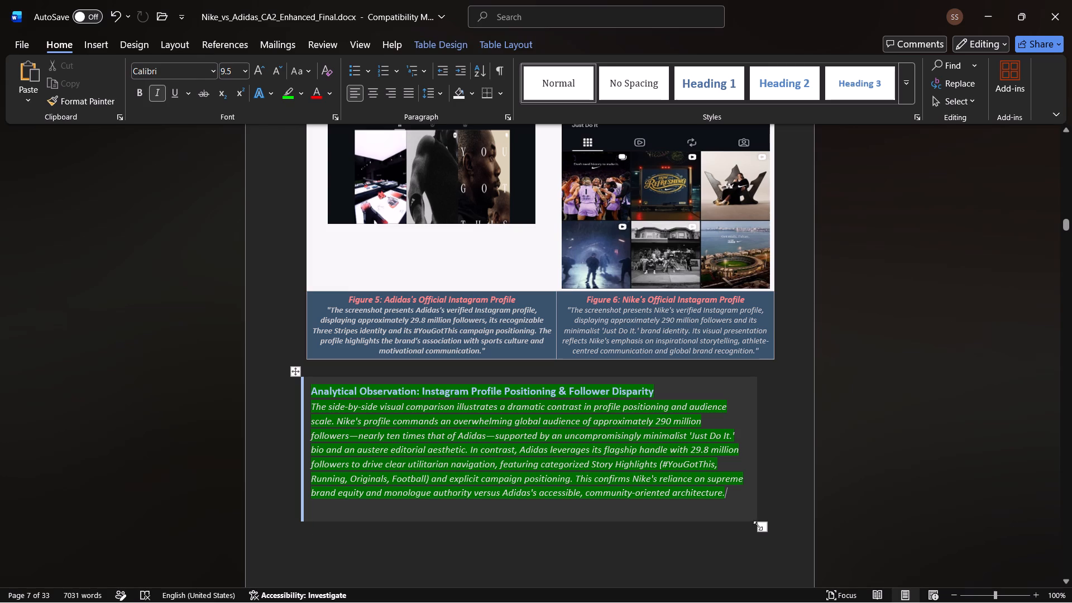
left_click_drag(758, 527, 776, 524)
left_click(776, 524)
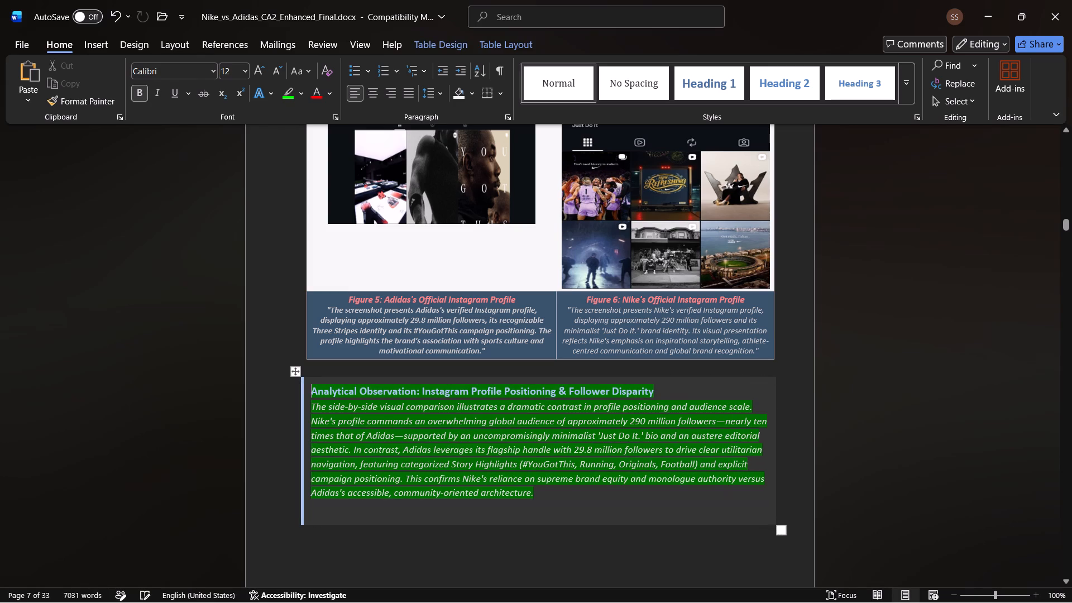
left_click(716, 537)
Review the content strategy and audience engagement text on page 8 and the start of the Facebook section.
scroll(716, 537, "down", 2)
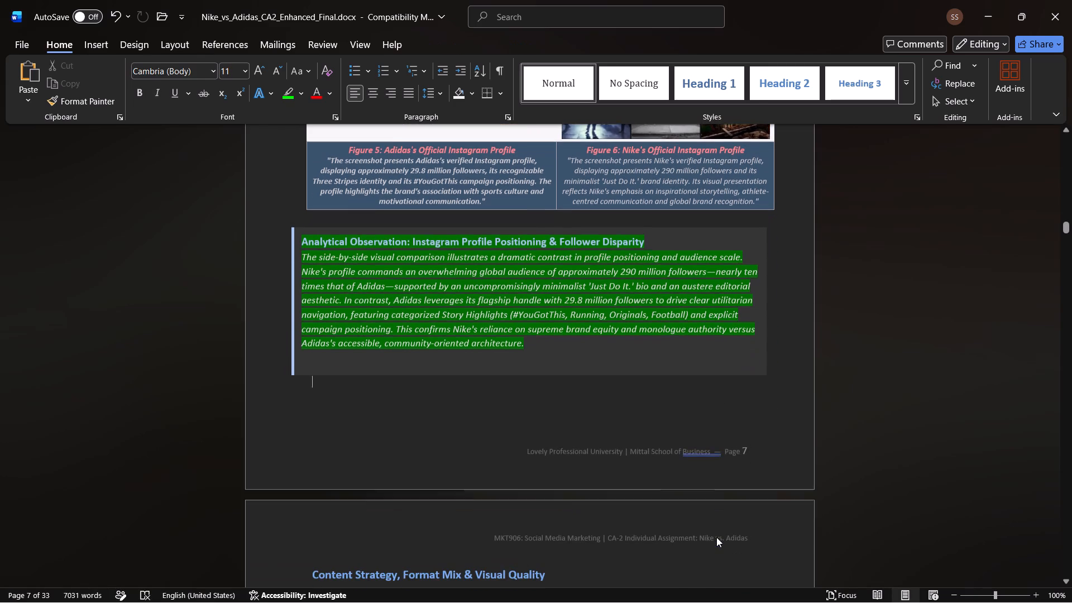
scroll(644, 516, "down", 3)
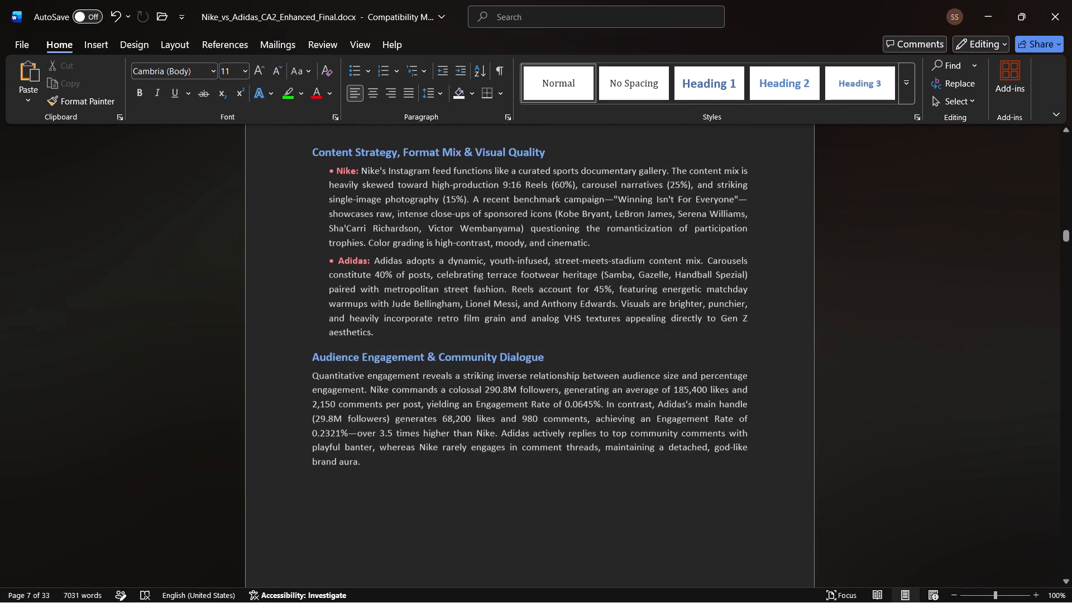
scroll(644, 516, "down", 3)
scroll(644, 516, "up", 2)
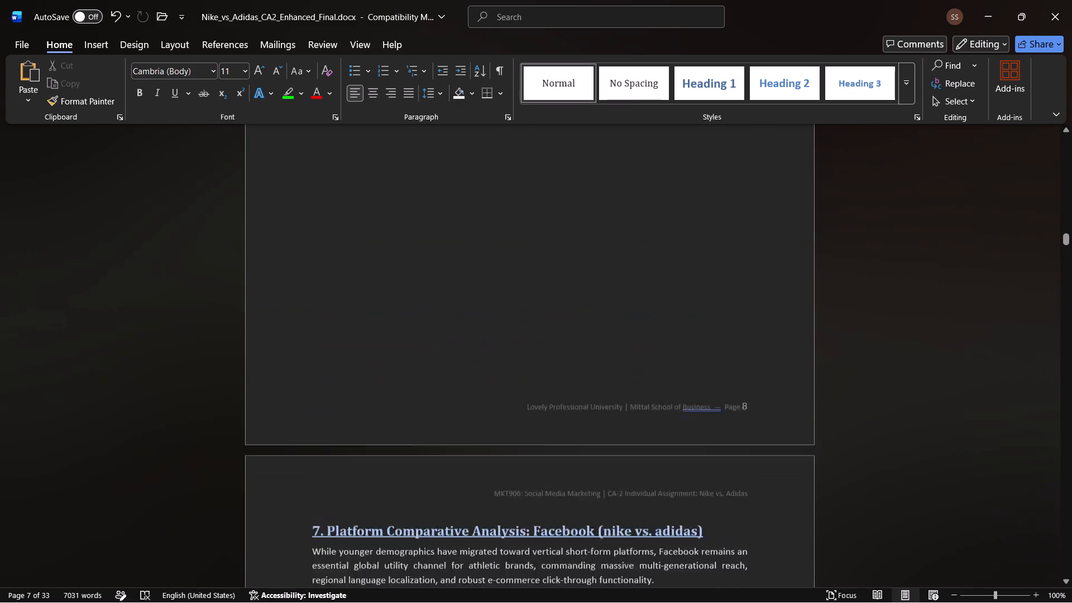
scroll(644, 516, "up", 3)
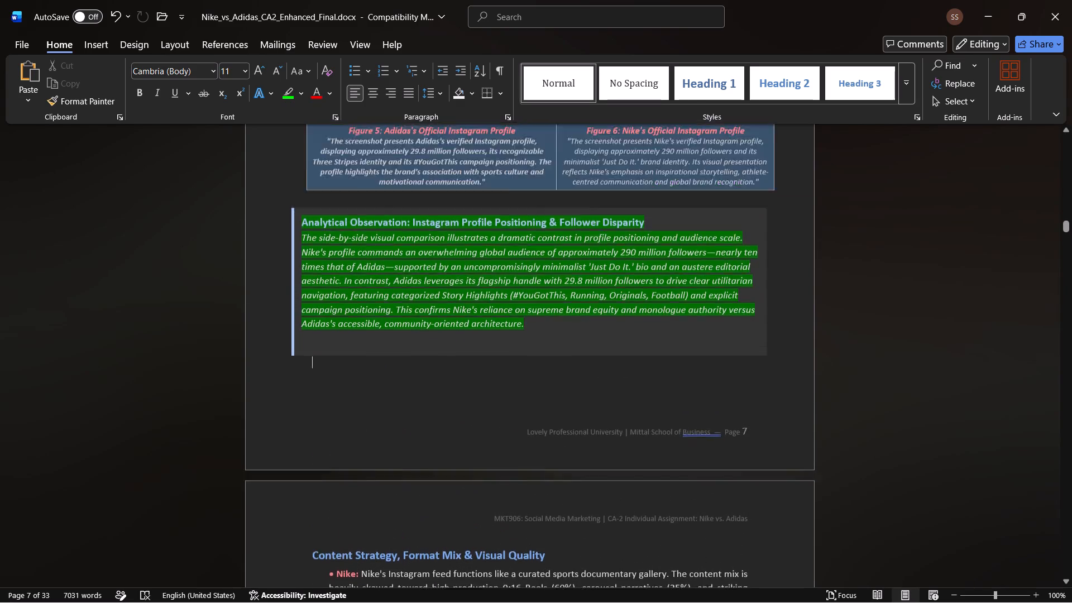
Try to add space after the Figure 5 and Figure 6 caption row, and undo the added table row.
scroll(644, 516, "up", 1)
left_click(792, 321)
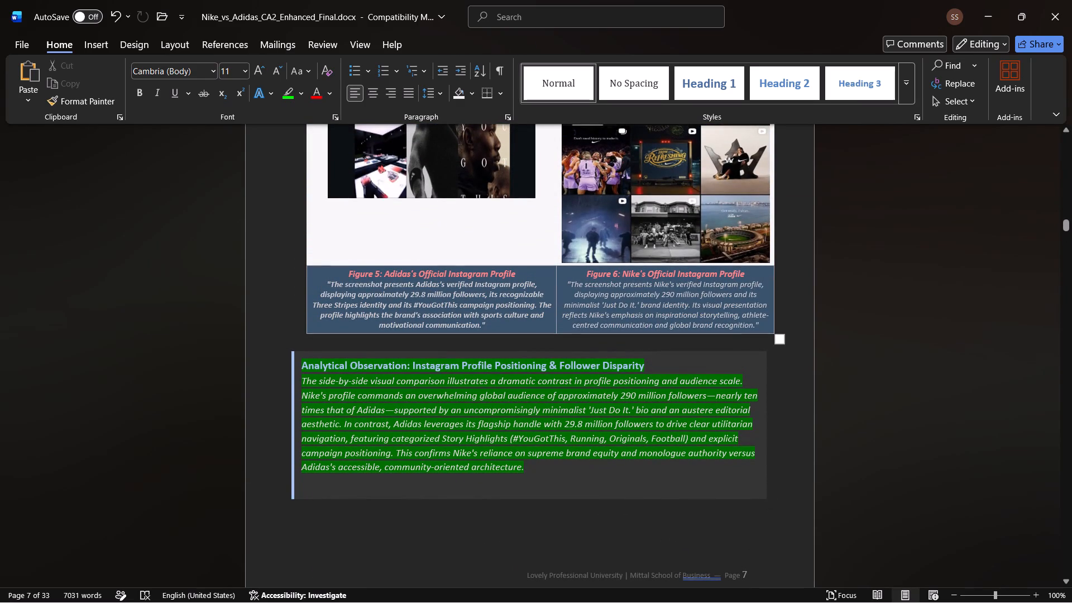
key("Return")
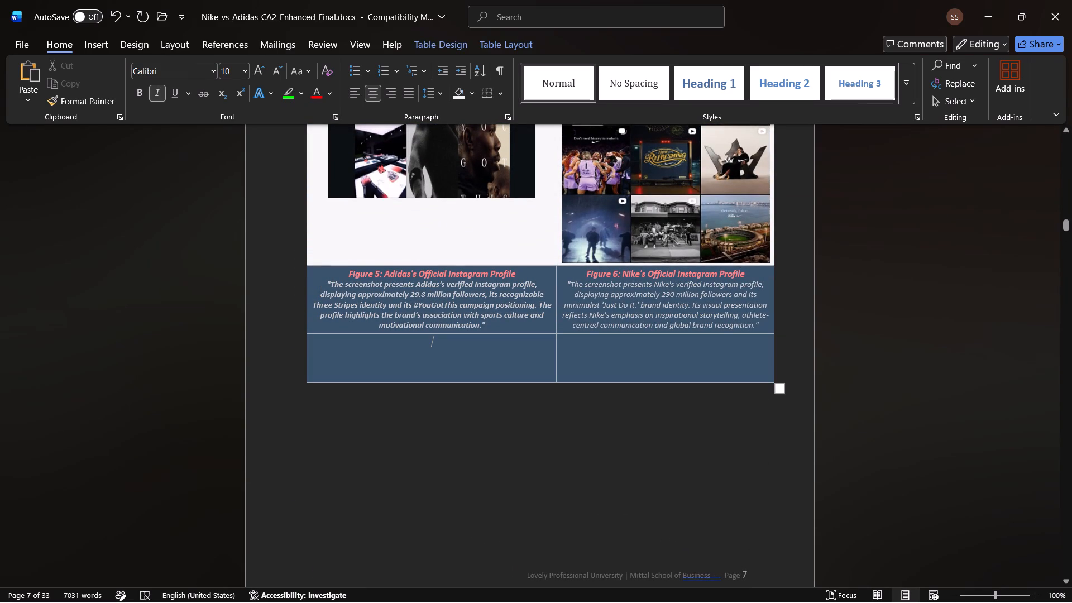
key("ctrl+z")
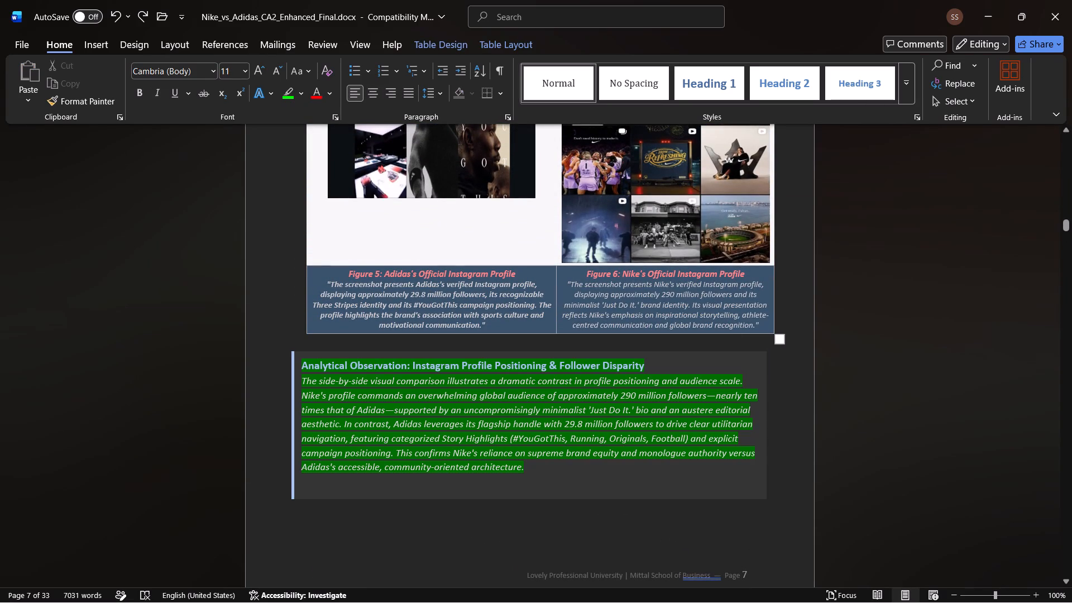
Insert a blank line between the Figure 5 and Figure 6 table and the Analytical Observation box.
left_click(525, 338)
key("Return")
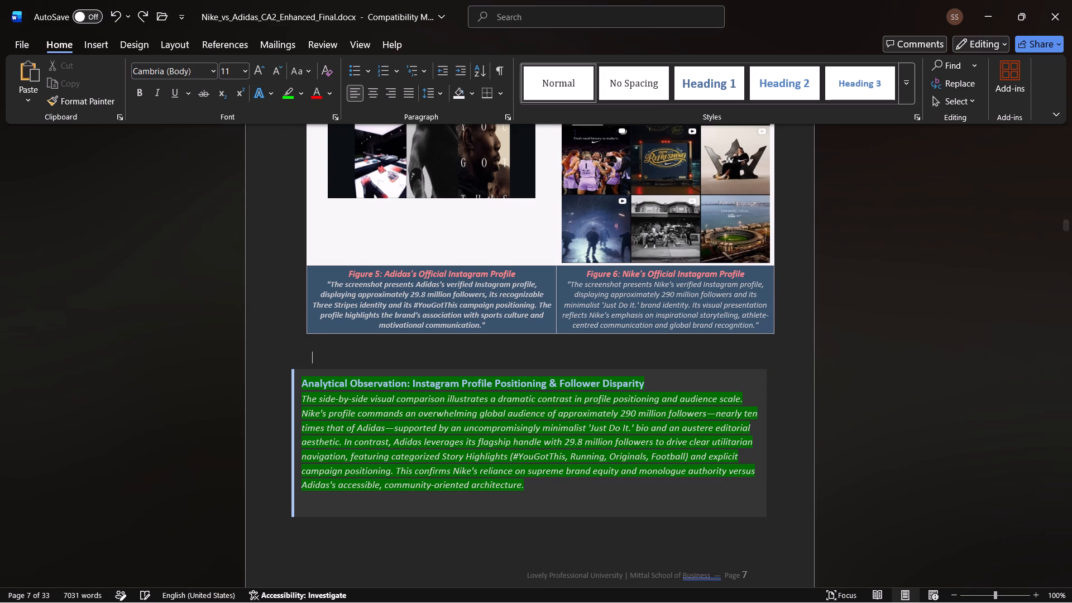
Change the text highlight of the whole Analytical Observation heading and paragraph on page 7 to light gray.
scroll(525, 338, "down", 1)
left_click(525, 461)
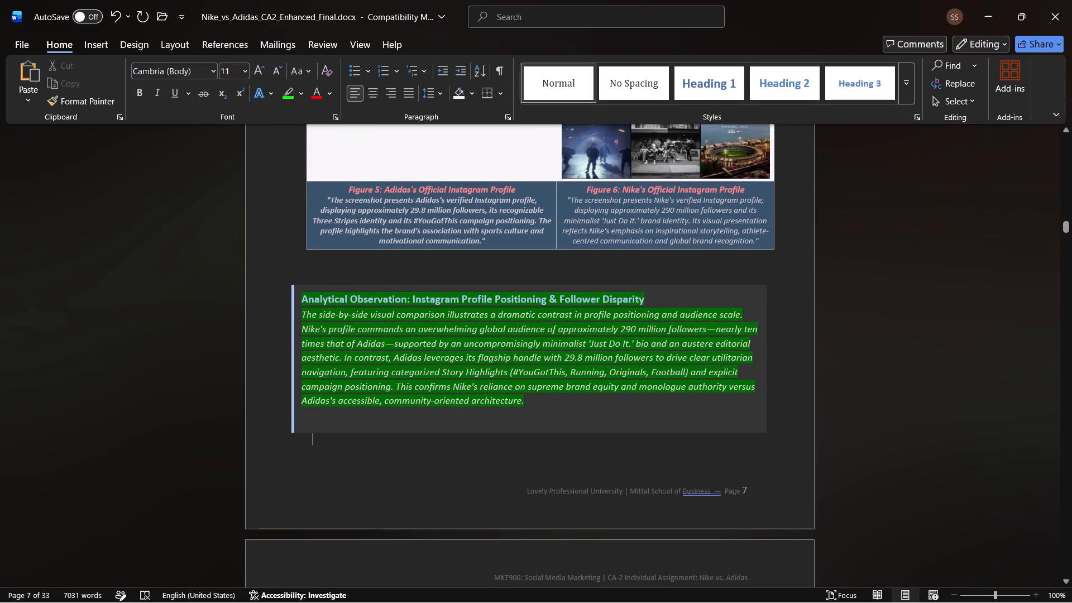
left_click_drag(556, 405, 314, 314)
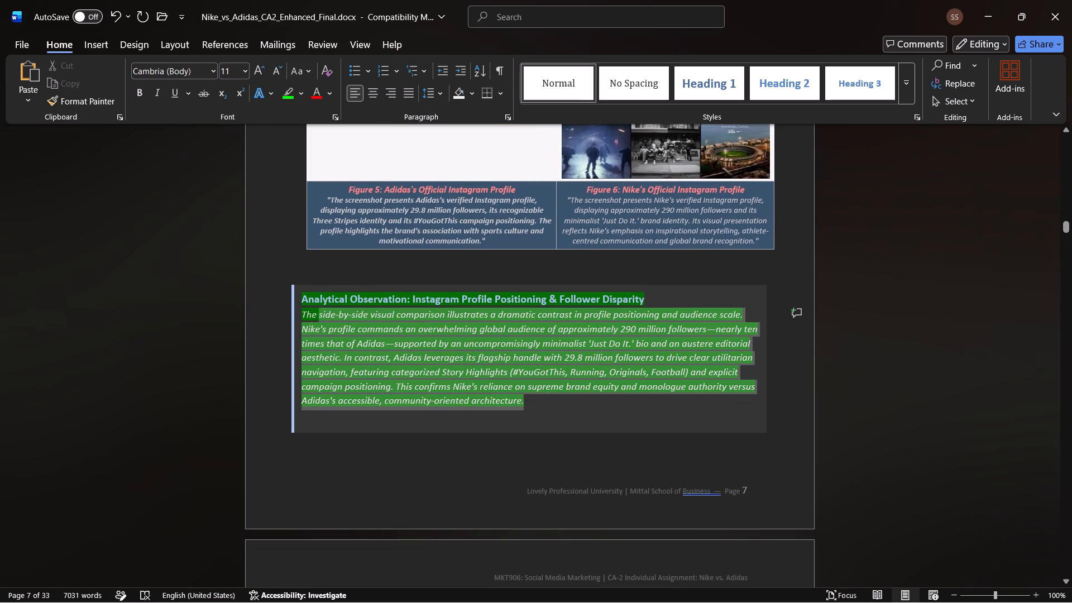
left_click_drag(314, 314, 289, 301)
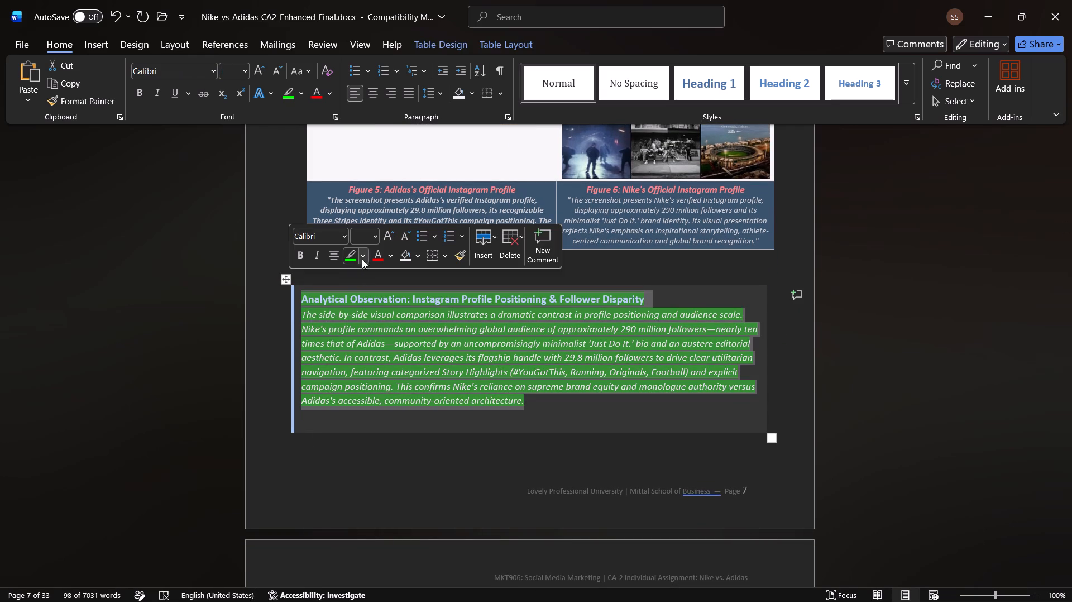
left_click(363, 256)
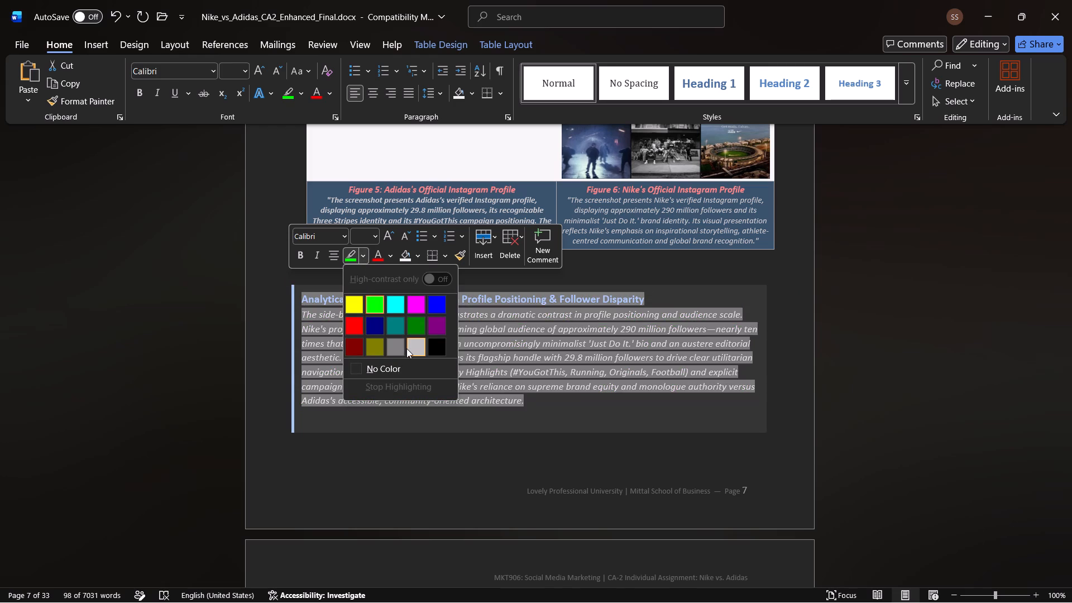
left_click(406, 348)
left_click(559, 418)
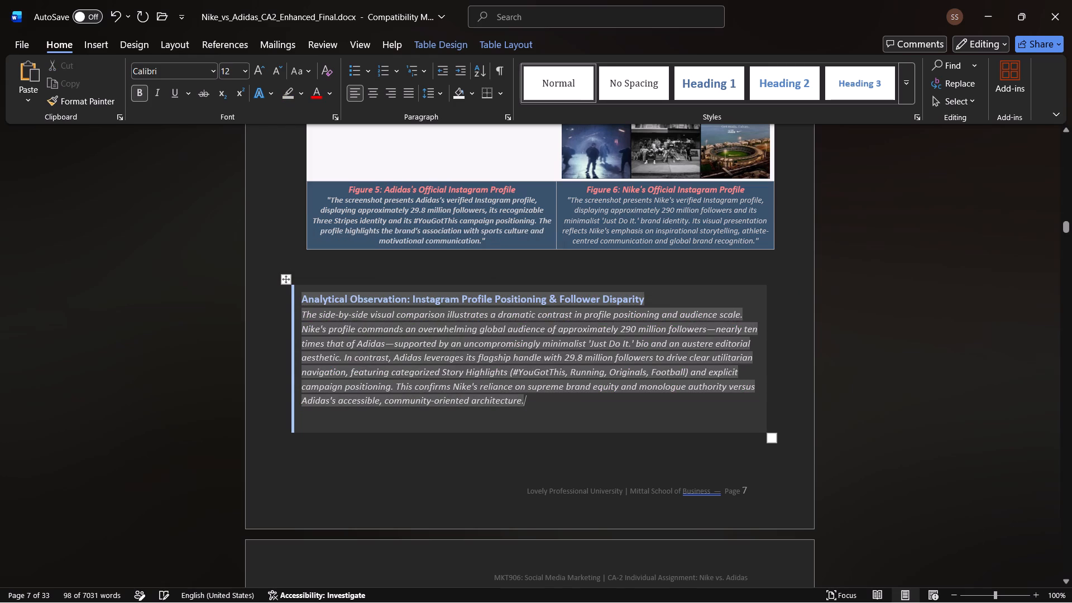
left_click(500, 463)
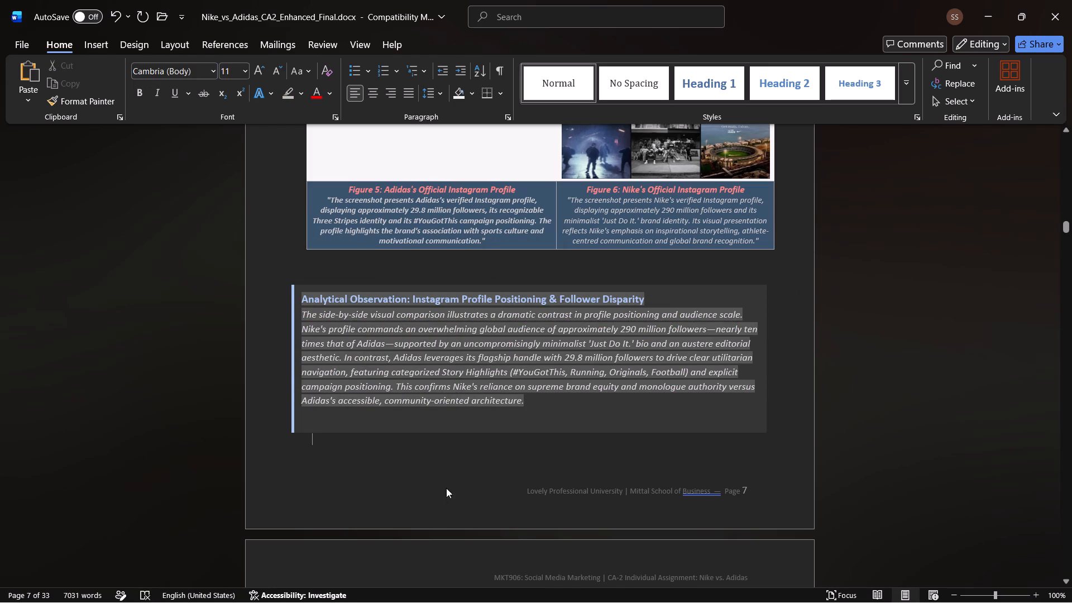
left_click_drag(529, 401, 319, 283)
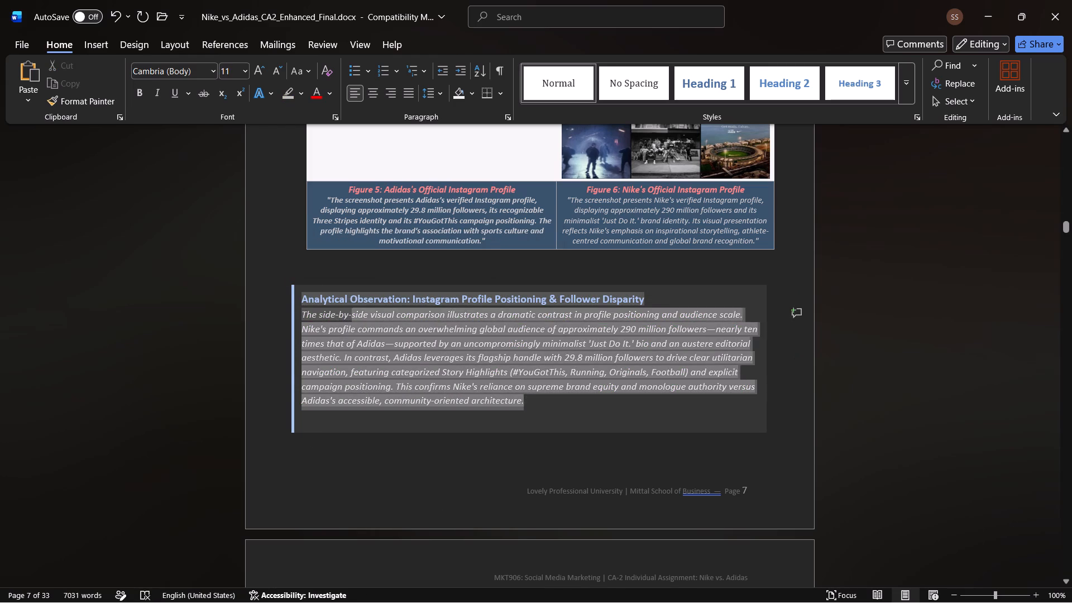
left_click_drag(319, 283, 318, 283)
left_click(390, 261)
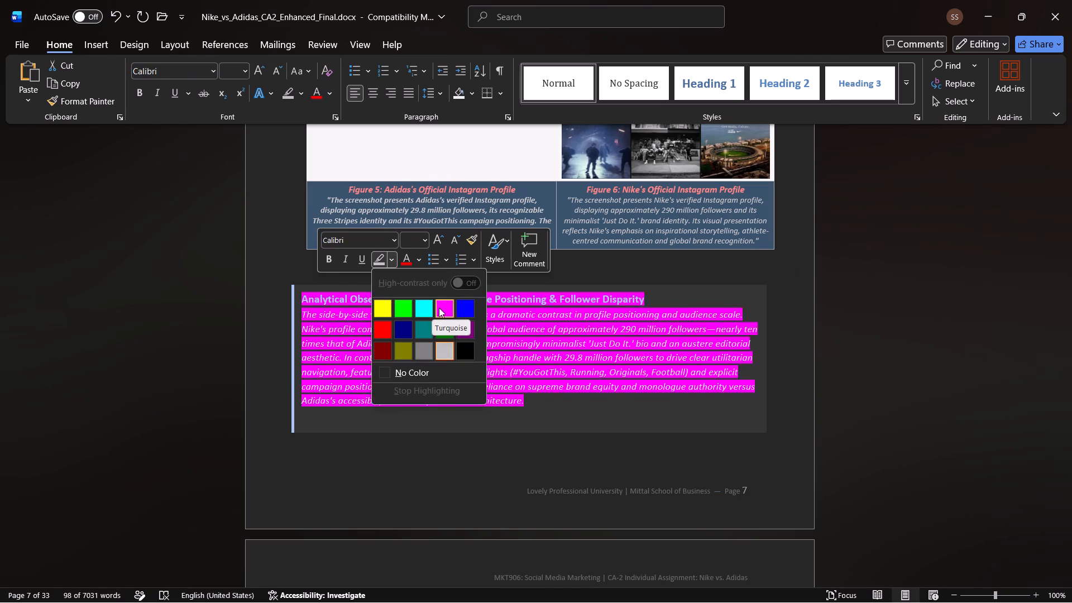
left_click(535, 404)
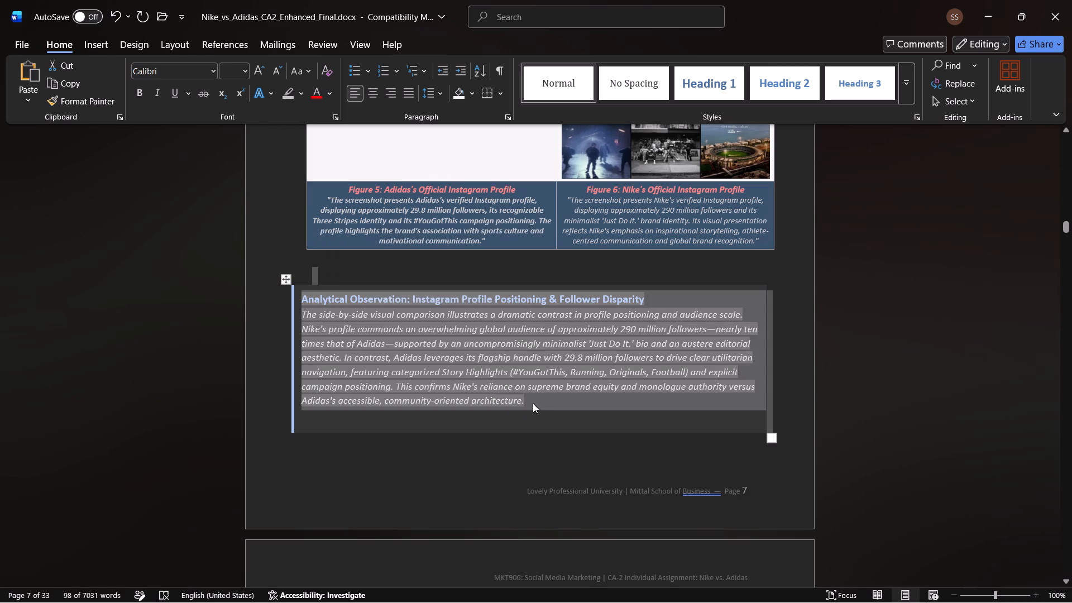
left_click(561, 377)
Apply a tan theme colour as the shading of the Instagram Analytical Observation box on page 7.
left_click_drag(523, 404, 324, 313)
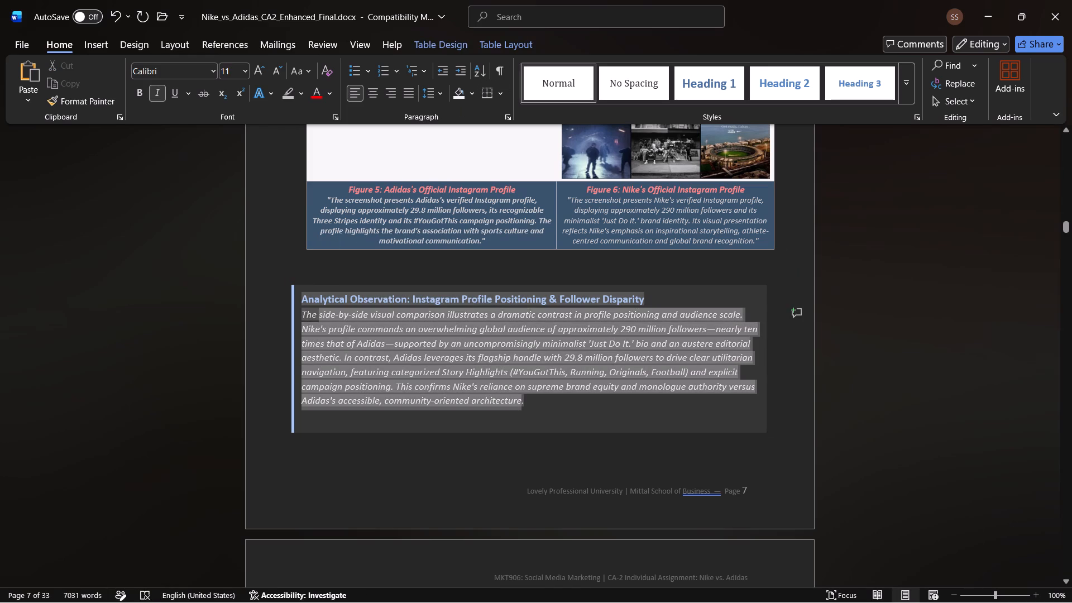
left_click_drag(324, 313, 310, 307)
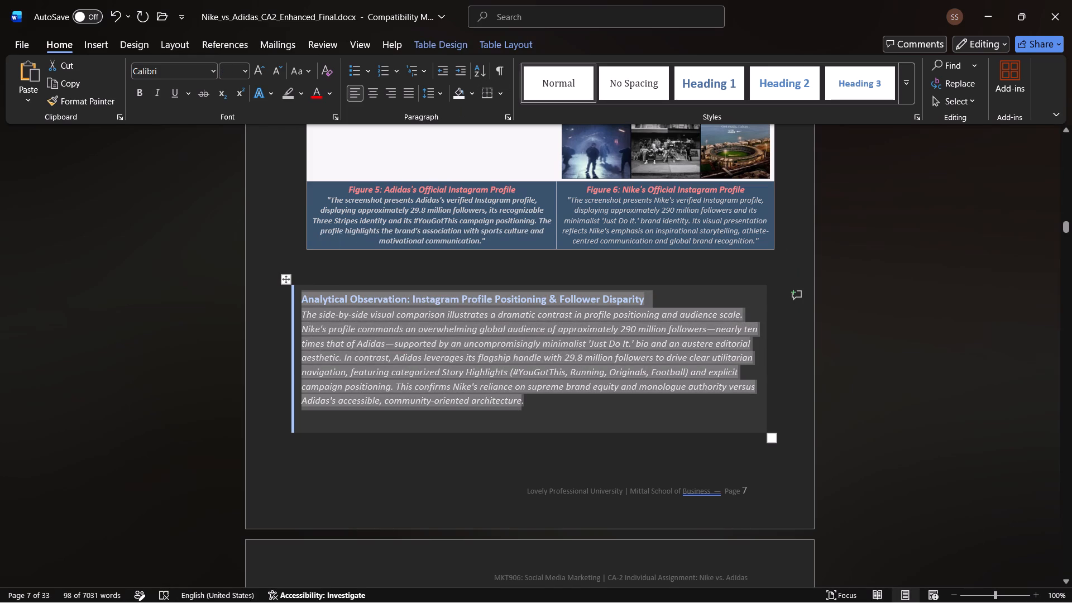
left_click(495, 41)
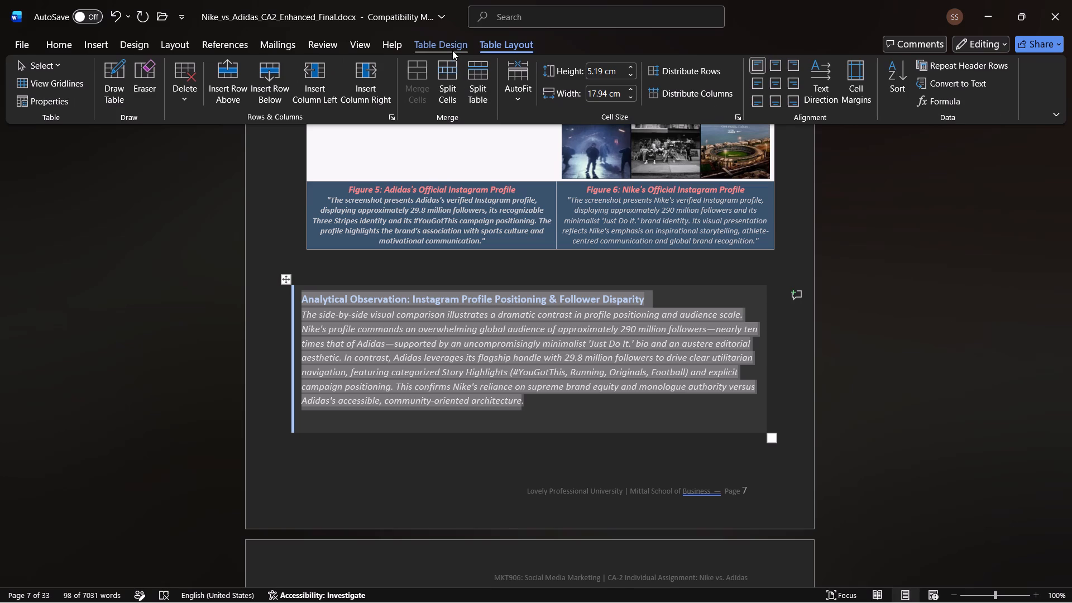
left_click(452, 50)
left_click(563, 98)
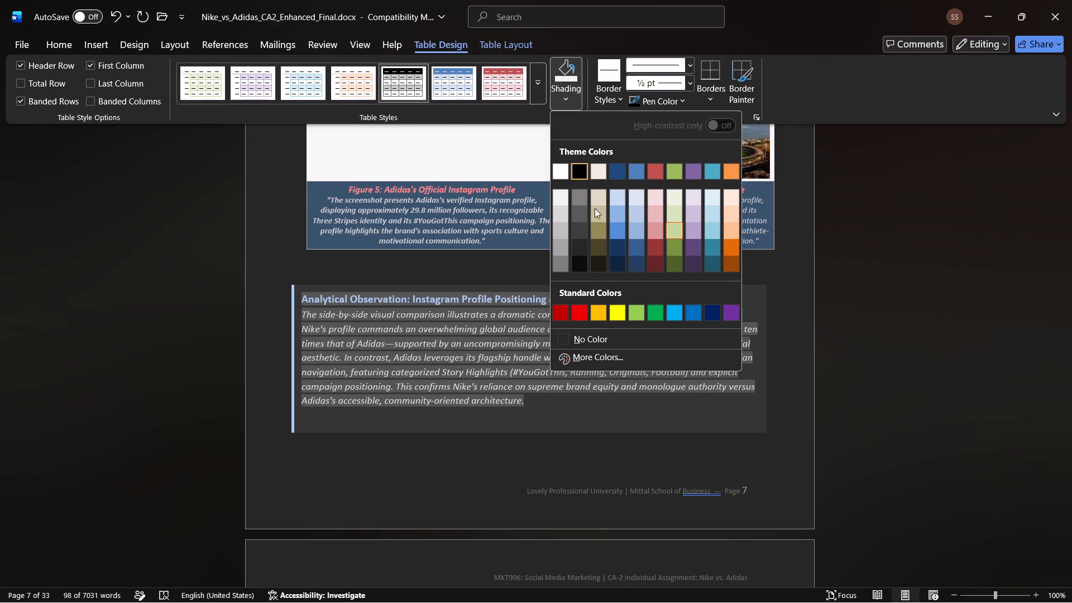
left_click(600, 216)
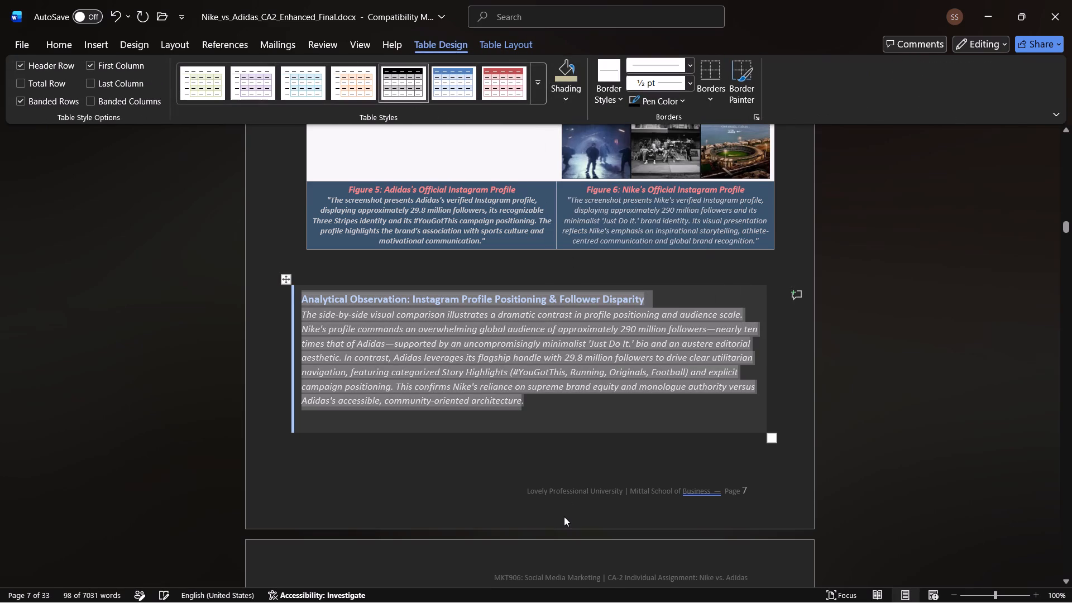
left_click(564, 516)
Enlarge the Instagram Analytical Observation box slightly so its right edge lines up with the Figure 5 and Figure 6 table.
scroll(602, 479, "up", 1)
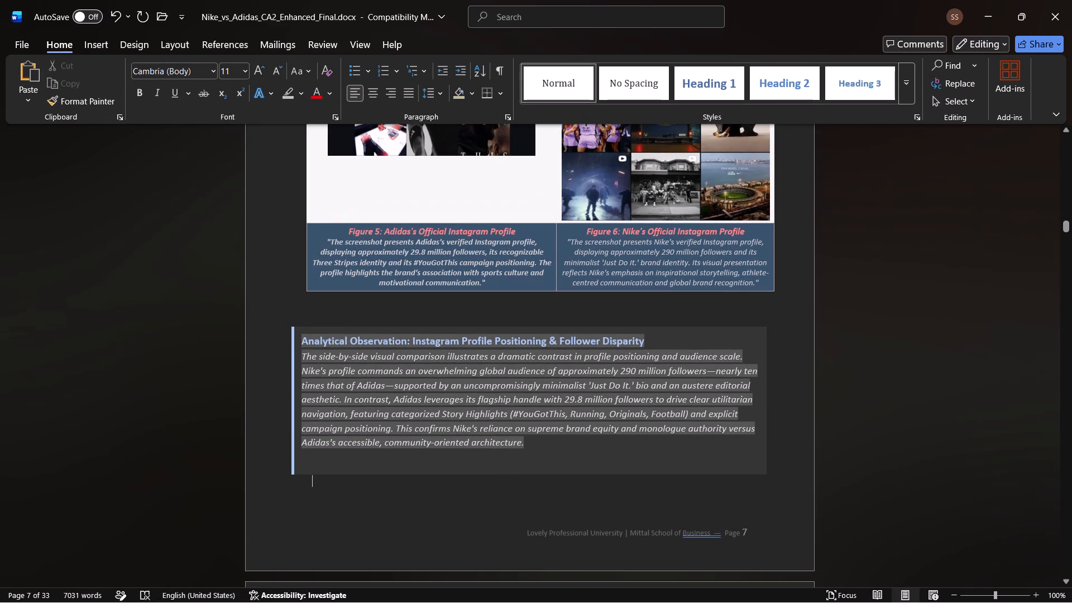
scroll(614, 482, "up", 1)
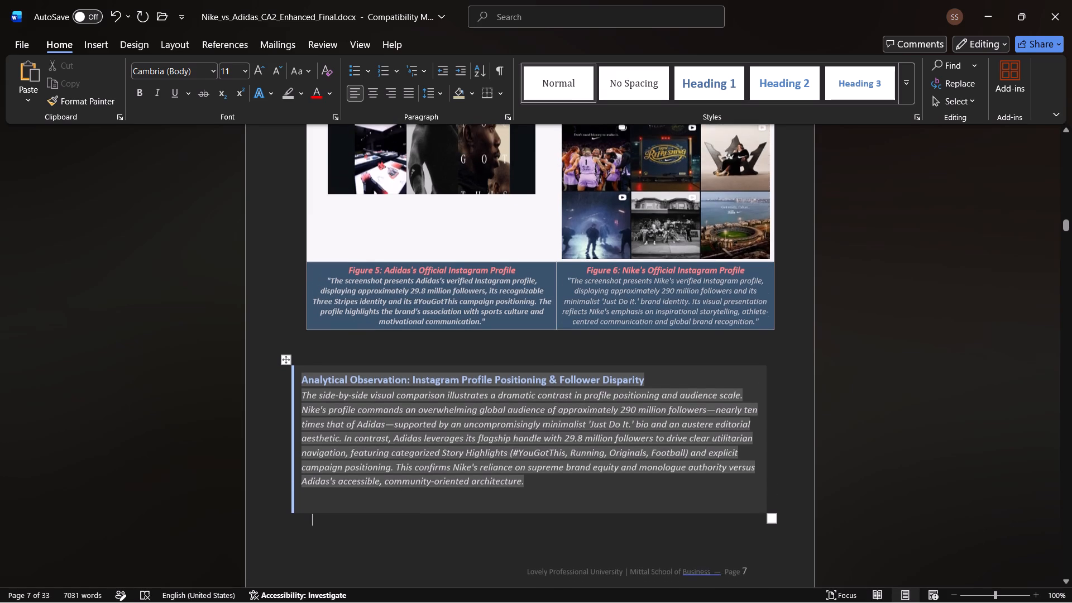
left_click_drag(773, 529, 773, 529)
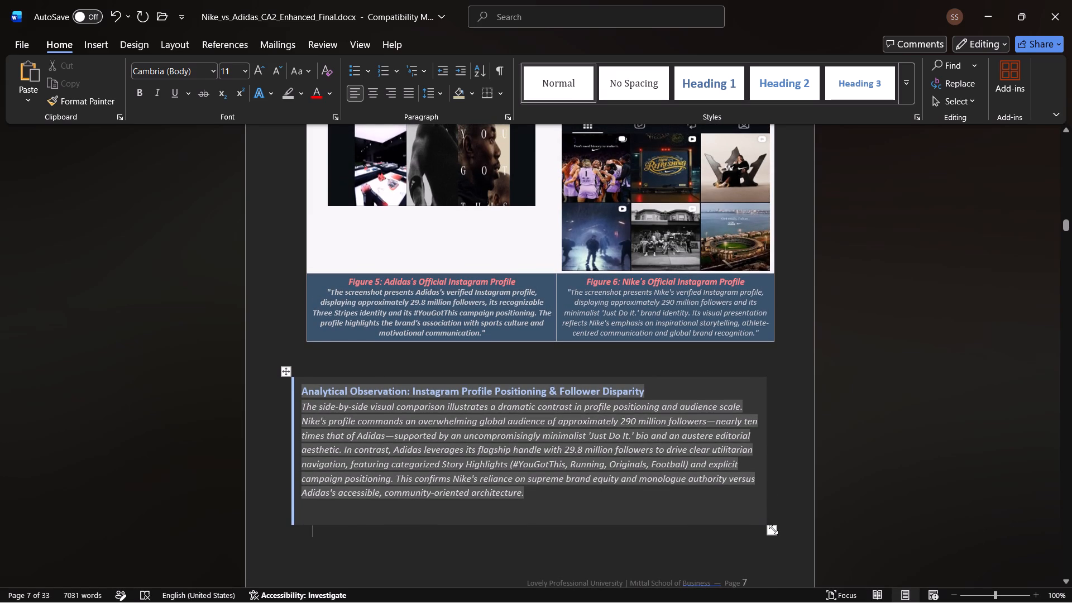
left_click_drag(773, 529, 784, 531)
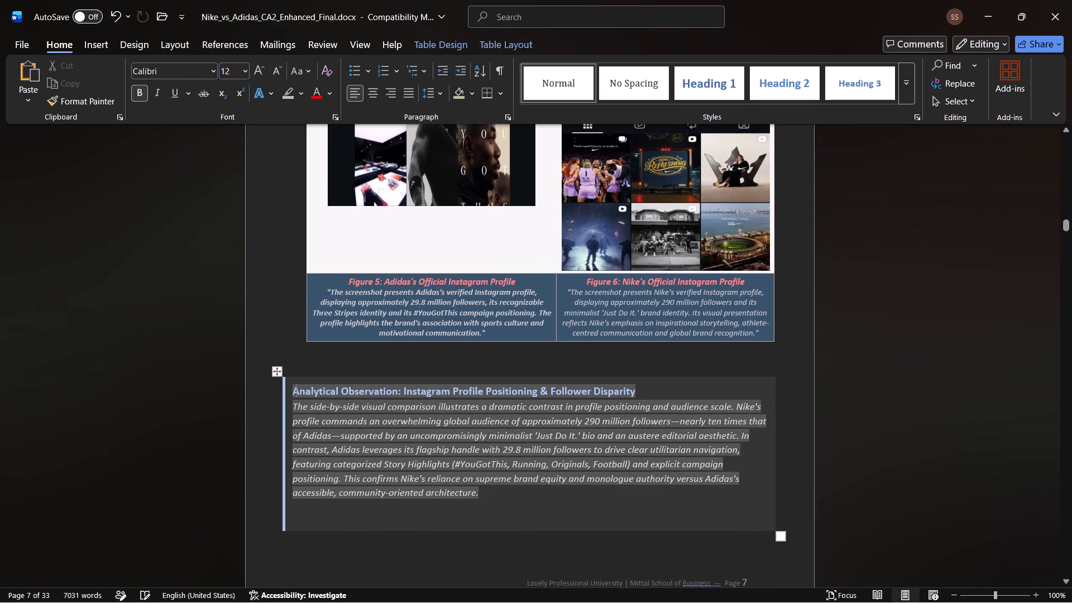
left_click(736, 552)
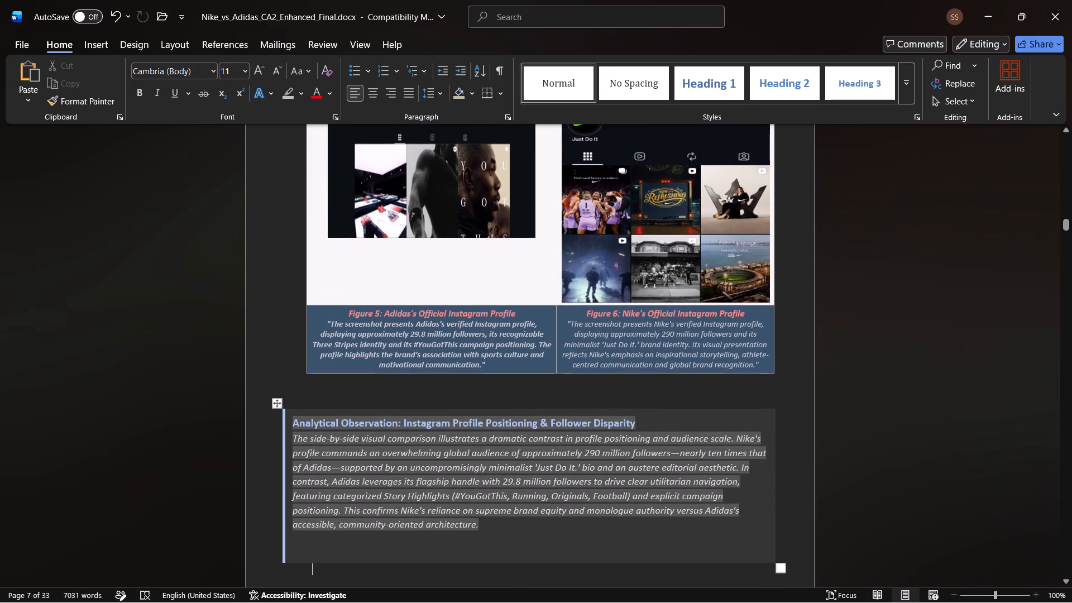
Review the layout of pages 6 to 8, from the Nike and Adidas profile text to the audience engagement section.
scroll(679, 473, "up", 1)
scroll(616, 399, "up", 1)
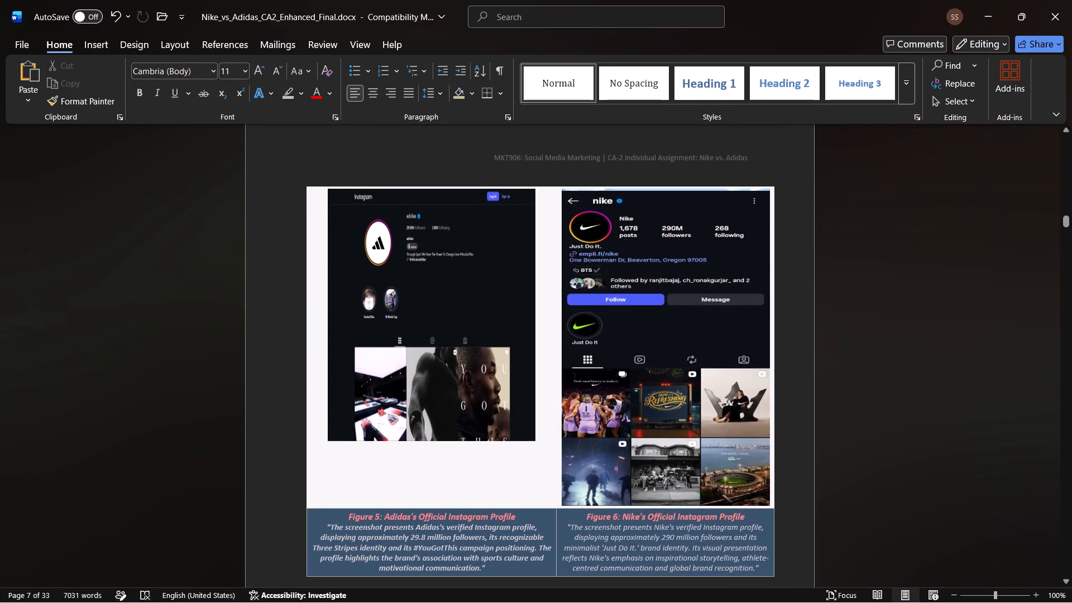
scroll(616, 399, "up", 1)
scroll(582, 351, "up", 2)
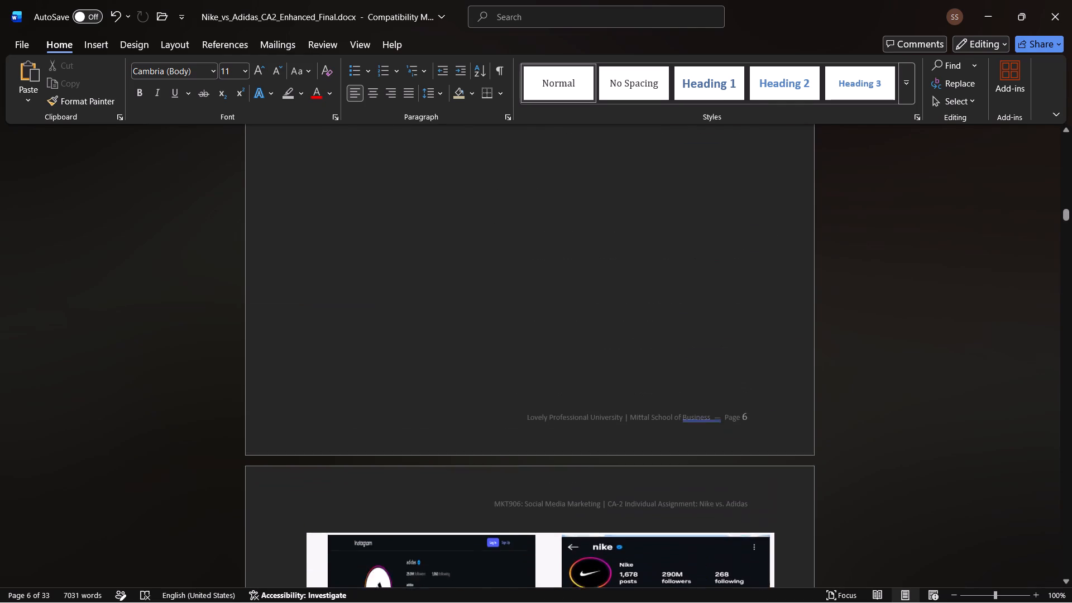
scroll(582, 351, "up", 1)
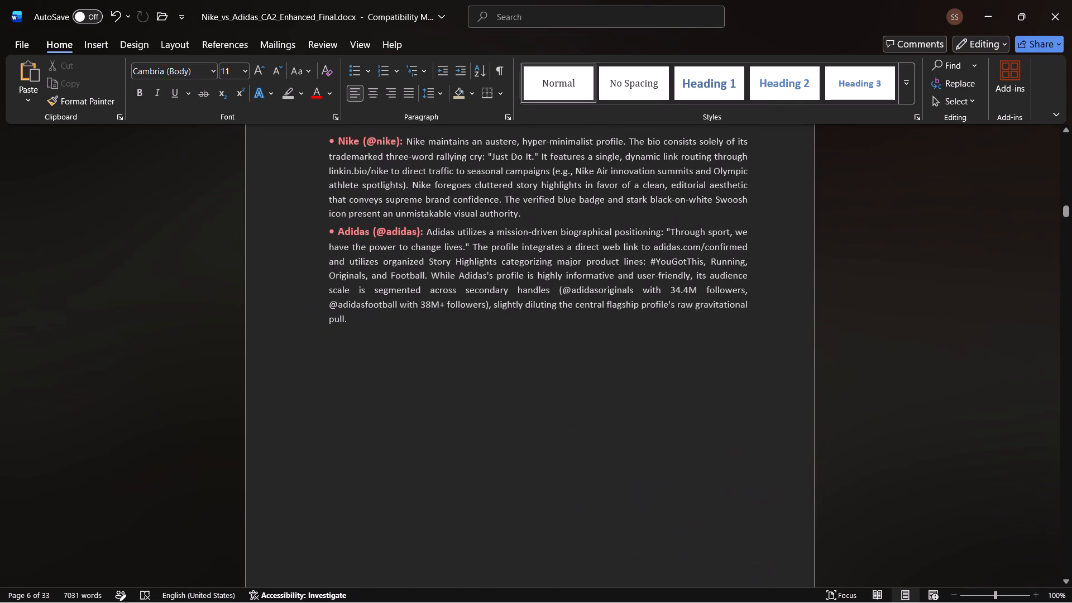
scroll(582, 351, "down", 5)
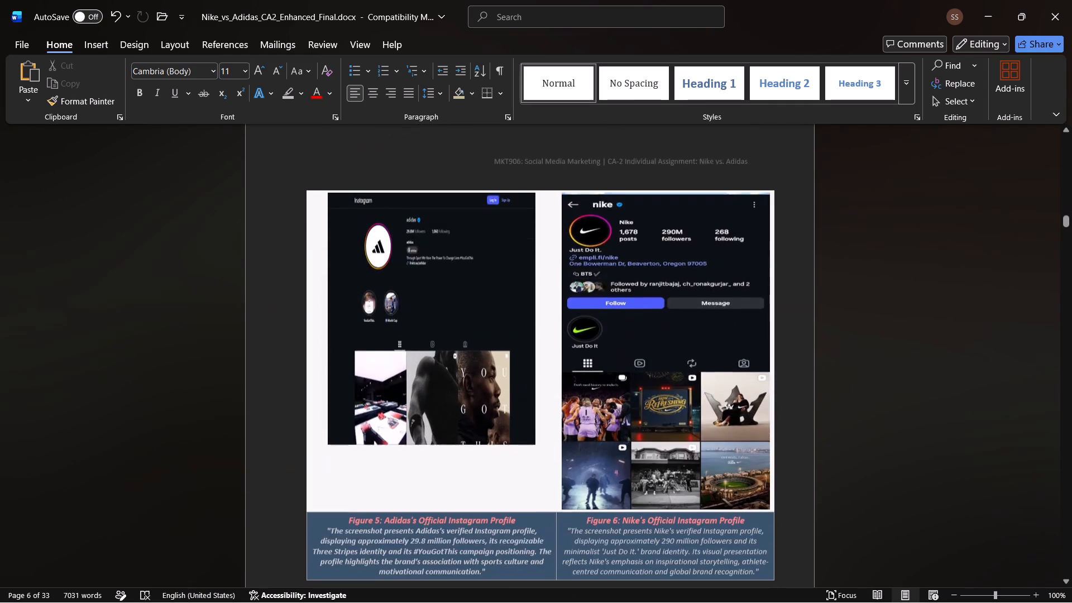
scroll(582, 351, "down", 3)
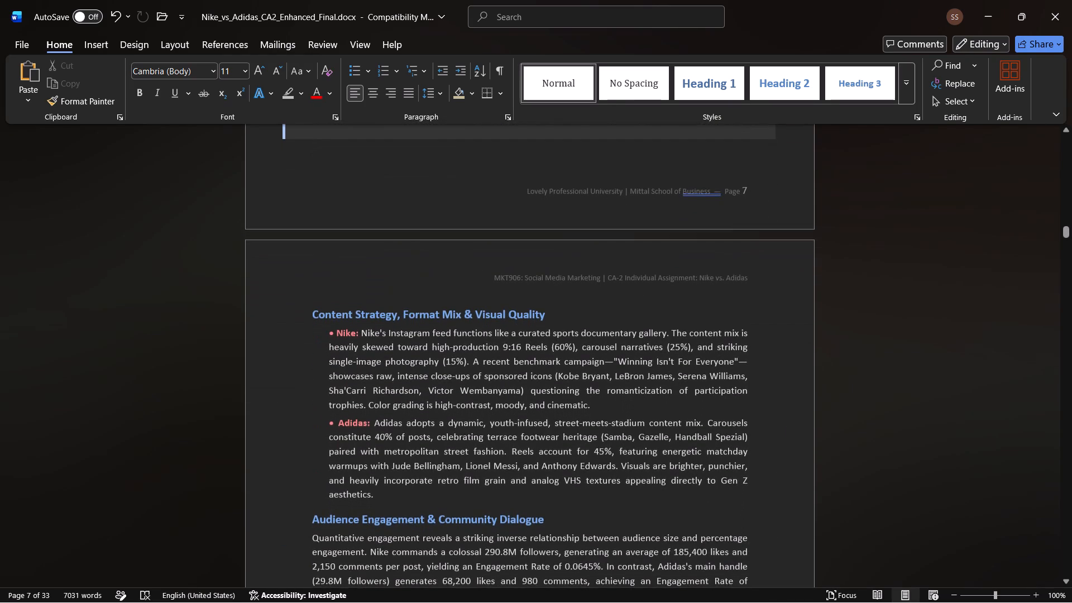
scroll(553, 300, "down", 2)
Insert a blank line above the "Audience Engagement & Community Dialogue" heading on page 8.
scroll(553, 300, "up", 1)
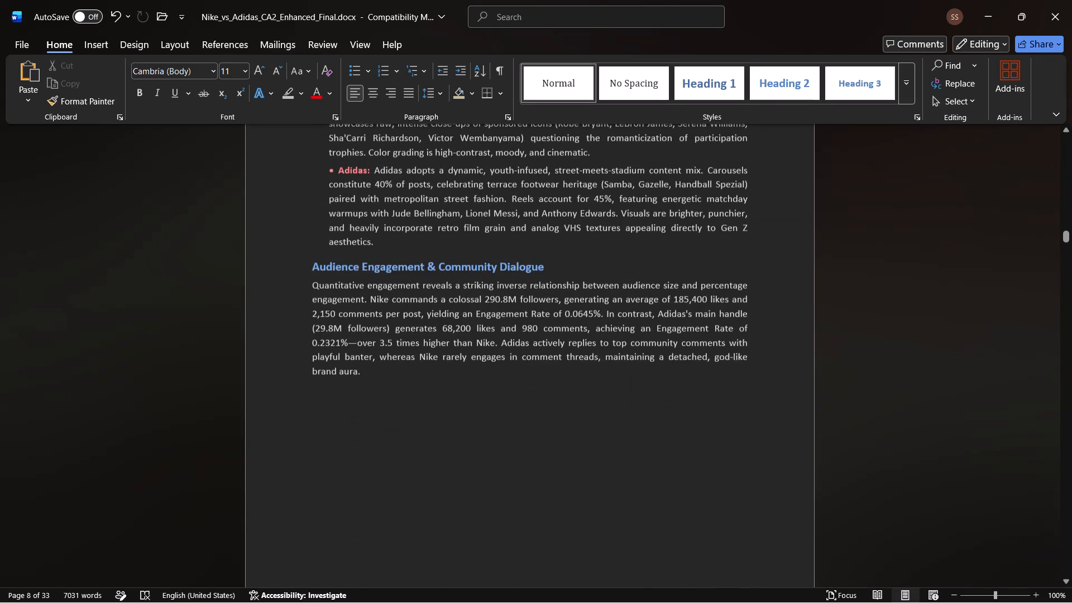
left_click(410, 256)
key("Return")
Examine the Facebook section on page 9, including its screenshot table, captions and Analytical Observation box.
scroll(410, 256, "down", 1)
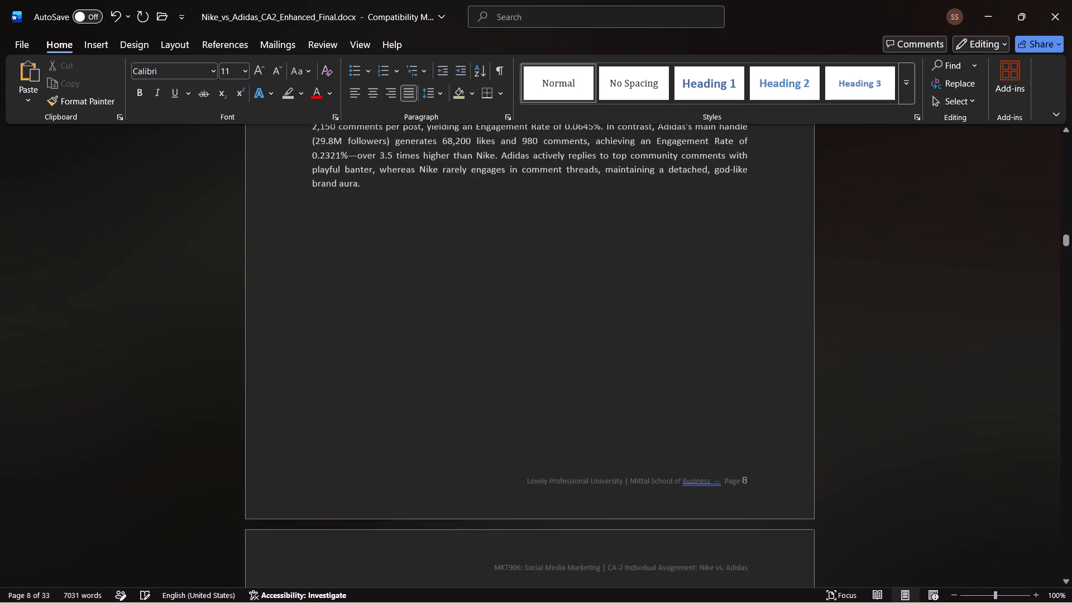
scroll(410, 256, "down", 2)
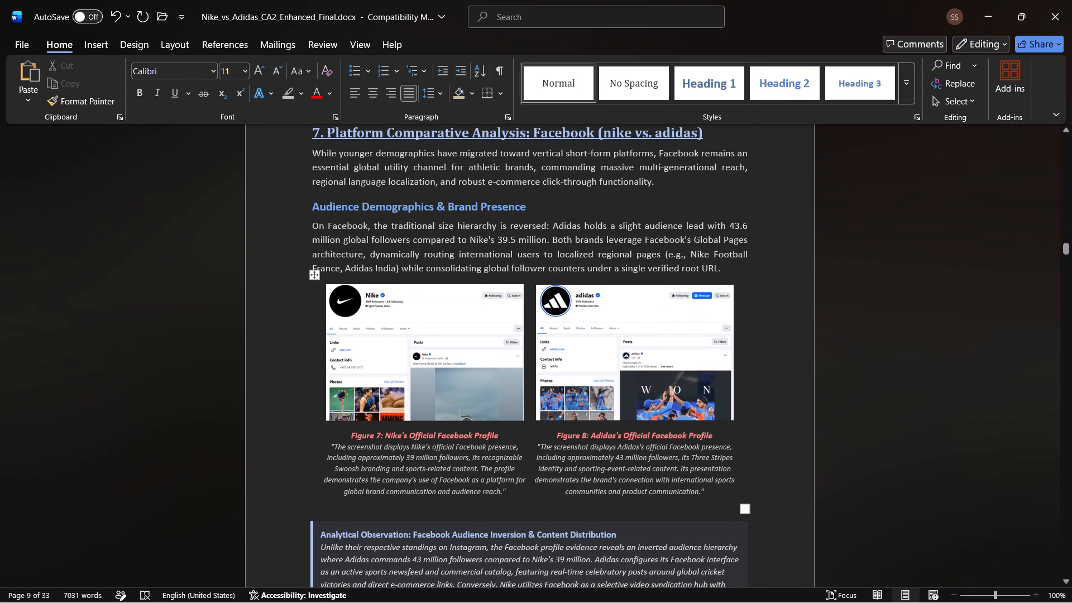
scroll(528, 355, "down", 1)
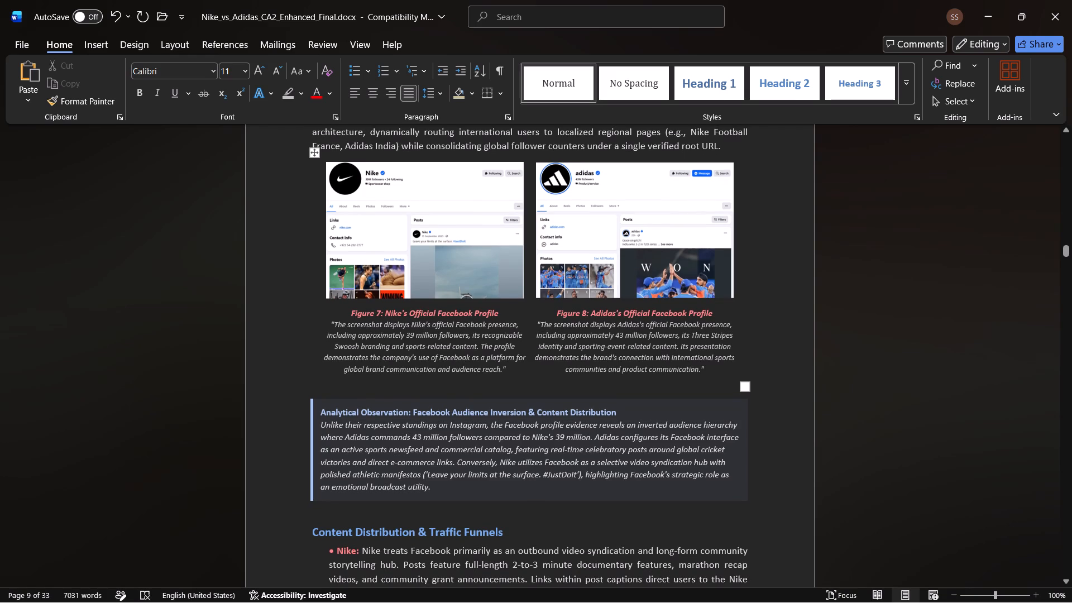
scroll(623, 379, "up", 1)
scroll(623, 379, "down", 3)
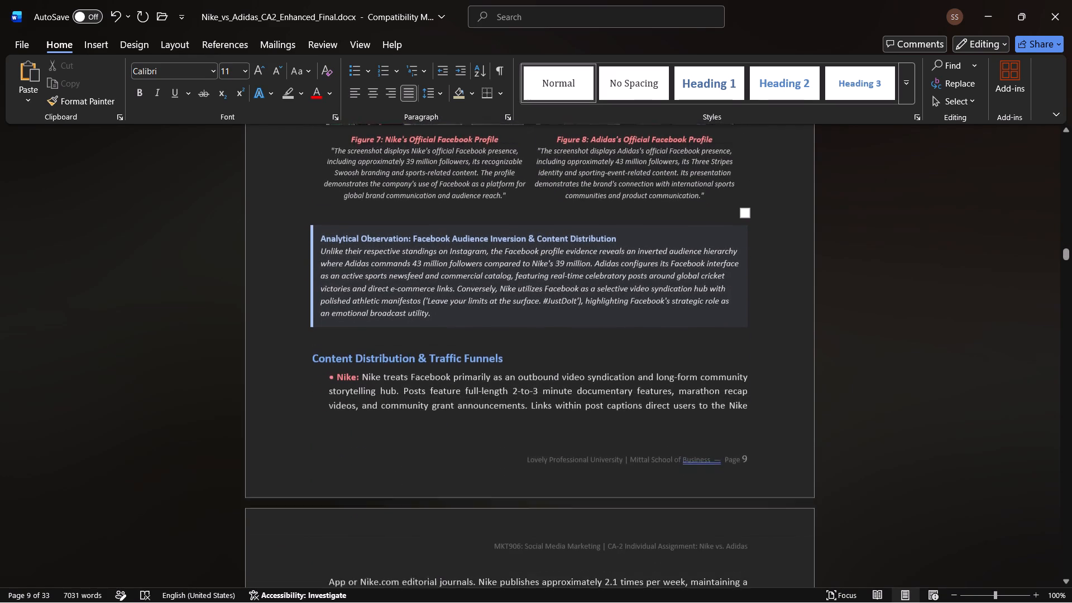
scroll(618, 406, "down", 1)
scroll(630, 284, "up", 1)
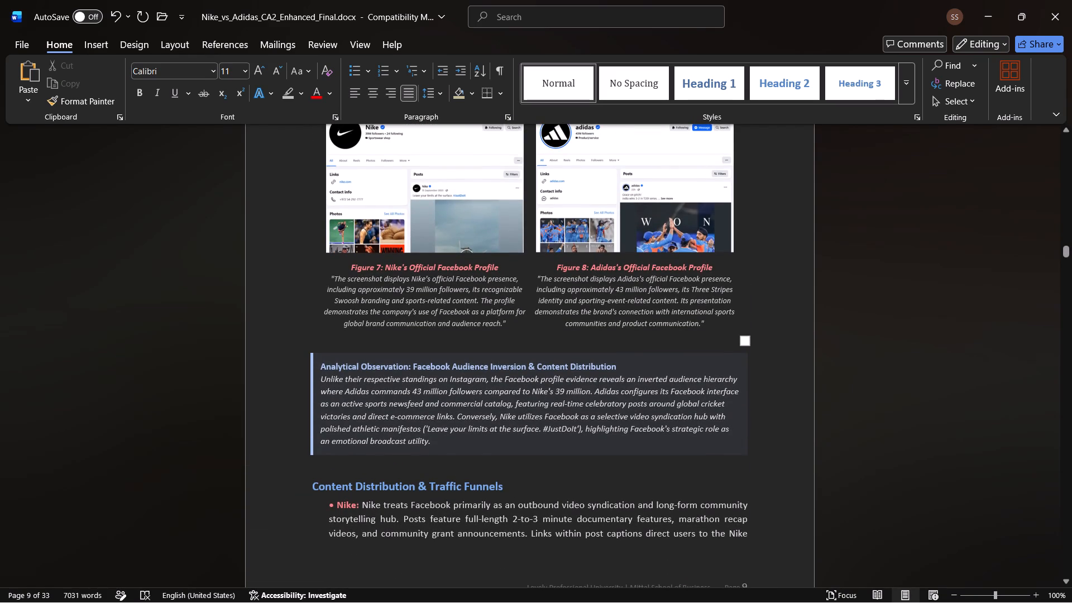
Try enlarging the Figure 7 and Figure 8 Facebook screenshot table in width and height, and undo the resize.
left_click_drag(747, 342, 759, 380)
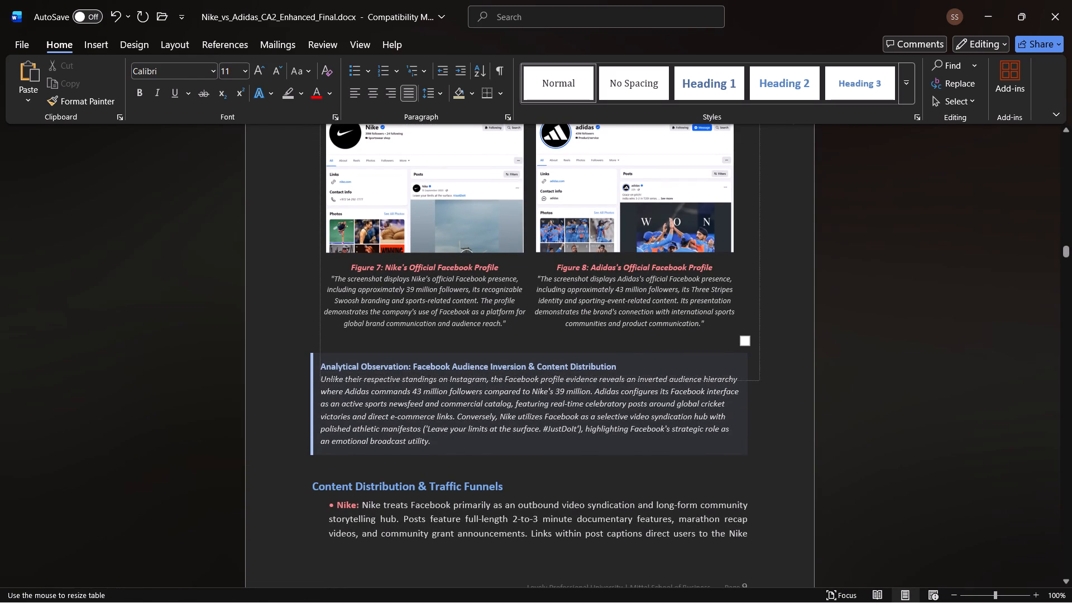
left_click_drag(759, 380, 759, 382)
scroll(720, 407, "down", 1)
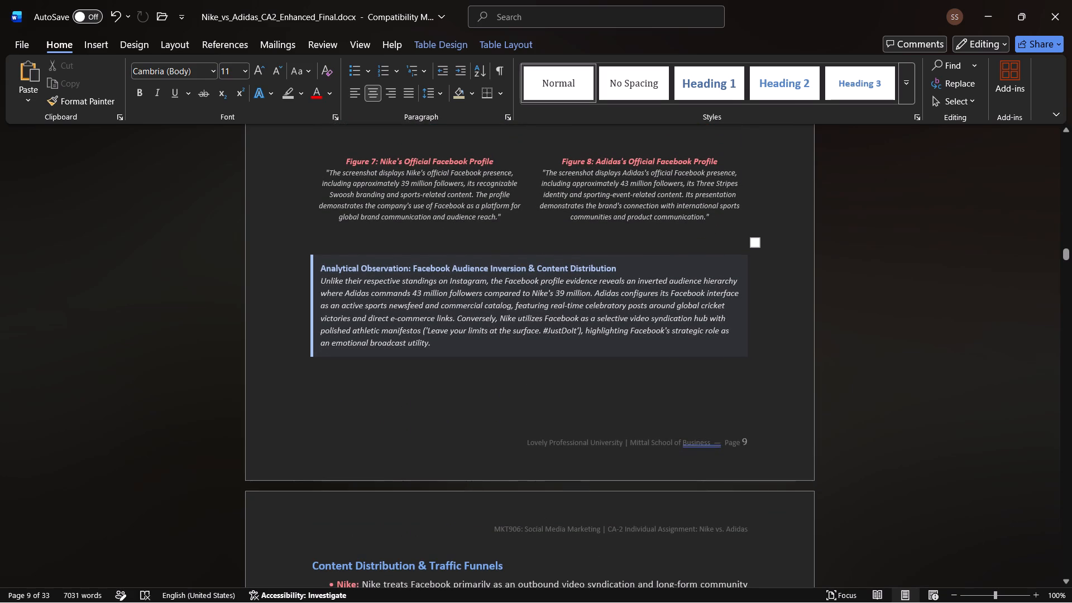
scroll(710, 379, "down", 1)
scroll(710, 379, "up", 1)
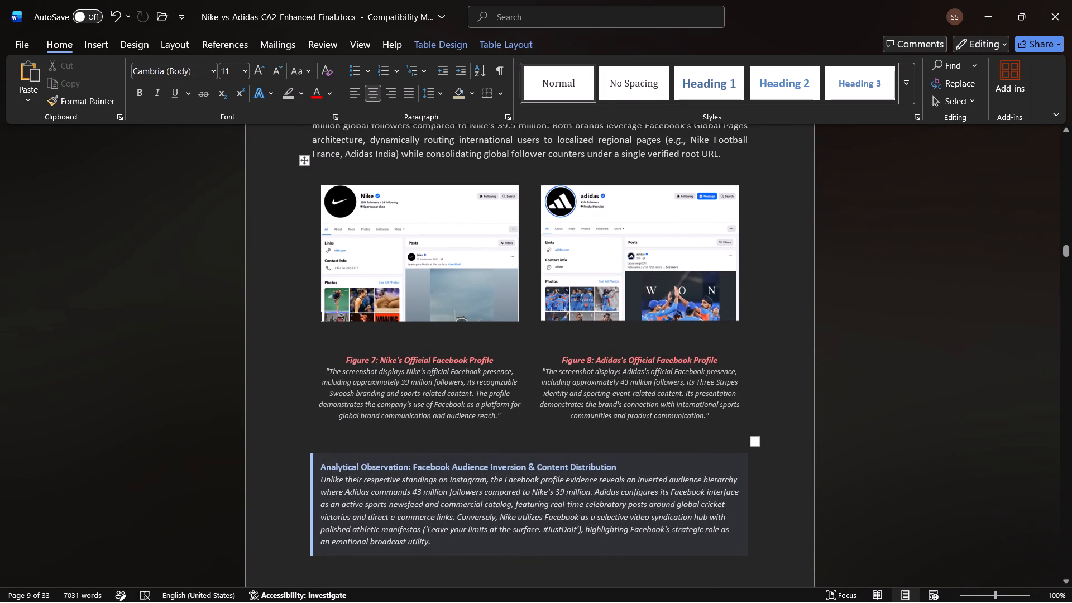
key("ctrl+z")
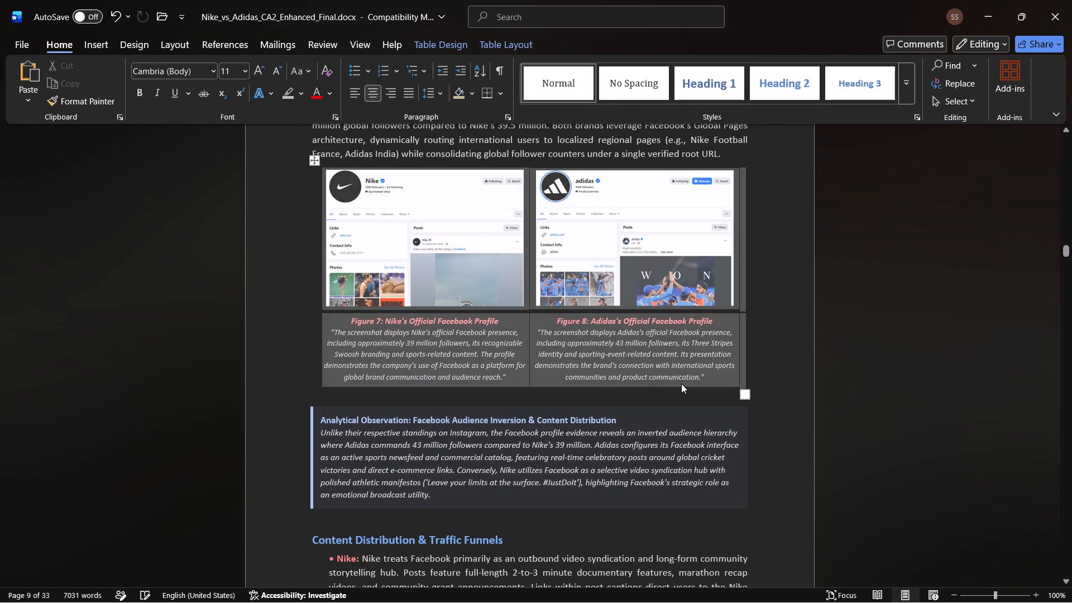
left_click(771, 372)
Enlarge the Figure 7 and Figure 8 Facebook screenshot table slightly in width and height.
scroll(771, 372, "up", 1)
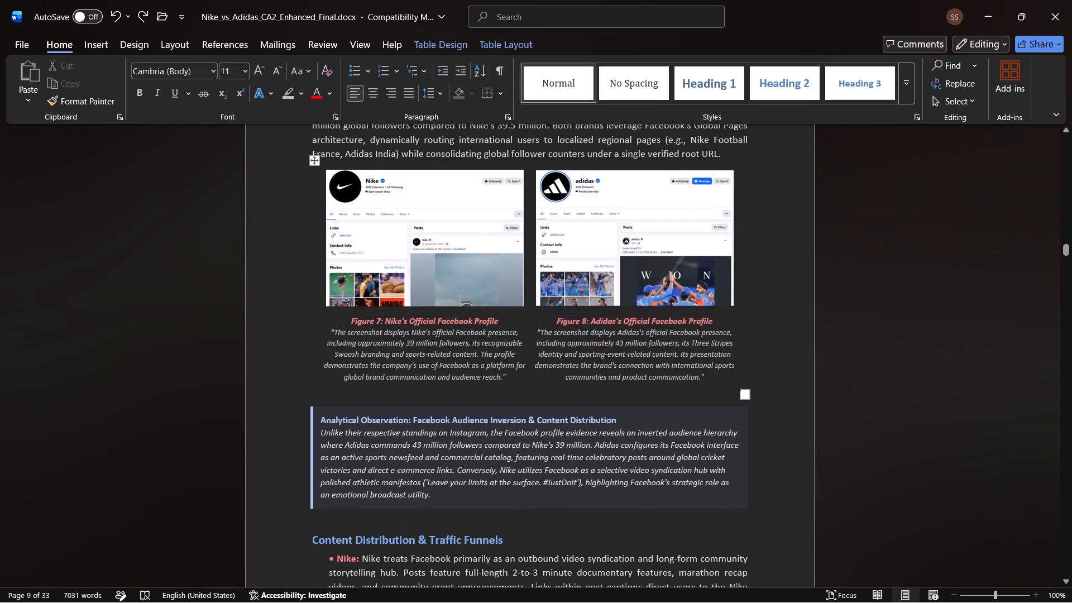
scroll(771, 372, "up", 1)
scroll(771, 372, "down", 3)
scroll(771, 372, "up", 1)
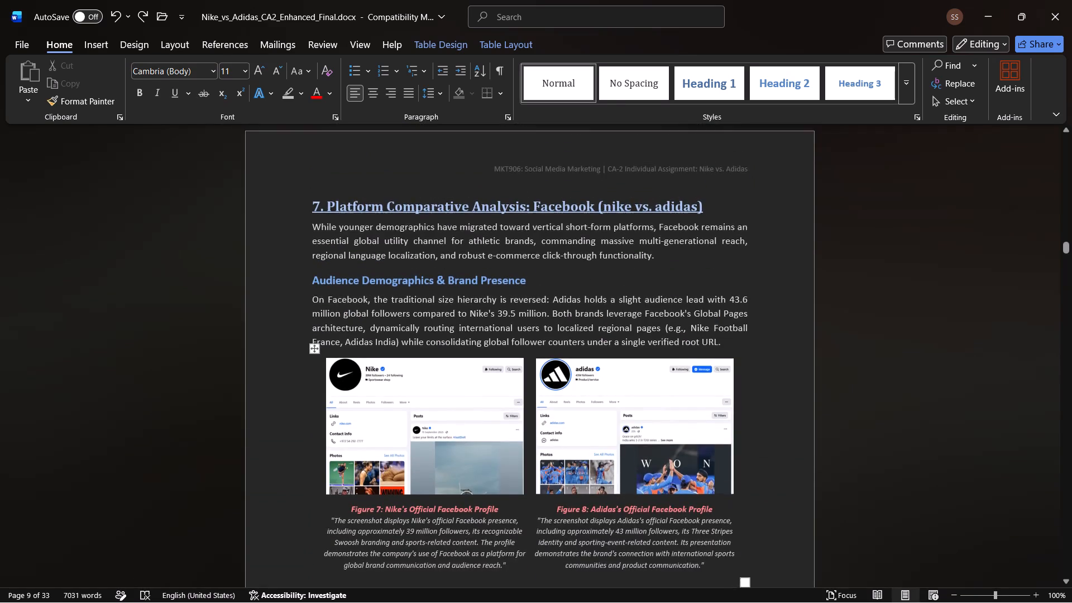
scroll(771, 372, "down", 1)
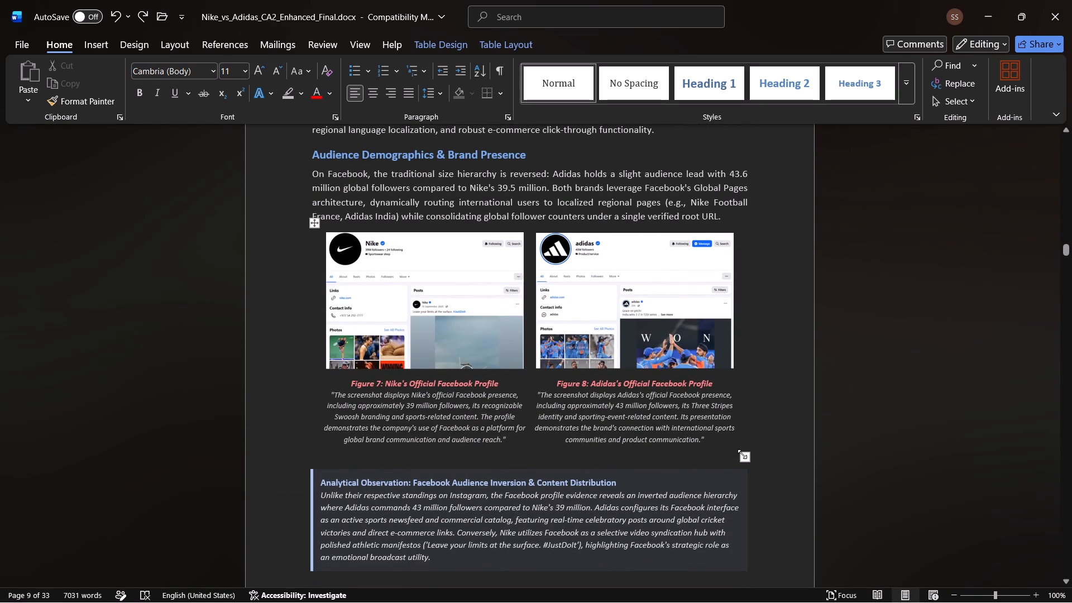
left_click_drag(742, 454, 755, 494)
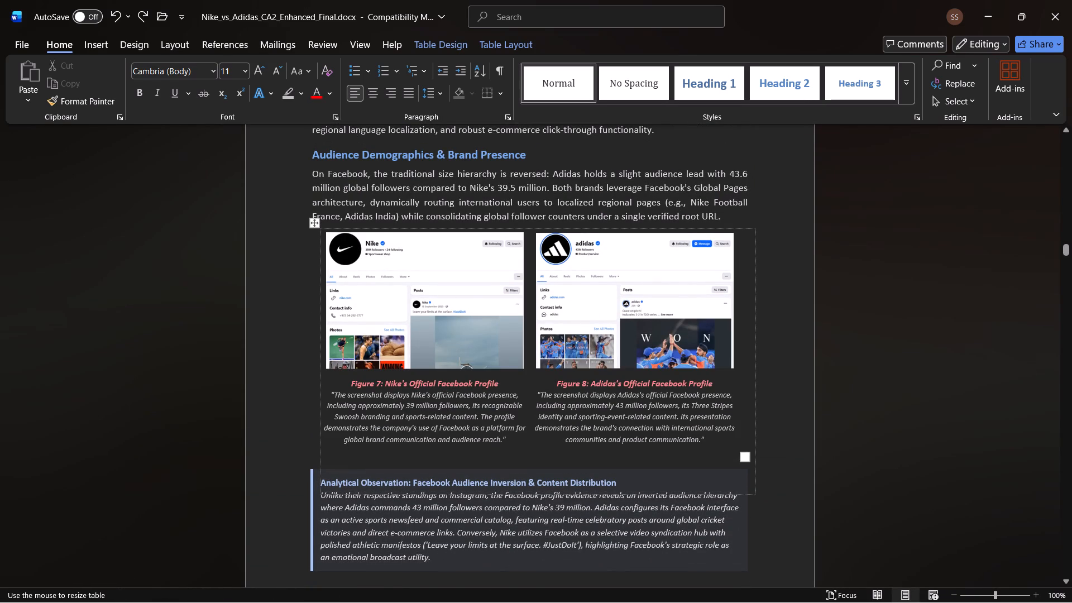
left_click_drag(755, 494, 755, 462)
scroll(755, 494, "down", 1)
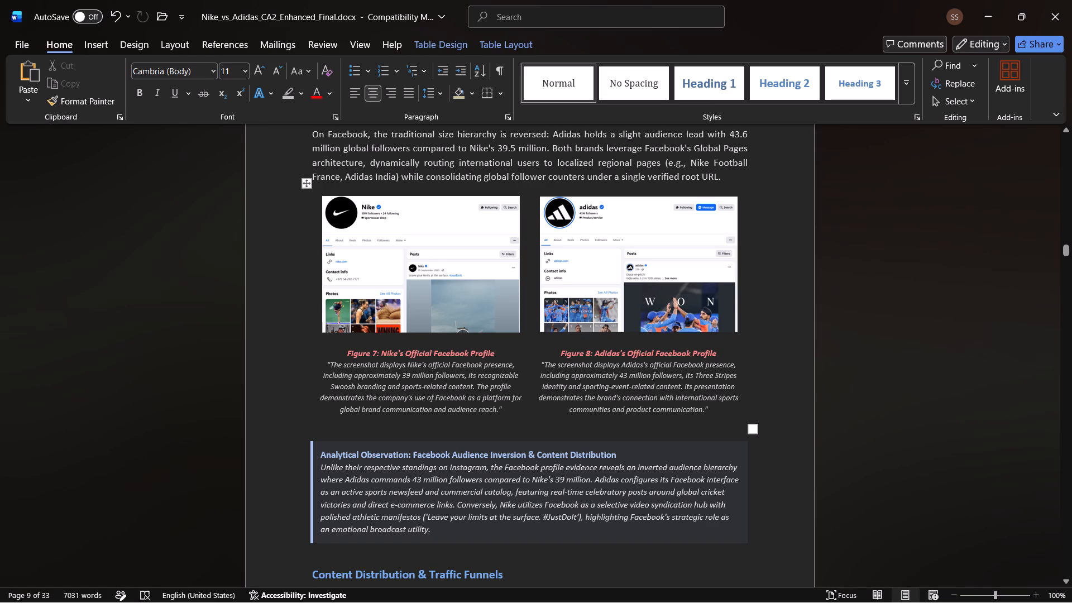
Enlarge the Figure 7 and Figure 8 Facebook screenshot table further in width and height.
left_click(751, 435)
left_click(733, 486)
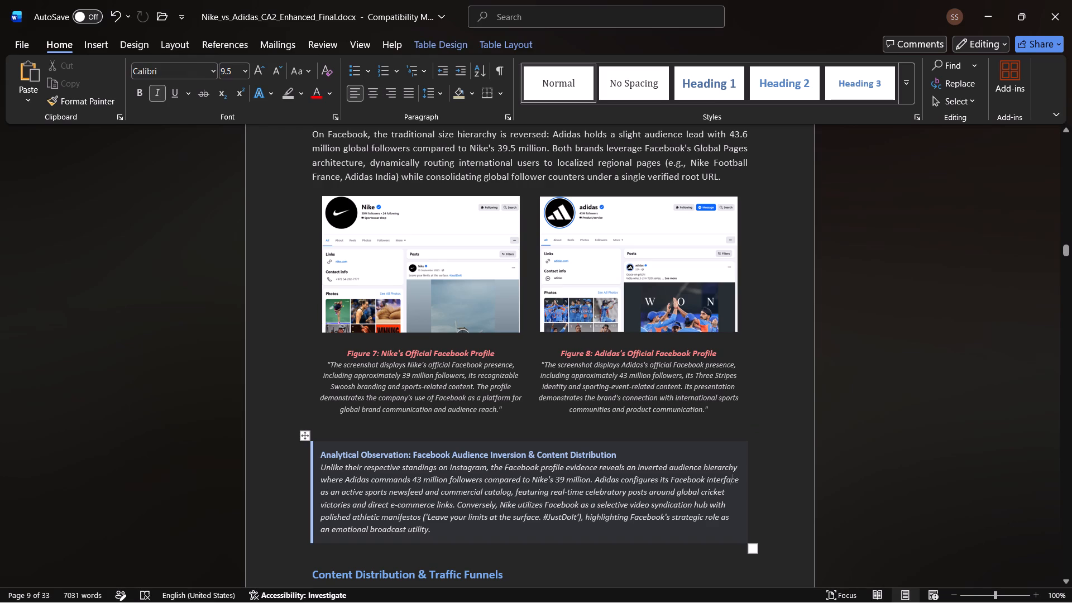
scroll(735, 527, "down", 1)
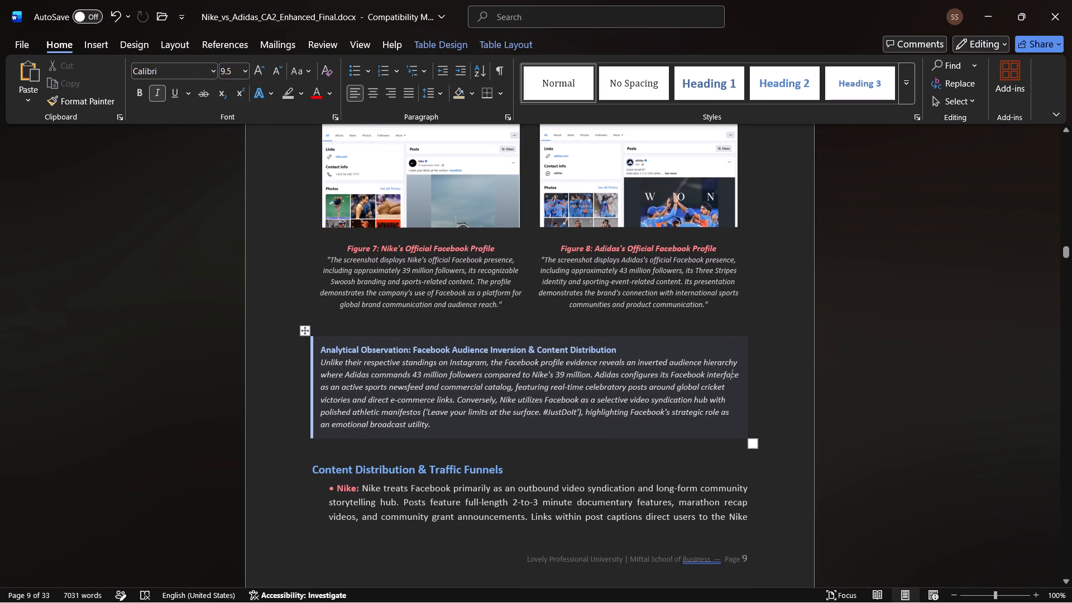
left_click(702, 290)
left_click_drag(749, 325, 756, 347)
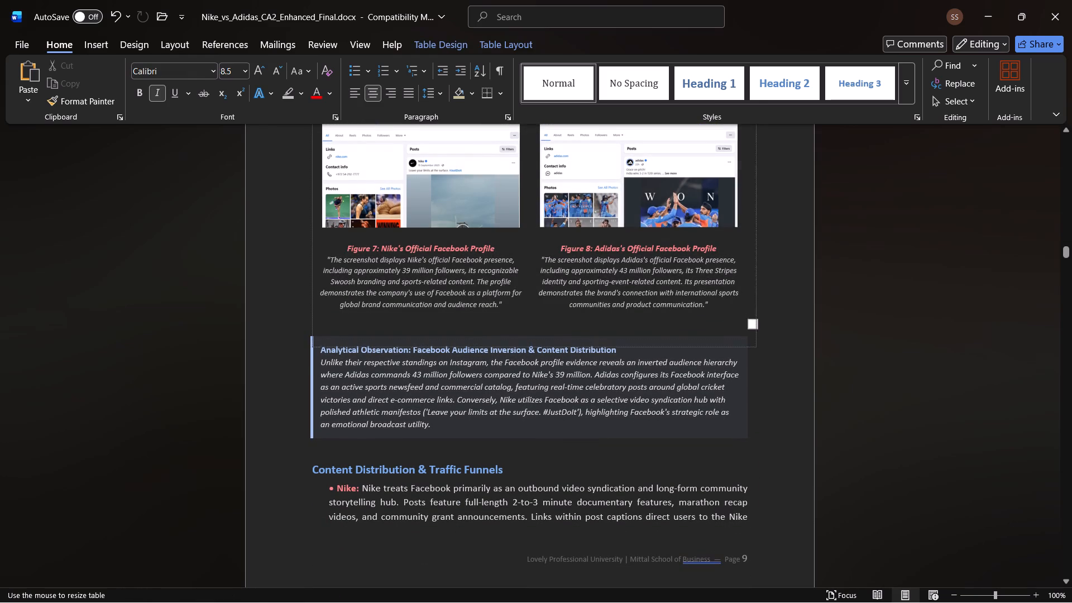
left_click_drag(756, 347, 757, 351)
Enlarge the Facebook Analytical Observation box slightly in width and height.
left_click(724, 424)
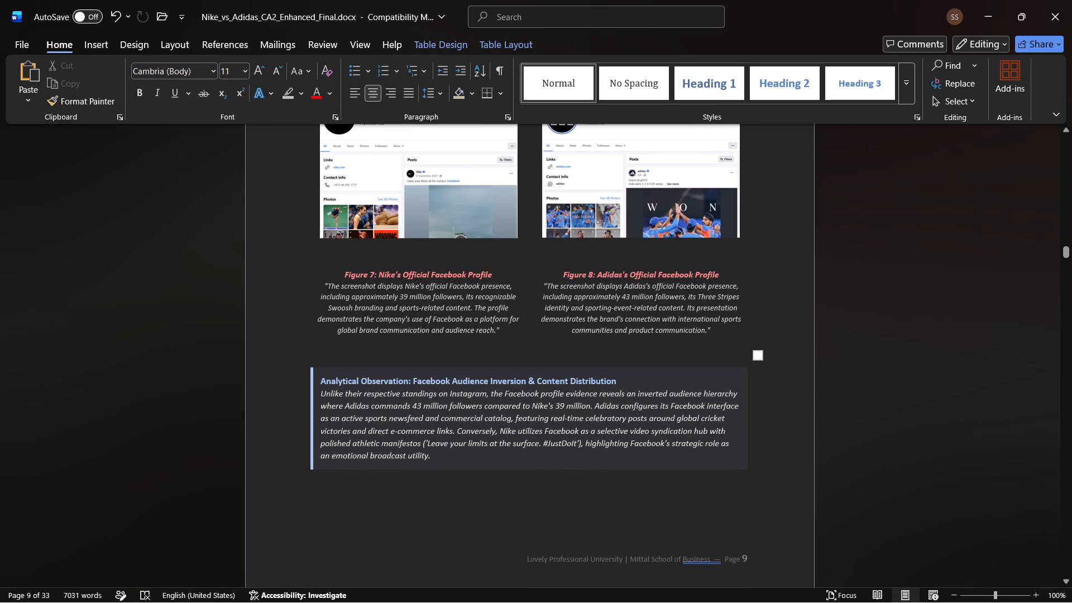
left_click_drag(751, 476, 760, 489)
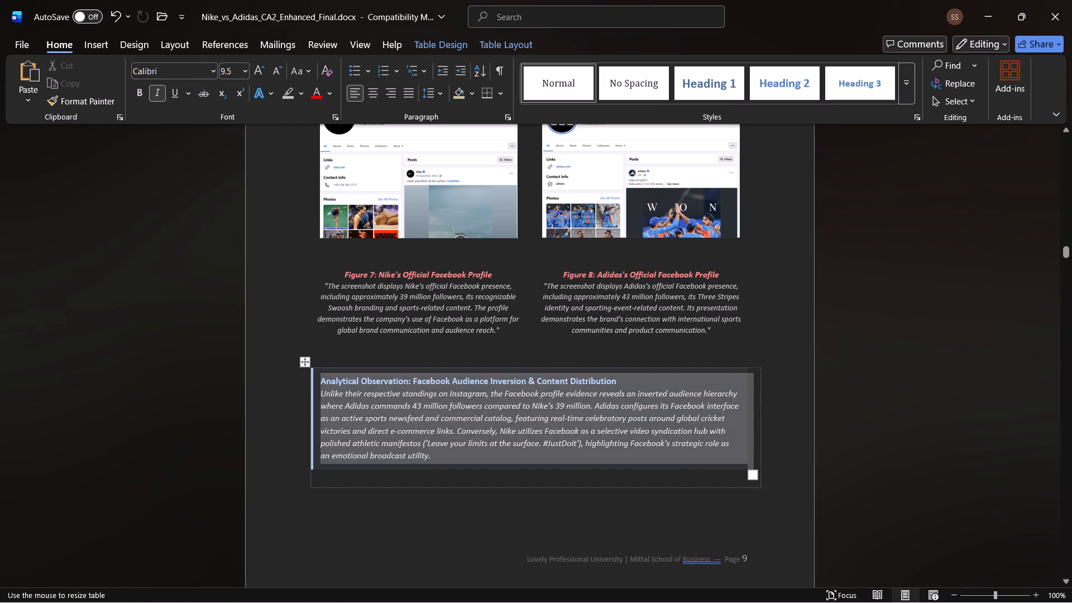
left_click_drag(760, 489, 763, 490)
Widen the Figure 7 and Figure 8 Facebook screenshot table again and make it slightly taller.
left_click(704, 298)
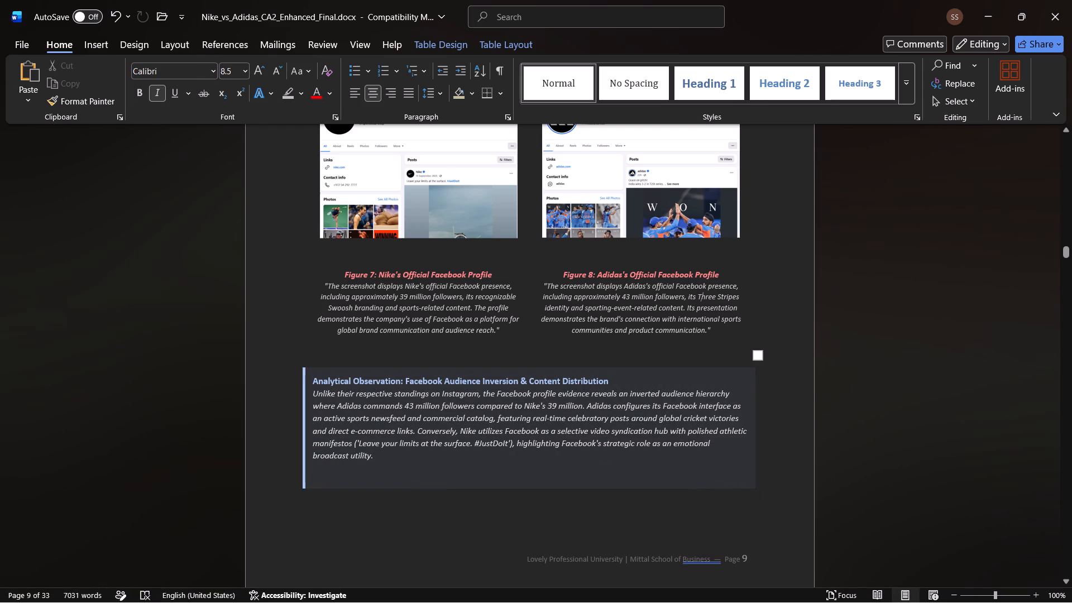
left_click_drag(757, 356, 782, 362)
left_click(782, 362)
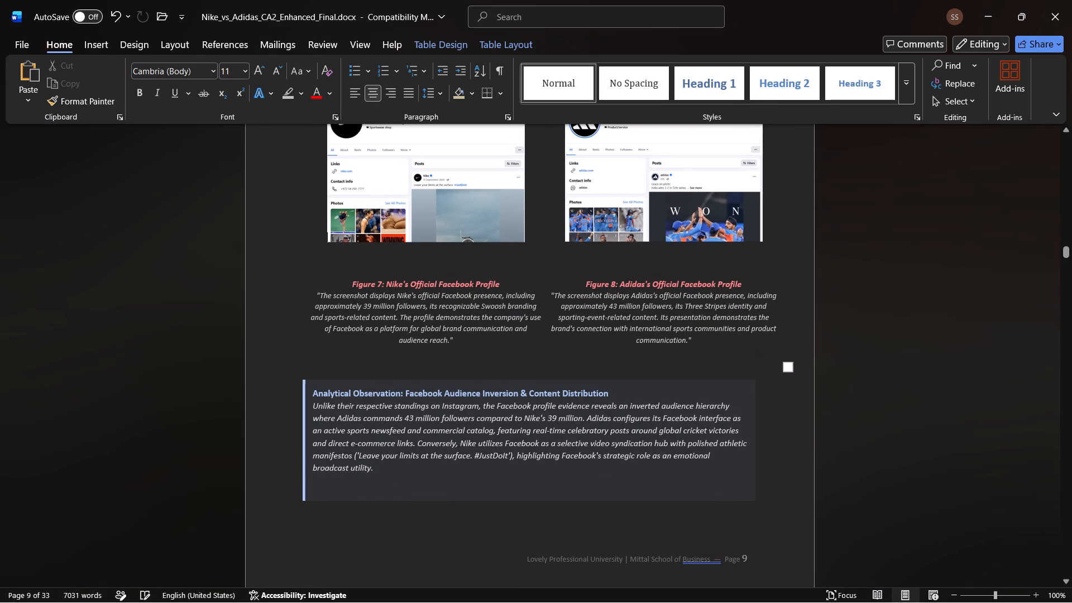
Enlarge the Facebook Analytical Observation box again so its width roughly matches the screenshot table above.
left_click(739, 437)
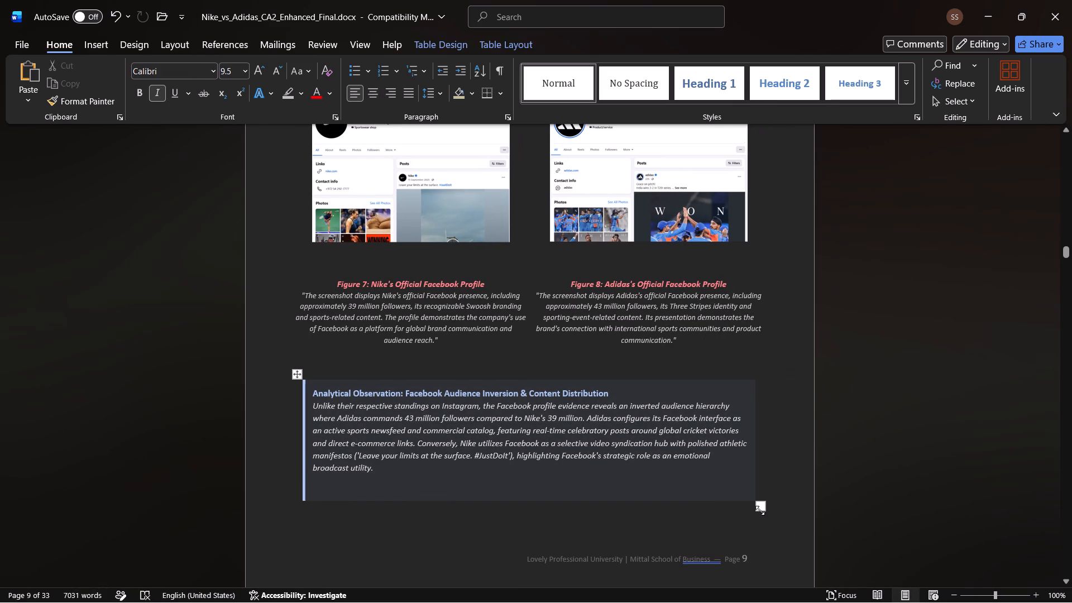
left_click_drag(760, 510, 778, 519)
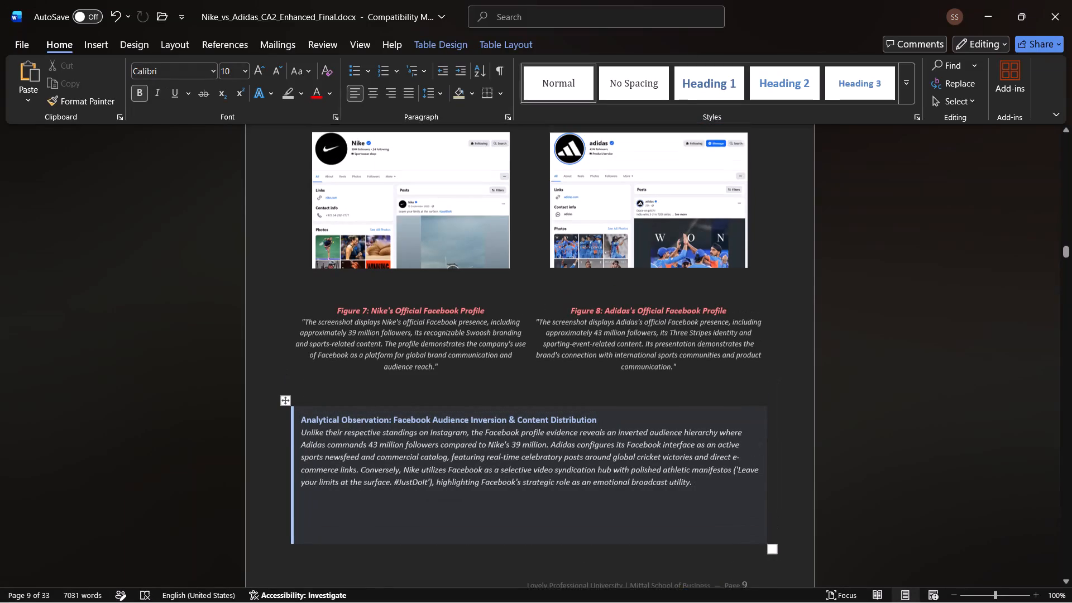
Increase the Figure 7 and Figure 8 Facebook caption text by one size, with the descriptions at 9 pt.
left_click_drag(454, 387, 303, 328)
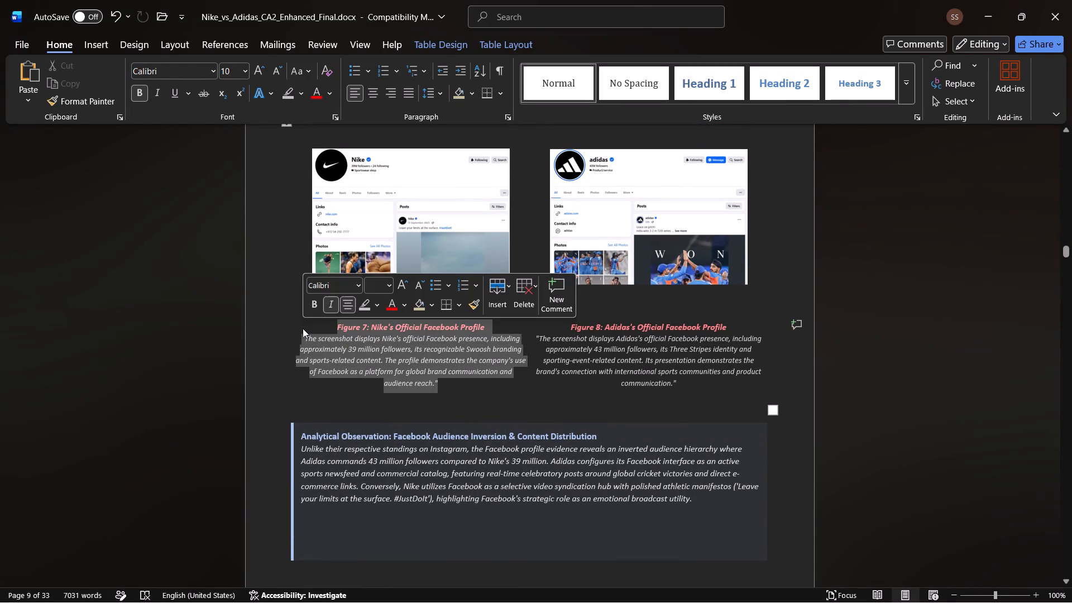
left_click(400, 280)
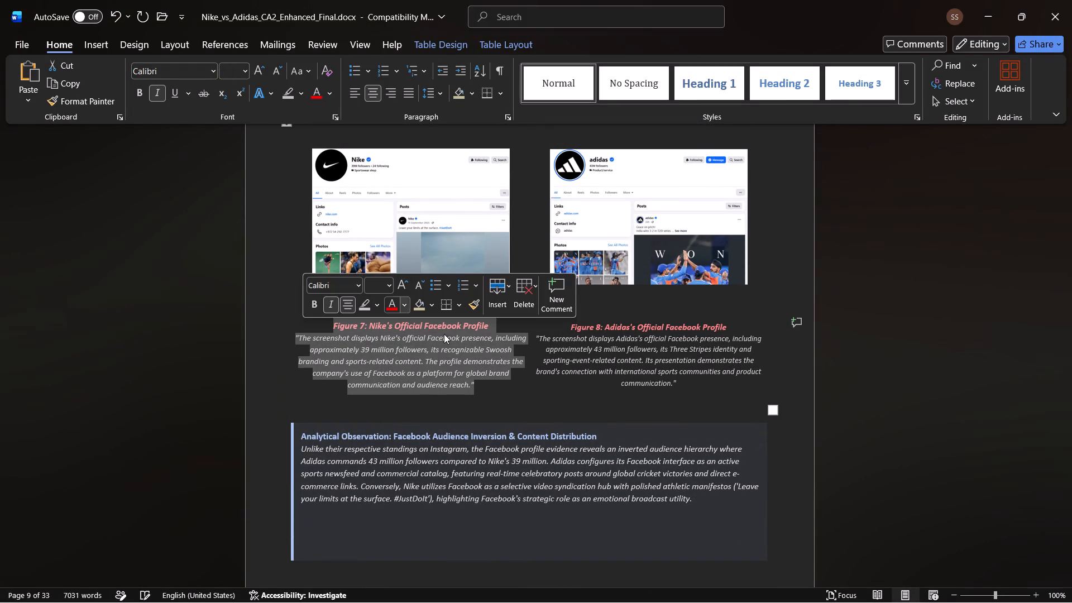
left_click_drag(680, 381, 566, 327)
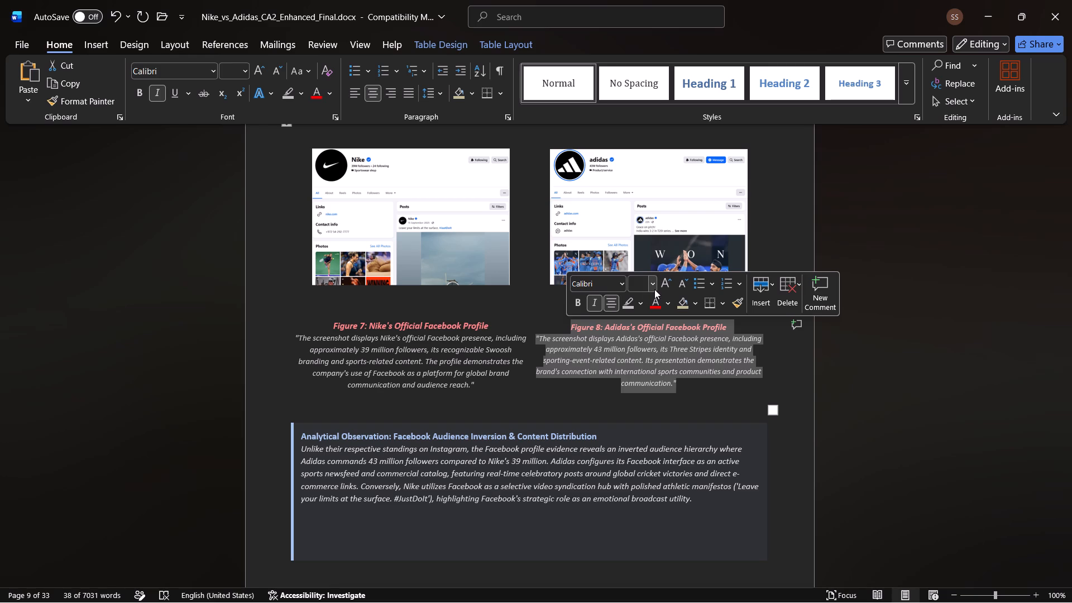
left_click(666, 285)
left_click(688, 384)
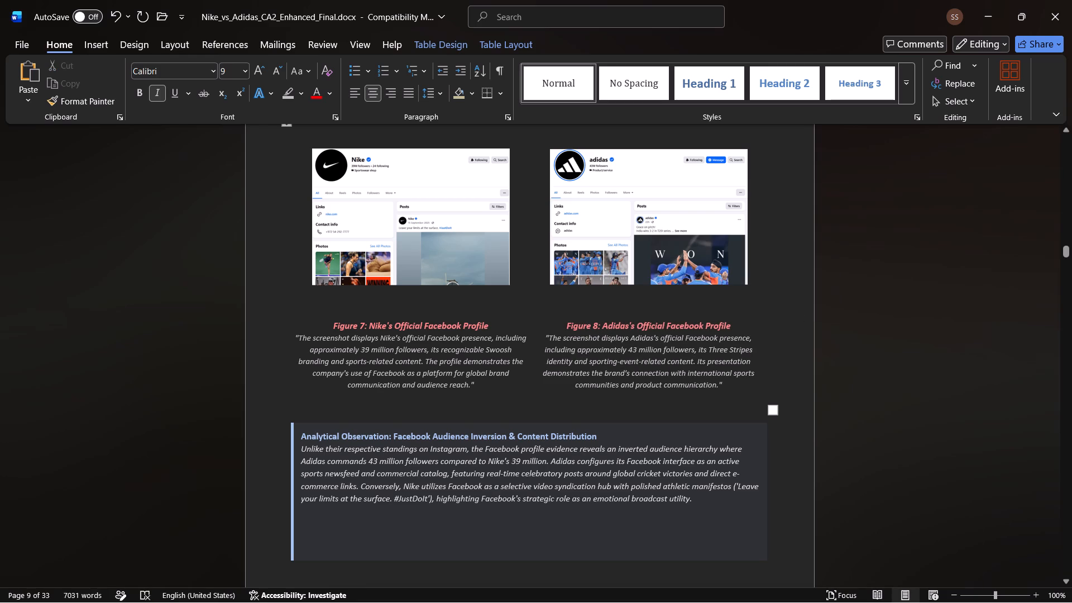
Enlarge the text in the Facebook Analytical Observation box, bringing its body text to 11 pt.
left_click_drag(699, 496, 310, 432)
left_click(413, 454)
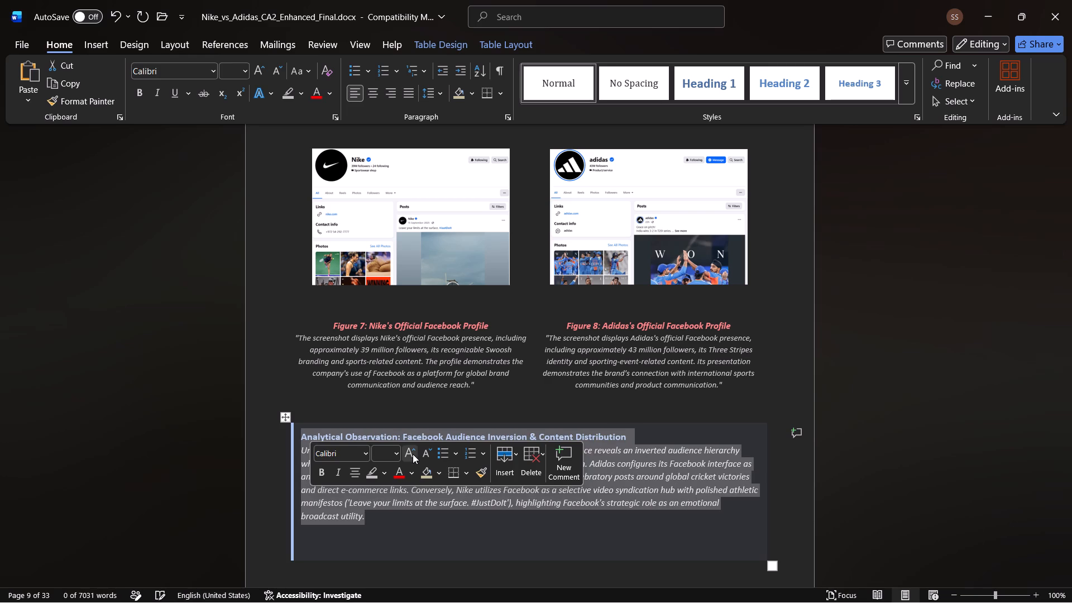
left_click(413, 454)
left_click(413, 454)
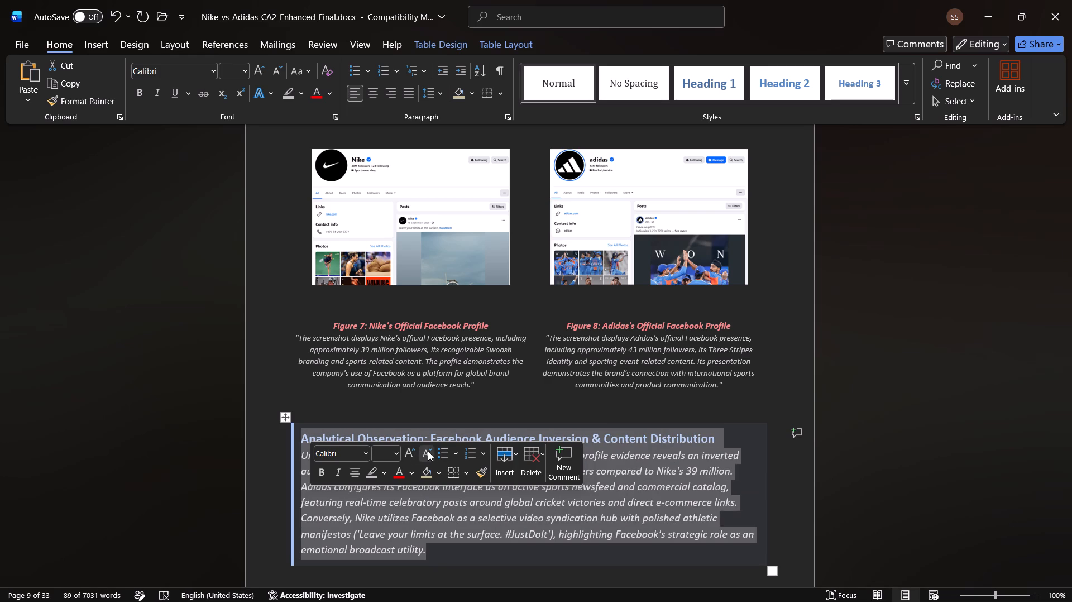
left_click(431, 451)
left_click(581, 538)
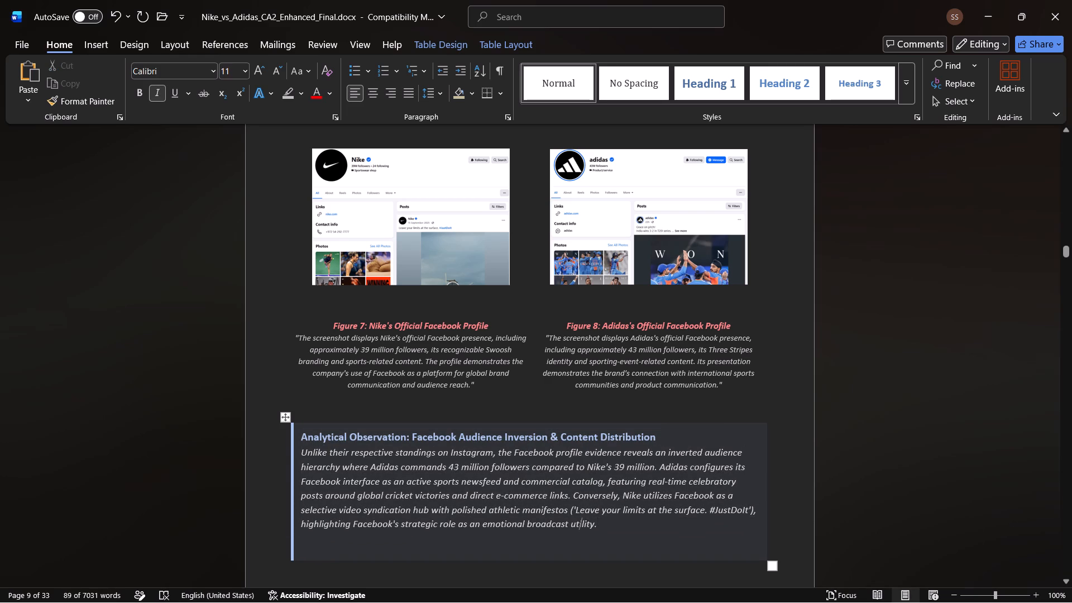
Examine the resized Facebook screenshot table and observation box on page 9 and the transition to page 10.
scroll(701, 402, "up", 2)
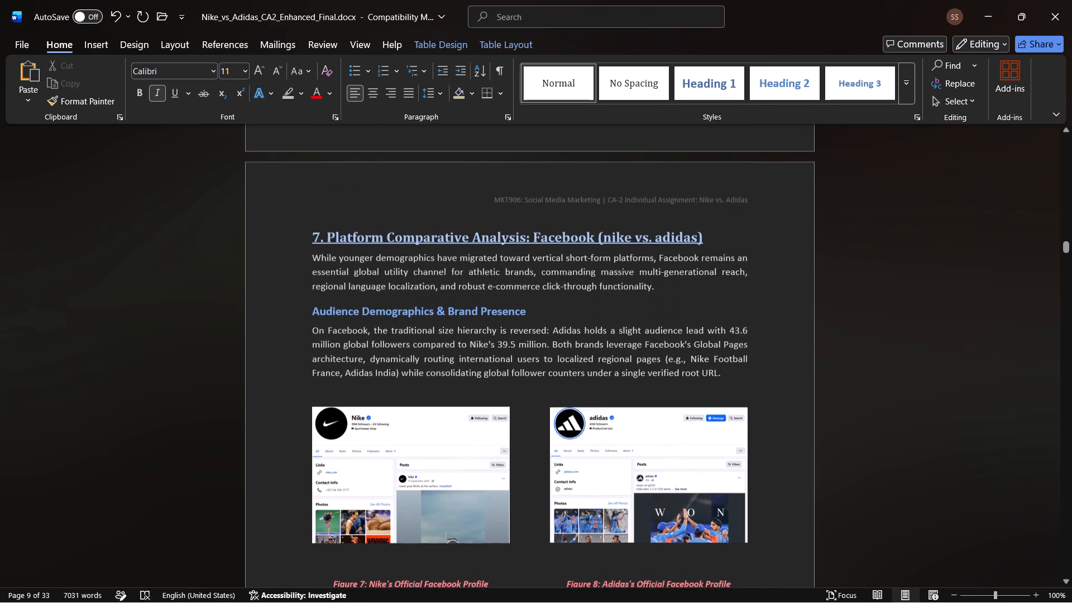
scroll(665, 382, "up", 1)
scroll(665, 382, "down", 2)
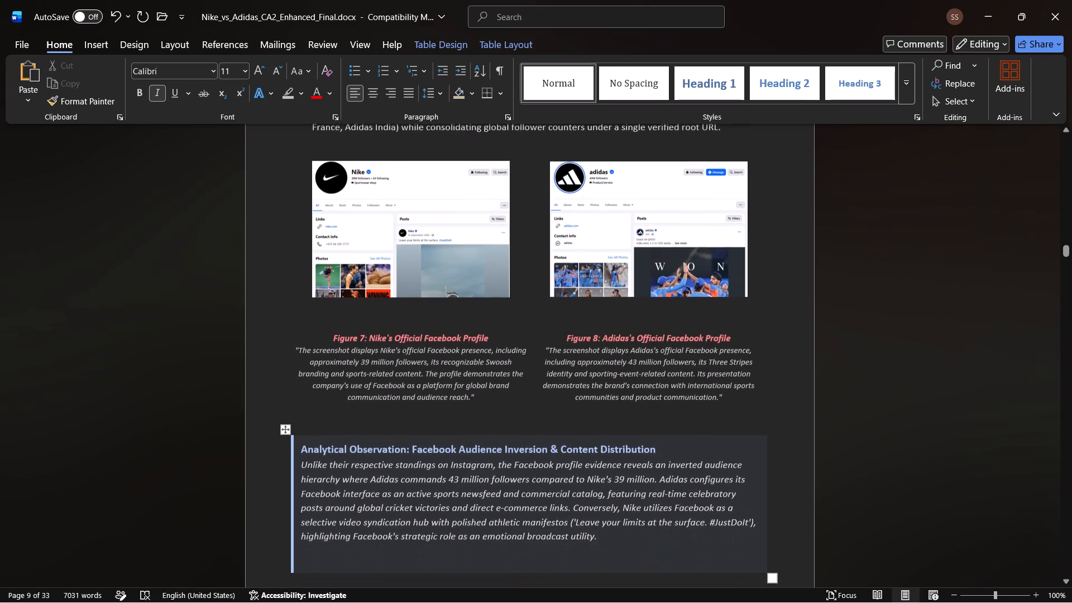
scroll(665, 382, "down", 1)
left_click(789, 420)
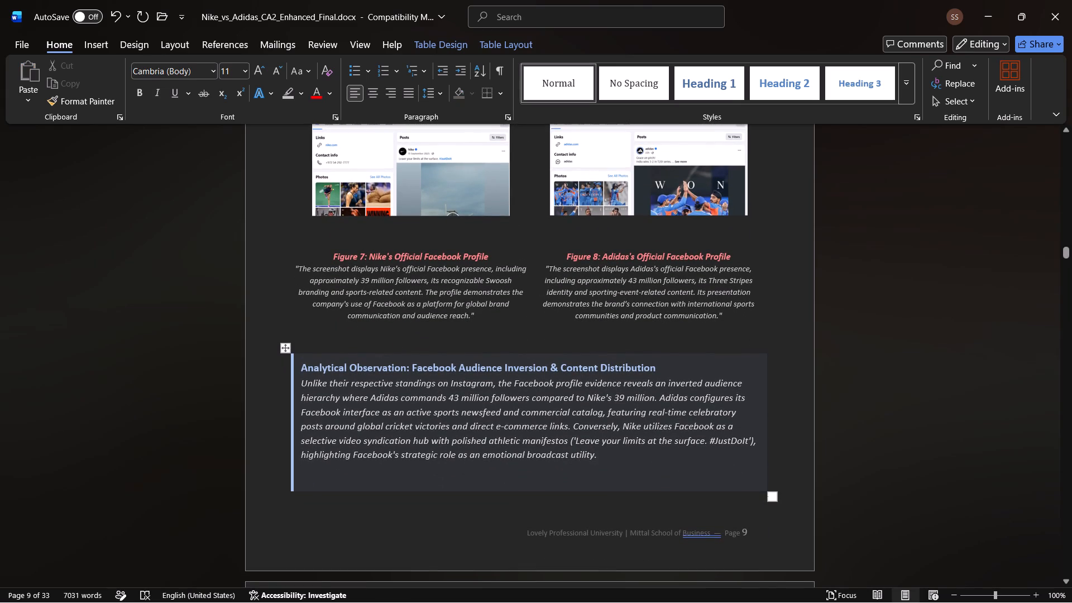
left_click(743, 520)
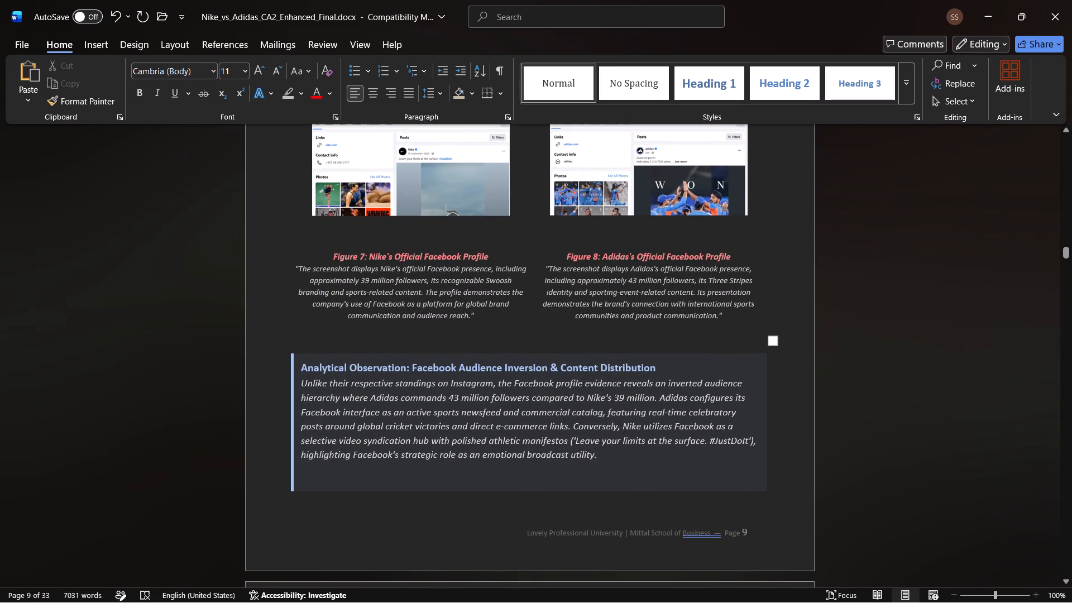
left_click(787, 258)
left_click(804, 287)
left_click(922, 323)
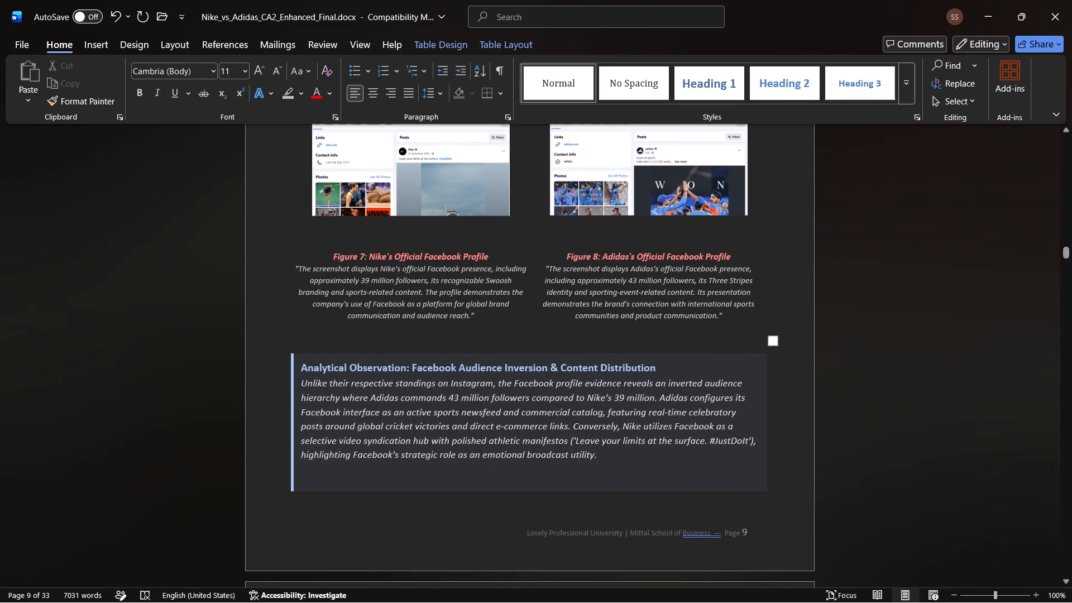
left_click(810, 419)
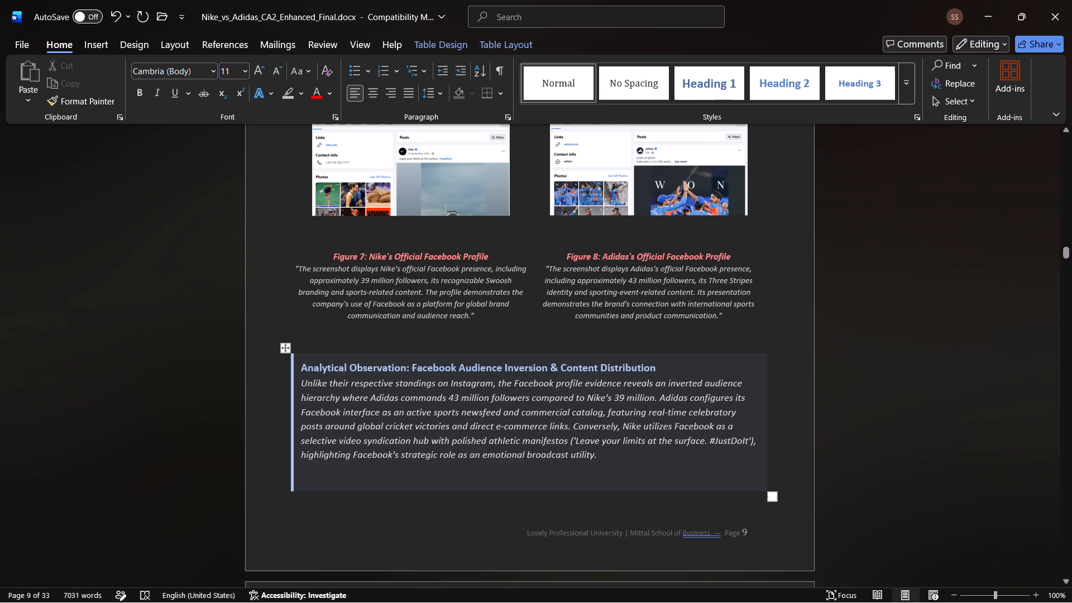
scroll(790, 432, "down", 1)
left_click(765, 487)
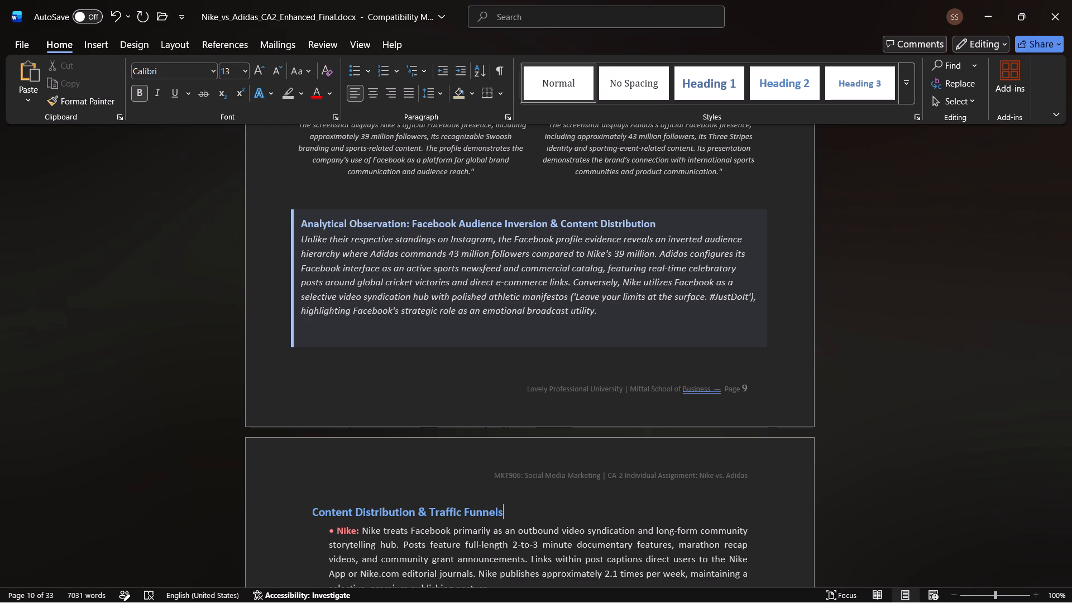
scroll(829, 357, "up", 1)
left_click(585, 291)
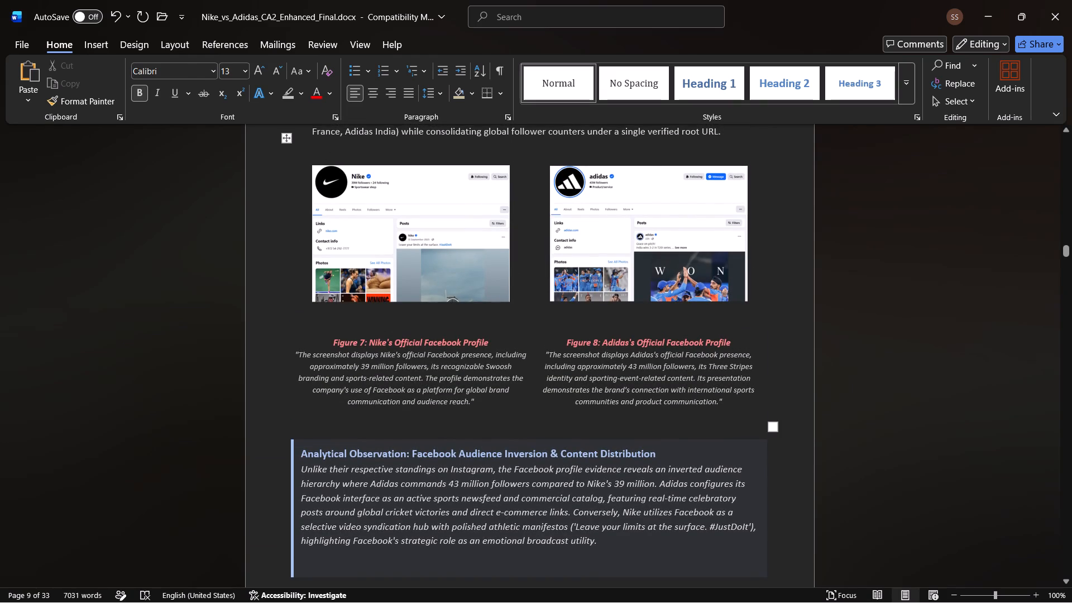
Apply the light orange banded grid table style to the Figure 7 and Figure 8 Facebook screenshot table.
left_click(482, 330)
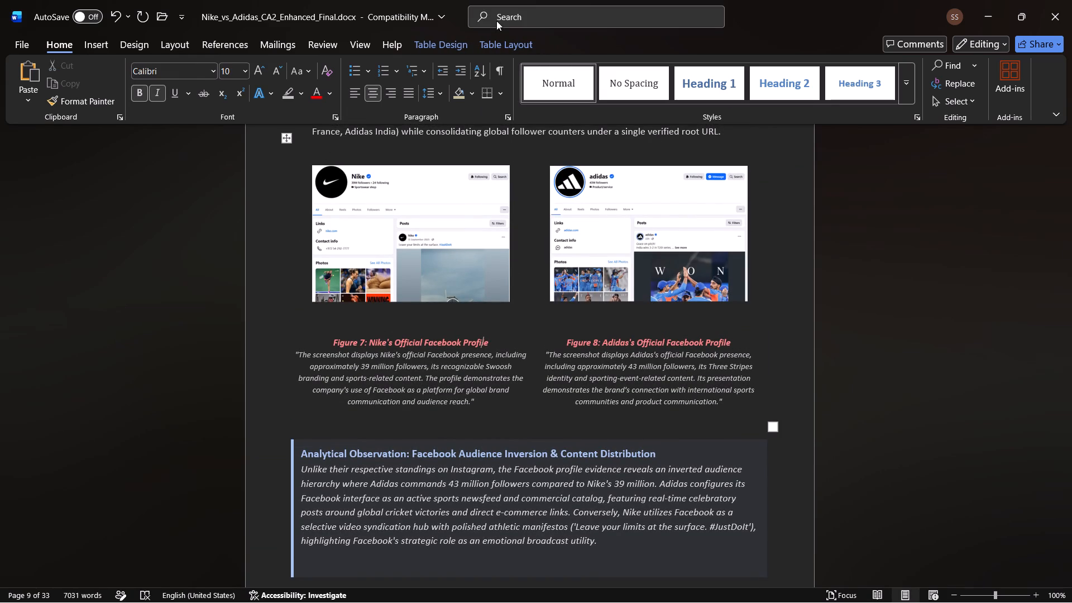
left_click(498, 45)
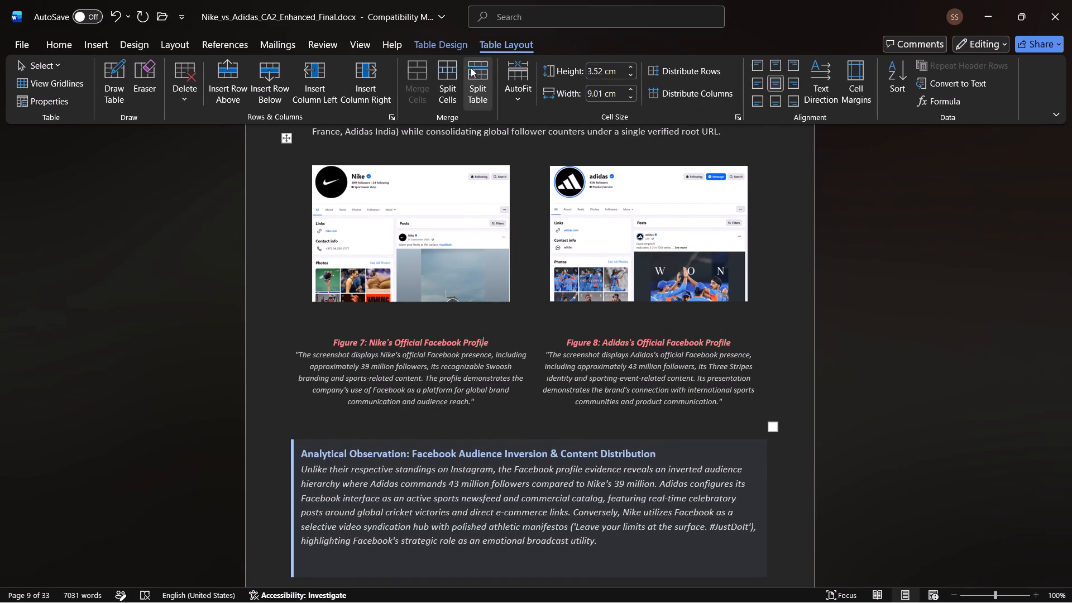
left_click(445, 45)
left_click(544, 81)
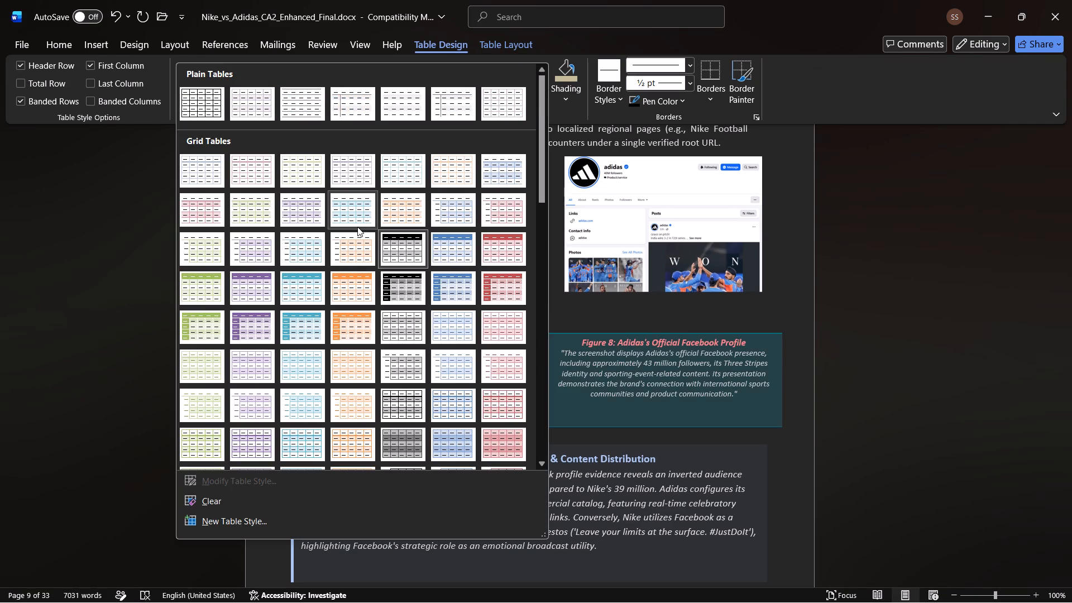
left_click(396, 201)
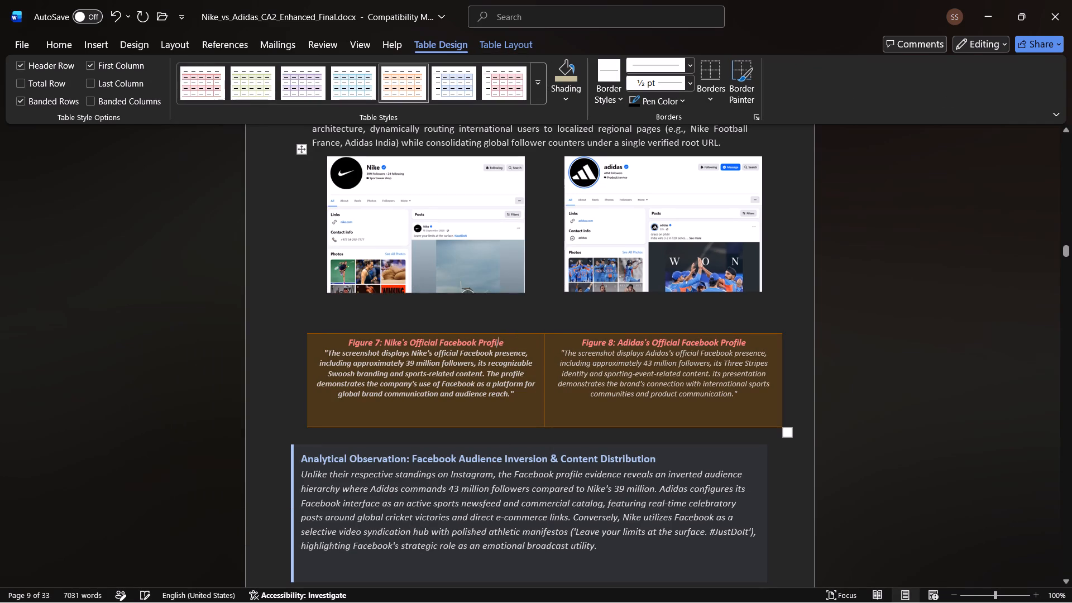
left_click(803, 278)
Apply the purple grid table style with a solid header row to the Figure 7 and Figure 8 Facebook screenshot table.
scroll(792, 290, "up", 1)
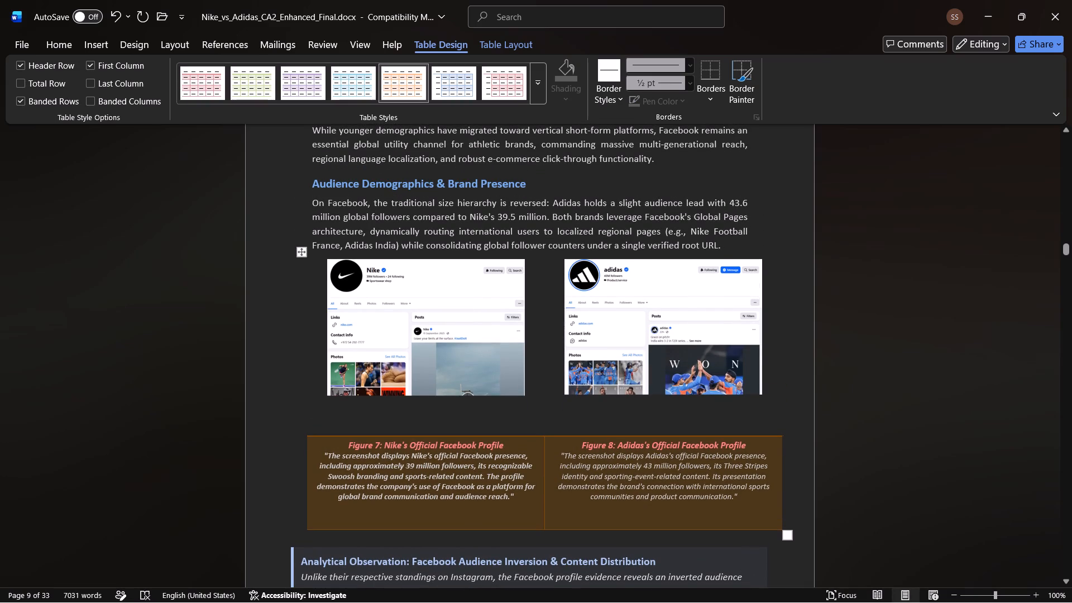
left_click(770, 418)
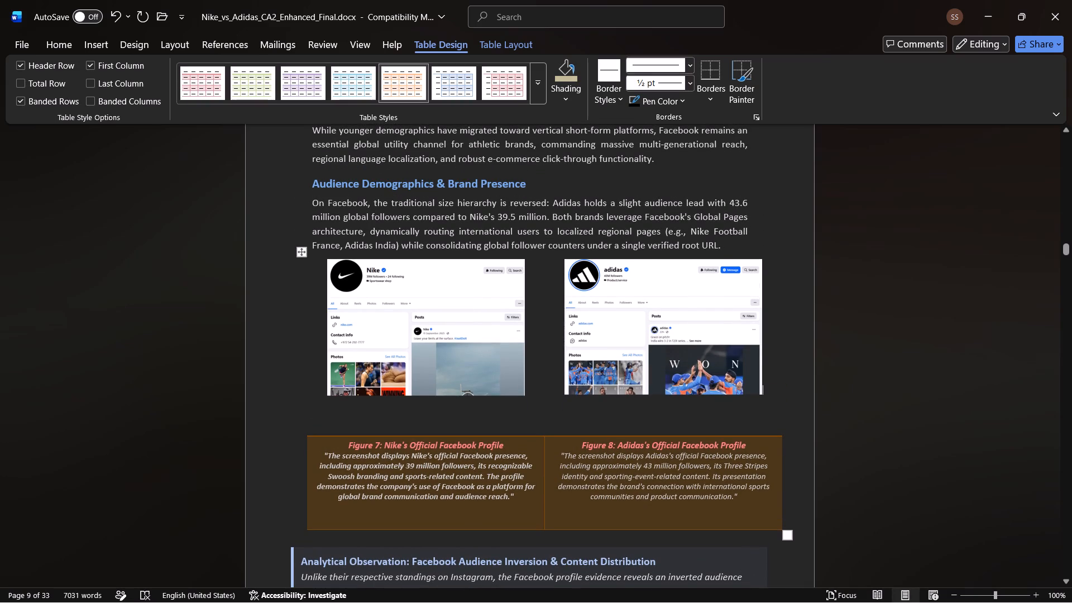
left_click(537, 83)
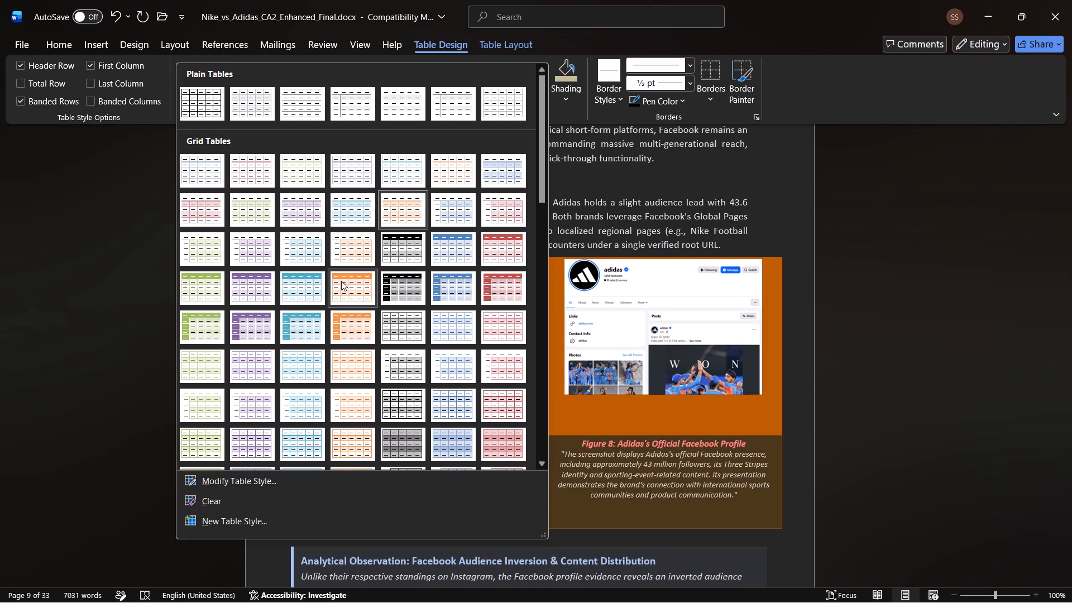
left_click(256, 290)
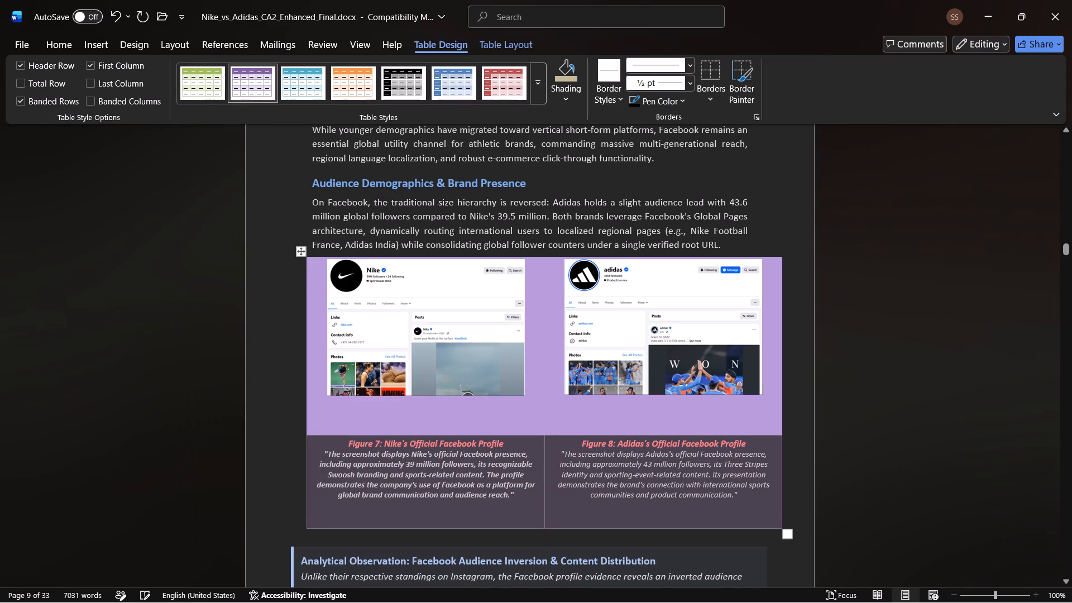
left_click(810, 395)
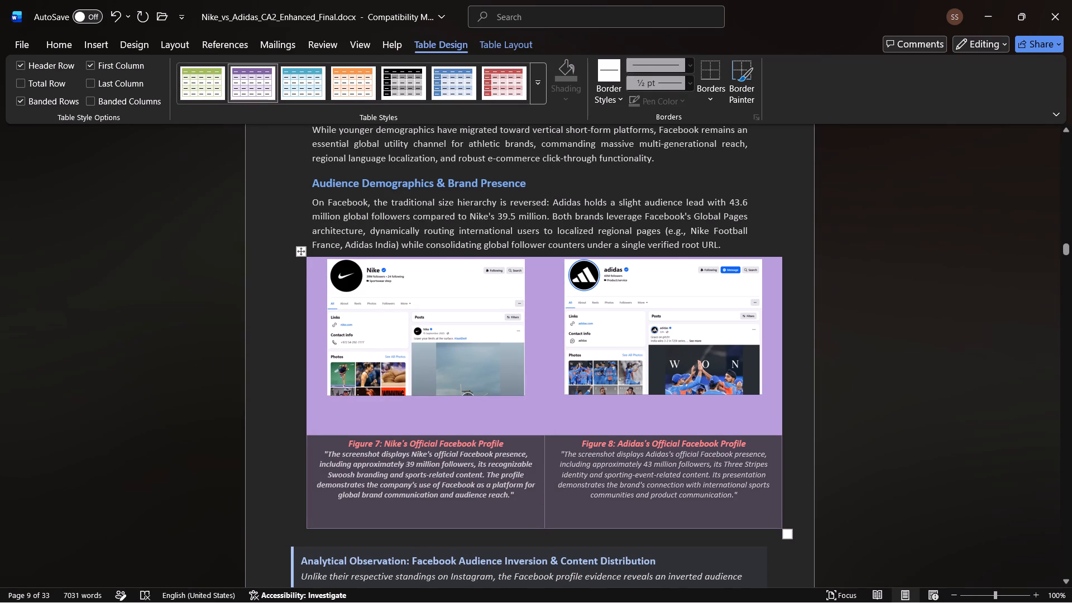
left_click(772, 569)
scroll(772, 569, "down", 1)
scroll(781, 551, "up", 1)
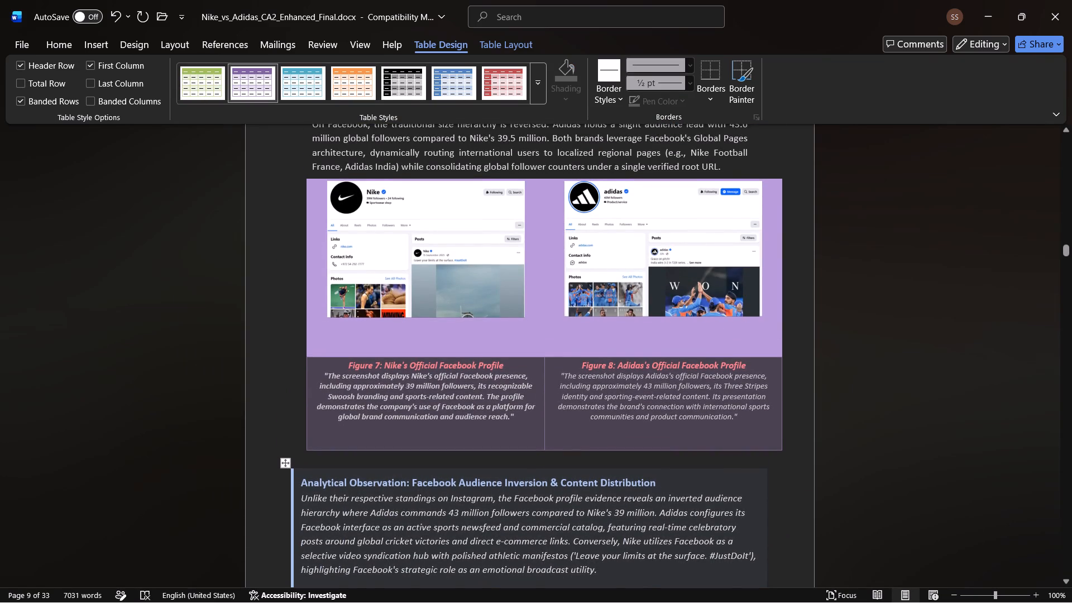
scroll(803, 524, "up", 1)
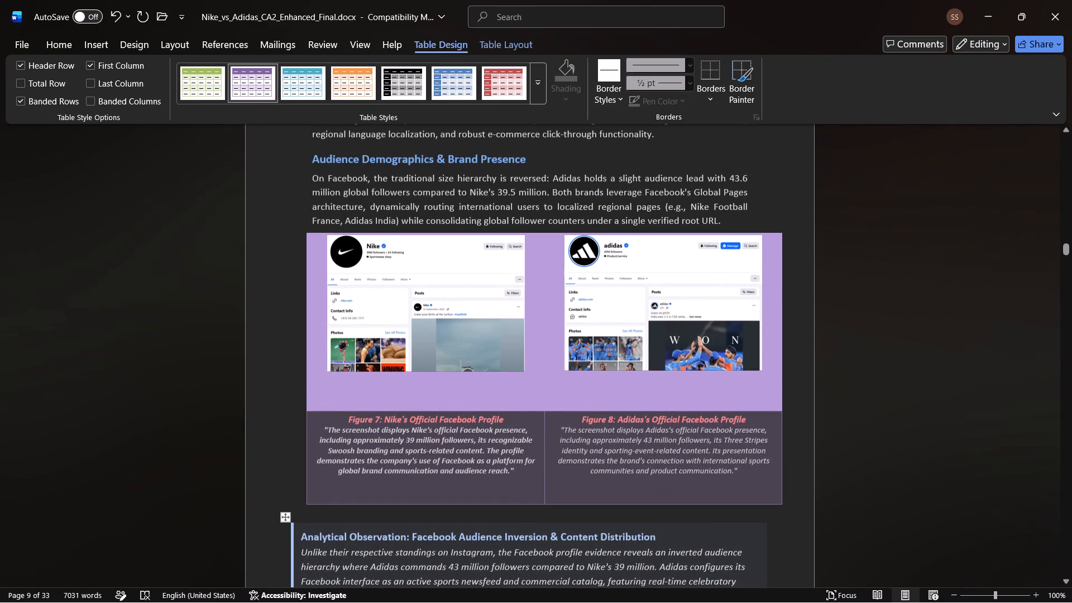
Apply the light grid table style with red borders to the Facebook Analytical Observation box and enlarge the box slightly.
scroll(760, 465, "down", 1)
left_click(750, 495)
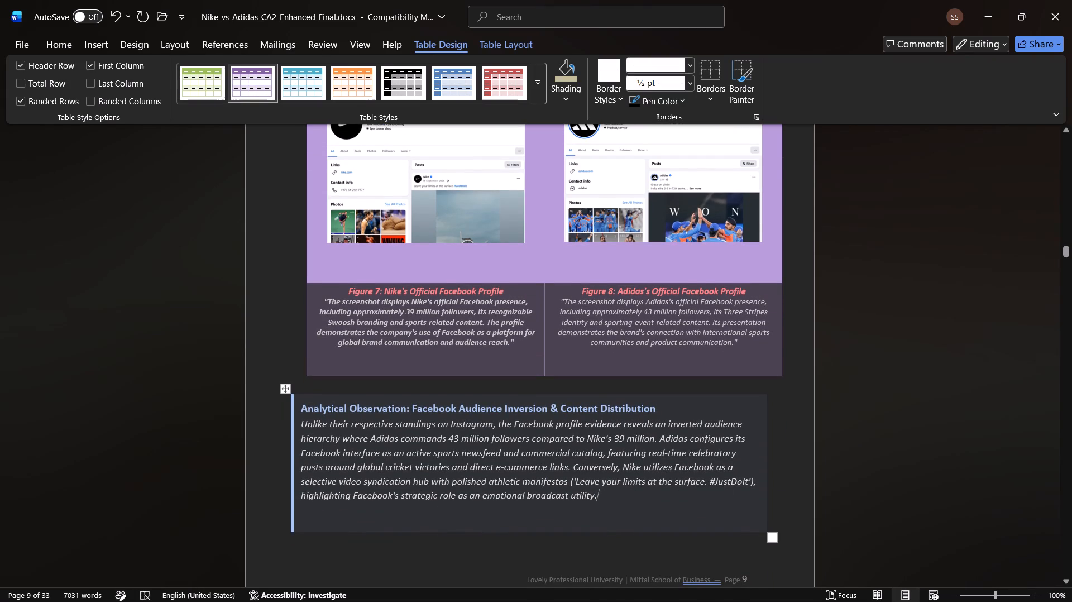
left_click(533, 74)
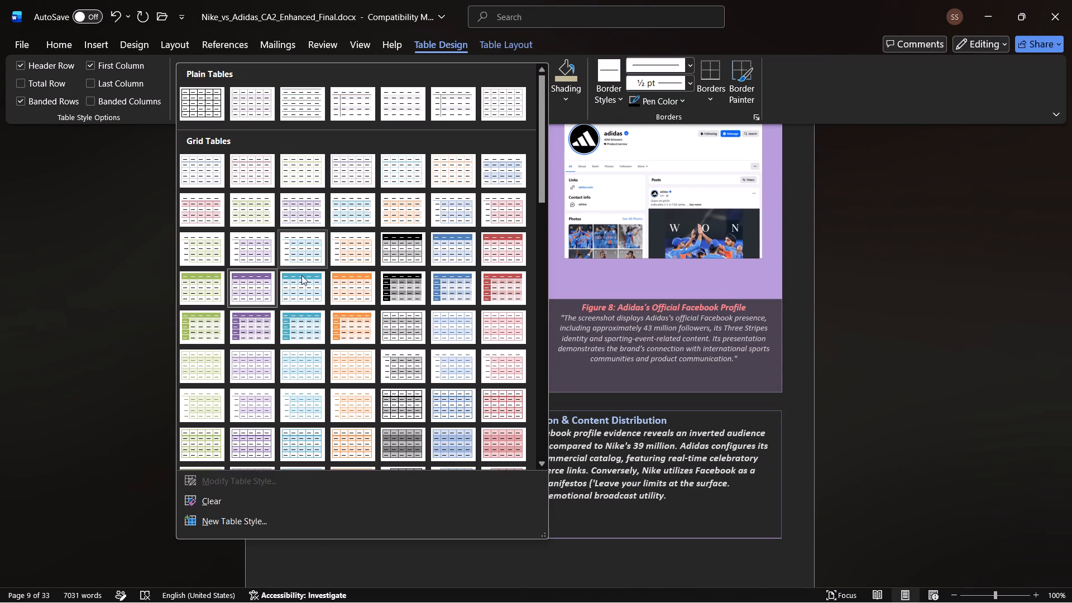
left_click(252, 181)
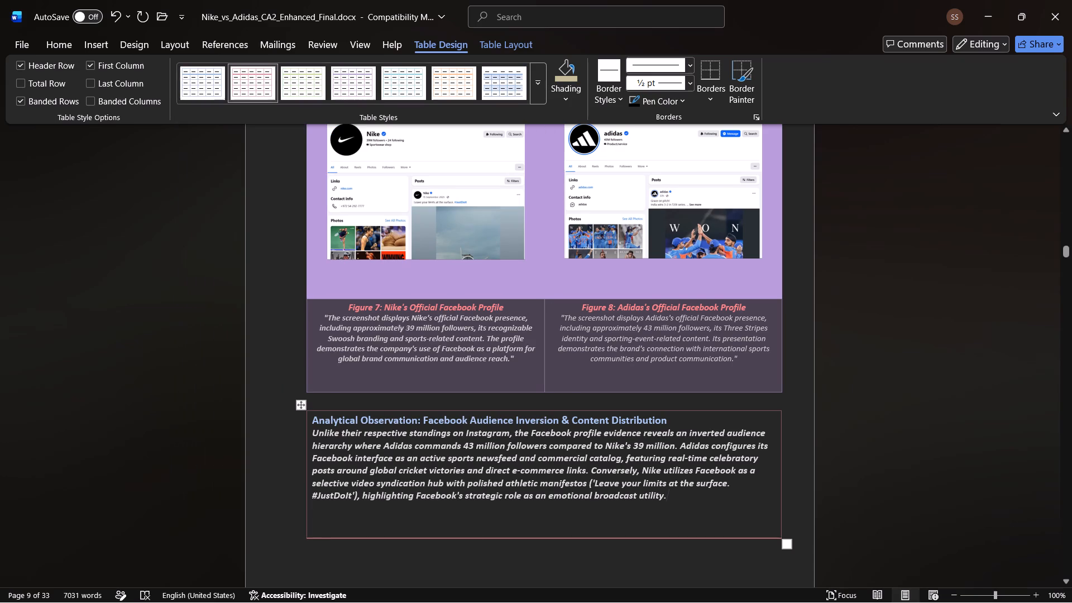
left_click(786, 549)
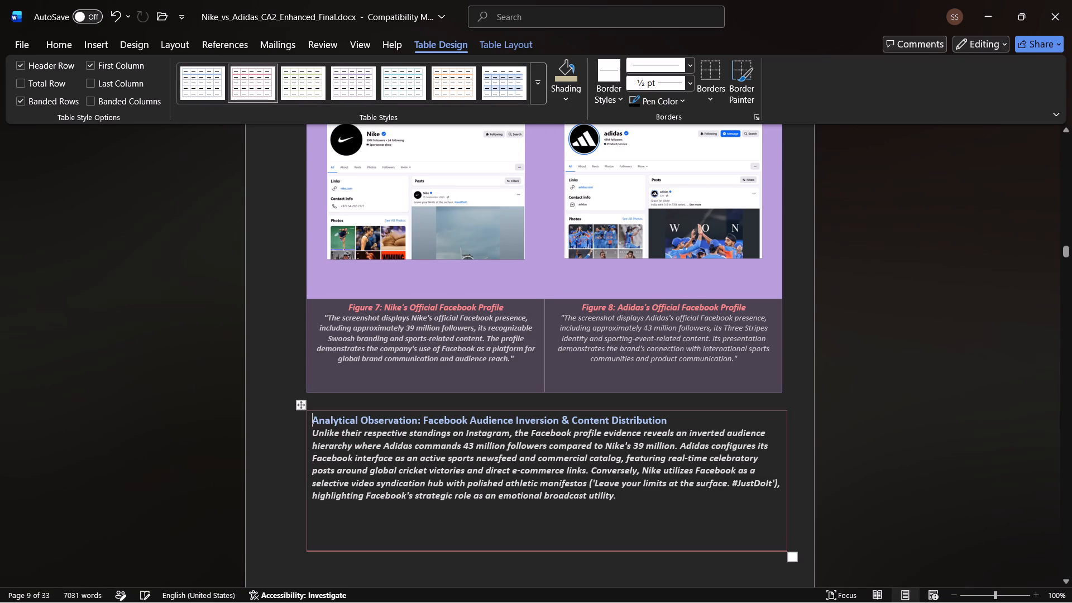
left_click(787, 551)
Enlarge the text in the Facebook Analytical Observation box by one size, with a 14 pt heading and 12 pt body.
left_click_drag(669, 511, 320, 406)
left_click(439, 367)
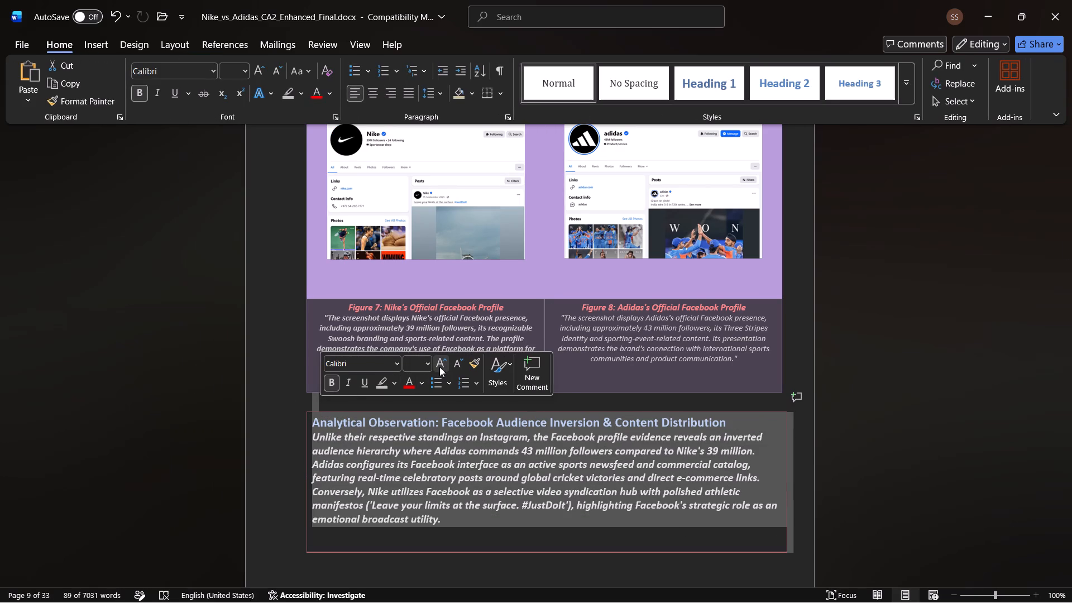
left_click(511, 532)
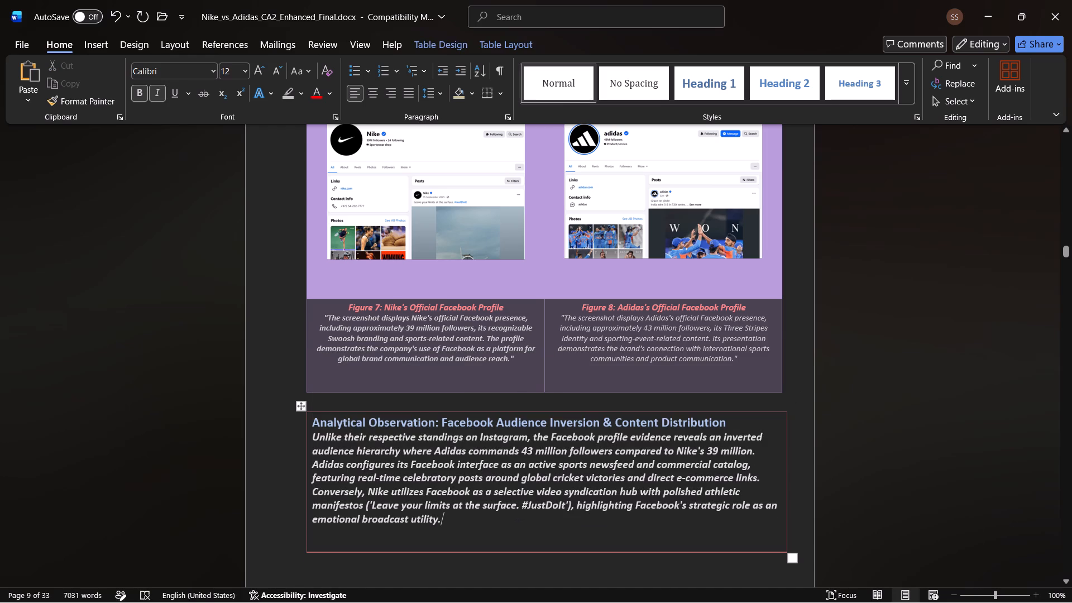
Shrink the Facebook Analytical Observation box so its bottom border sits just under the text and its width nearly matches the screenshot table.
scroll(570, 567, "up", 1)
scroll(604, 534, "down", 2)
left_click(786, 385)
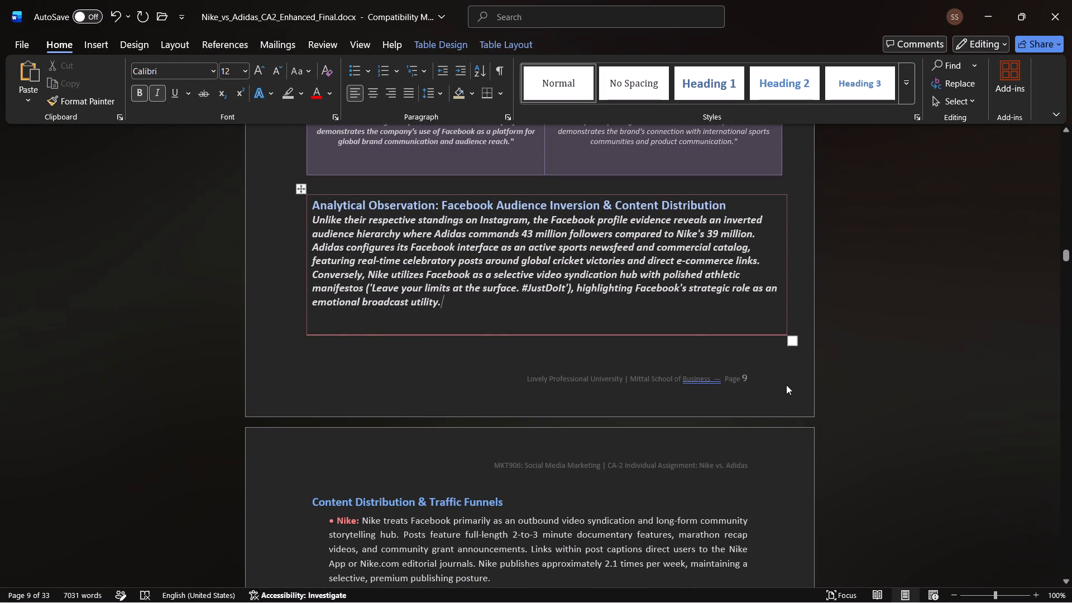
scroll(786, 385, "up", 1)
scroll(801, 286, "up", 2)
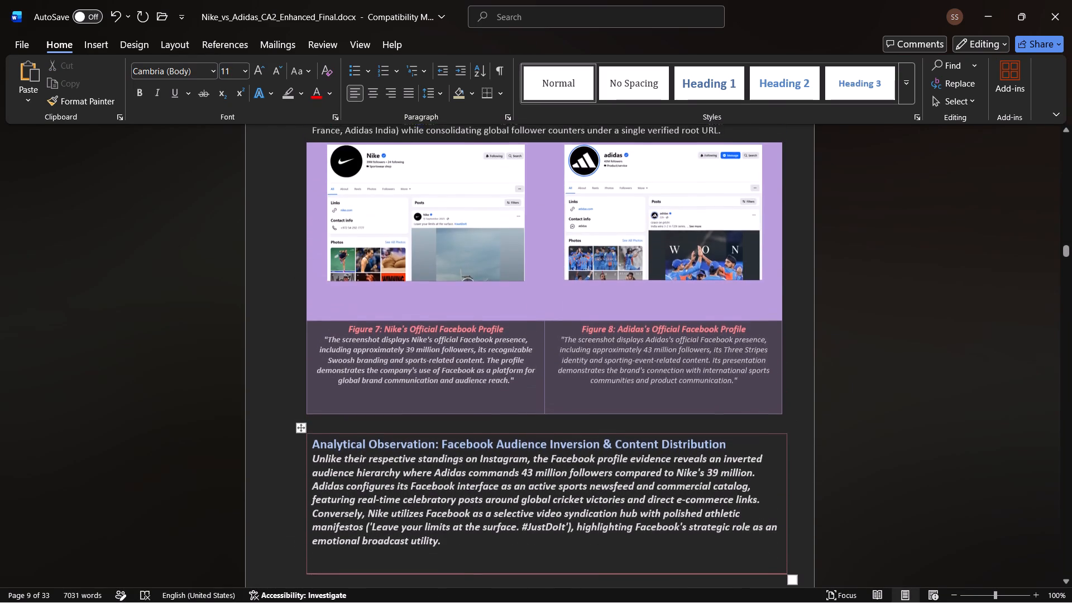
scroll(801, 286, "up", 1)
scroll(801, 286, "down", 1)
scroll(801, 286, "up", 1)
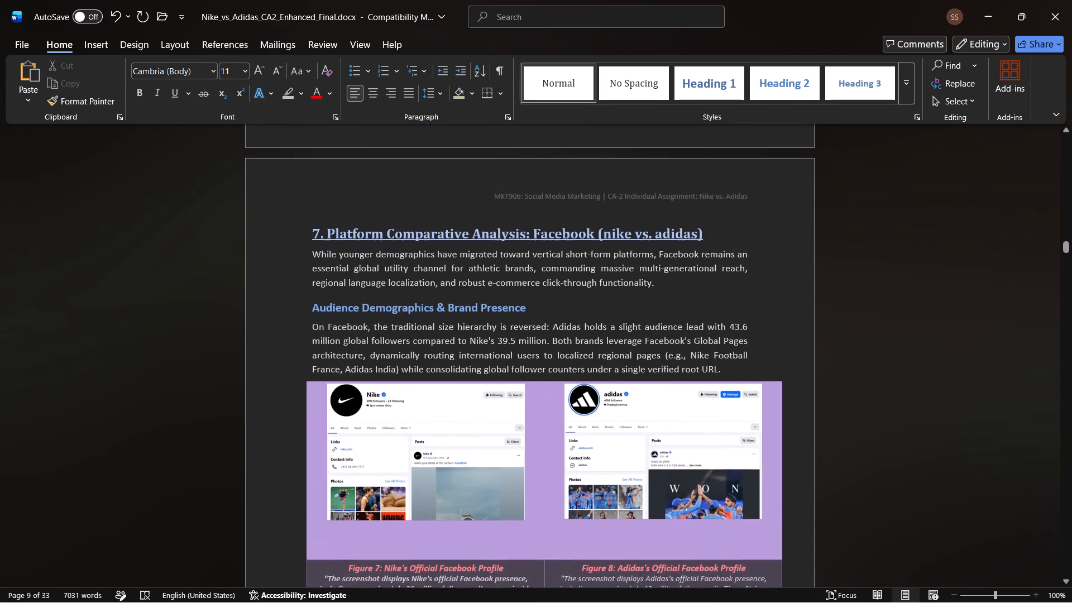
scroll(755, 268, "down", 1)
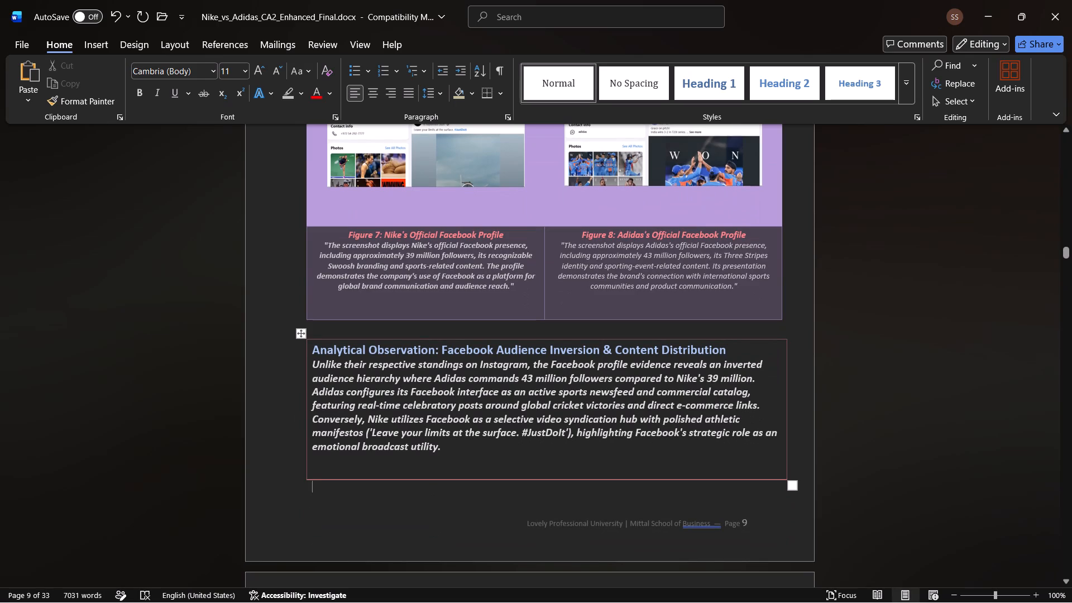
left_click_drag(792, 485, 787, 474)
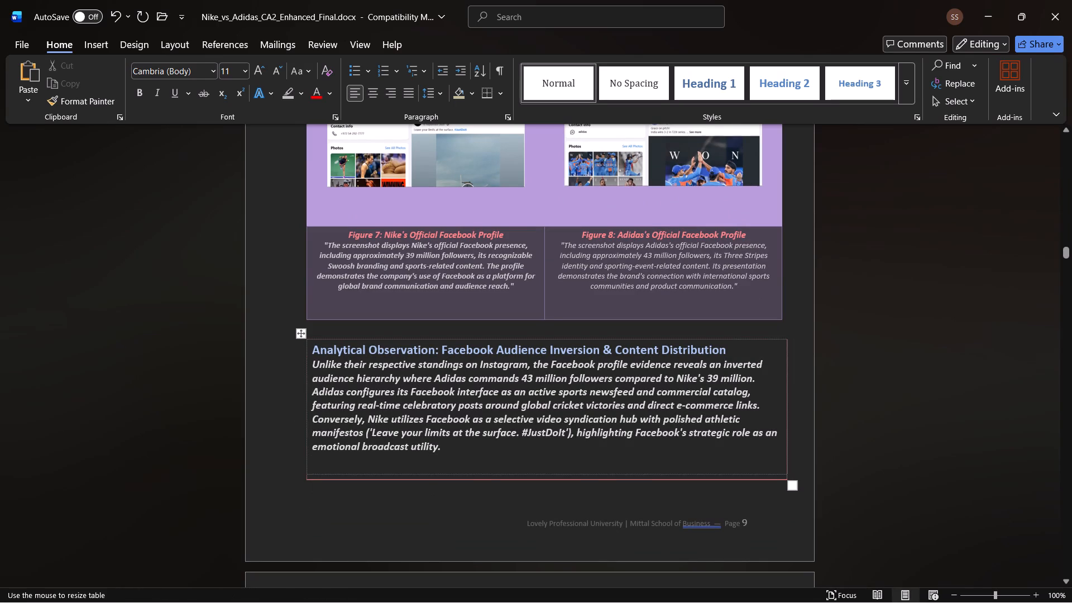
left_click_drag(787, 474, 780, 457)
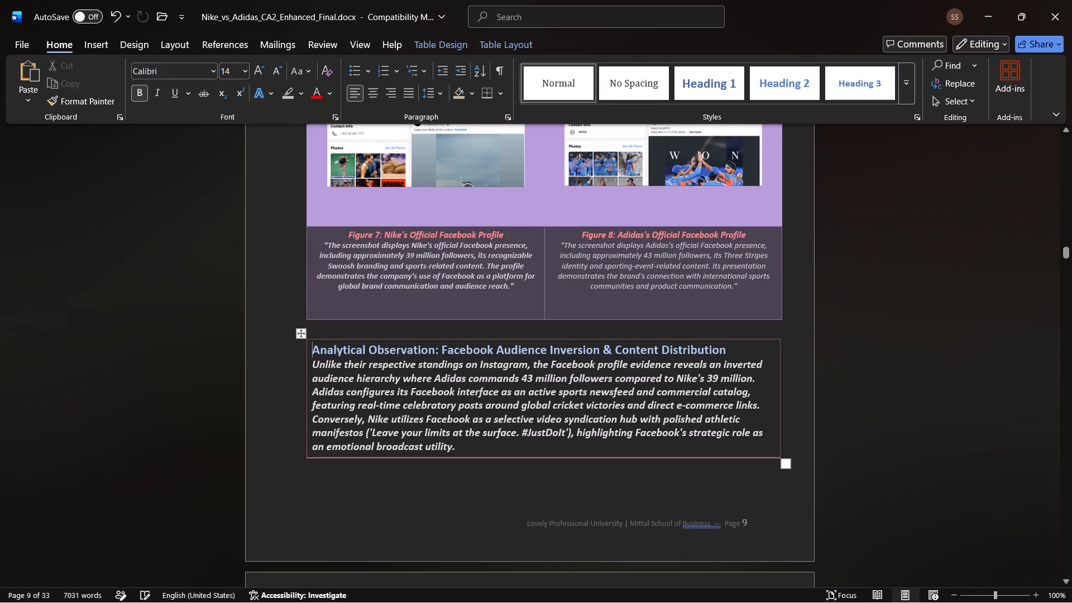
left_click(808, 425)
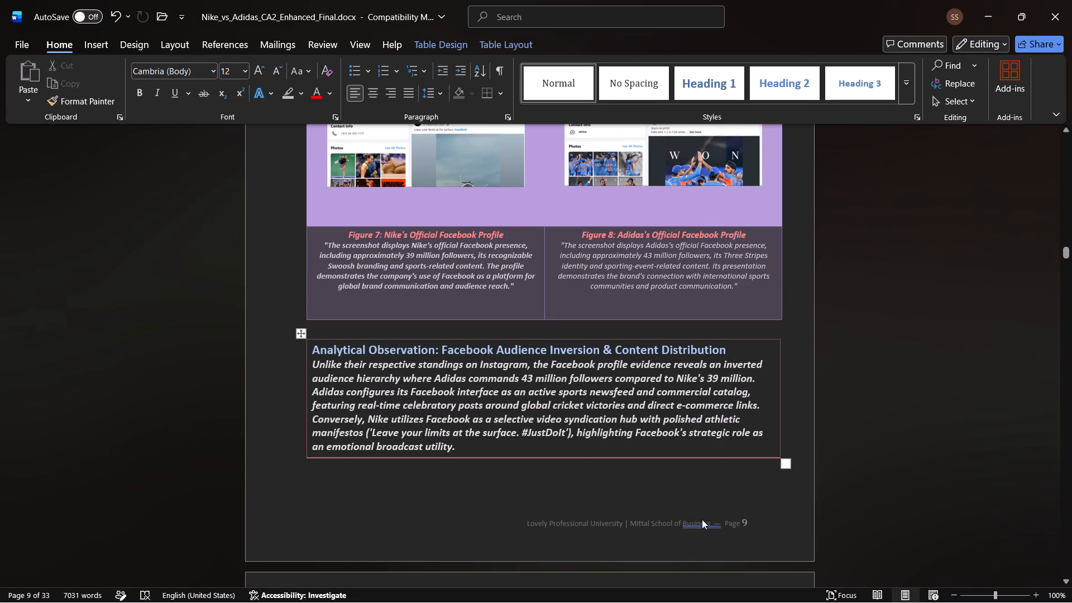
left_click(709, 511)
Set the text colour of the Instagram Analytical Observation box on page 7 to Automatic.
scroll(454, 508, "up", 1)
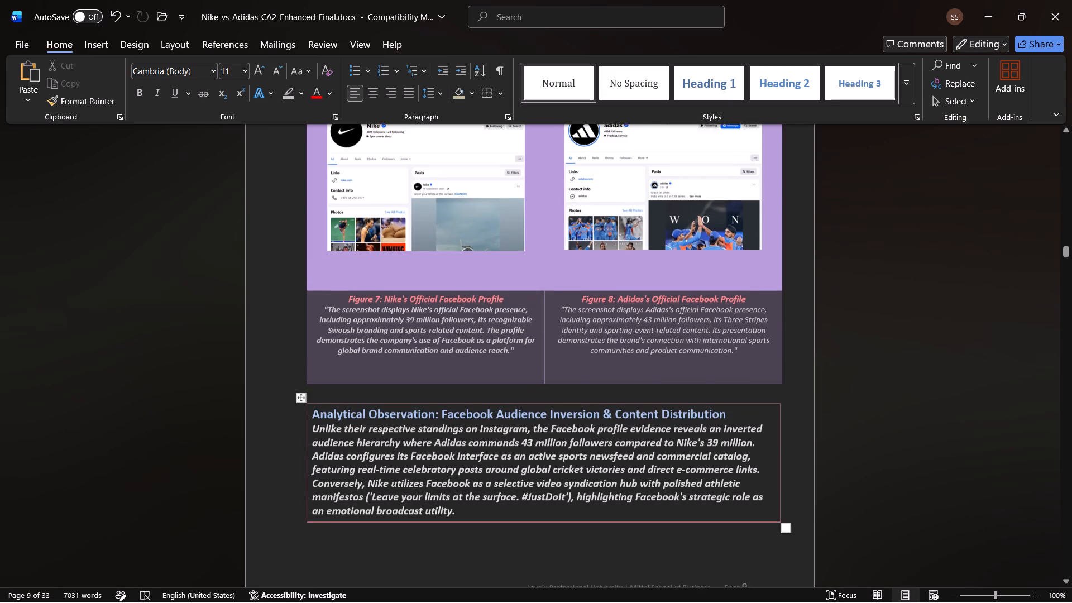
scroll(454, 508, "up", 2)
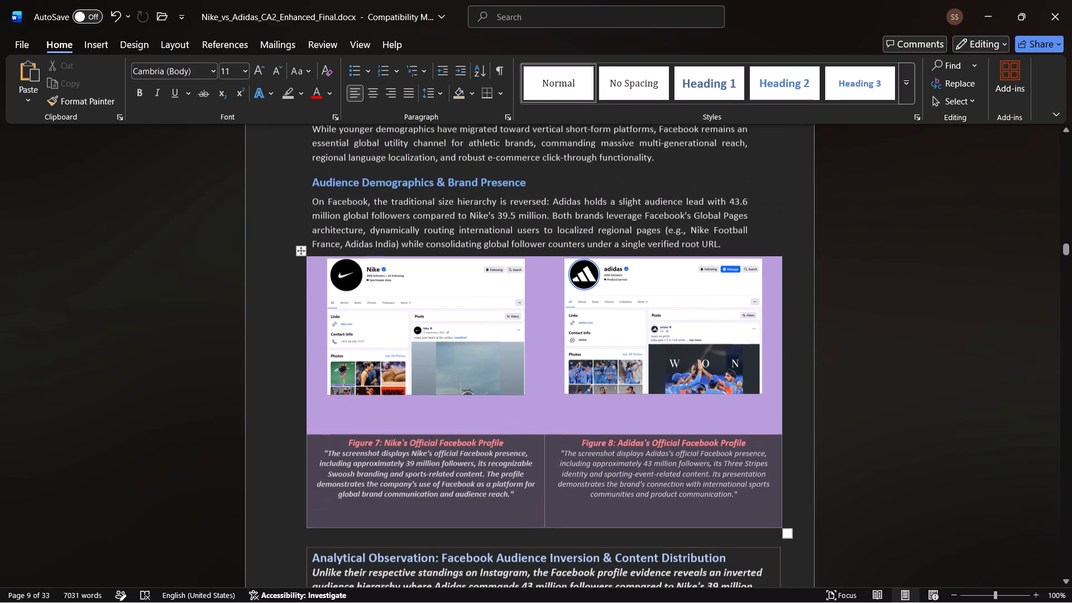
scroll(812, 198, "down", 1)
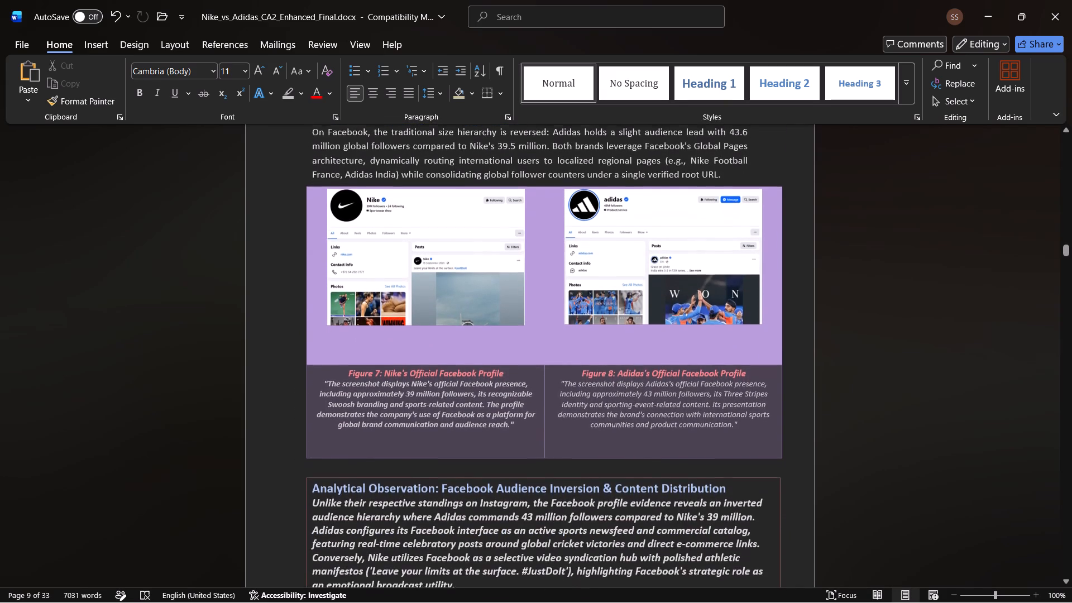
scroll(812, 198, "up", 5)
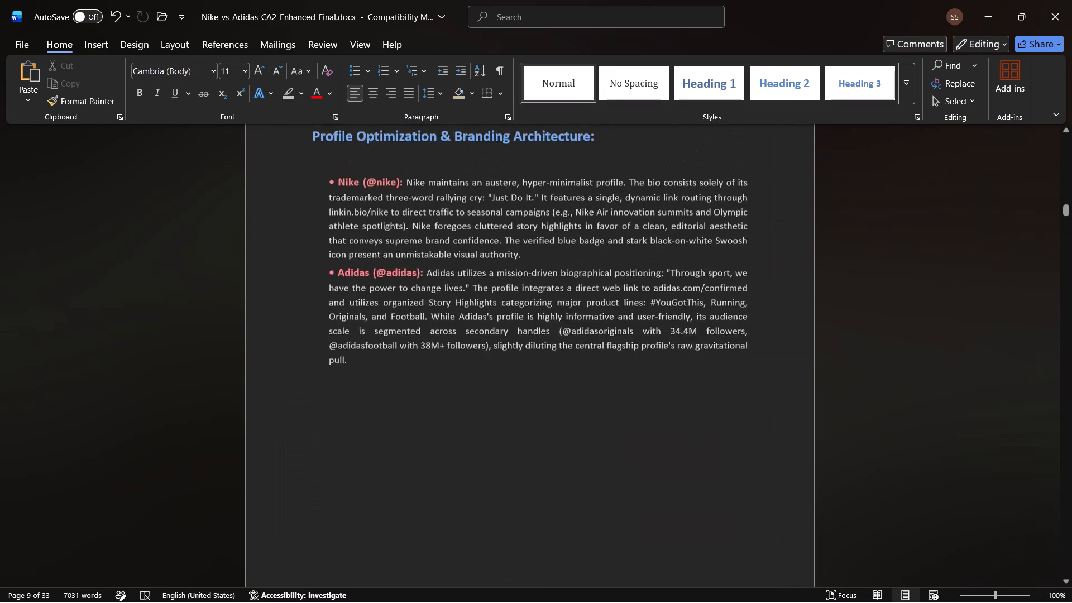
scroll(812, 198, "down", 3)
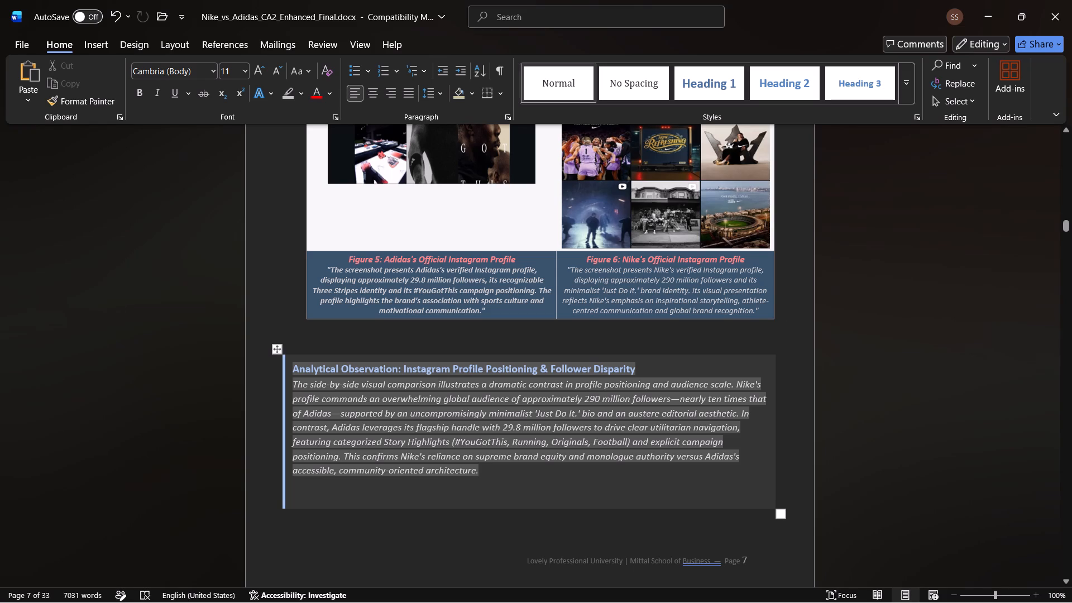
left_click_drag(496, 469, 299, 374)
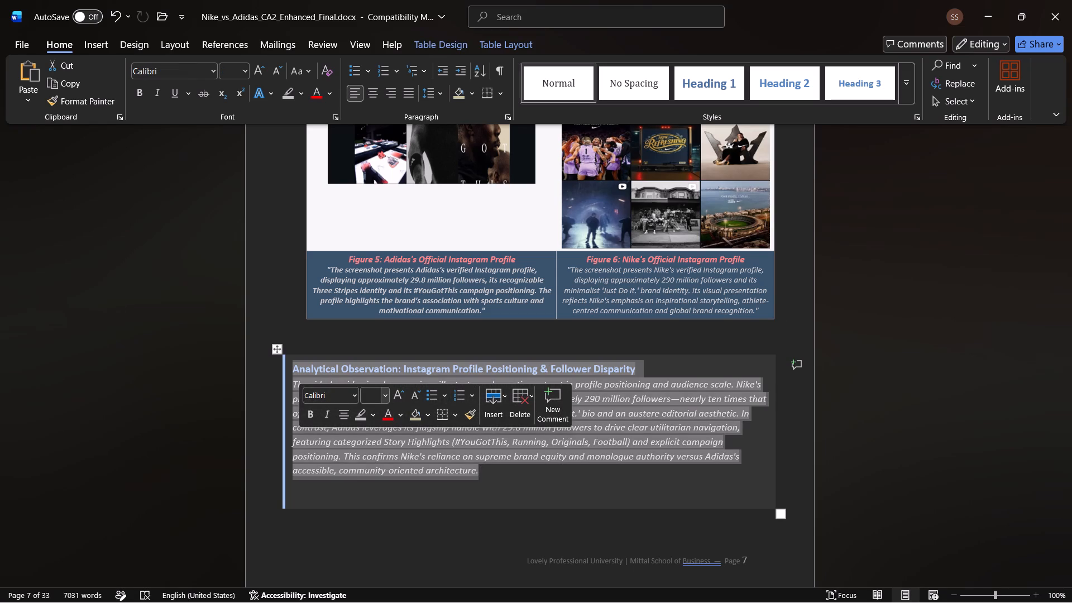
left_click(398, 413)
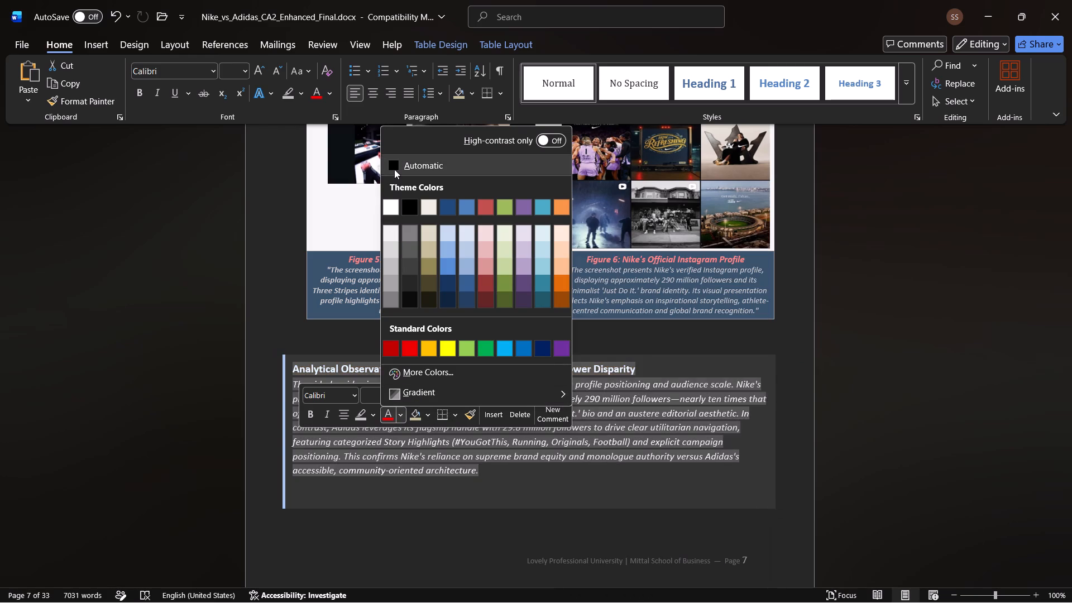
left_click(394, 169)
left_click(528, 512)
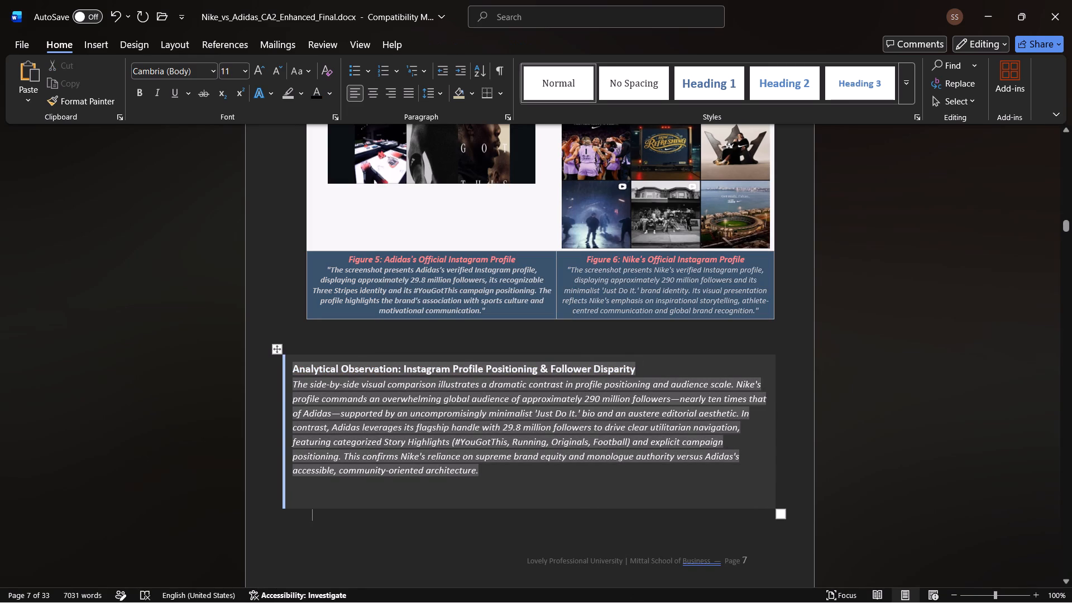
Apply the Grid Table 2 - Accent 4 style to the Instagram Analytical Observation box.
left_click_drag(517, 481, 304, 370)
left_click(304, 370)
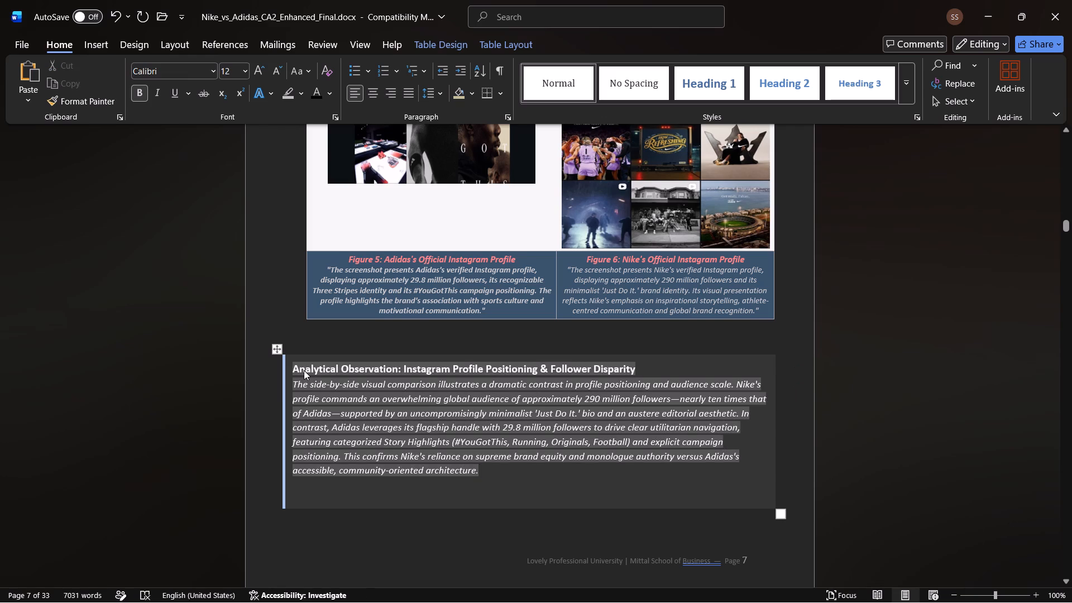
left_click_drag(304, 370, 476, 470)
left_click(487, 50)
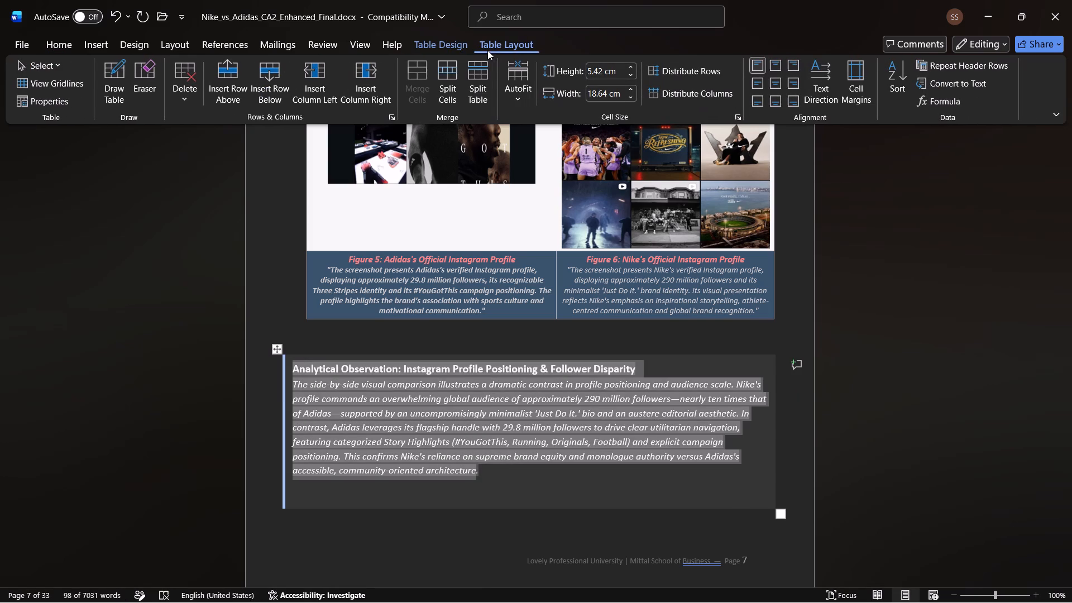
left_click(438, 45)
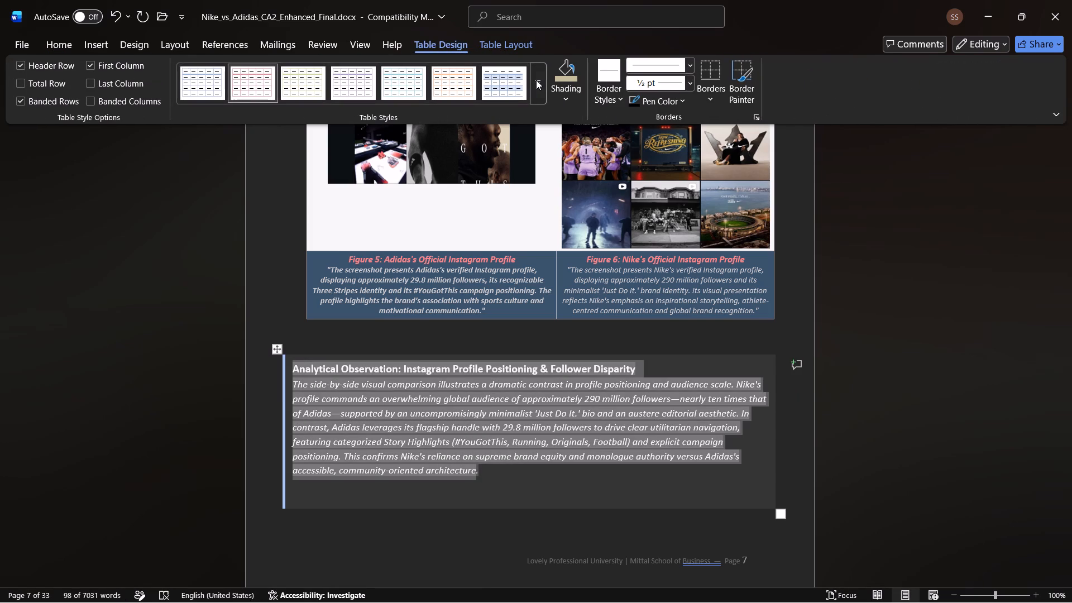
left_click(536, 80)
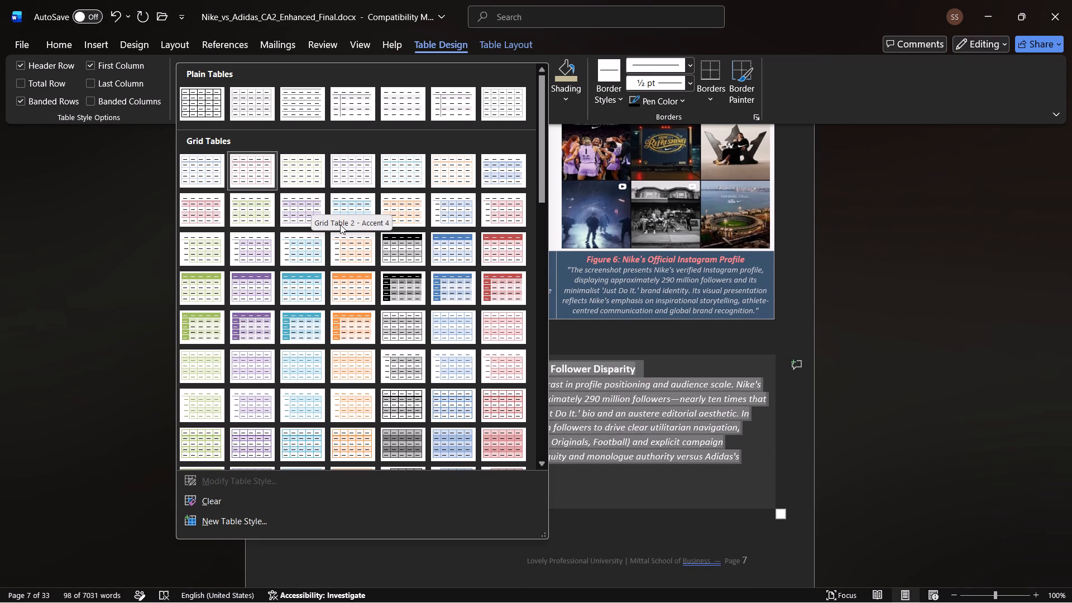
left_click(295, 208)
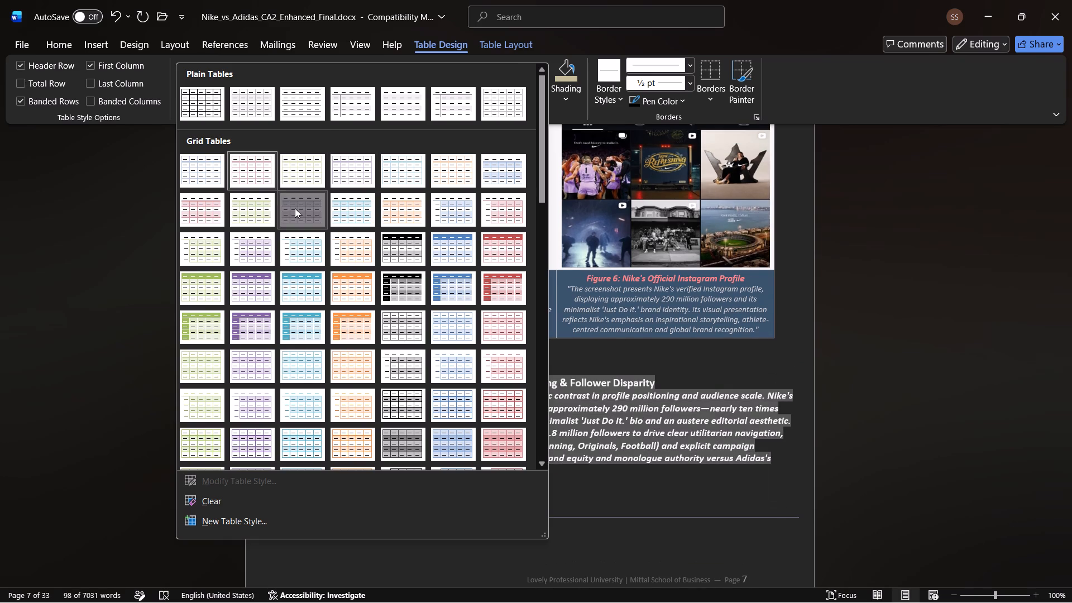
left_click(700, 487)
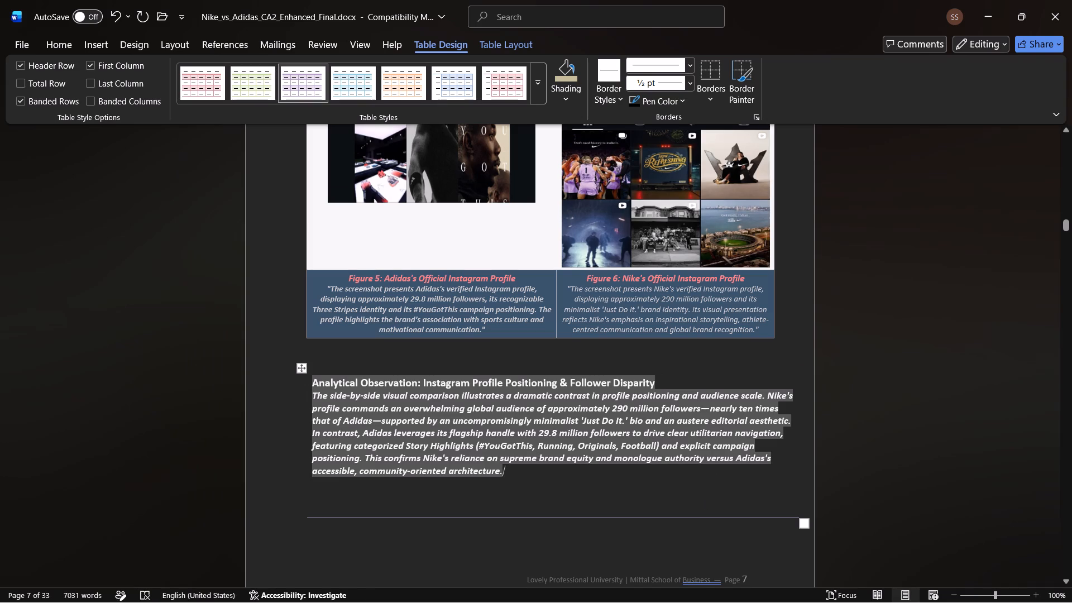
Shrink the Instagram Analytical Observation box so its bottom border sits just beneath the text and its width is slightly narrower.
left_click_drag(802, 525, 791, 487)
left_click(597, 462)
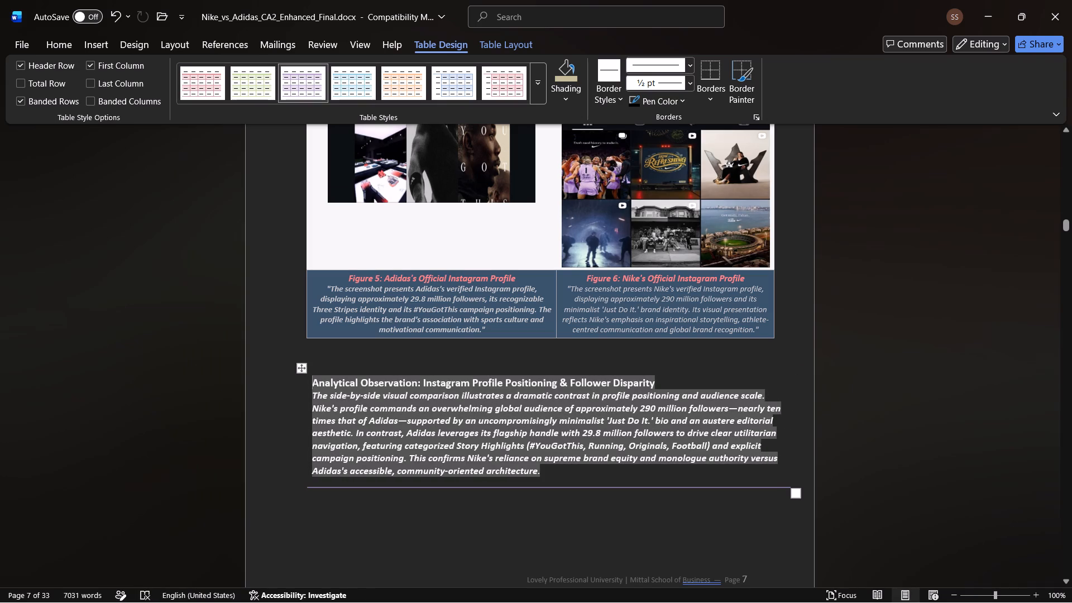
left_click(562, 535)
Examine the Instagram table and observation box on page 7 and compare them with the Facebook layout on page 9.
scroll(616, 539, "down", 1)
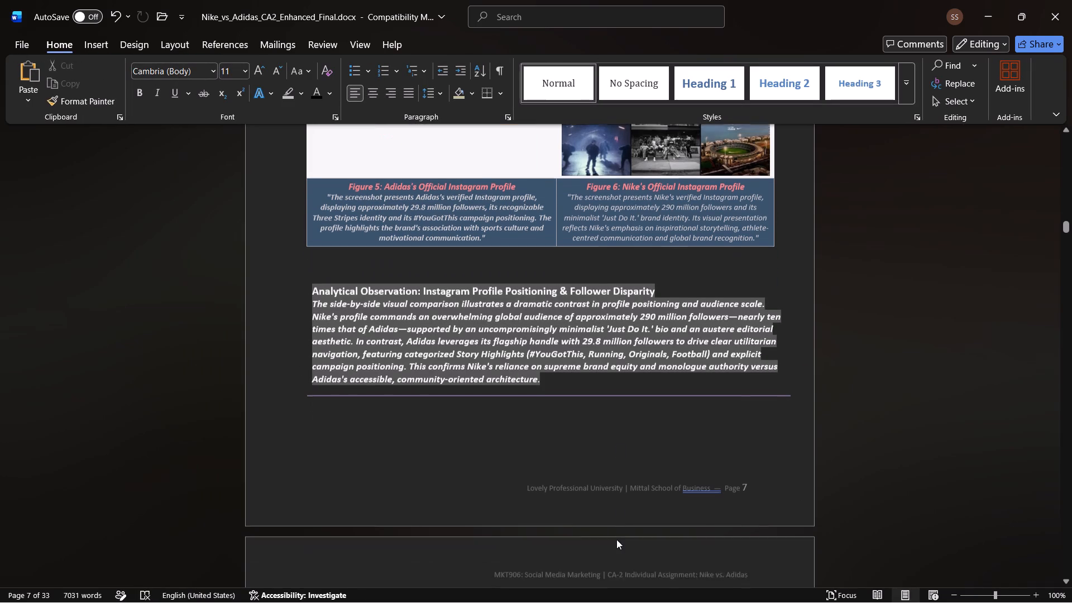
scroll(616, 539, "up", 1)
scroll(670, 516, "up", 2)
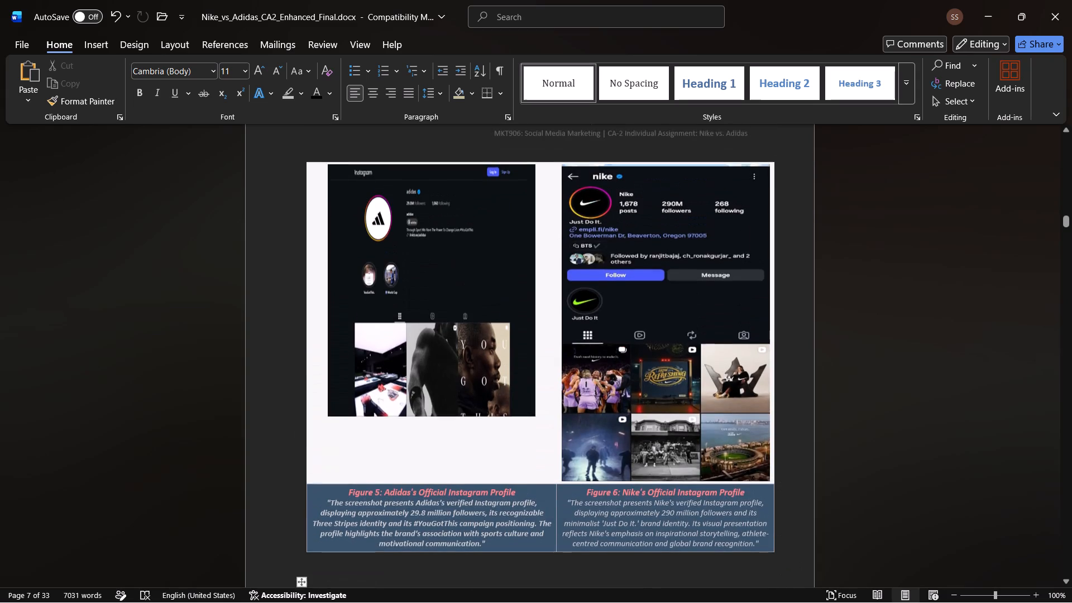
scroll(670, 516, "down", 1)
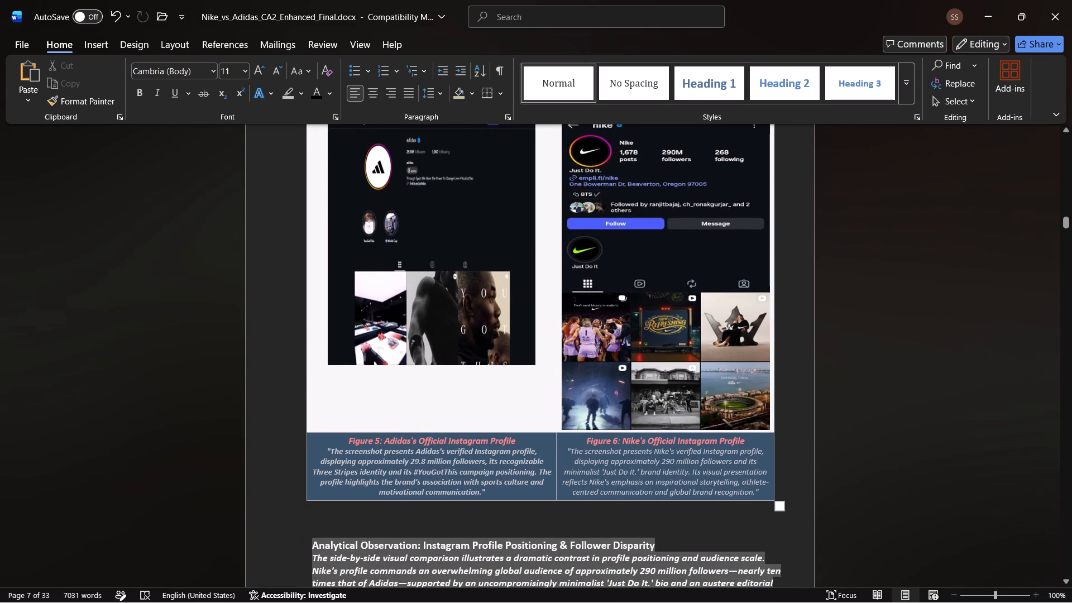
left_click(768, 334)
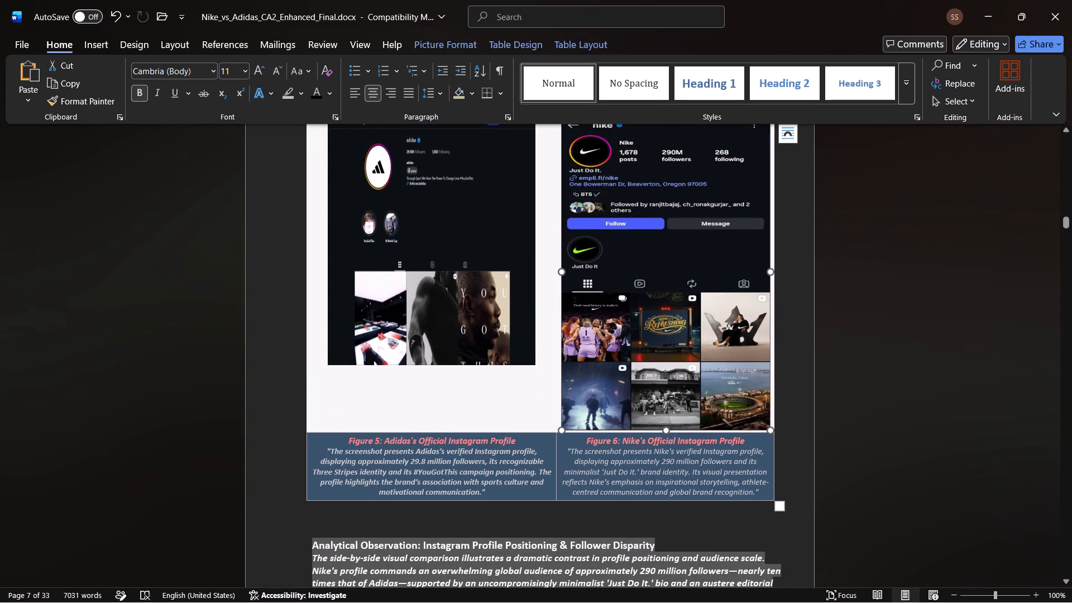
left_click(796, 454)
scroll(796, 454, "down", 1)
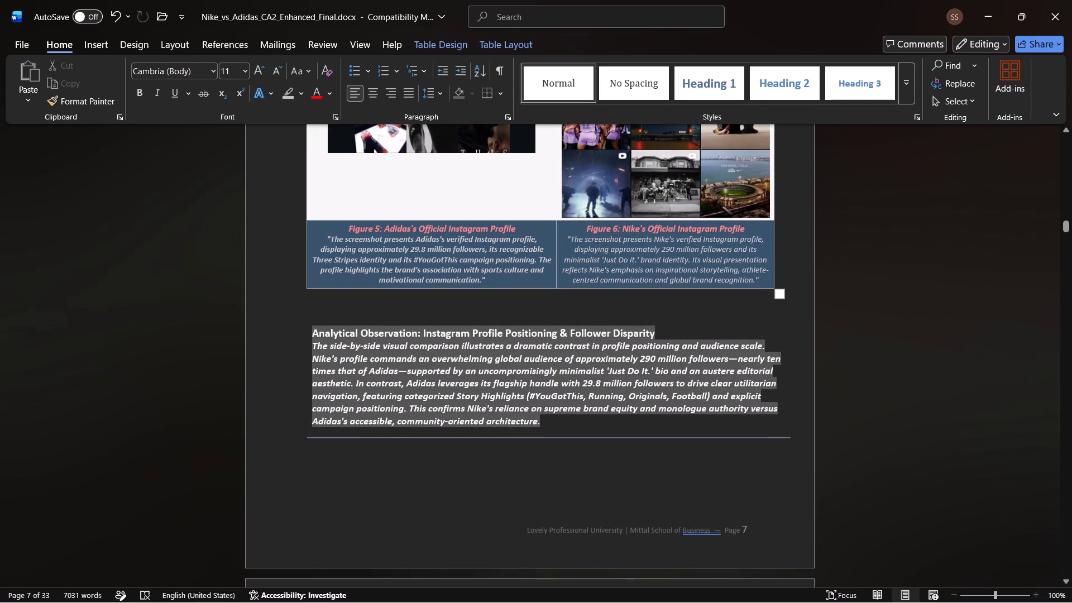
left_click(759, 471)
scroll(723, 492, "up", 1)
scroll(723, 492, "down", 2)
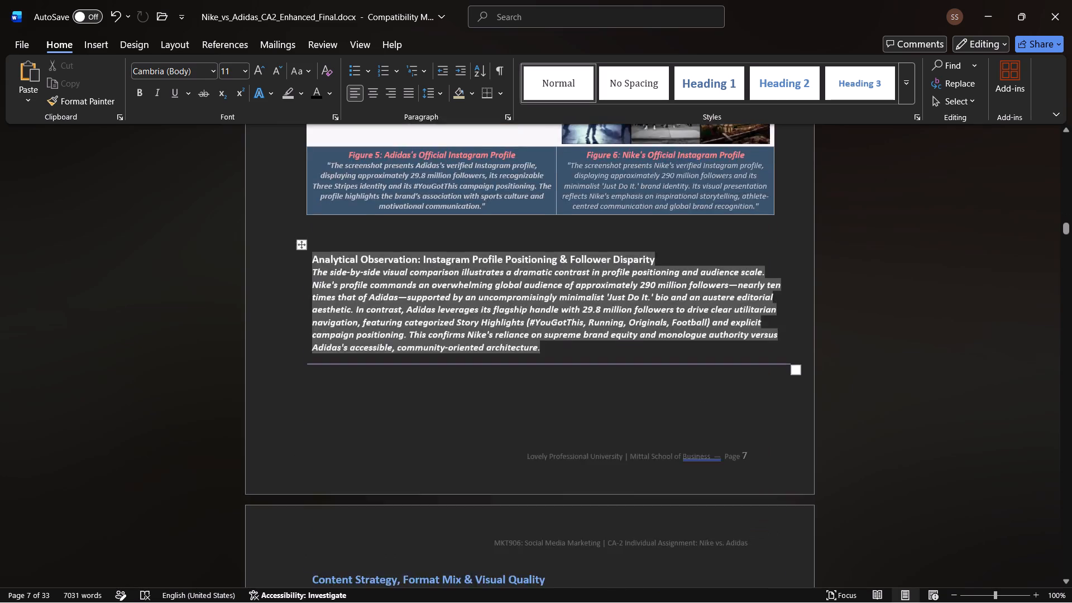
scroll(723, 492, "down", 3)
scroll(723, 492, "up", 1)
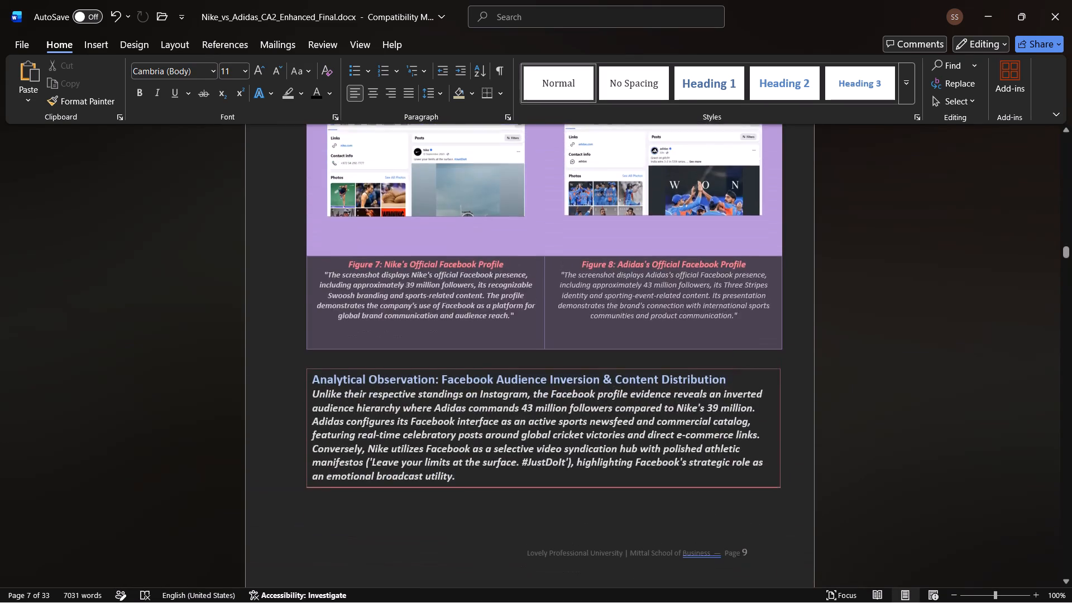
Examine the rest of the Facebook section on pages 9 and 10, below the Analytical Observation box.
scroll(723, 492, "up", 1)
scroll(723, 492, "down", 2)
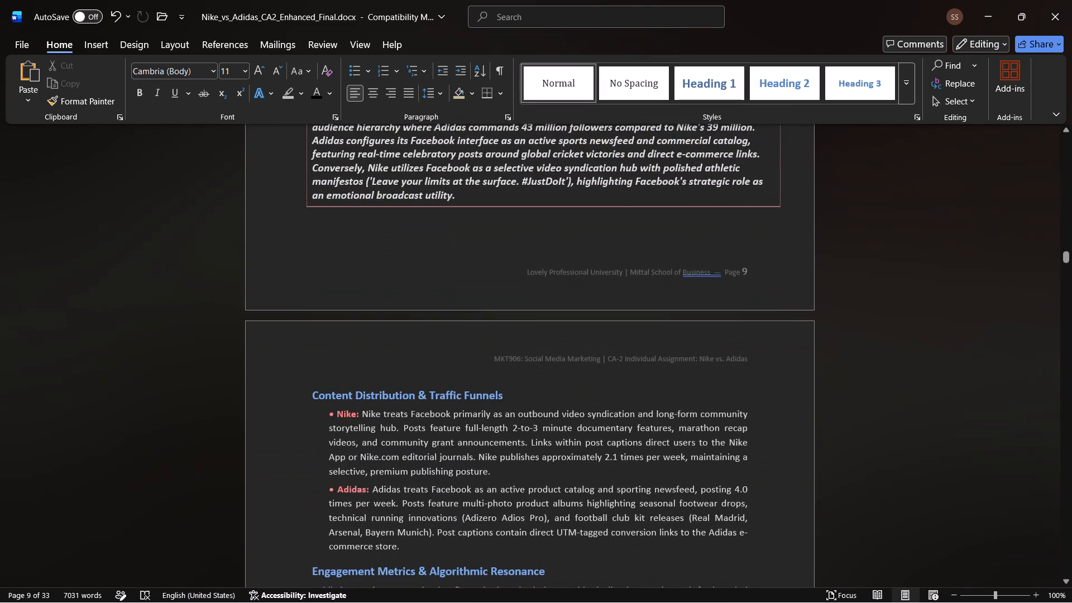
scroll(723, 492, "down", 3)
scroll(723, 492, "up", 2)
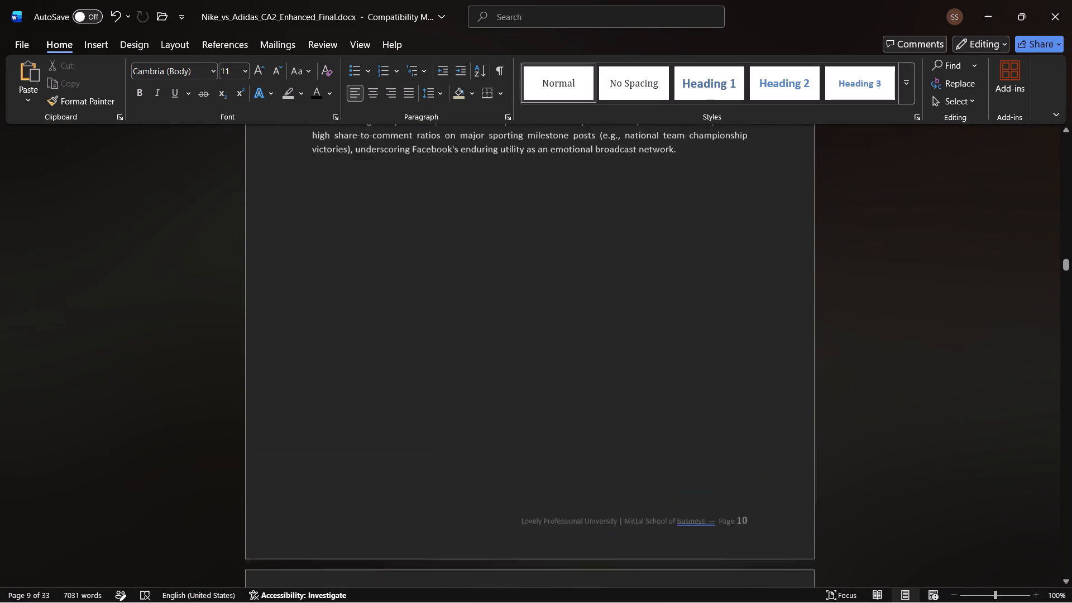
scroll(723, 492, "up", 1)
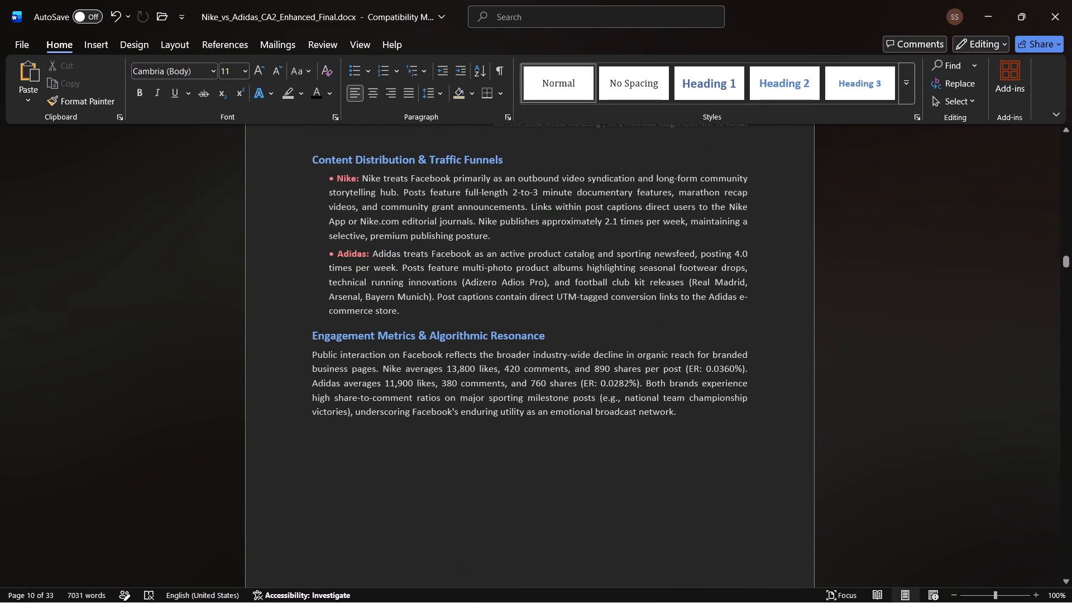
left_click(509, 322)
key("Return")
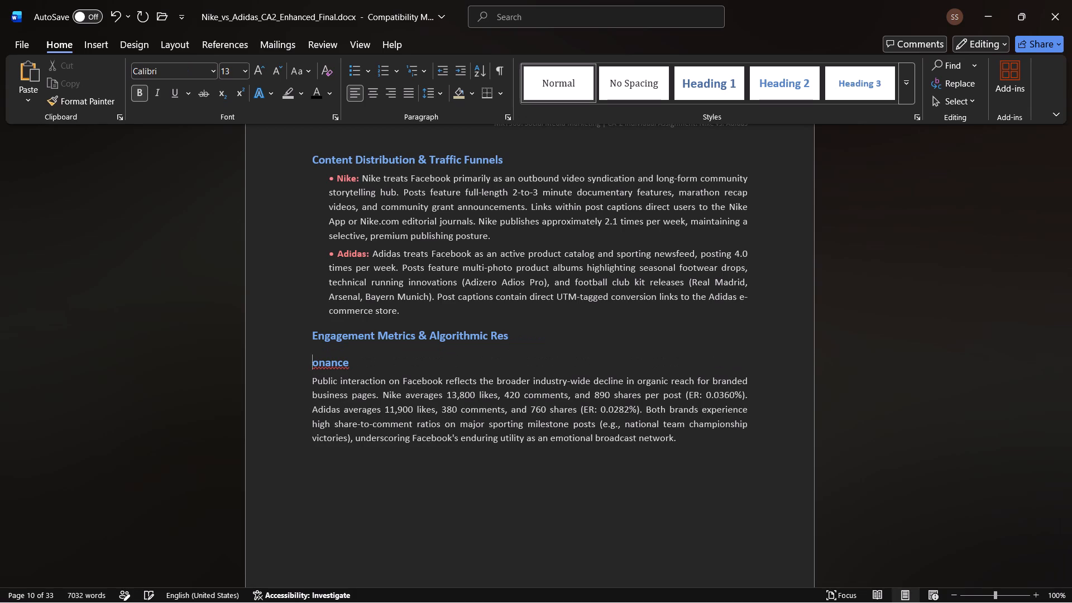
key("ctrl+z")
Insert a blank line between the Adidas bullet and the Engagement Metrics & Algorithmic Resonance heading on page 10.
left_click(399, 308)
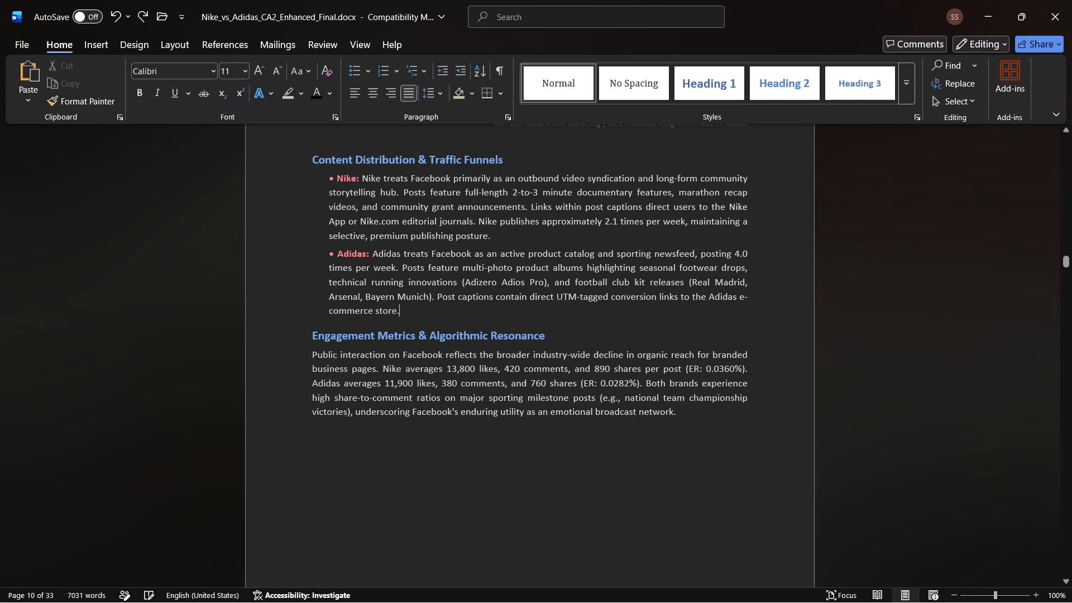
key("Return")
Increase the font size of the section 8 YouTube comparative analysis heading on page 11 to 16 pt.
scroll(399, 308, "up", 1)
scroll(441, 280, "down", 1)
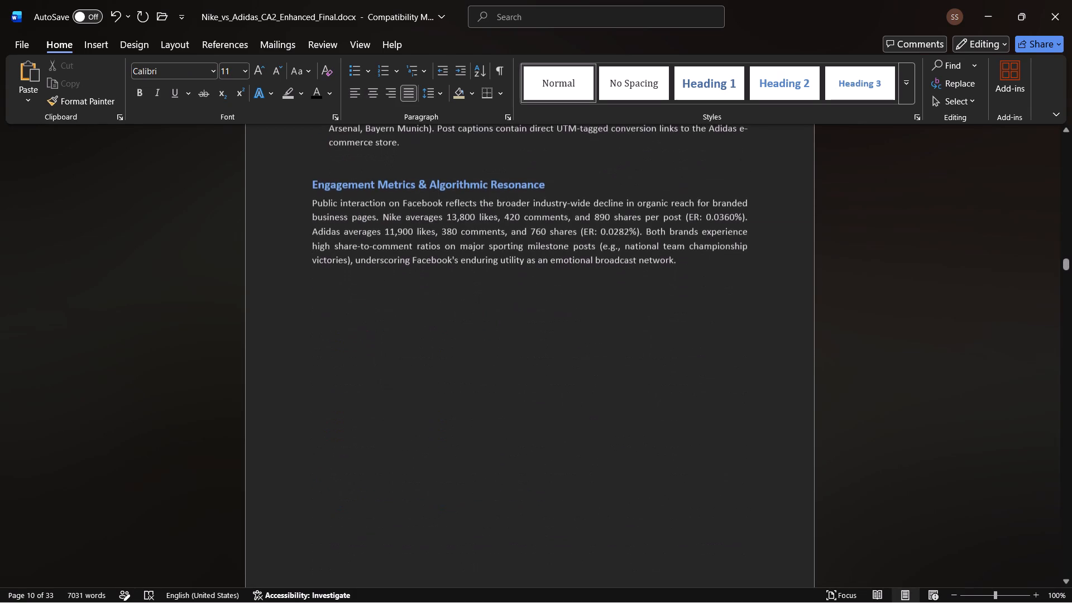
scroll(452, 353, "down", 3)
scroll(522, 351, "down", 1)
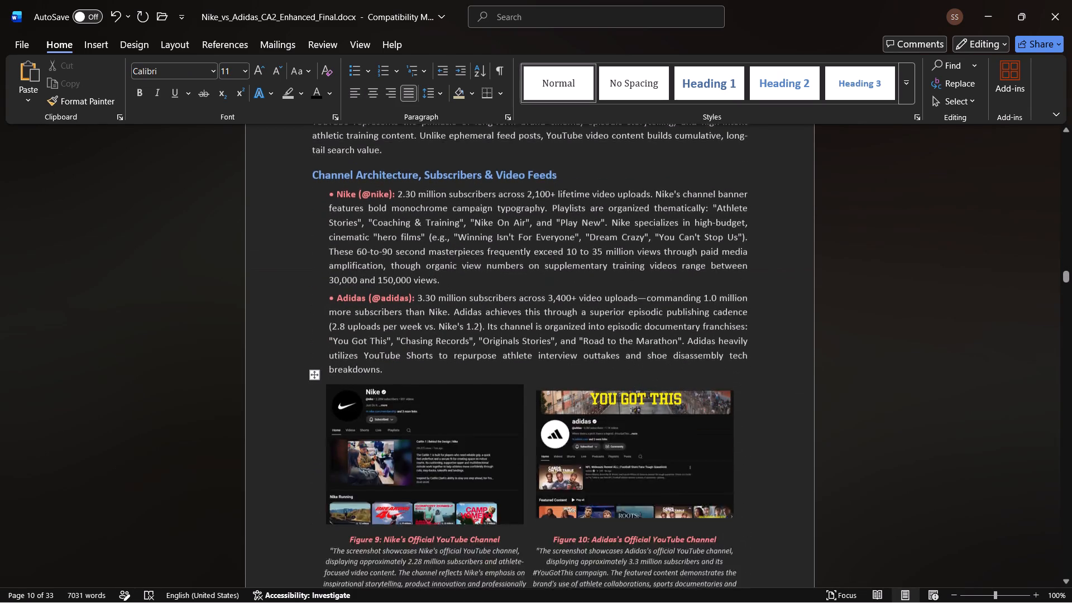
scroll(522, 351, "down", 1)
scroll(582, 345, "down", 1)
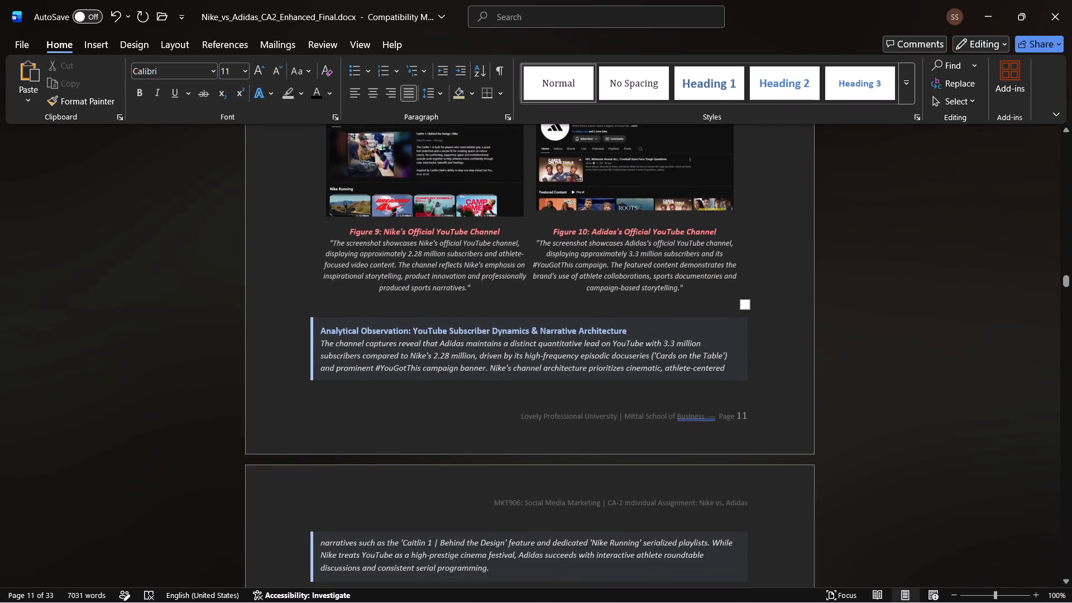
scroll(582, 345, "down", 1)
scroll(582, 345, "up", 4)
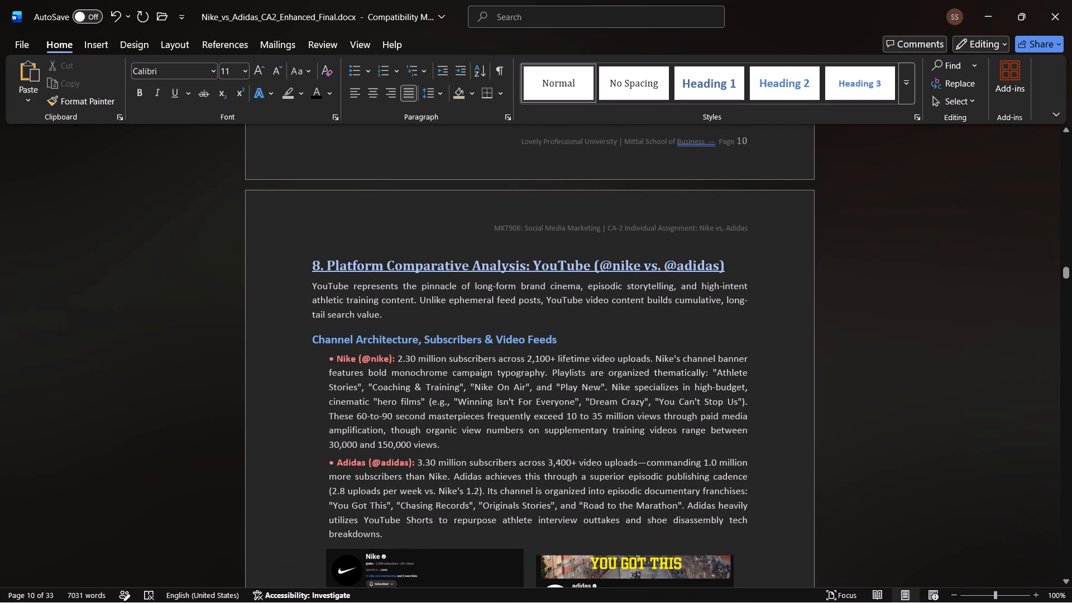
left_click_drag(733, 266, 301, 264)
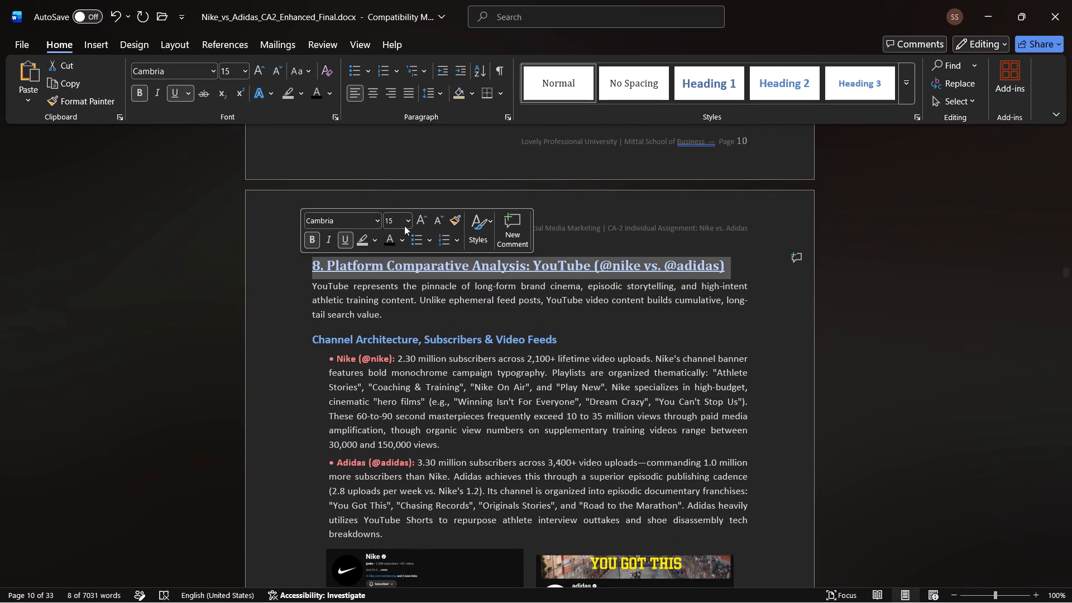
left_click(420, 222)
left_click(410, 285)
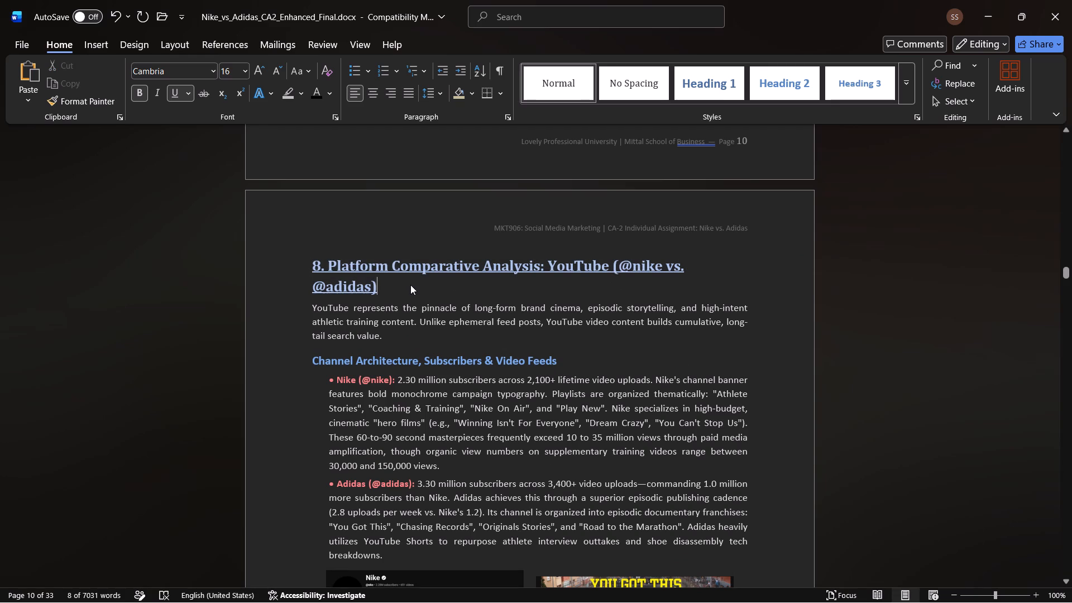
Increase the Channel Architecture, Subscribers & Video Feeds heading to 14 pt and add a blank line beneath it.
left_click_drag(562, 358, 344, 355)
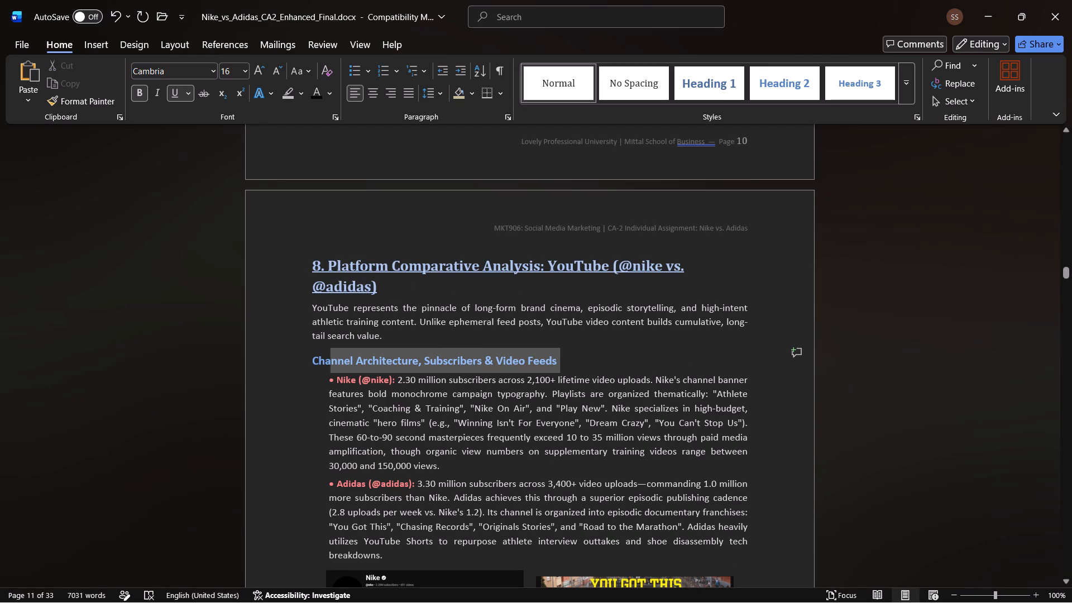
left_click_drag(344, 355, 318, 357)
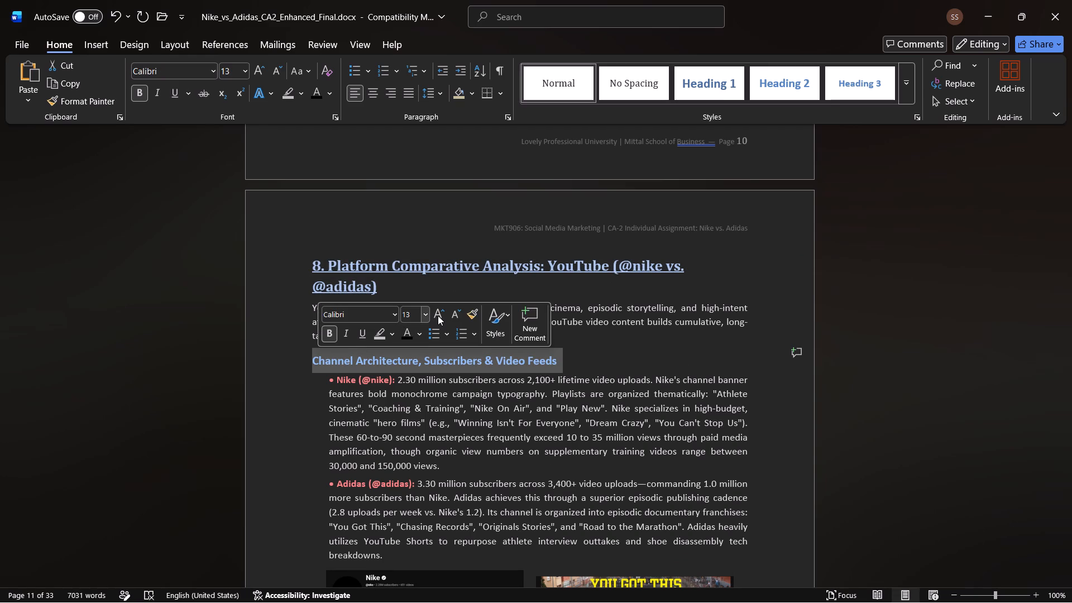
left_click(438, 315)
left_click(579, 363)
key("Return")
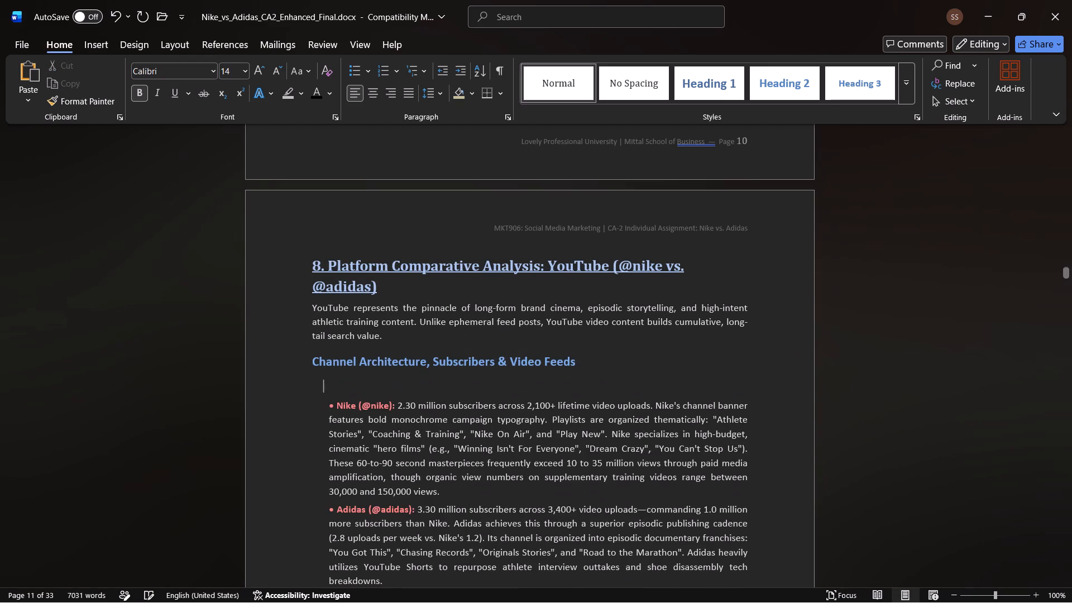
Enlarge the YouTube channel screenshot table on page 11 so its picture cells are about 8.4 cm wide and 6.3 cm tall.
scroll(579, 363, "down", 1)
scroll(490, 350, "down", 1)
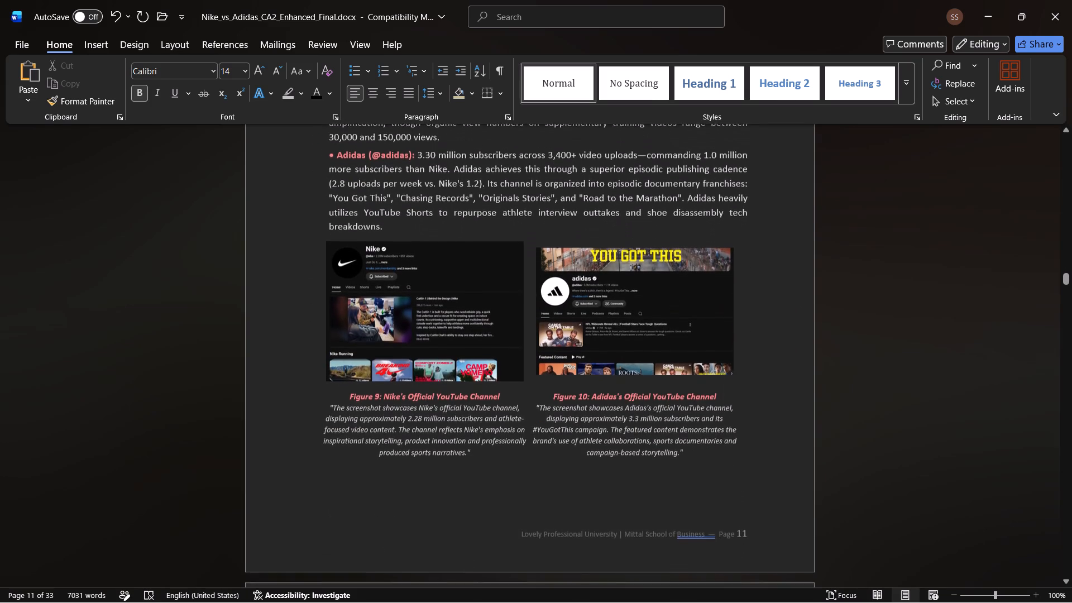
scroll(490, 350, "down", 2)
scroll(490, 350, "up", 1)
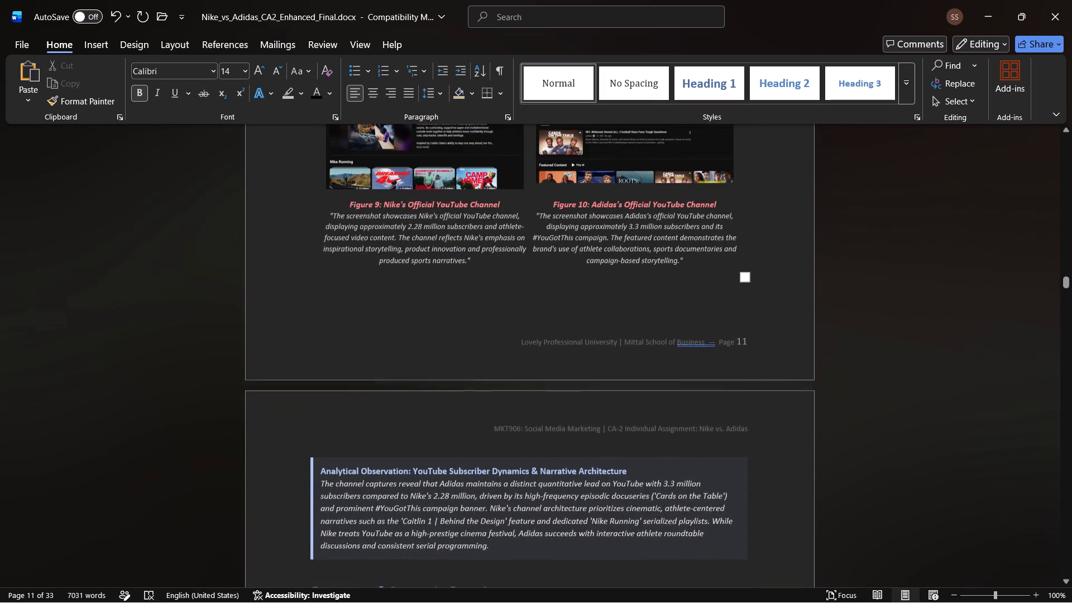
scroll(501, 323, "up", 2)
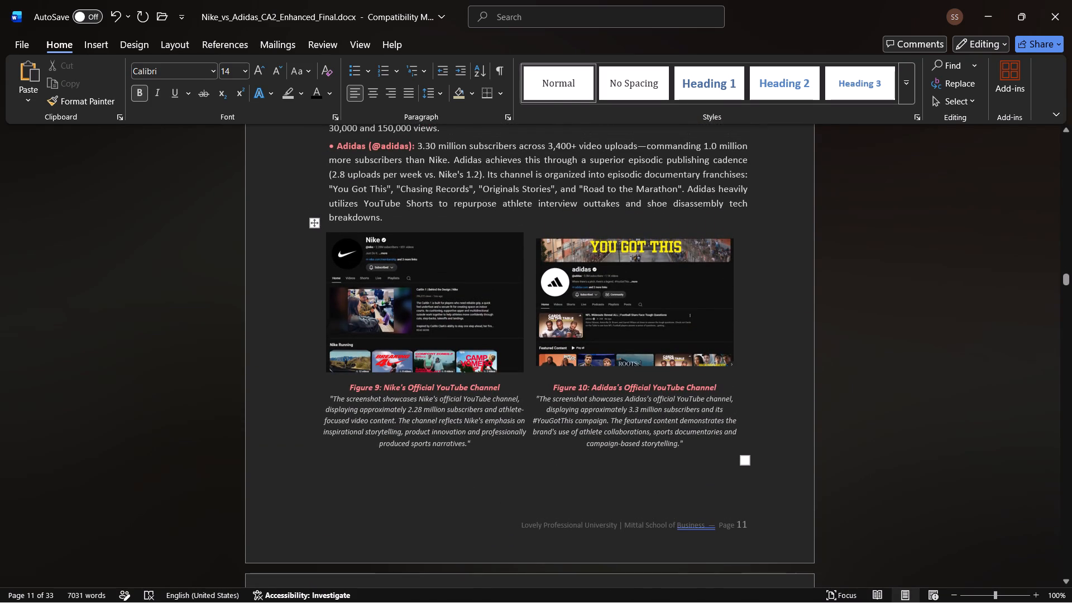
left_click_drag(740, 464, 760, 486)
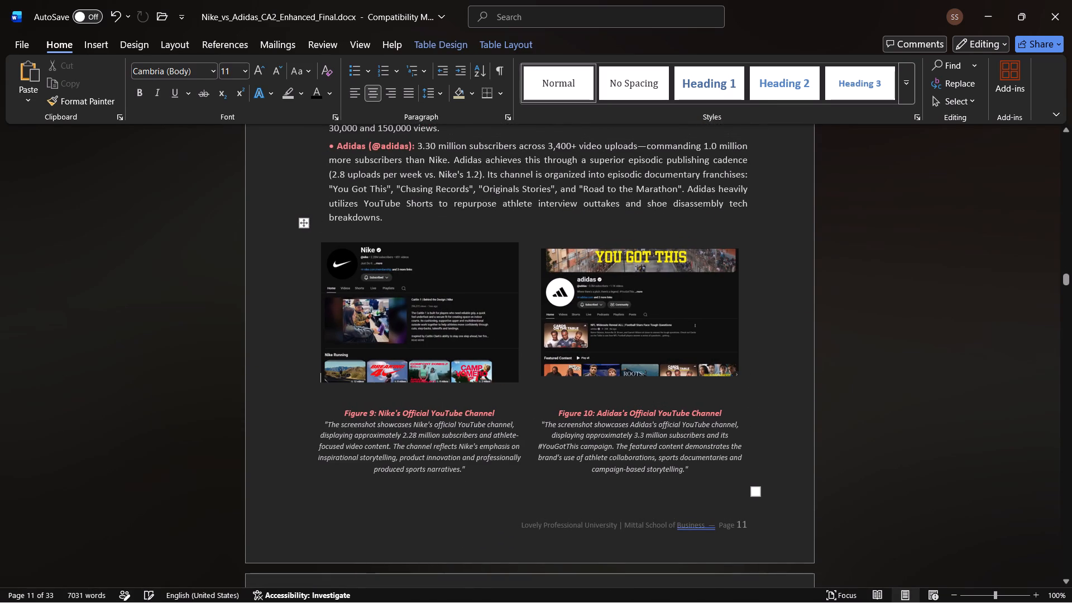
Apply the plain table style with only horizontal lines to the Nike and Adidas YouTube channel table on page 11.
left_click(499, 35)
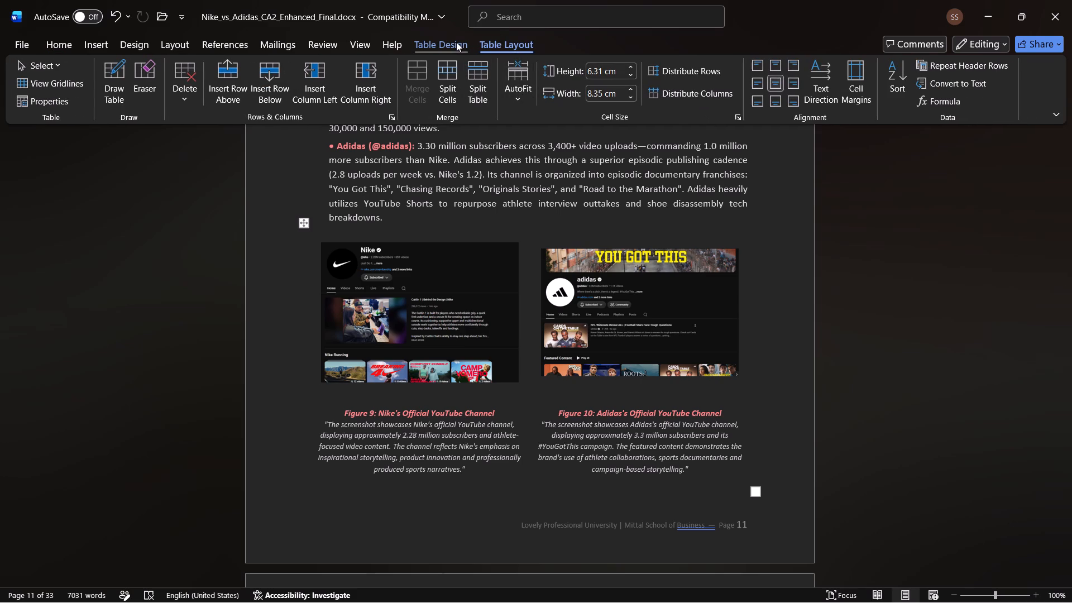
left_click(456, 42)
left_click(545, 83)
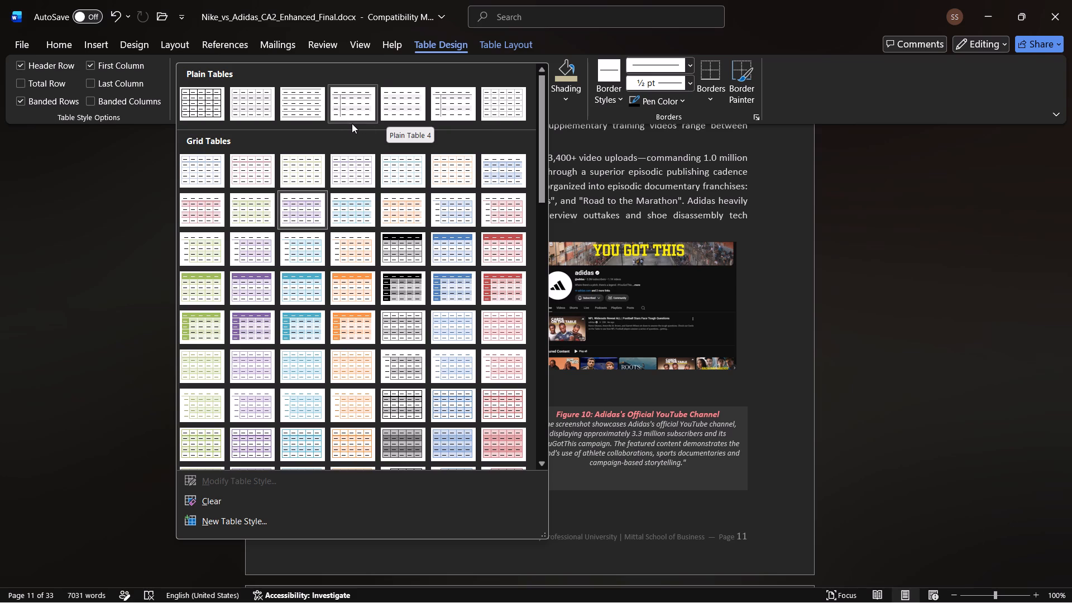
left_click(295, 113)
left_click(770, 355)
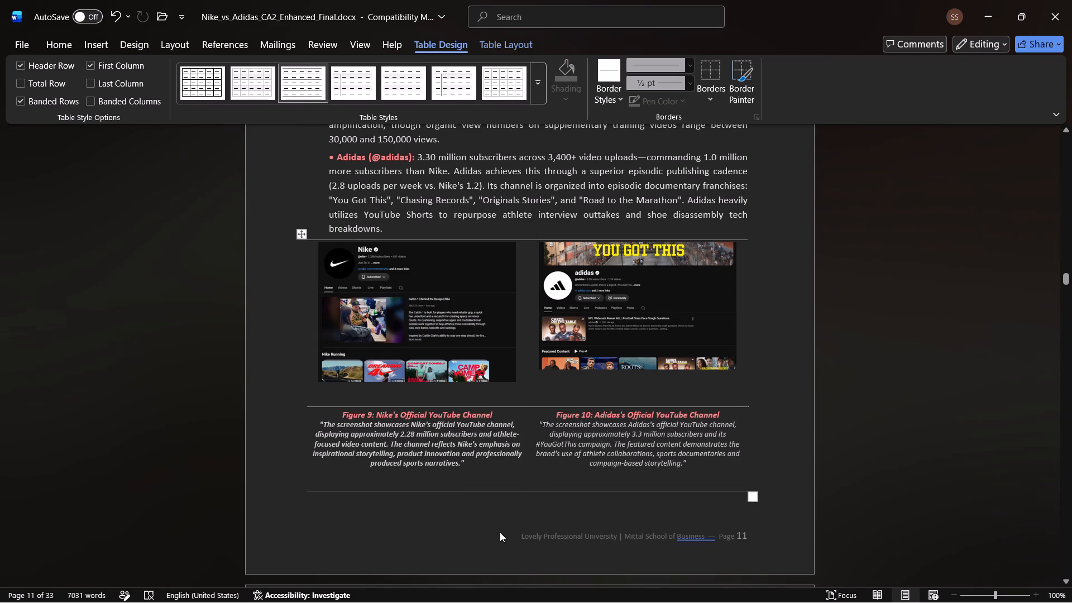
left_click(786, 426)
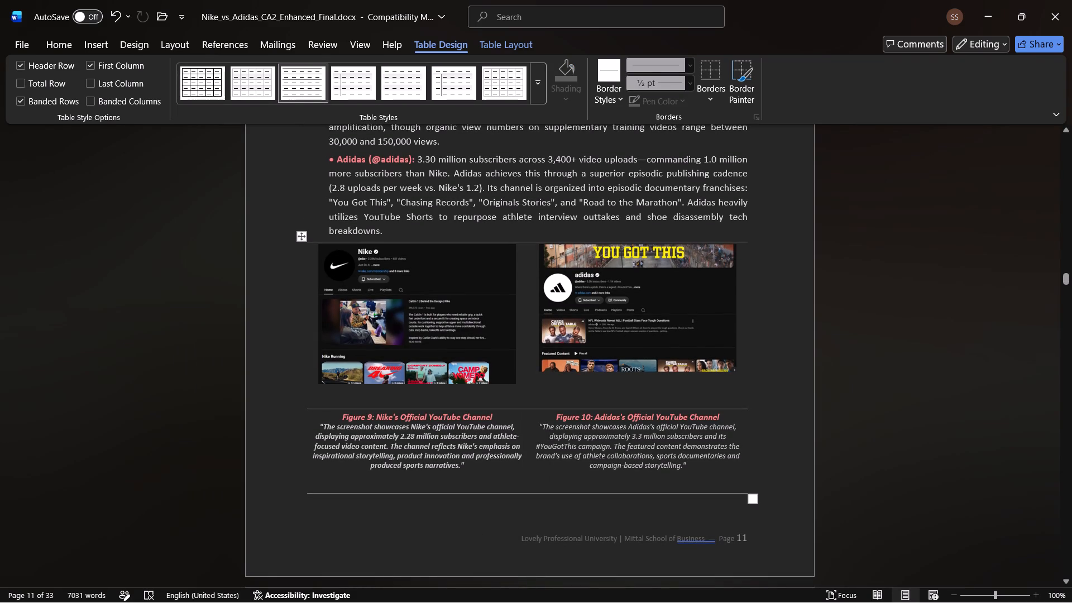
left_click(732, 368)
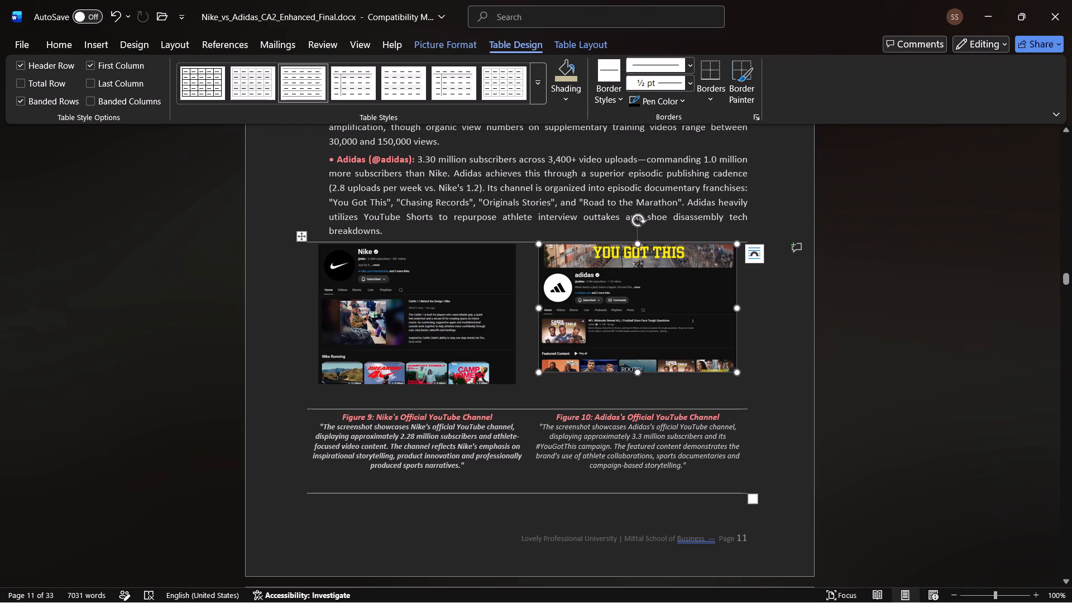
Apply the plain light grid style, with thin borders around every cell, to the YouTube channel table on page 11.
left_click(525, 483)
left_click(533, 92)
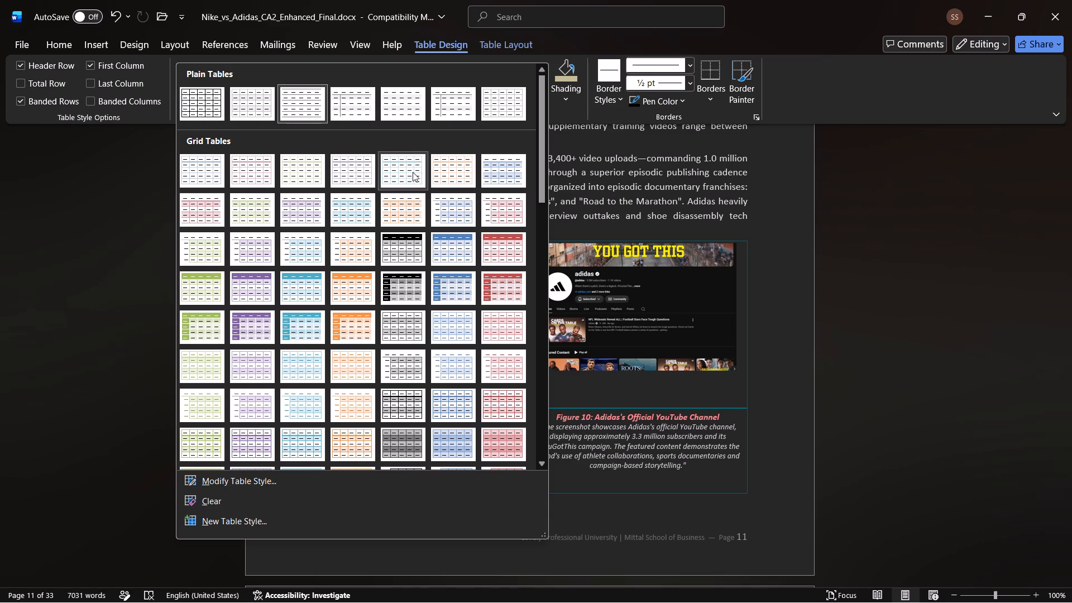
scroll(432, 393, "down", 1)
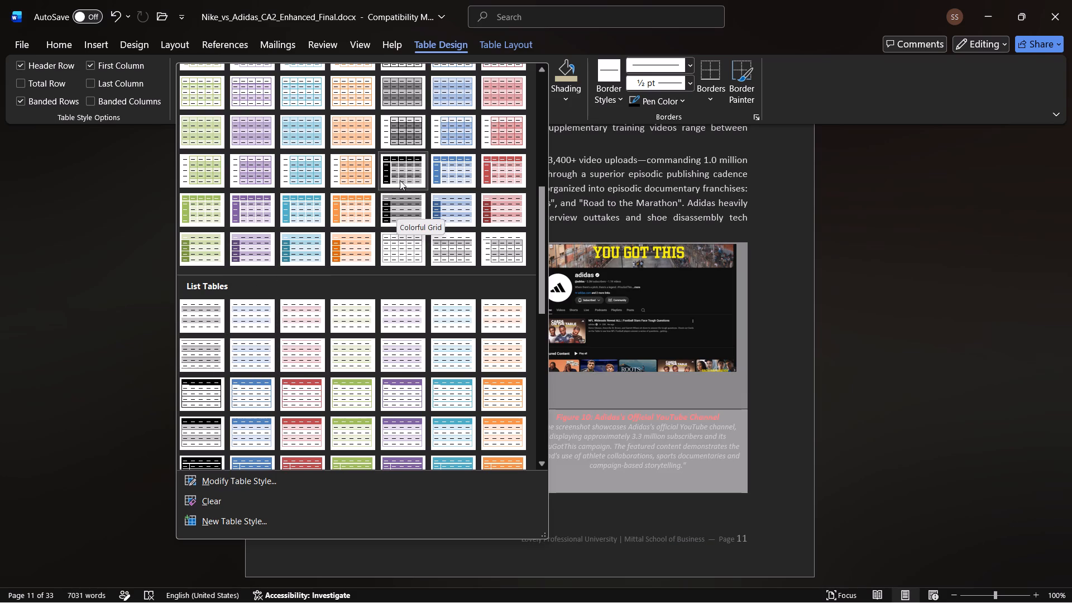
scroll(404, 139, "up", 1)
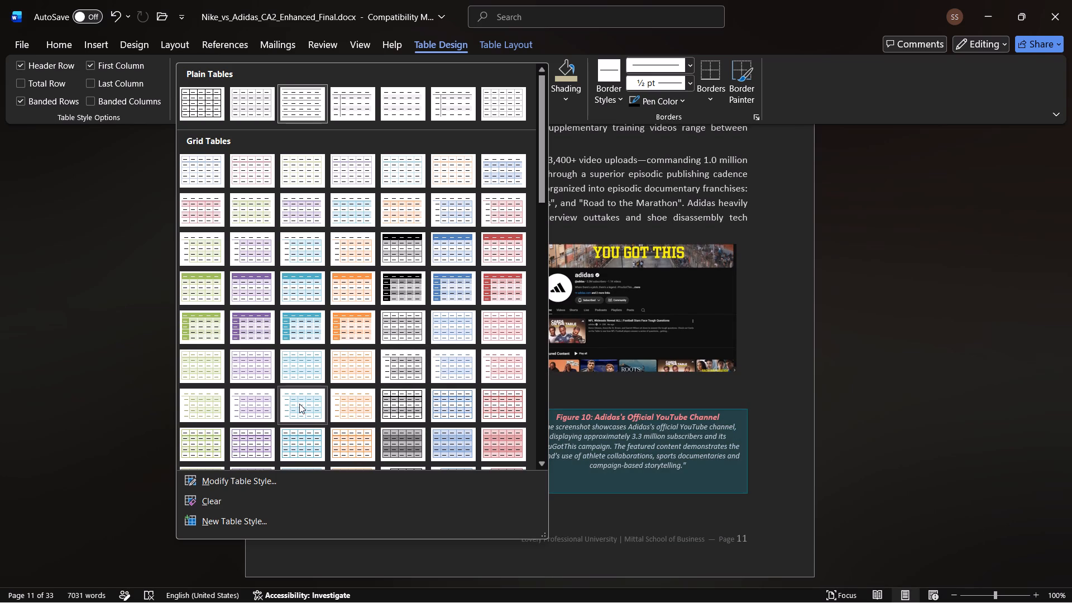
scroll(299, 404, "down", 1)
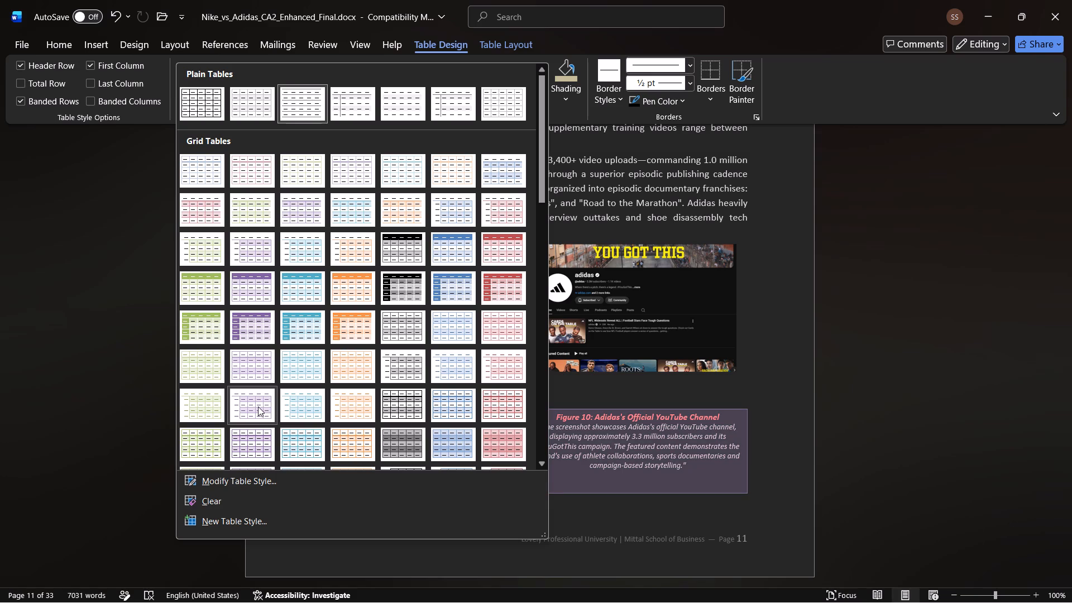
scroll(258, 406, "down", 1)
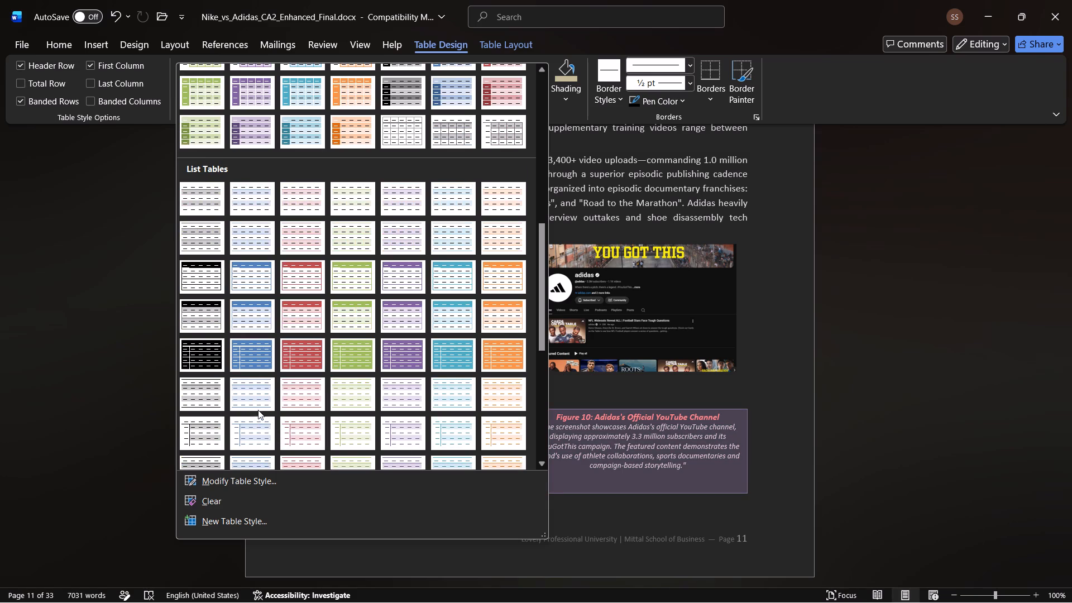
scroll(203, 432, "up", 2)
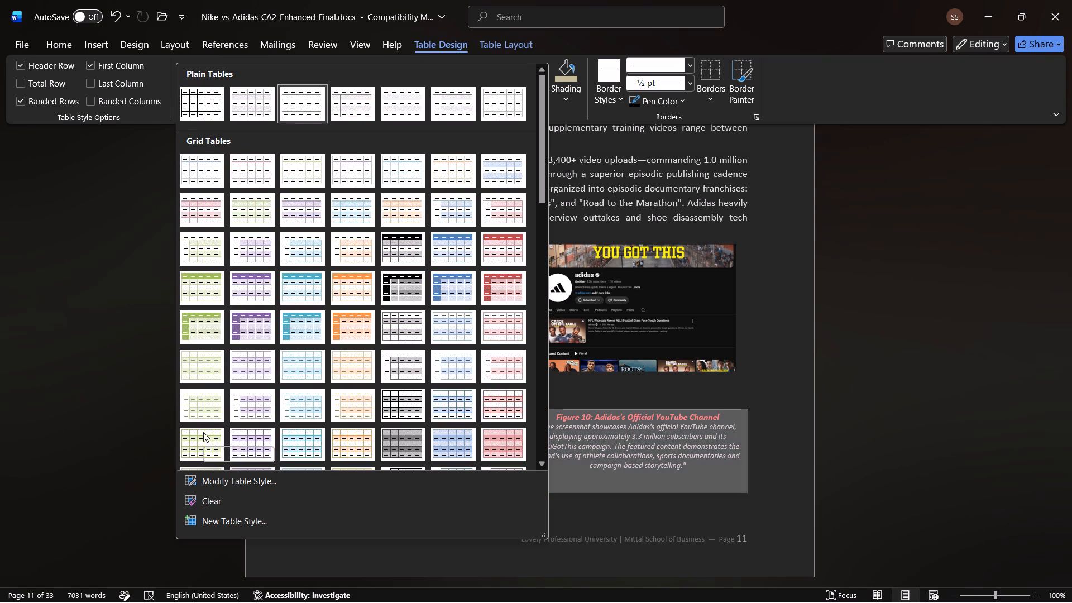
scroll(298, 171, "down", 2)
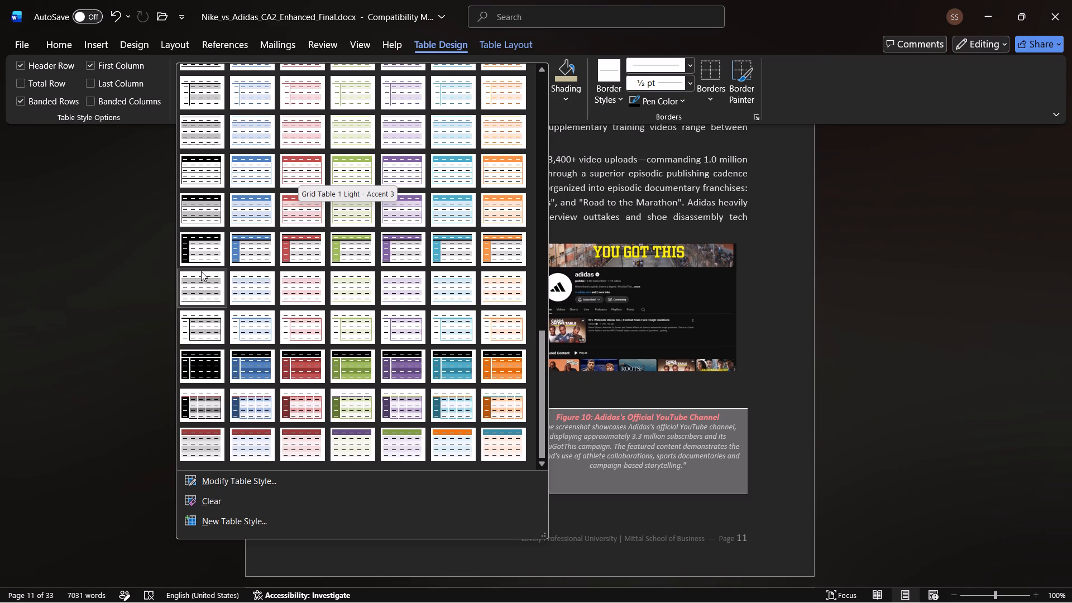
scroll(201, 271, "up", 2)
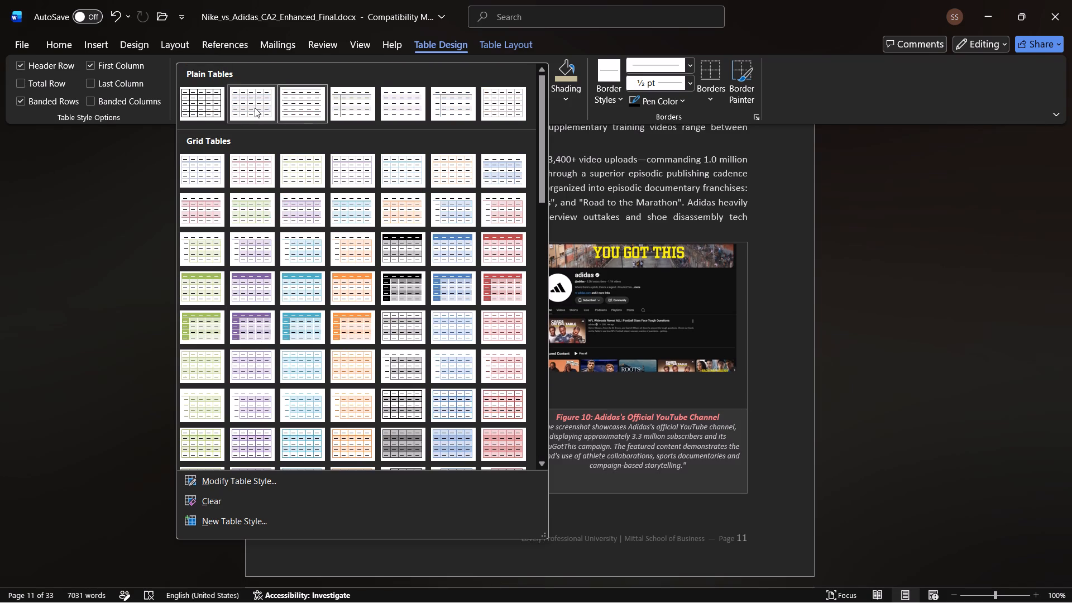
left_click(255, 108)
left_click(780, 365)
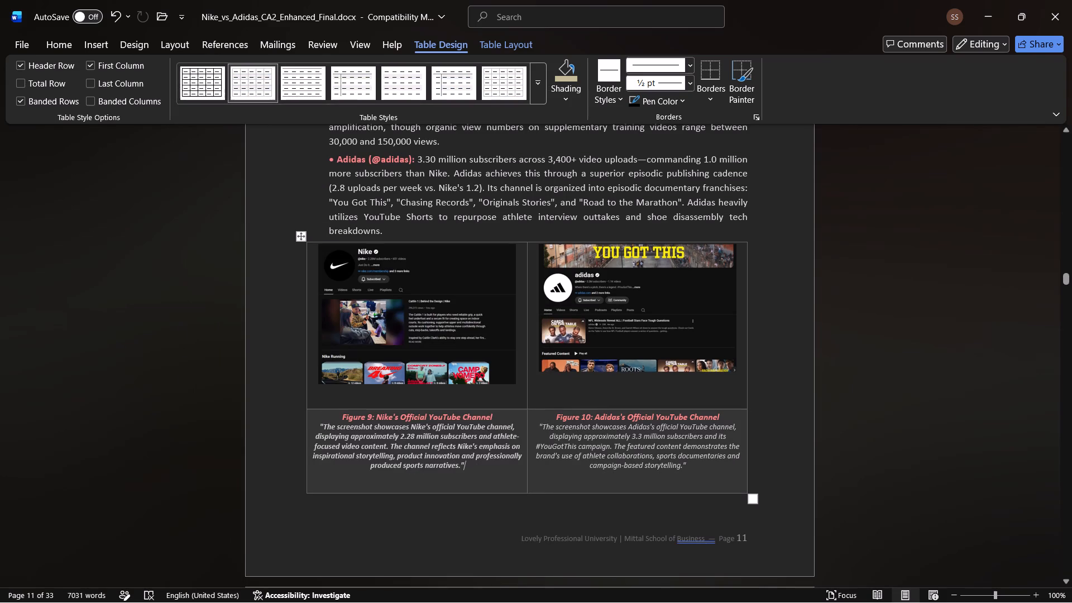
left_click(792, 548)
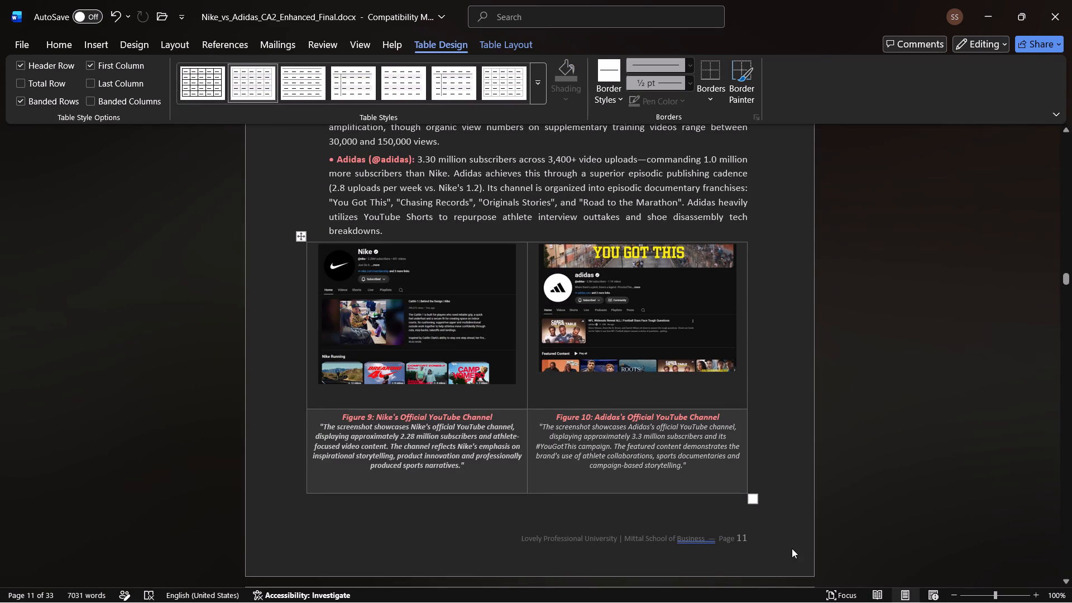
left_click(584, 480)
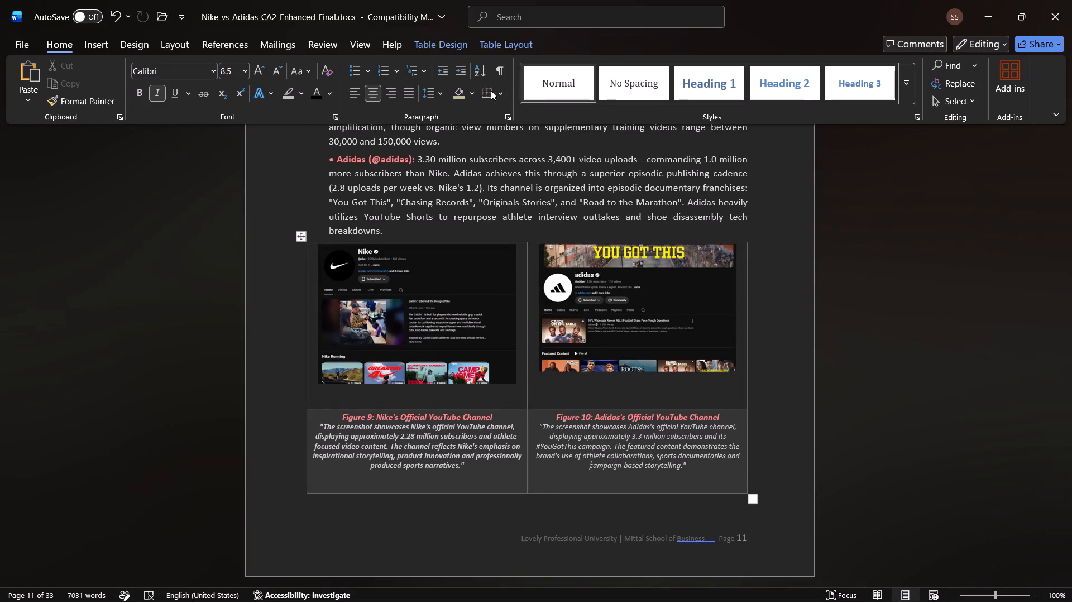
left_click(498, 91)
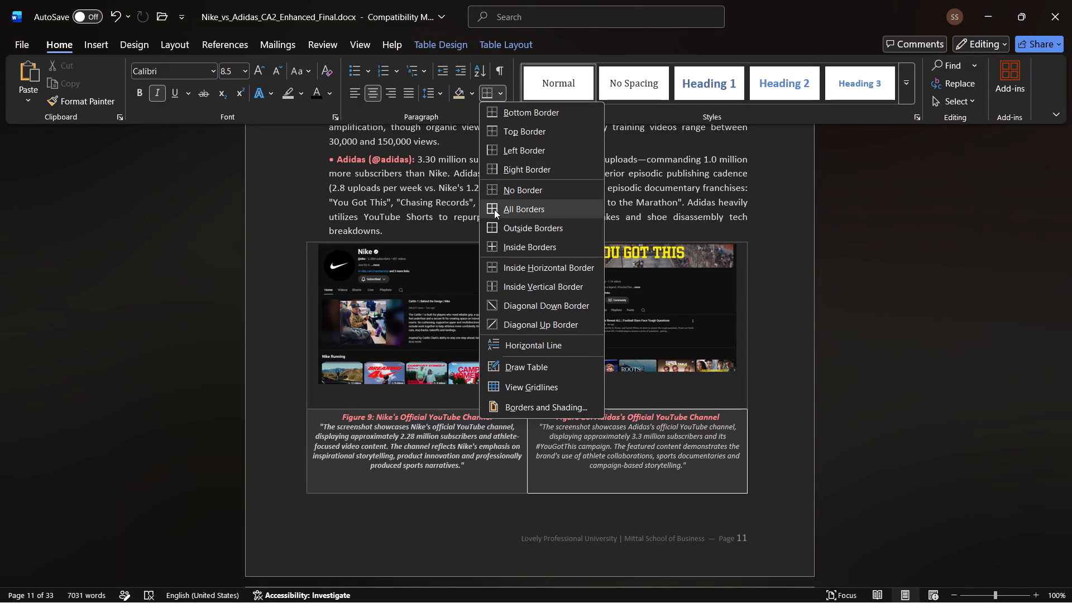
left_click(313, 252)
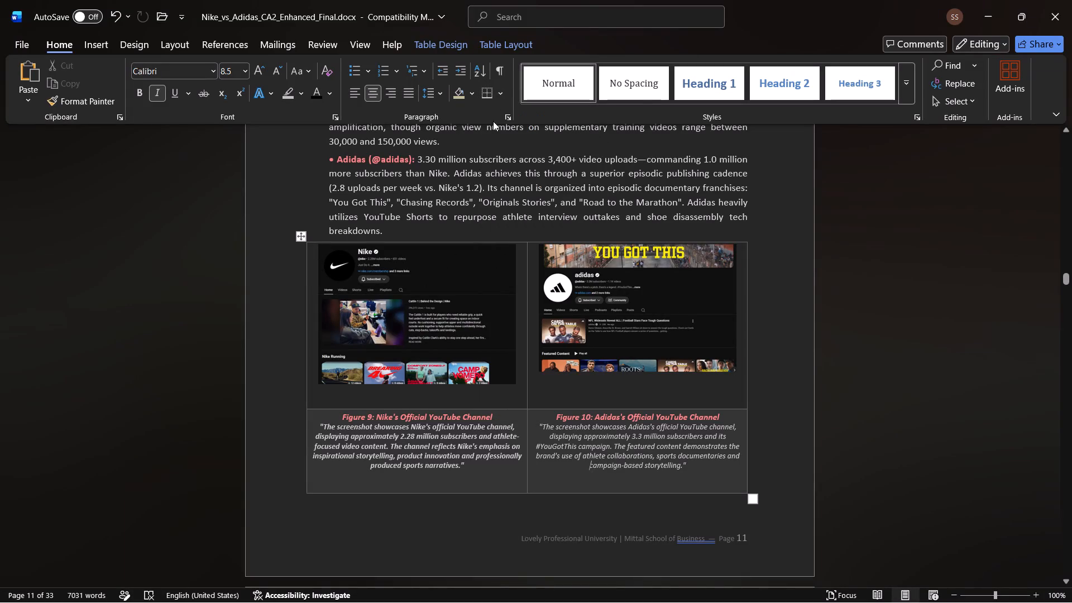
Apply outside borders to the Adidas caption cell and the Adidas screenshot cell of the YouTube channel table on page 11.
left_click(500, 95)
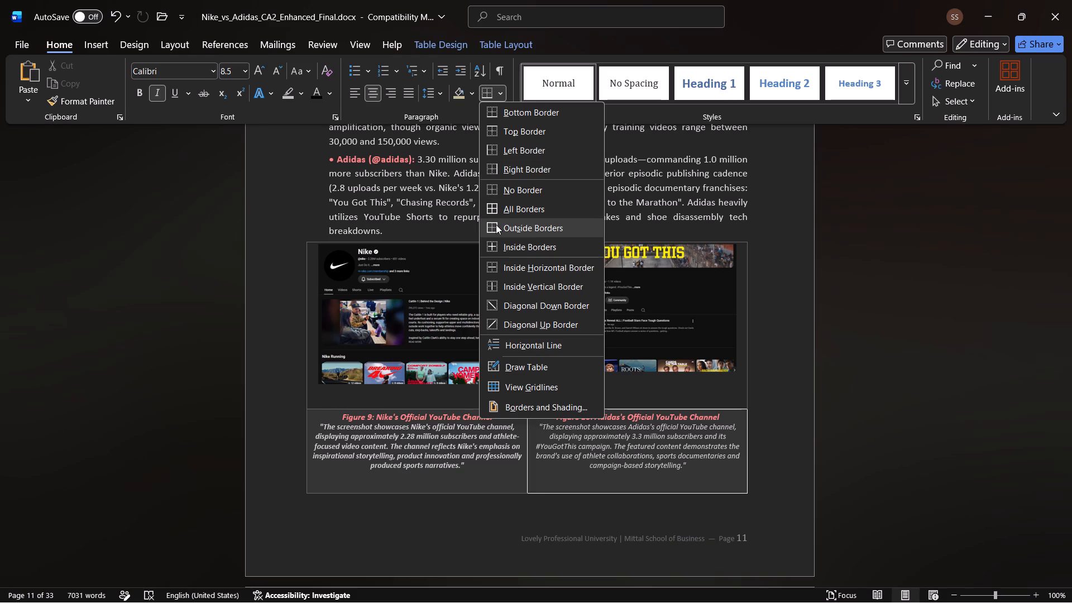
left_click(496, 224)
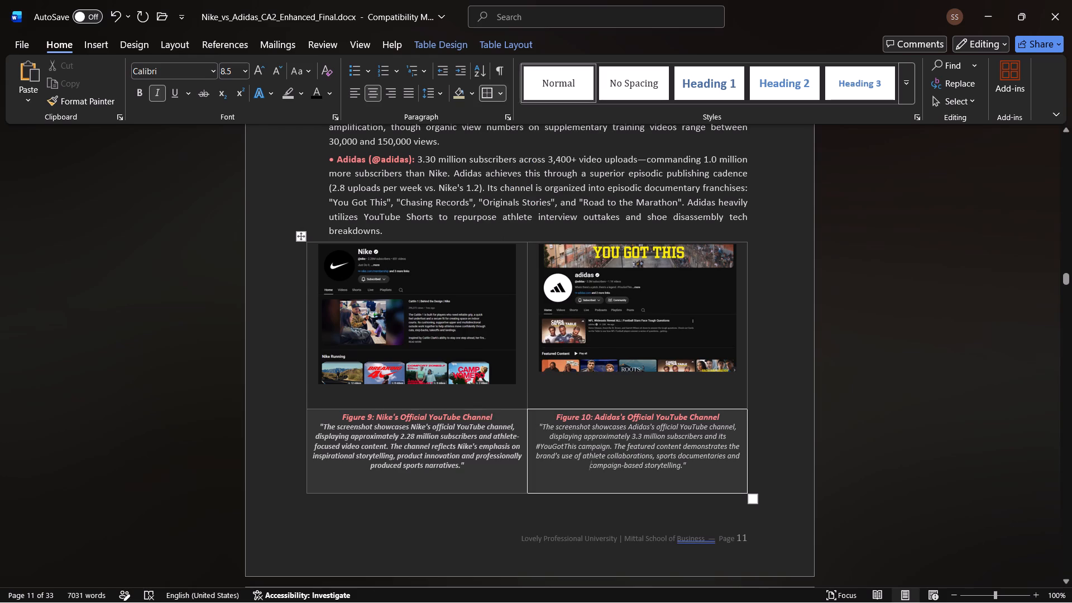
left_click(750, 355)
left_click(709, 338)
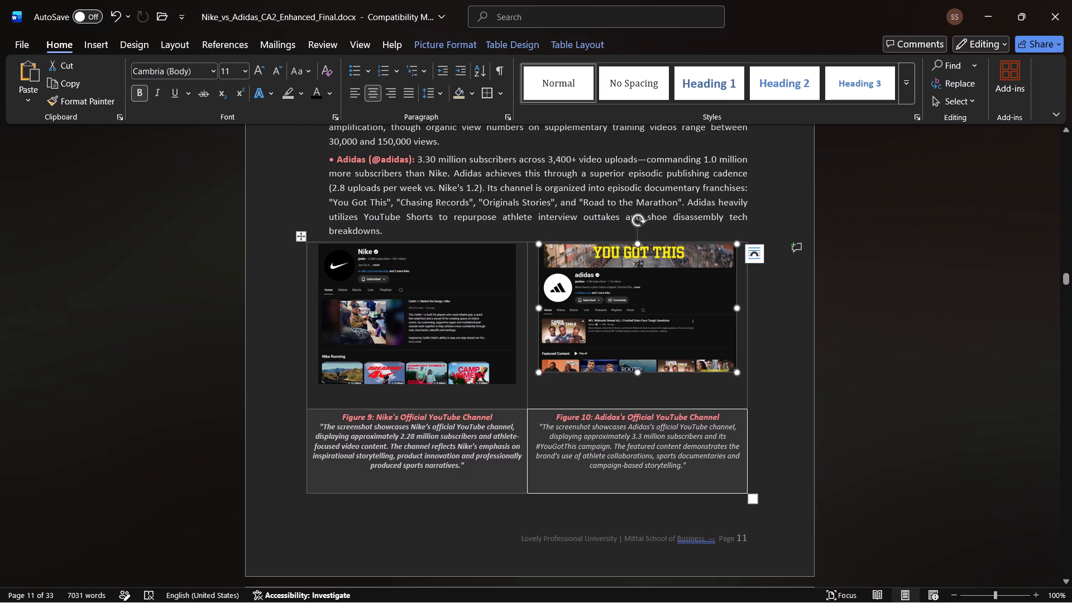
left_click(675, 401)
left_click(675, 401)
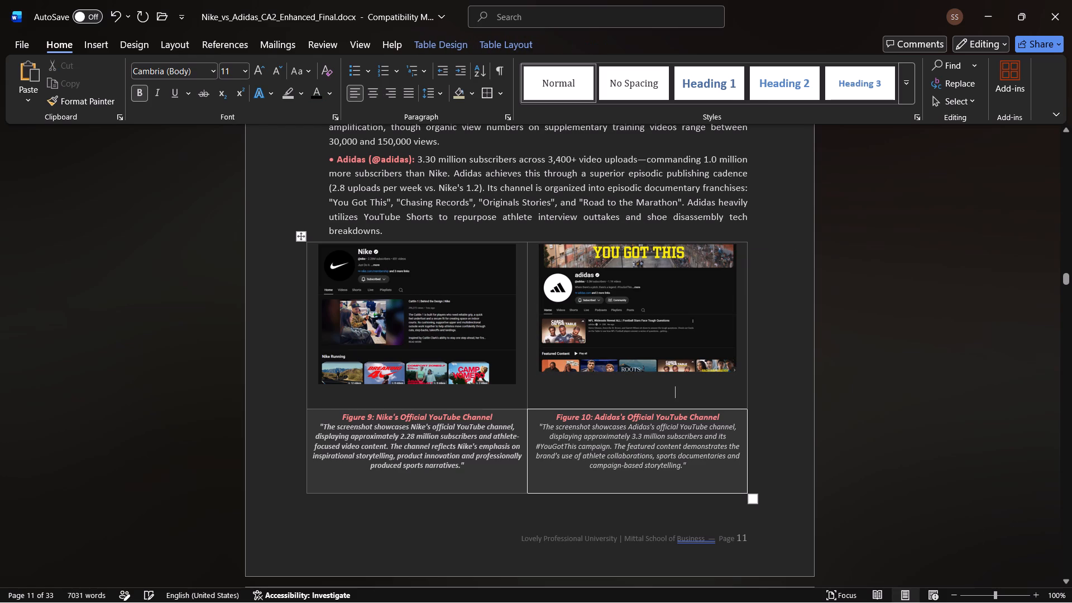
left_click(495, 97)
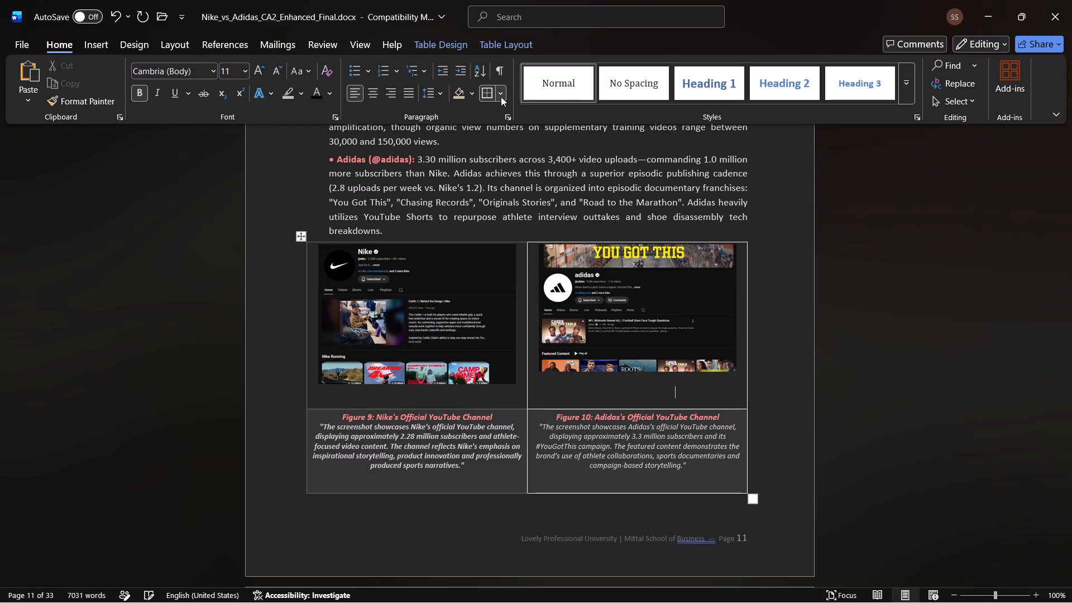
left_click(501, 97)
left_click(327, 402)
left_click(487, 99)
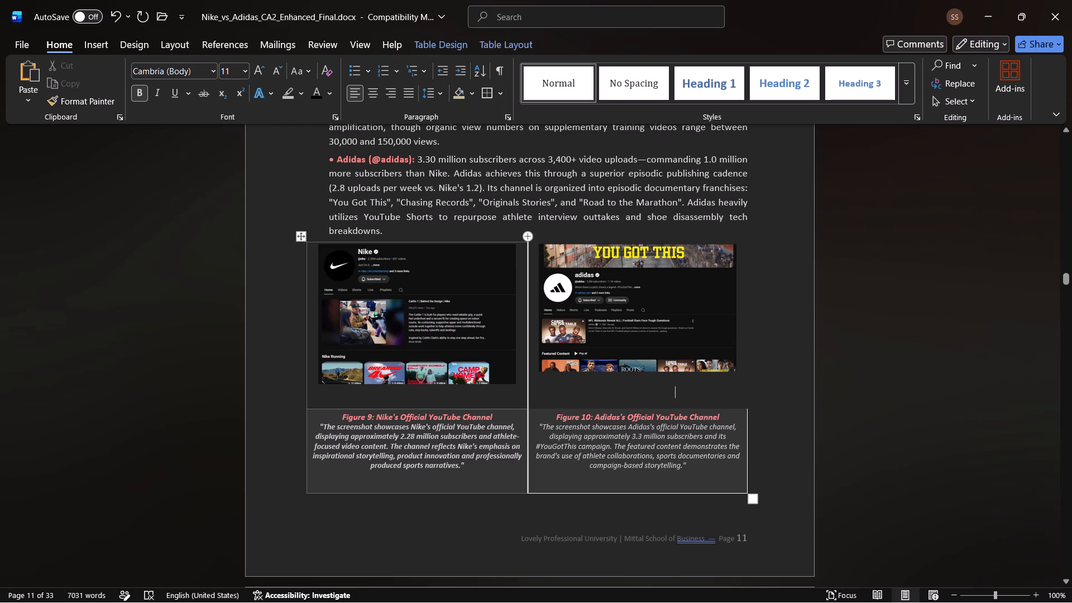
left_click(485, 92)
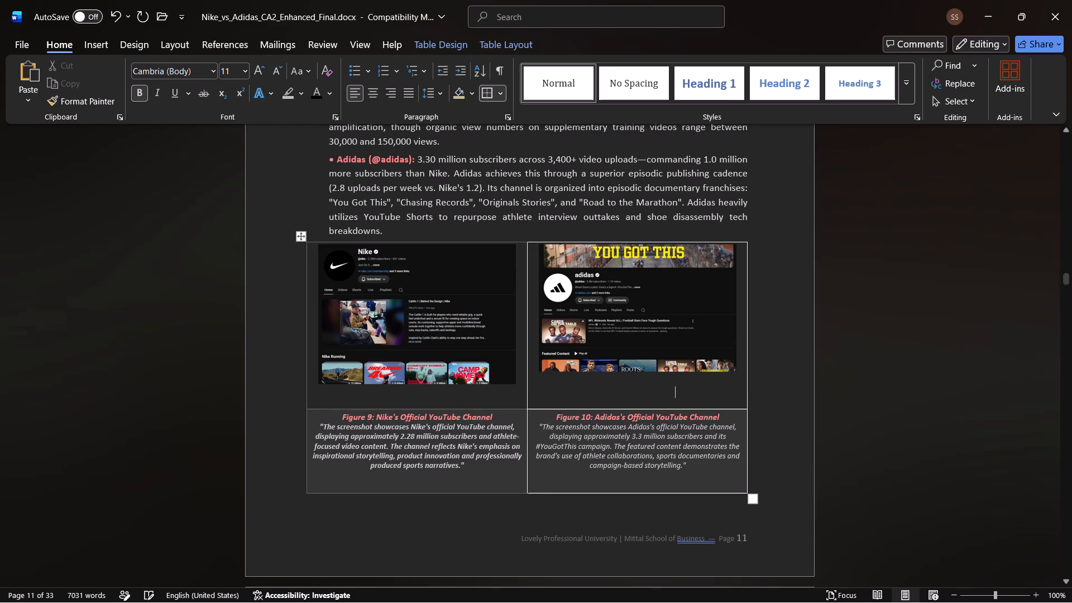
Apply the same outside borders to the Nike screenshot cell and the Nike caption cell of the YouTube channel table.
left_click(337, 401)
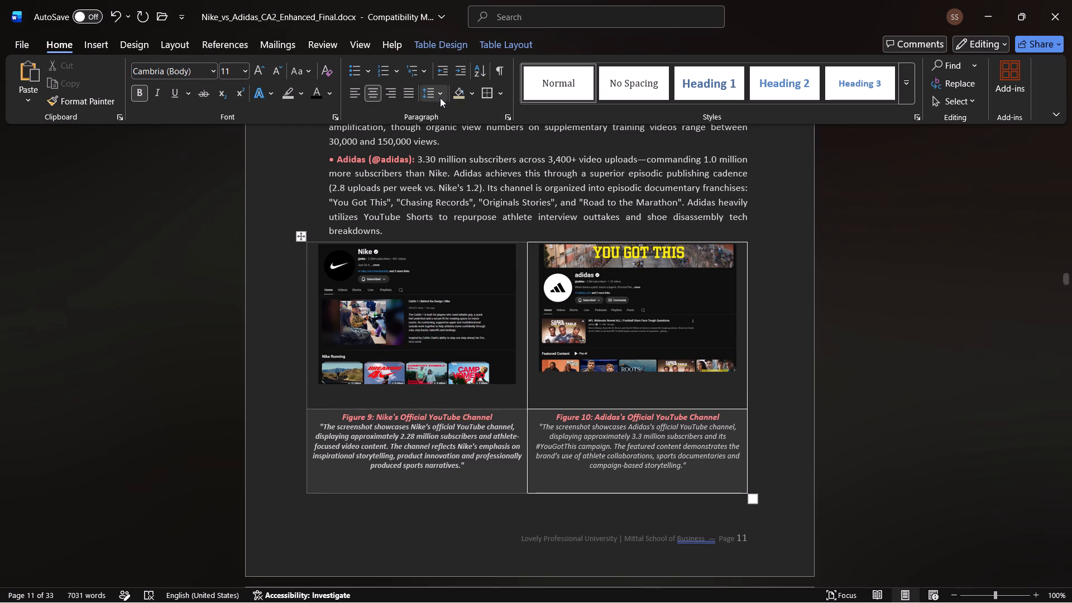
left_click(486, 85)
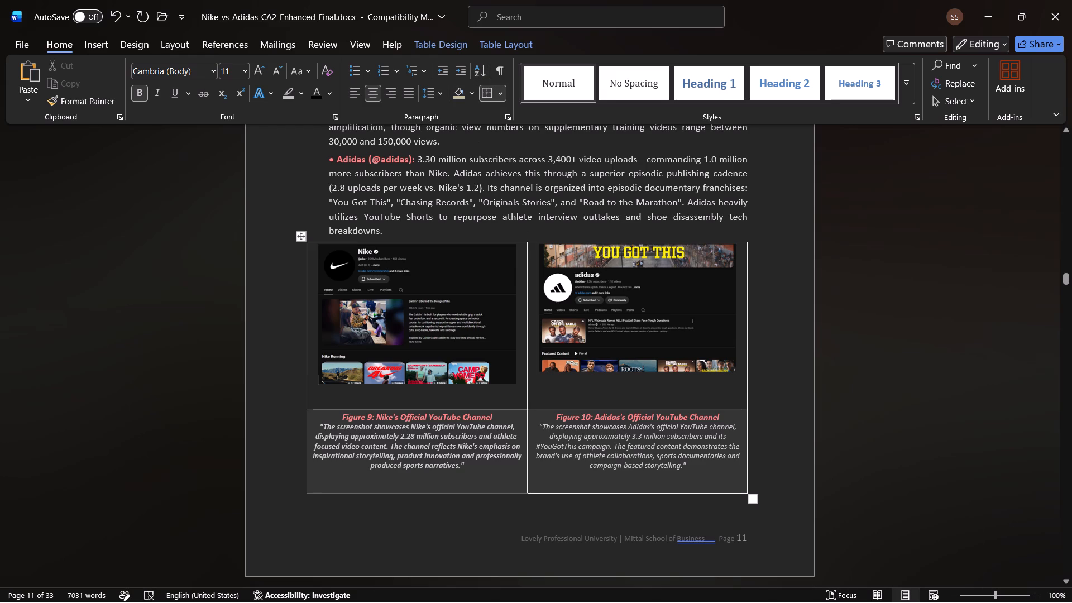
left_click(337, 484)
left_click(487, 98)
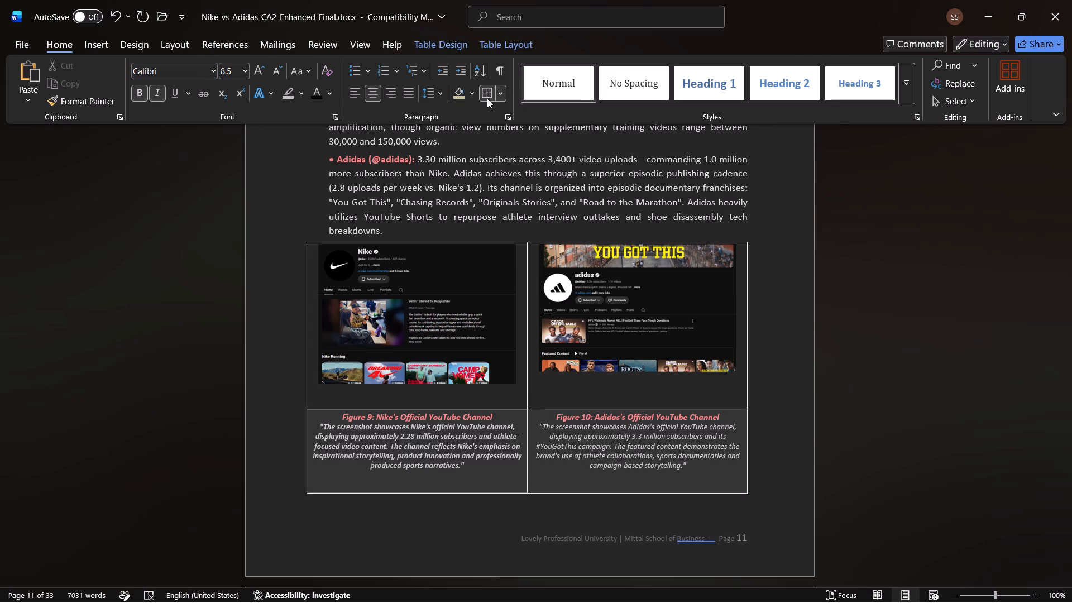
left_click(778, 368)
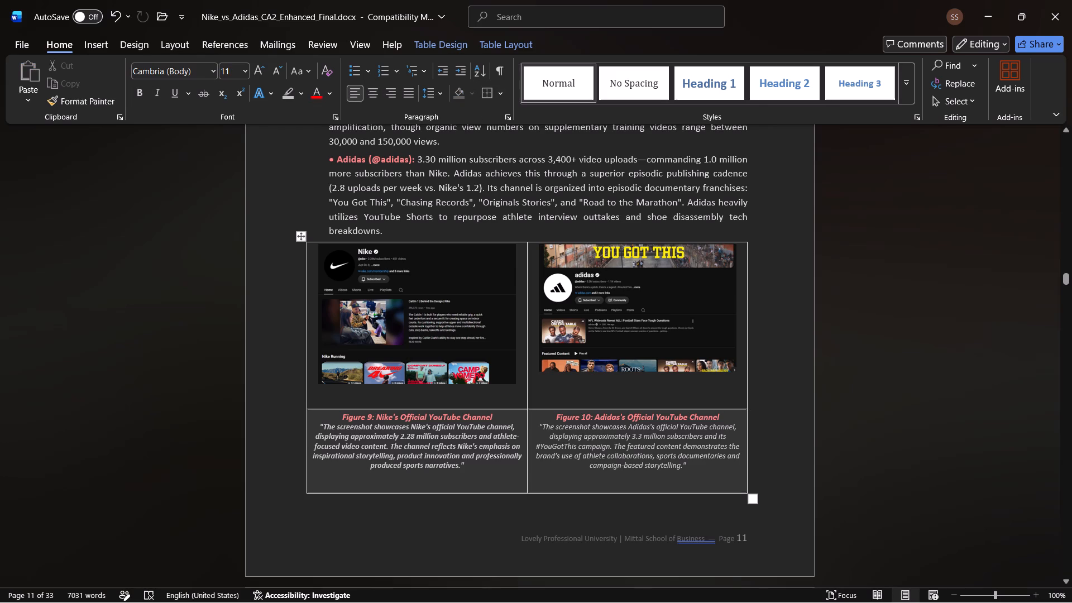
Enlarge the YouTube channel table slightly so that it extends just past the text's right margin.
scroll(805, 392, "up", 1)
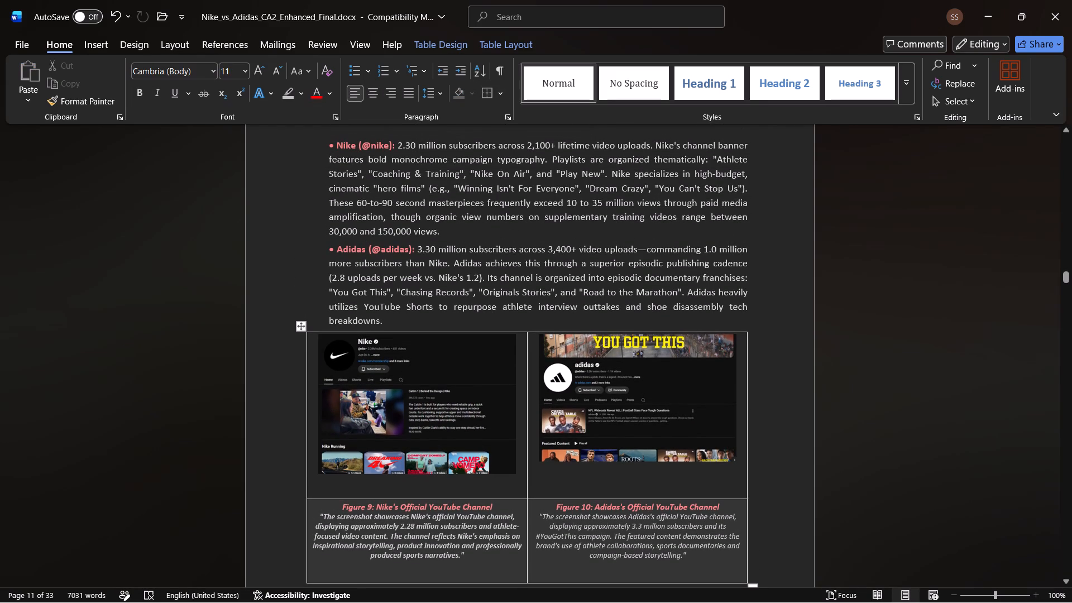
scroll(750, 557, "down", 1)
left_click(757, 548)
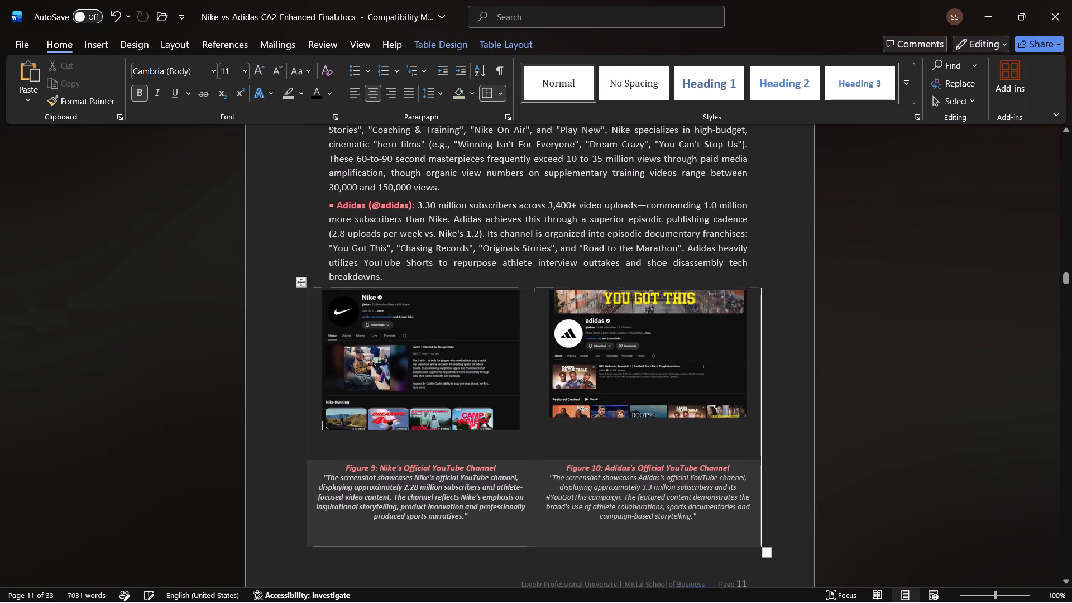
left_click(781, 516)
scroll(781, 516, "down", 1)
scroll(726, 511, "up", 2)
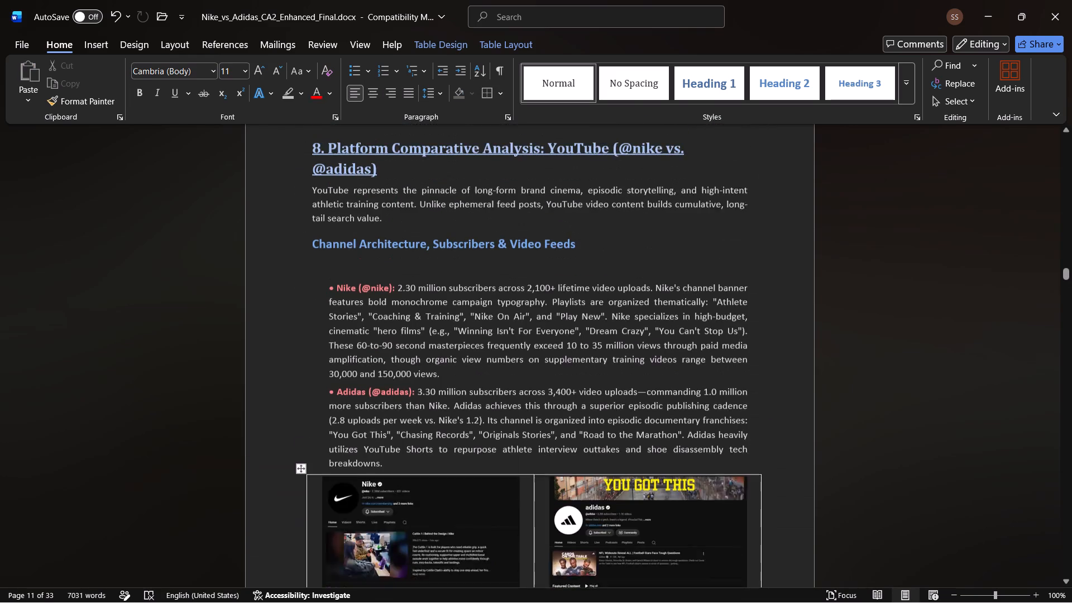
left_click(741, 369)
Apply the light purple table style with a thick bottom line to the YouTube Analytical Observation callout on page 12.
scroll(741, 369, "down", 1)
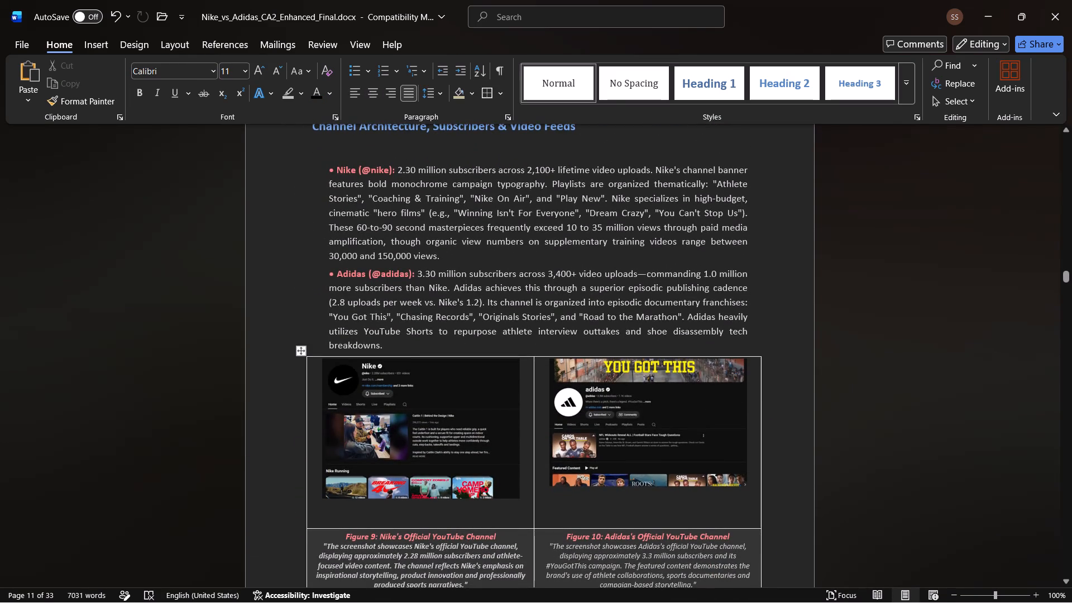
scroll(906, 324, "down", 1)
scroll(785, 503, "down", 2)
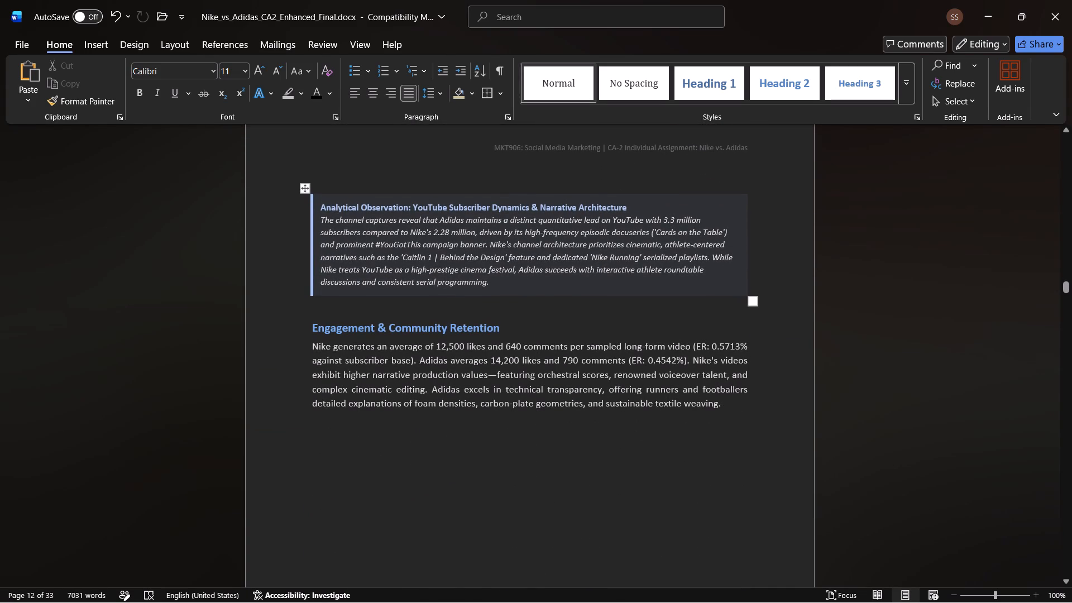
left_click_drag(500, 282, 356, 222)
left_click(526, 295)
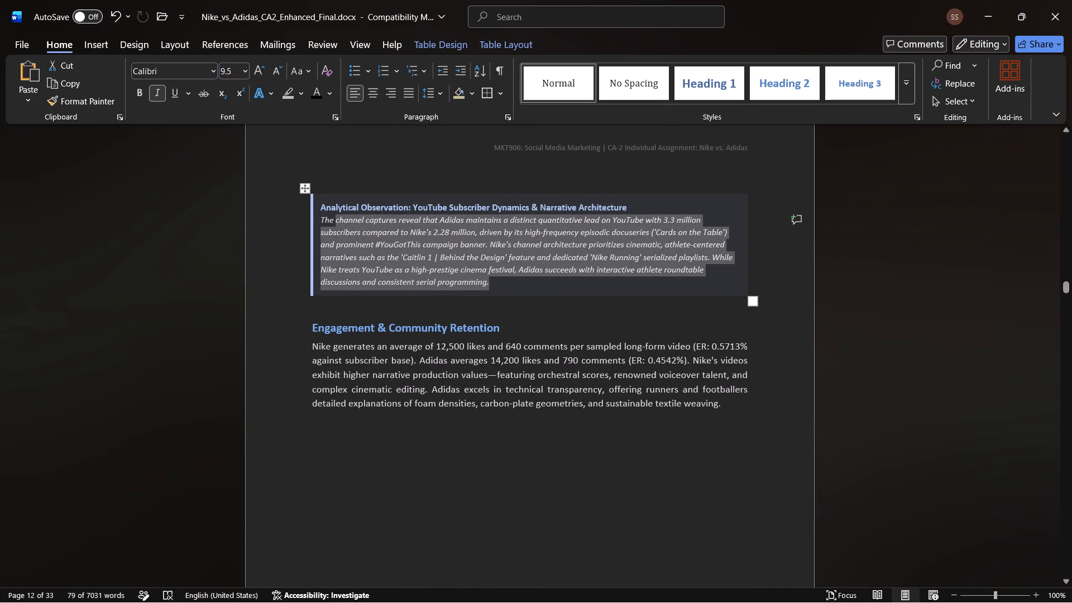
left_click(533, 289)
left_click(504, 95)
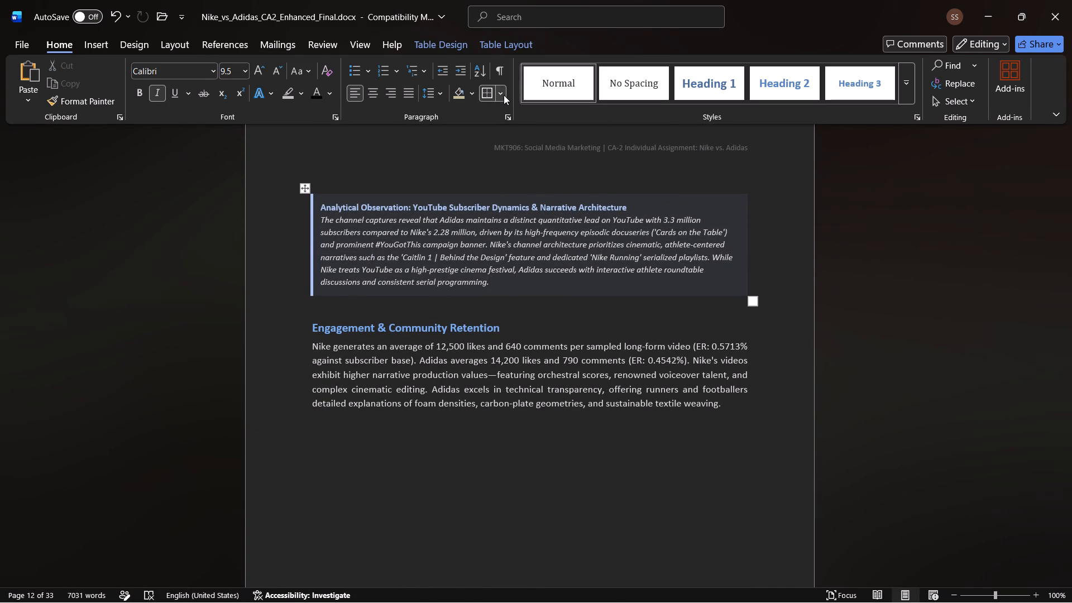
left_click(490, 46)
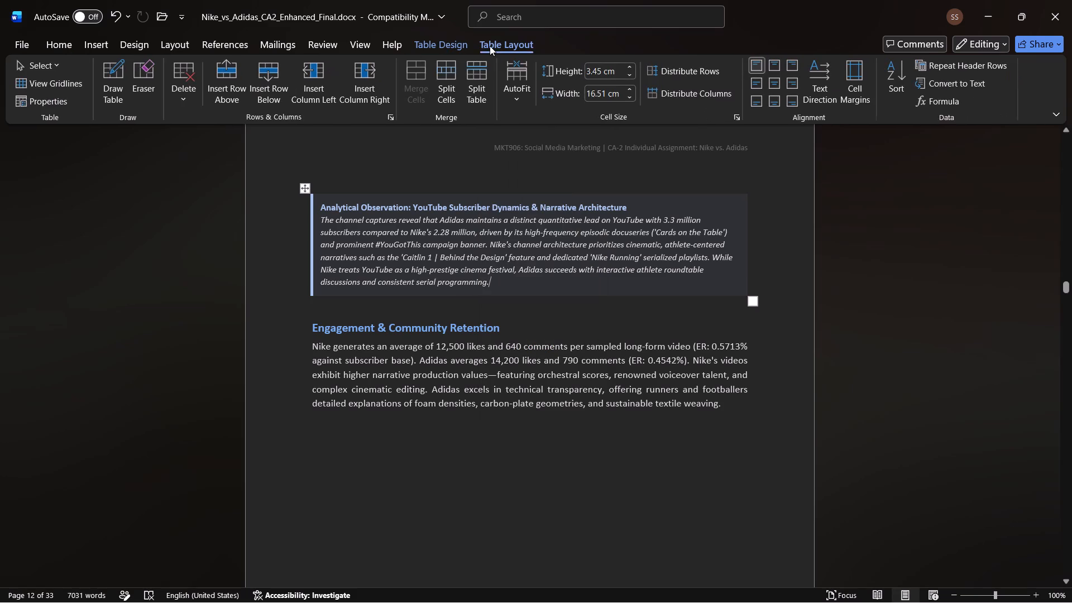
left_click(457, 45)
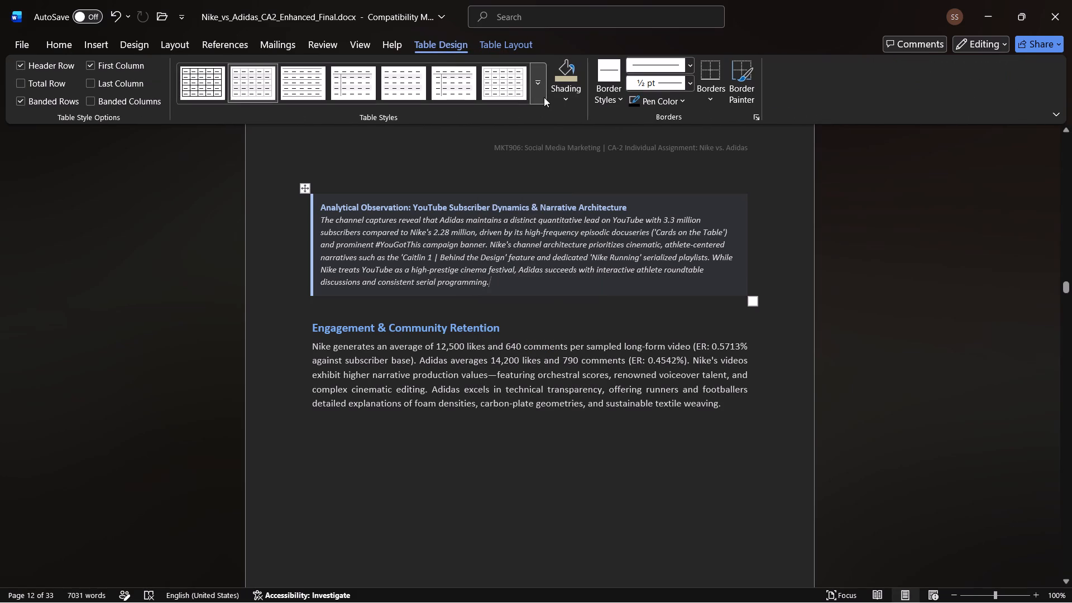
left_click(544, 97)
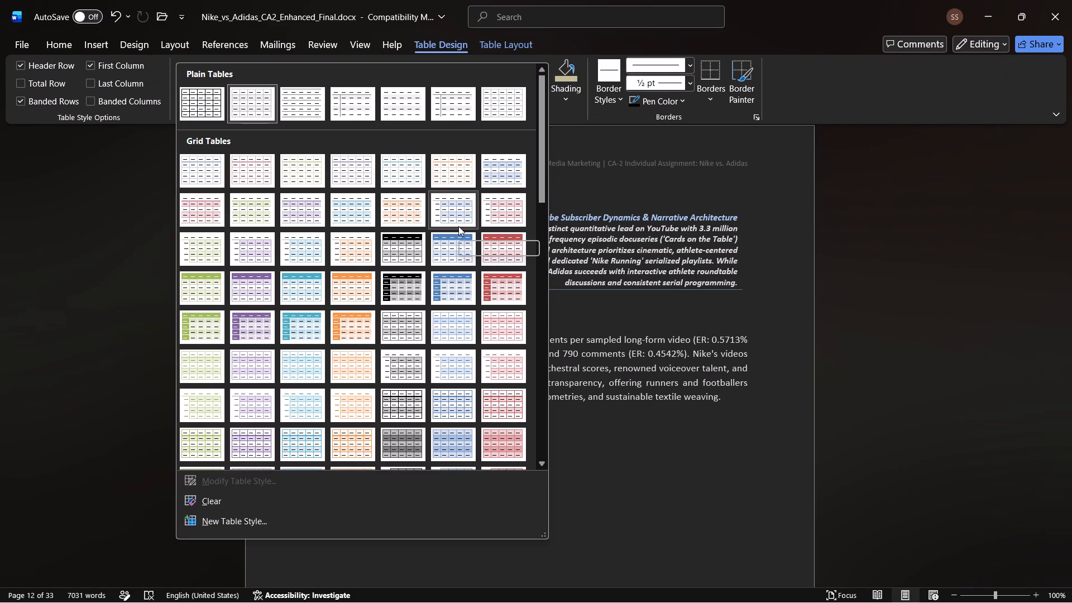
scroll(447, 330, "down", 14)
scroll(447, 330, "up", 4)
scroll(447, 330, "down", 20)
scroll(447, 330, "down", 6)
scroll(447, 330, "up", 6)
scroll(447, 330, "down", 7)
scroll(341, 351, "down", 4)
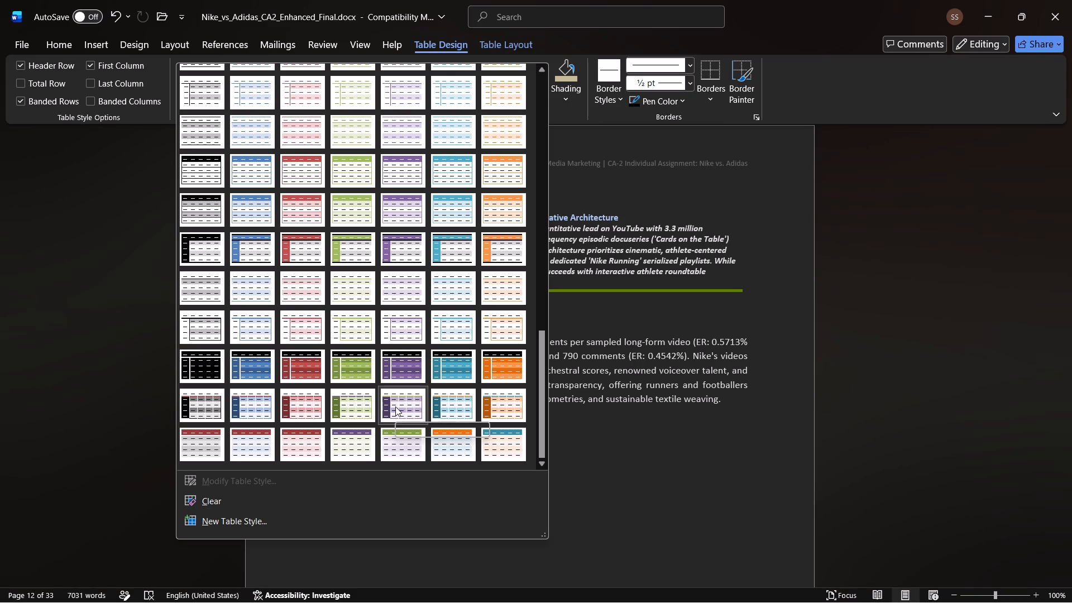
left_click(410, 324)
left_click(589, 454)
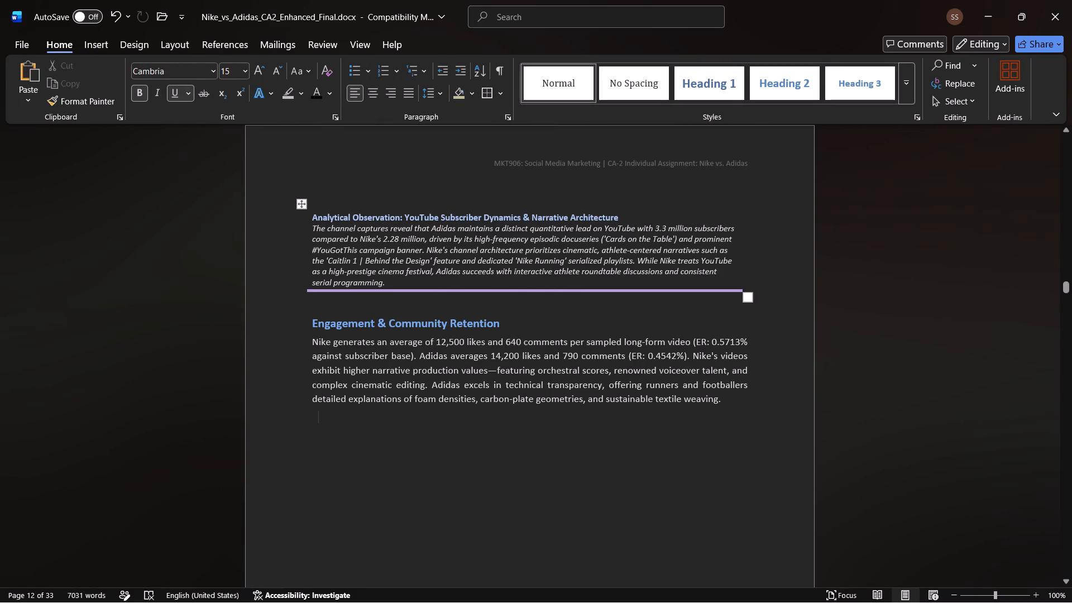
Enlarge the YouTube Analytical Observation callout slightly in width and height.
left_click_drag(743, 292, 757, 311)
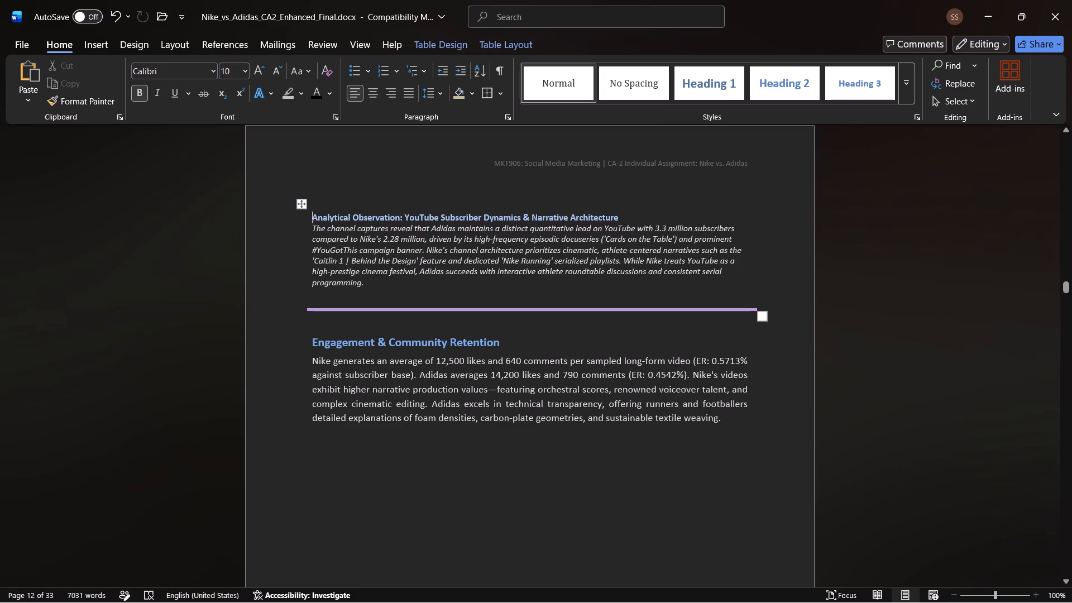
Increase the font size of the YouTube Analytical Observation callout's heading and body text by two increments.
left_click_drag(374, 284, 313, 220)
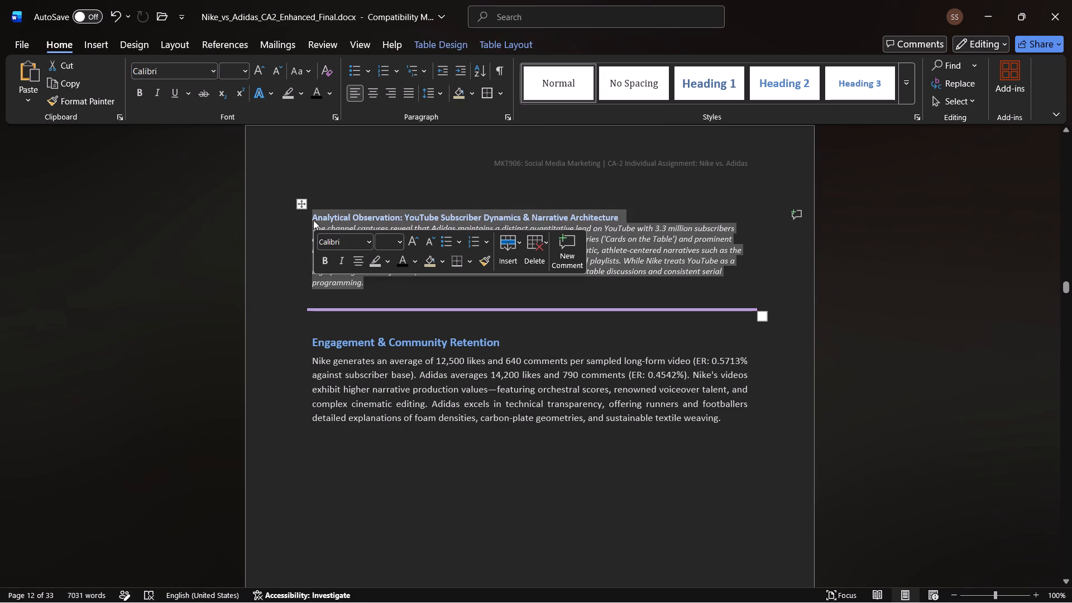
left_click(411, 237)
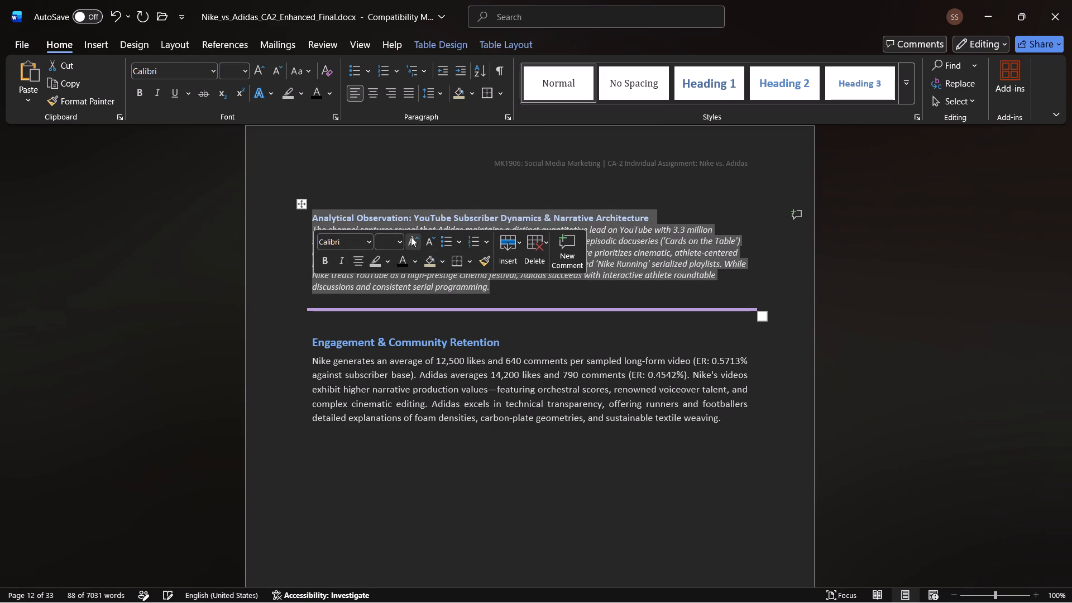
left_click(505, 286)
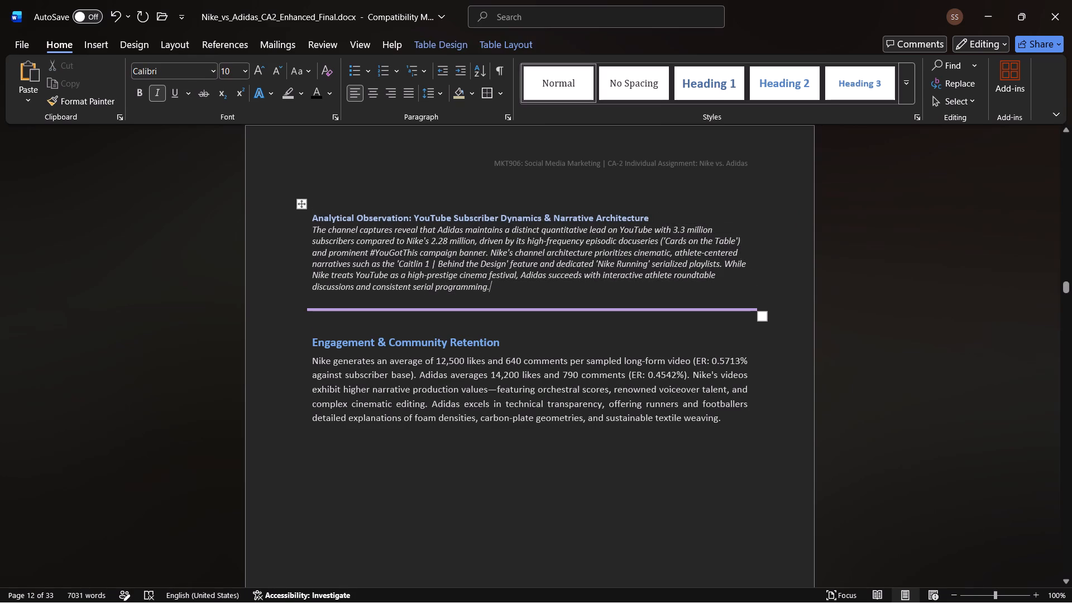
left_click_drag(527, 294, 319, 219)
left_click(419, 238)
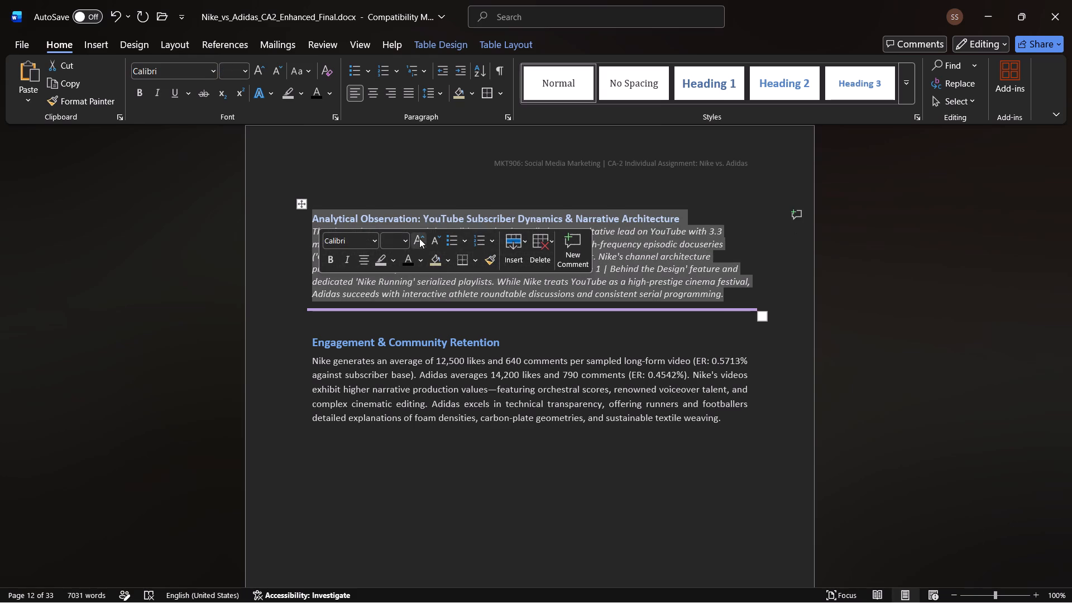
left_click(685, 339)
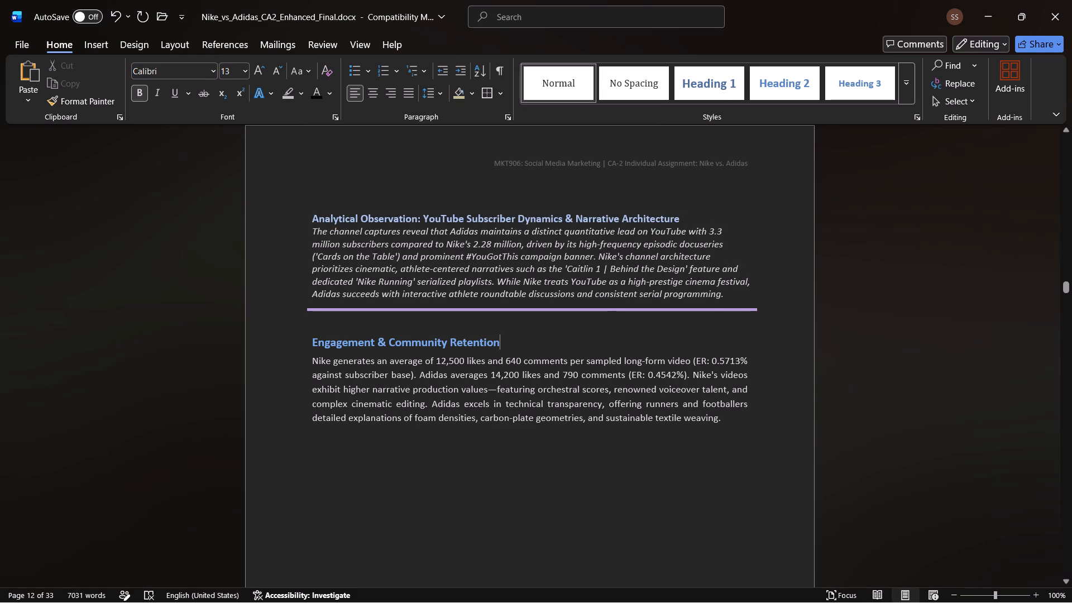
Increase the font size of the Engagement & Community Retention heading on page 12 by one increment.
scroll(629, 415, "down", 1)
scroll(561, 434, "down", 1)
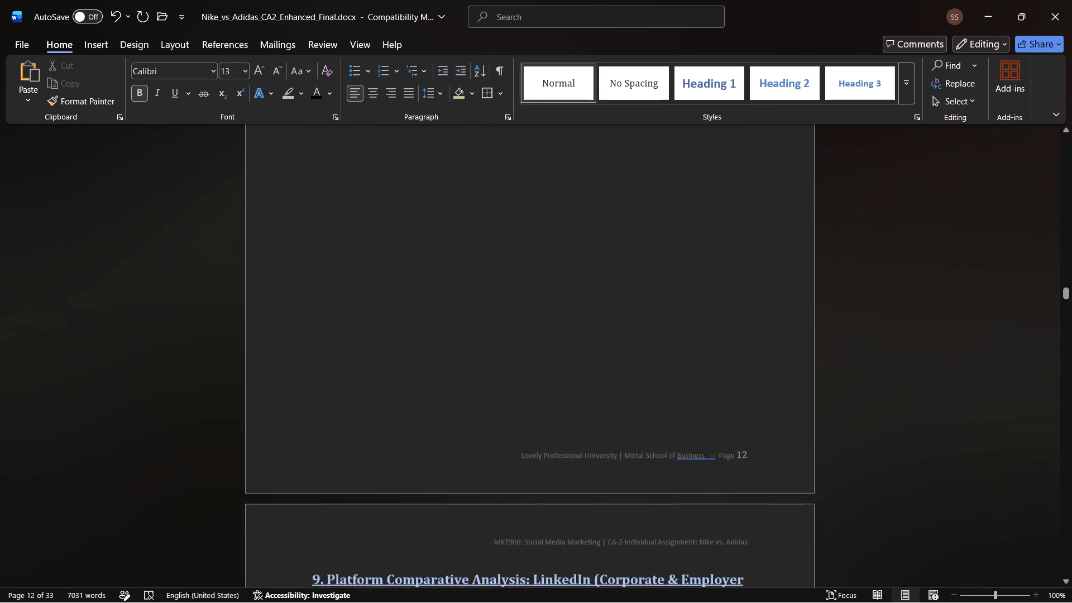
scroll(561, 434, "down", 1)
scroll(561, 434, "up", 1)
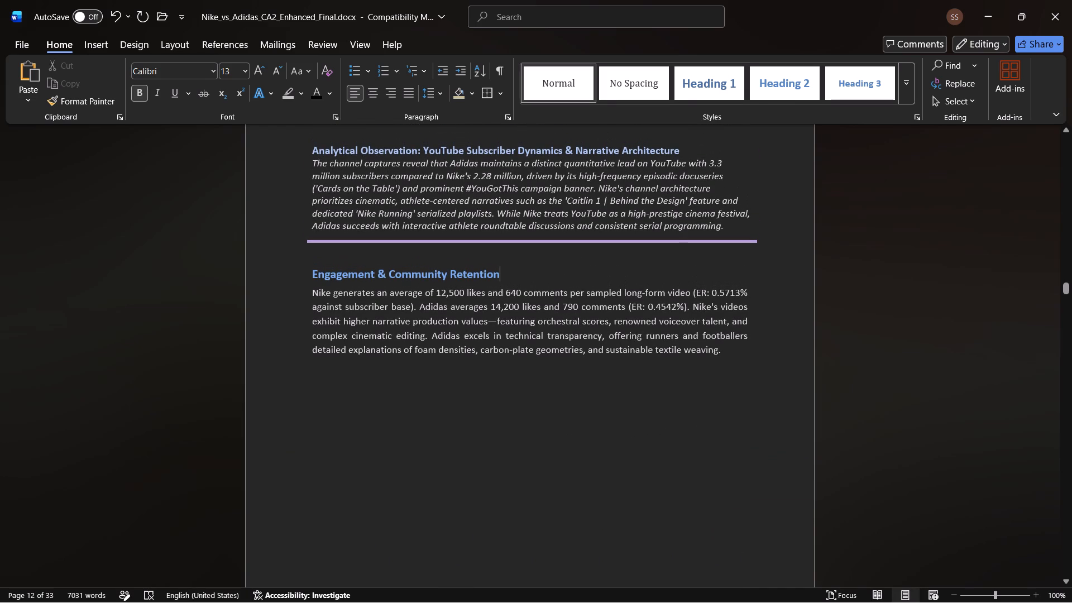
scroll(513, 270, "down", 2)
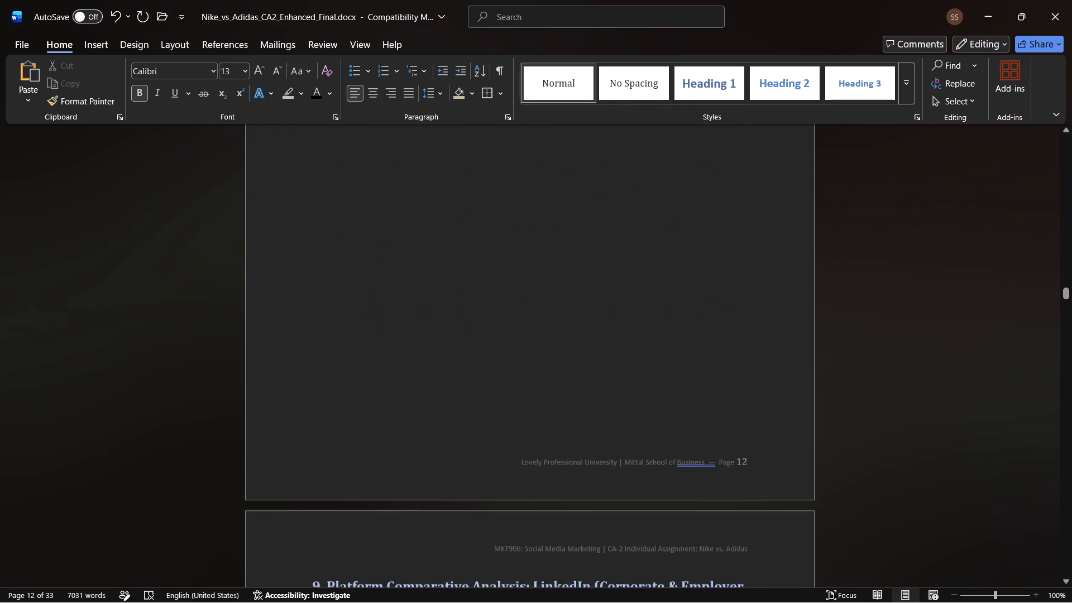
scroll(513, 270, "down", 2)
scroll(513, 270, "up", 2)
left_click_drag(504, 226, 323, 221)
left_click(441, 181)
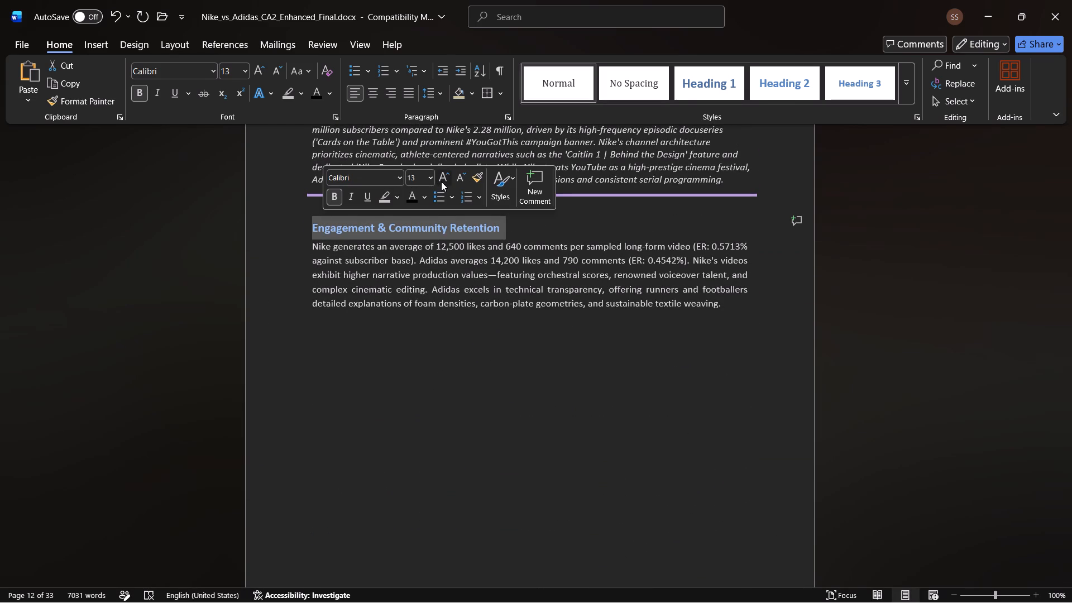
left_click(468, 363)
scroll(468, 363, "down", 2)
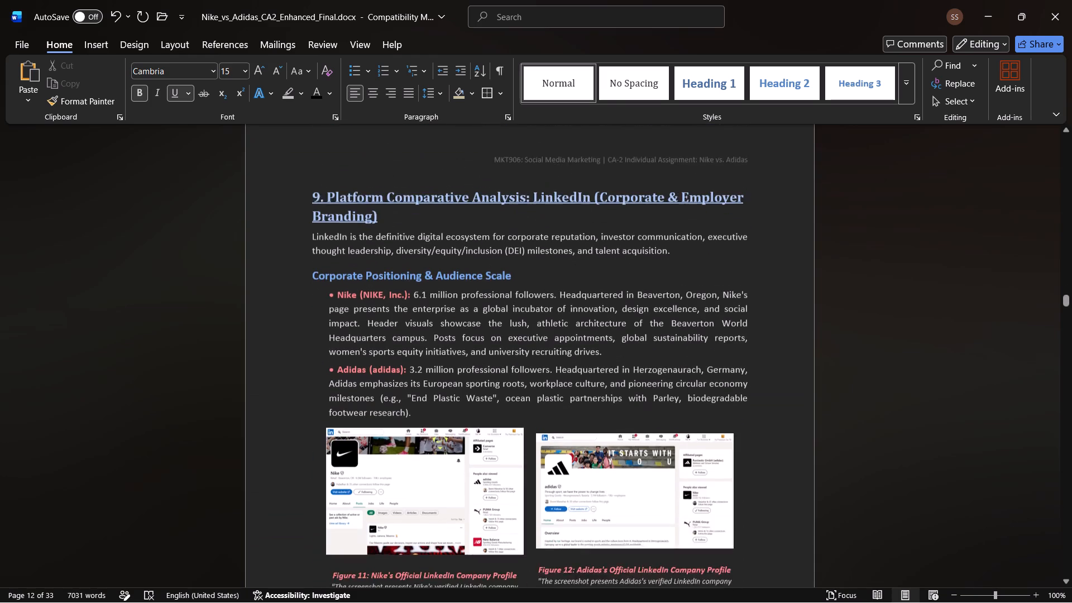
Increase the font size of the section 9 LinkedIn Platform Comparative Analysis heading to 16.
scroll(468, 363, "up", 1)
left_click_drag(394, 205, 312, 176)
left_click(428, 136)
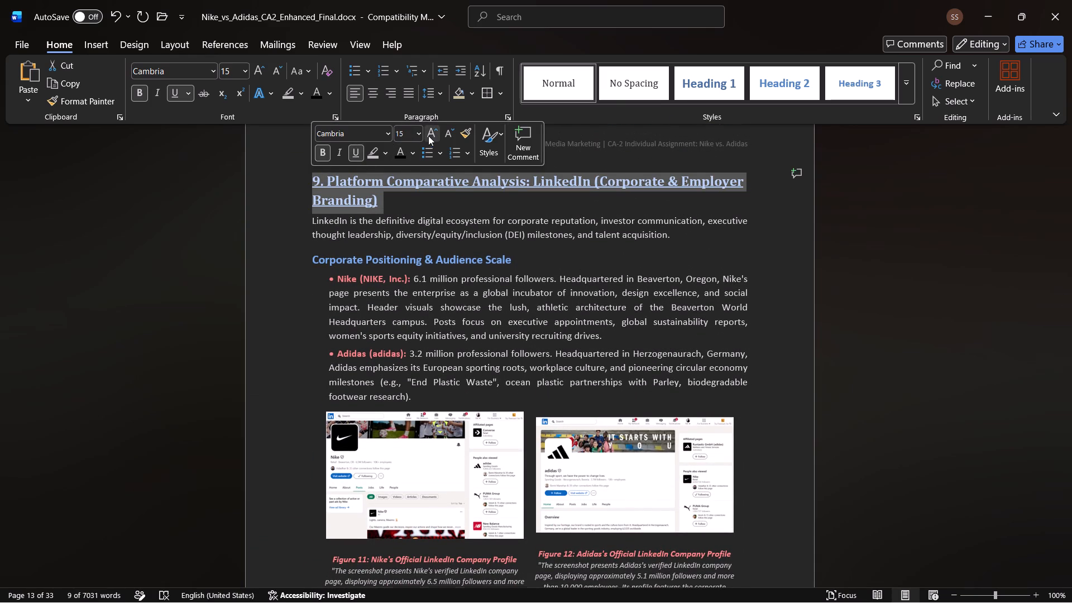
left_click(467, 202)
Enlarge the LinkedIn screenshot table holding Figures 11 and 12 on page 13 in both width and height.
scroll(467, 202, "down", 1)
scroll(478, 266, "down", 1)
scroll(505, 363, "down", 1)
scroll(552, 365, "down", 1)
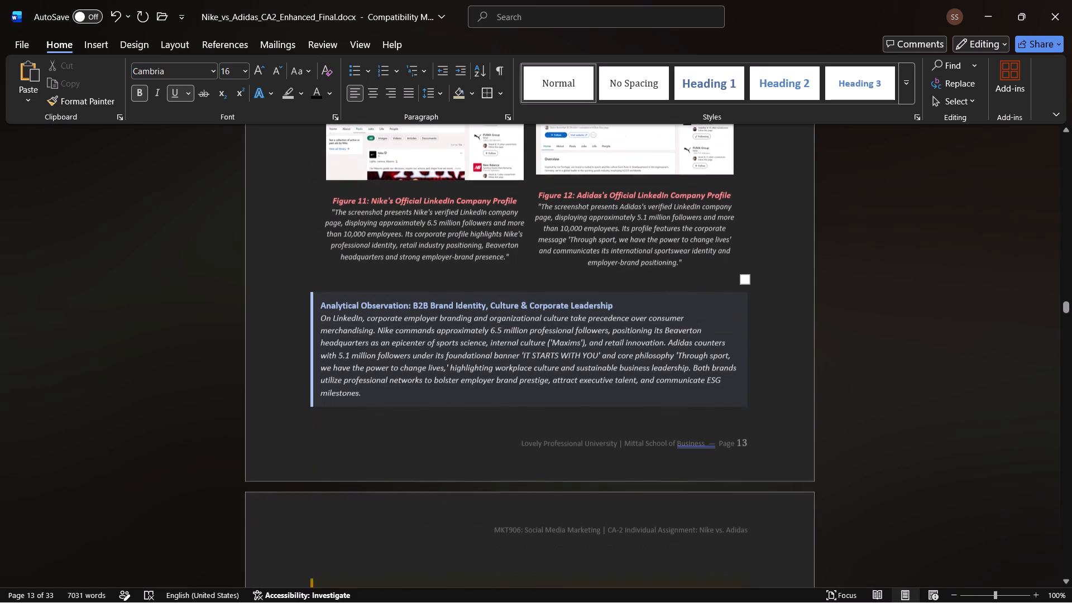
scroll(552, 365, "down", 2)
scroll(552, 365, "up", 3)
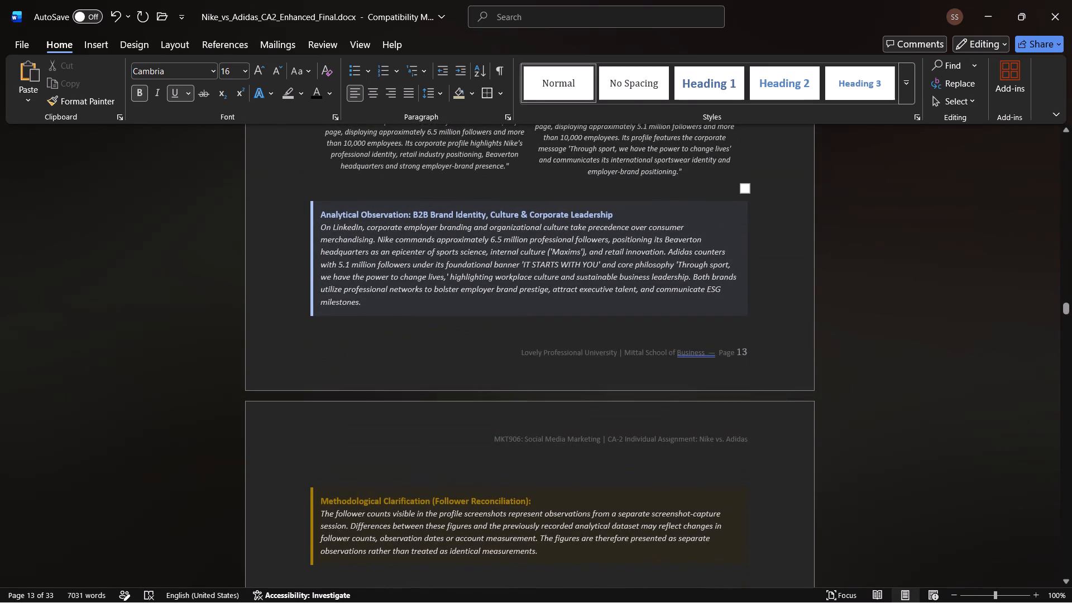
scroll(552, 365, "up", 3)
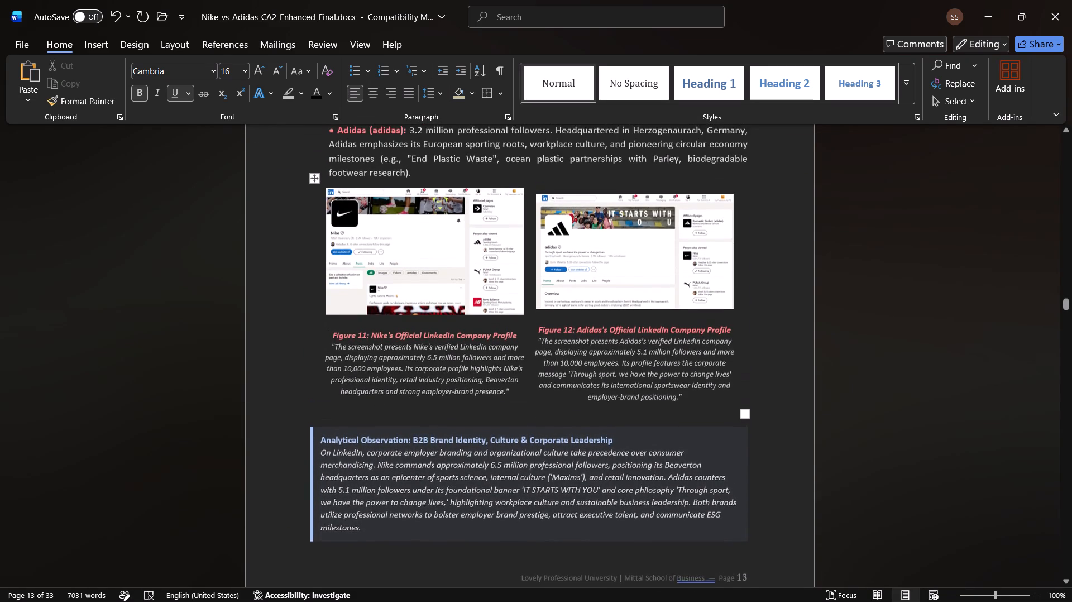
scroll(576, 342, "up", 2)
scroll(621, 448, "down", 1)
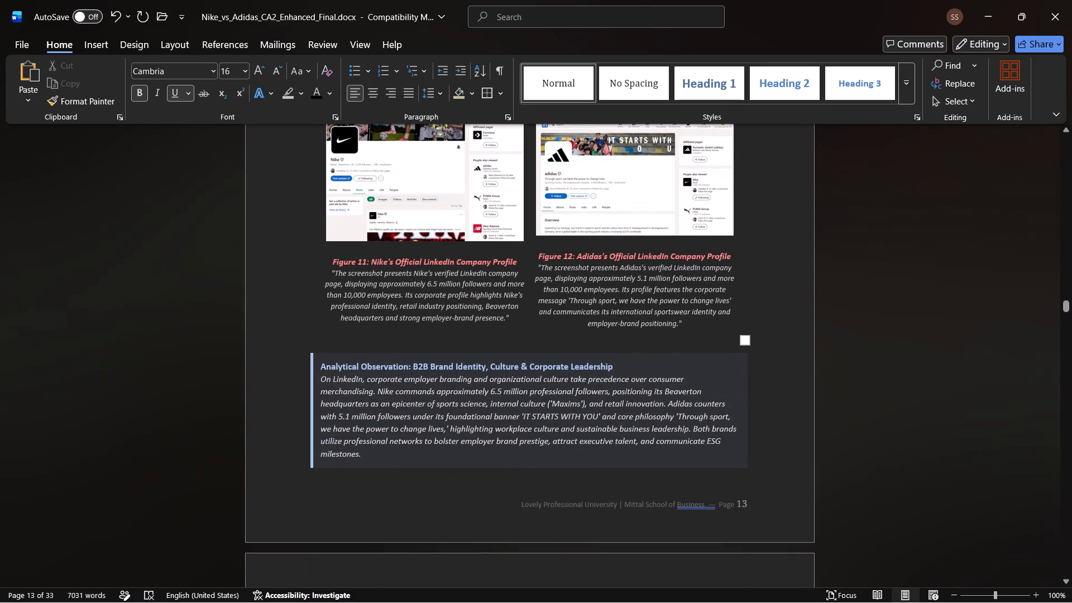
left_click_drag(745, 340, 753, 410)
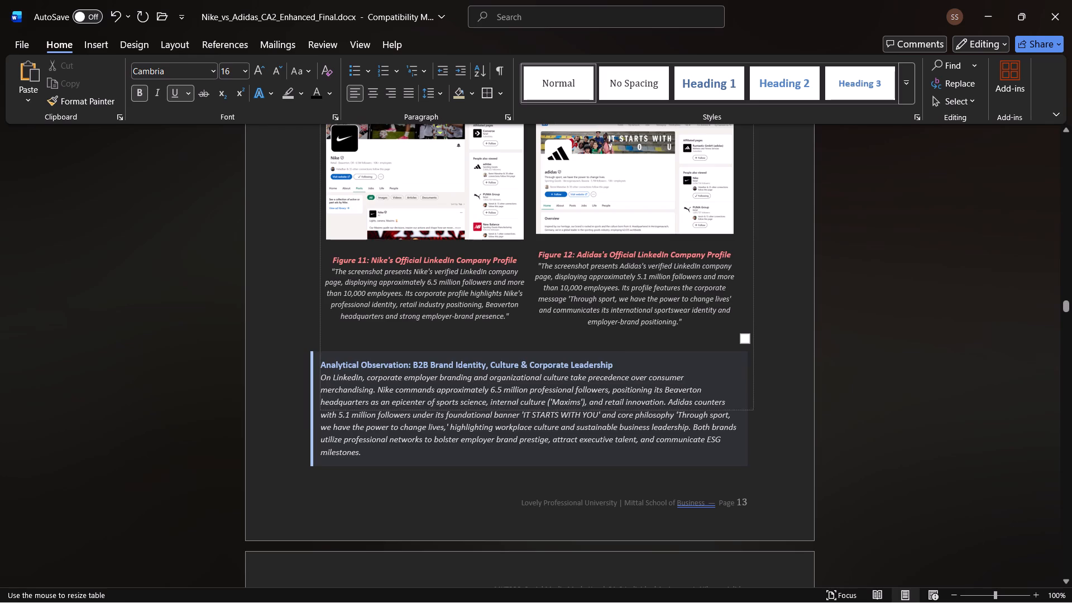
left_click_drag(753, 410, 753, 411)
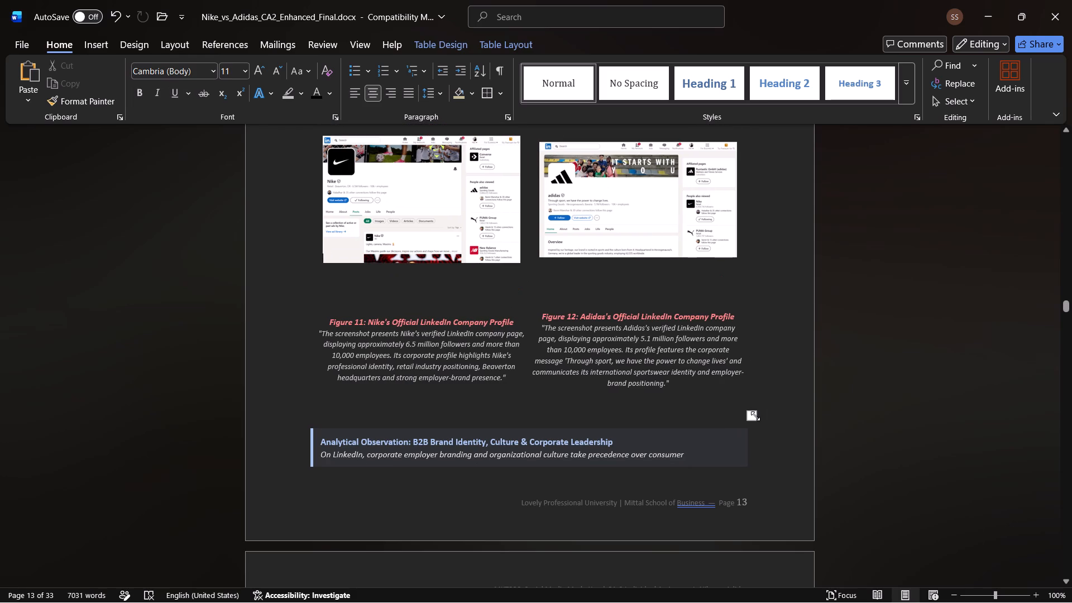
left_click_drag(755, 416, 765, 448)
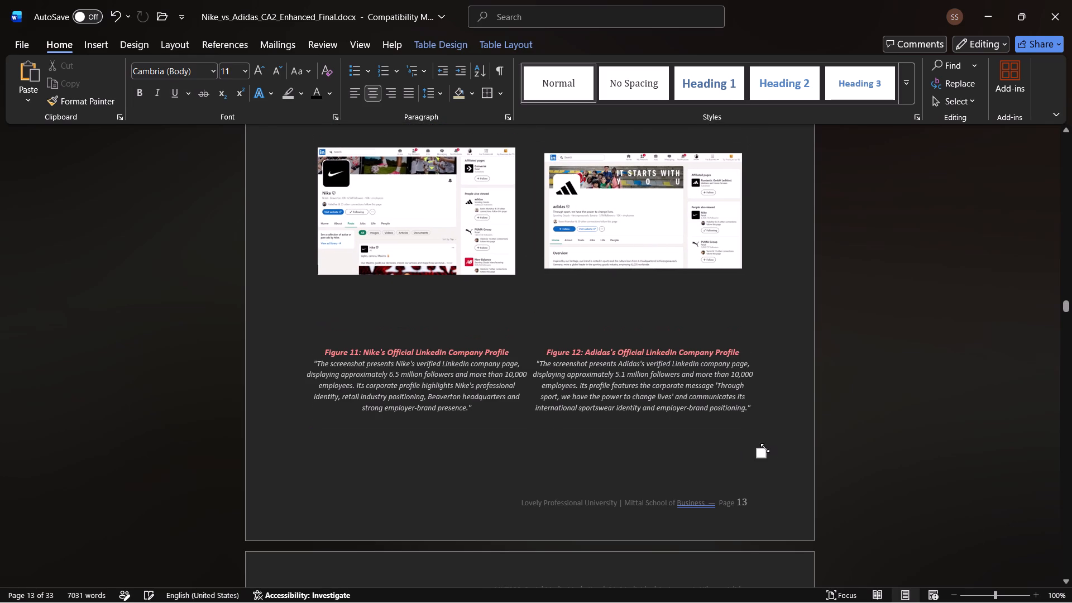
Enlarge Nike's LinkedIn company profile screenshot above the Figure 11 caption, making it slightly wider and noticeably taller.
scroll(694, 447, "up", 1)
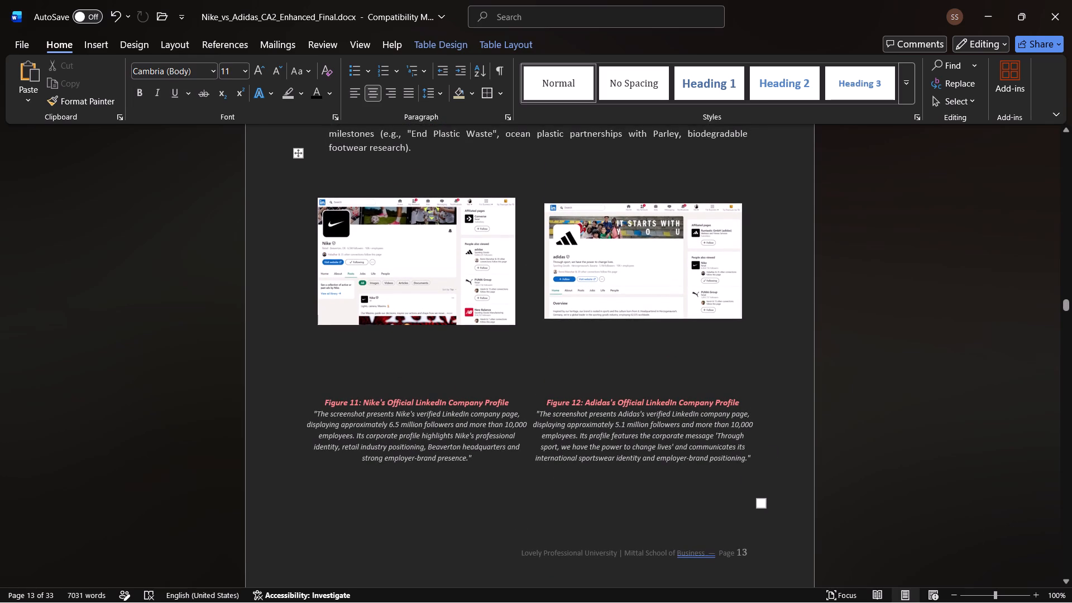
left_click(482, 320)
left_click_drag(513, 327, 473, 334)
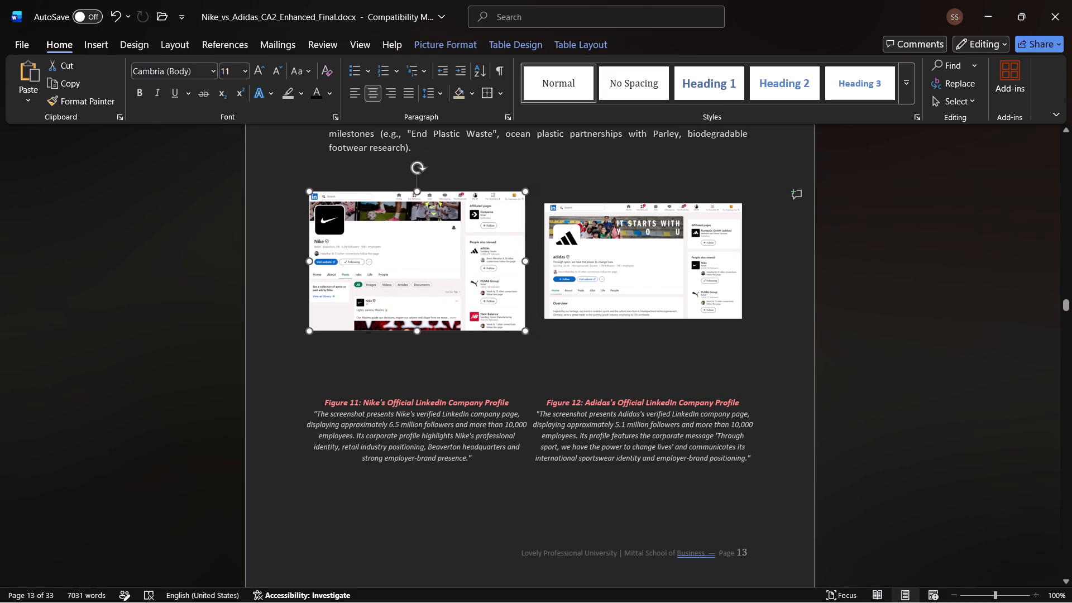
left_click_drag(473, 334, 424, 332)
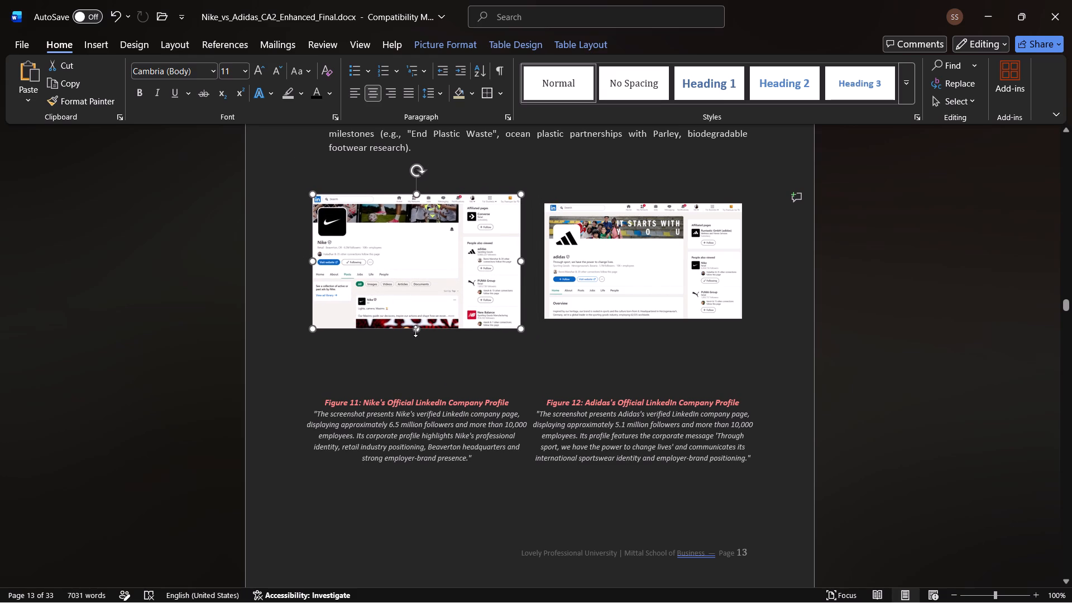
left_click_drag(415, 331, 419, 365)
Stretch Adidas's LinkedIn company profile screenshot taller and slightly wider to roughly match the Nike screenshot beside it.
left_click(614, 309)
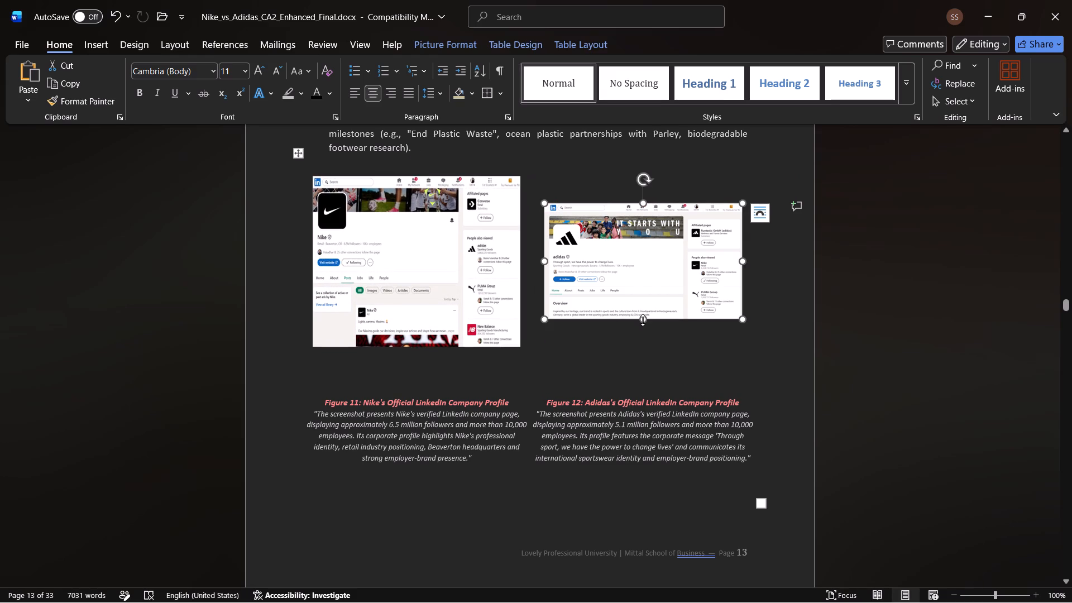
left_click_drag(643, 320, 644, 369)
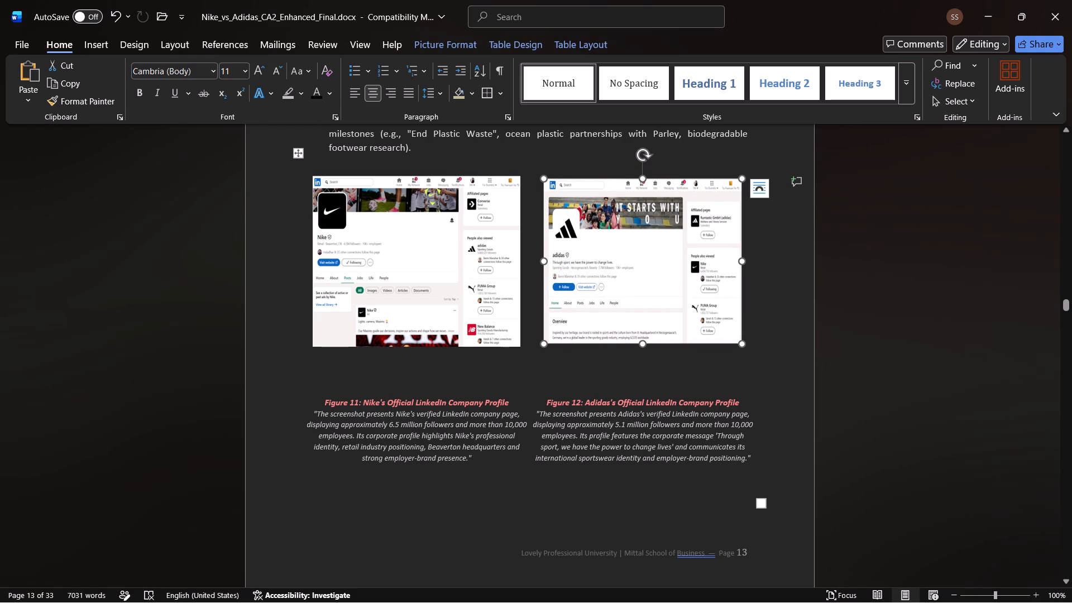
left_click_drag(740, 260, 755, 260)
Select Nike's LinkedIn company profile screenshot again for a width adjustment.
left_click(500, 299)
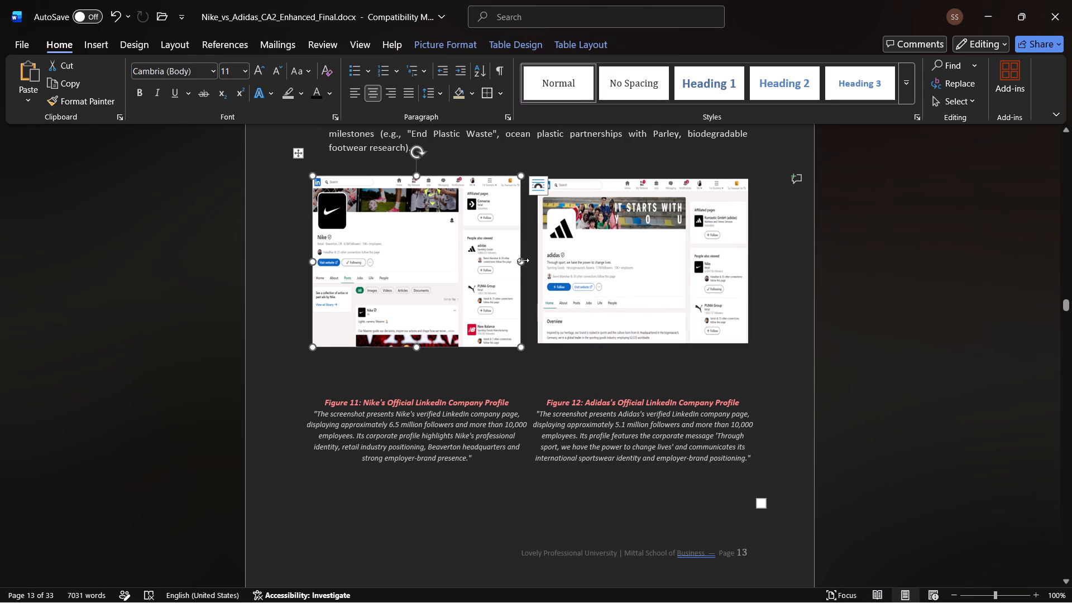
Widen Nike's LinkedIn company profile screenshot slightly and stretch it taller within its table cell on page 13.
left_click_drag(523, 260, 526, 260)
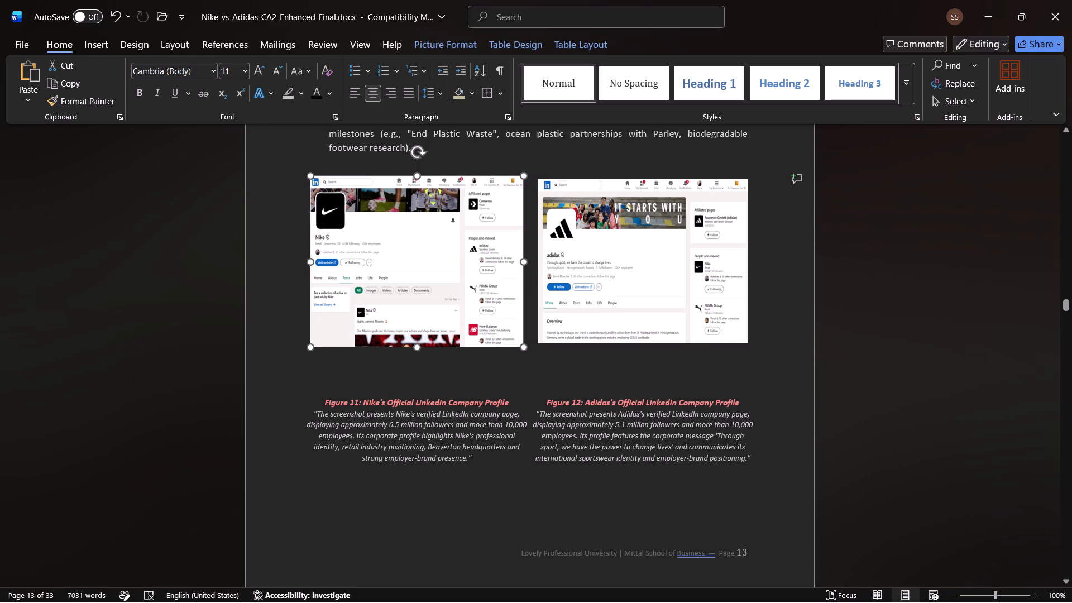
left_click_drag(526, 260, 530, 260)
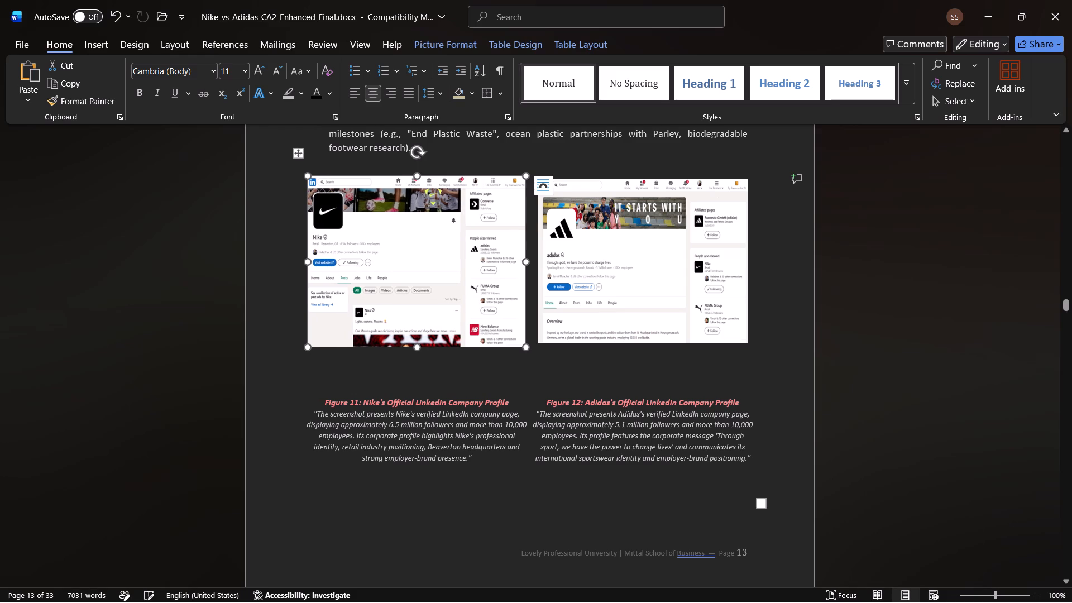
left_click(759, 379)
left_click(491, 321)
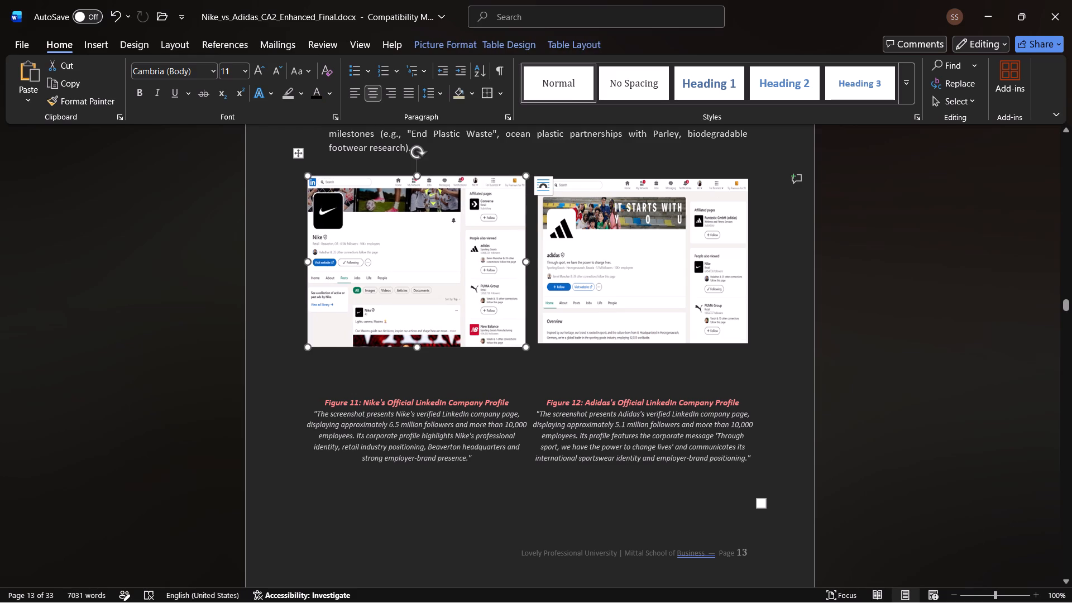
left_click_drag(415, 347, 417, 370)
Stretch Adidas's LinkedIn company profile screenshot taller to roughly match the height of the Nike screenshot beside it.
left_click(609, 310)
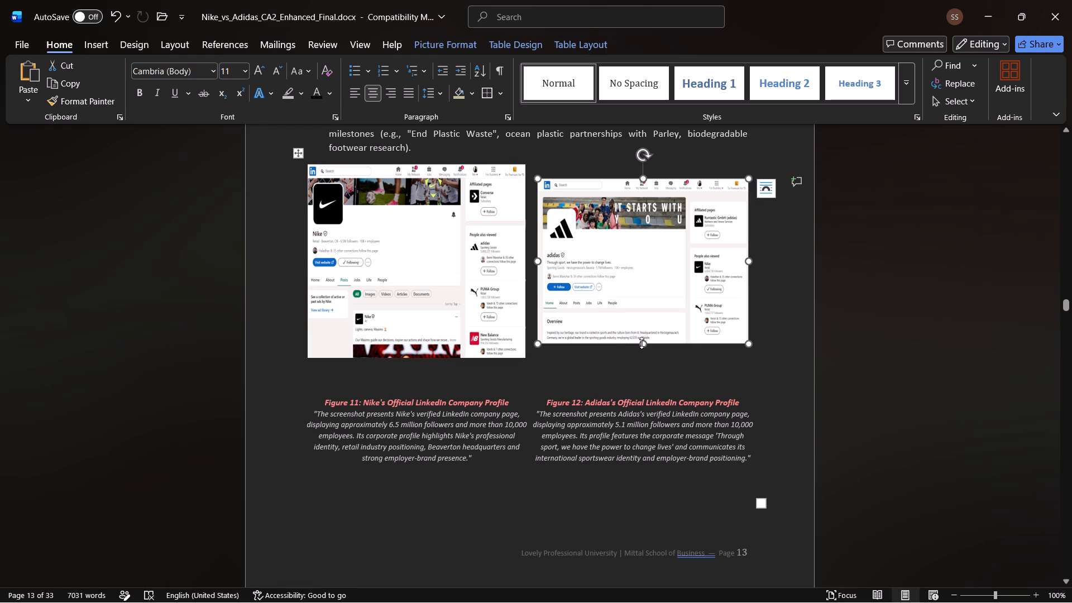
left_click_drag(642, 343, 645, 368)
Increase the font size of the Figure 11 and Figure 12 titles and descriptions by one increment each.
left_click_drag(486, 455, 317, 409)
left_click(420, 364)
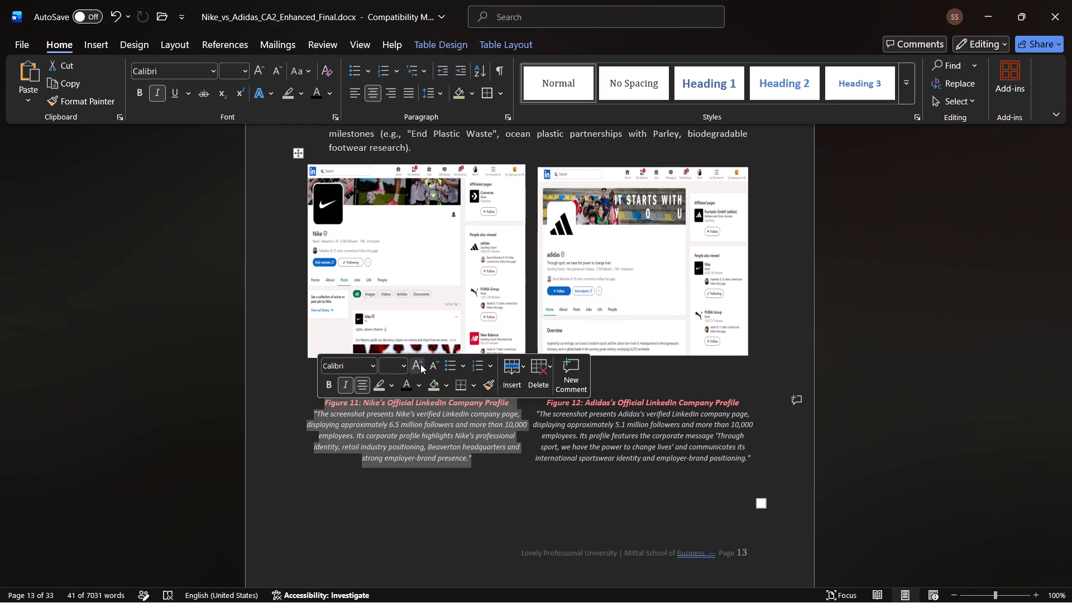
left_click_drag(750, 461, 683, 443)
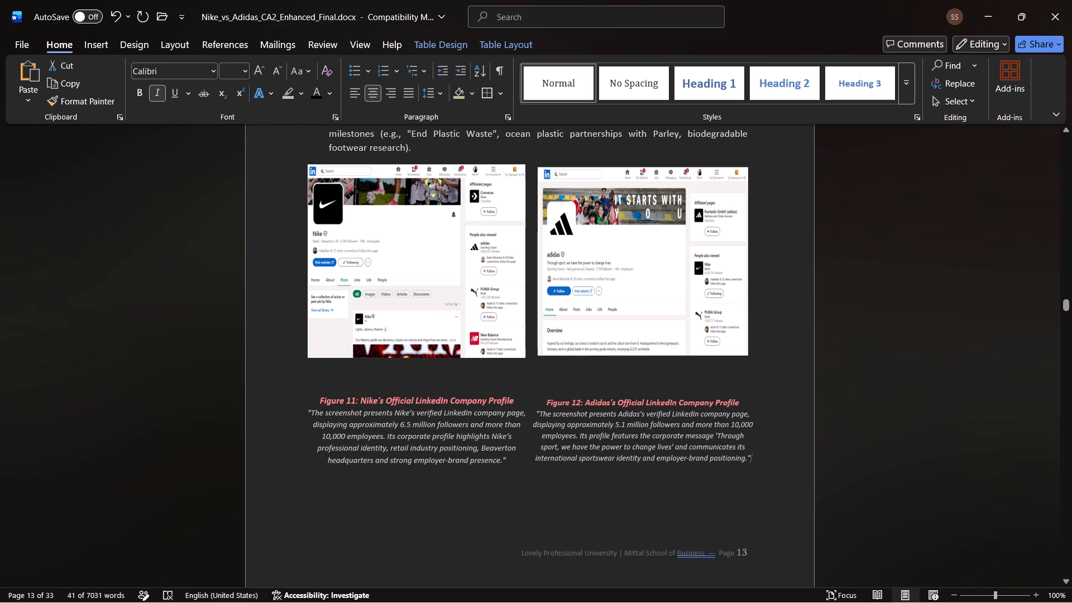
left_click_drag(683, 443, 550, 407)
left_click(646, 368)
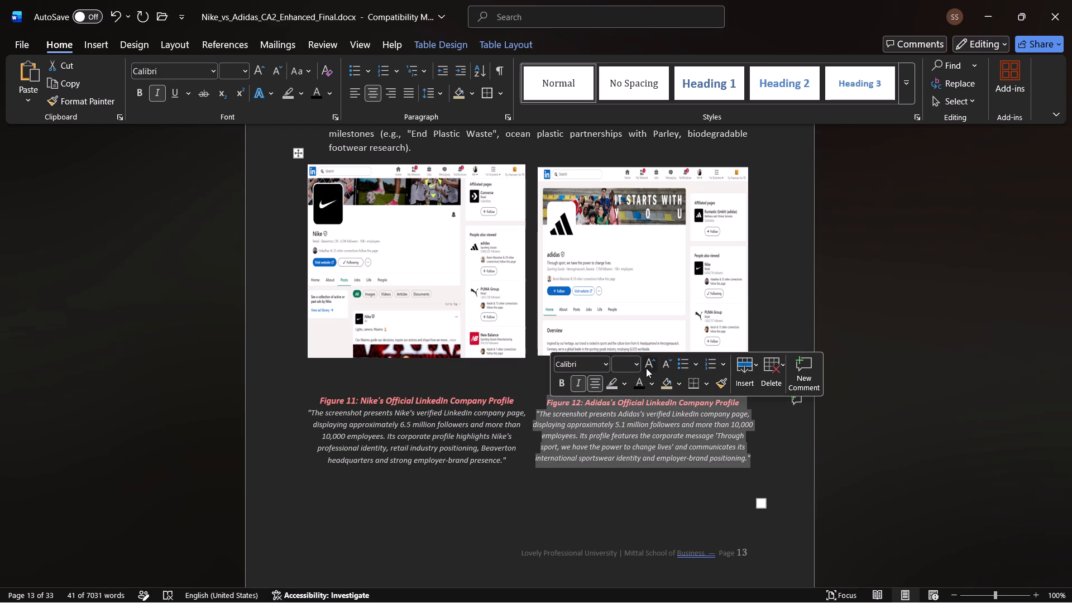
left_click(760, 325)
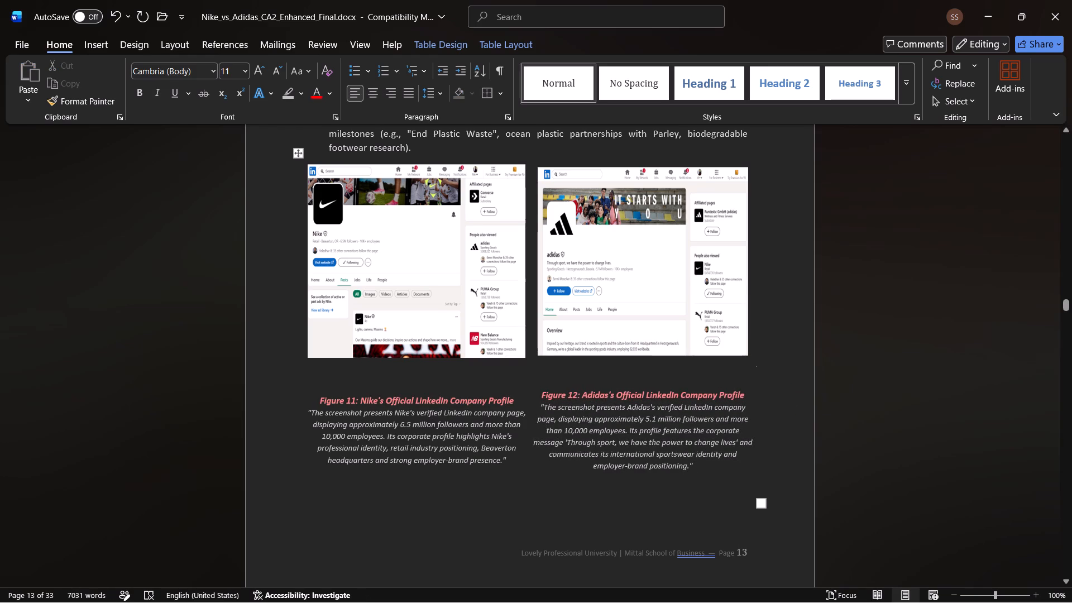
Enlarge Nike's YouTube channel screenshot above the Figure 9 caption on page 11, making it taller and wide enough to nearly fill its cell.
scroll(787, 366, "up", 1)
scroll(711, 303, "up", 5)
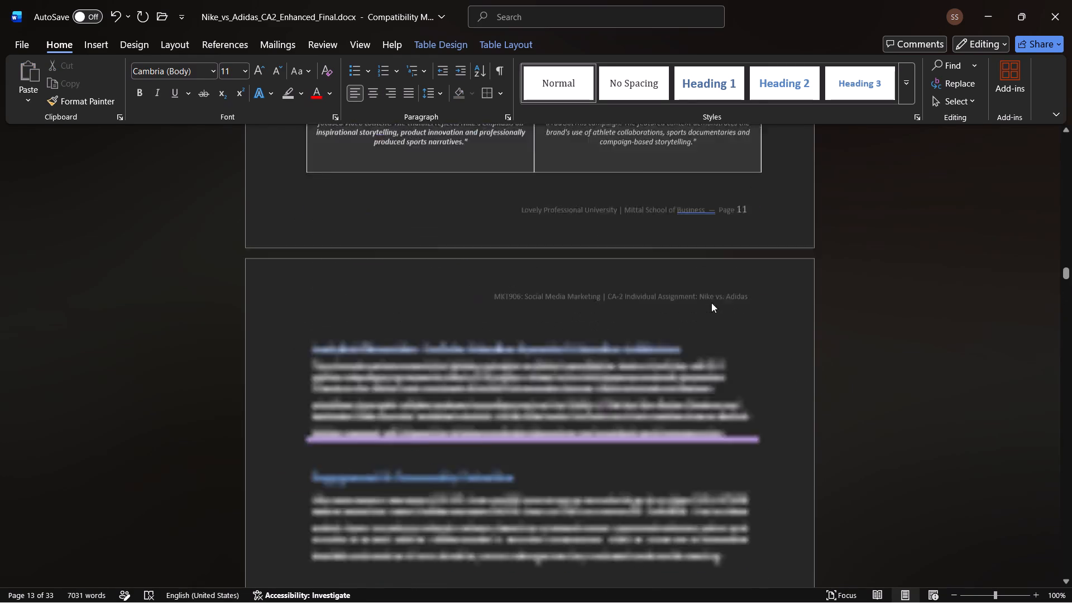
scroll(711, 303, "up", 1)
scroll(711, 303, "down", 2)
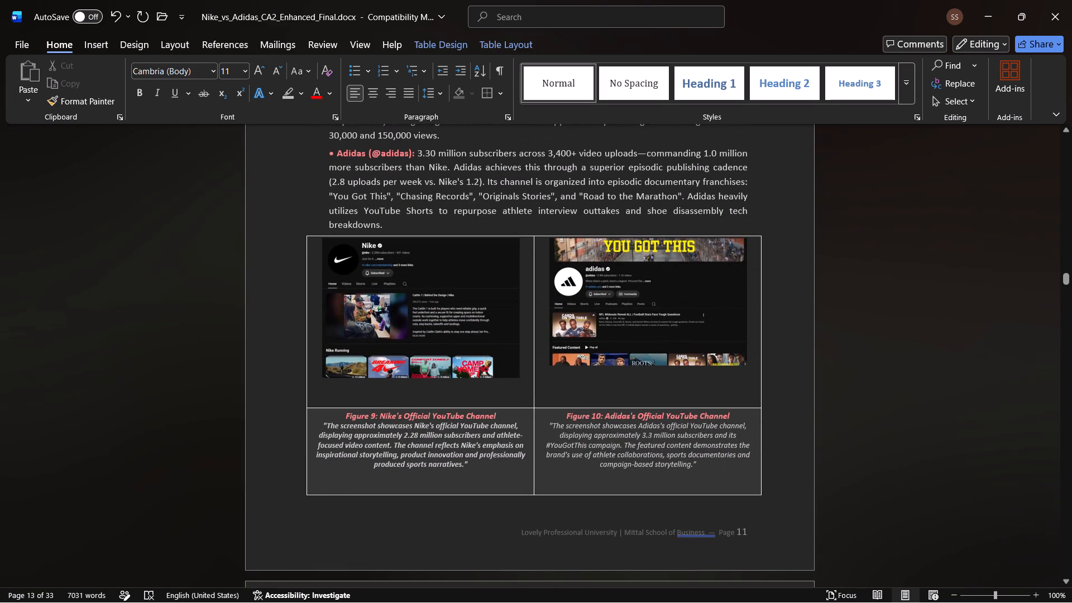
left_click(475, 332)
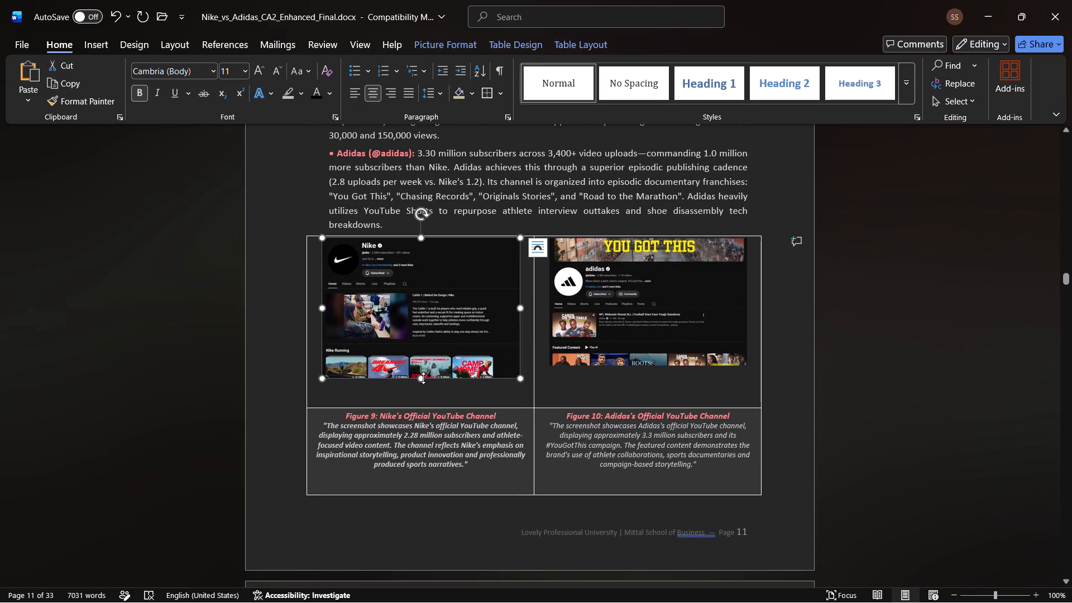
left_click_drag(423, 378, 426, 396)
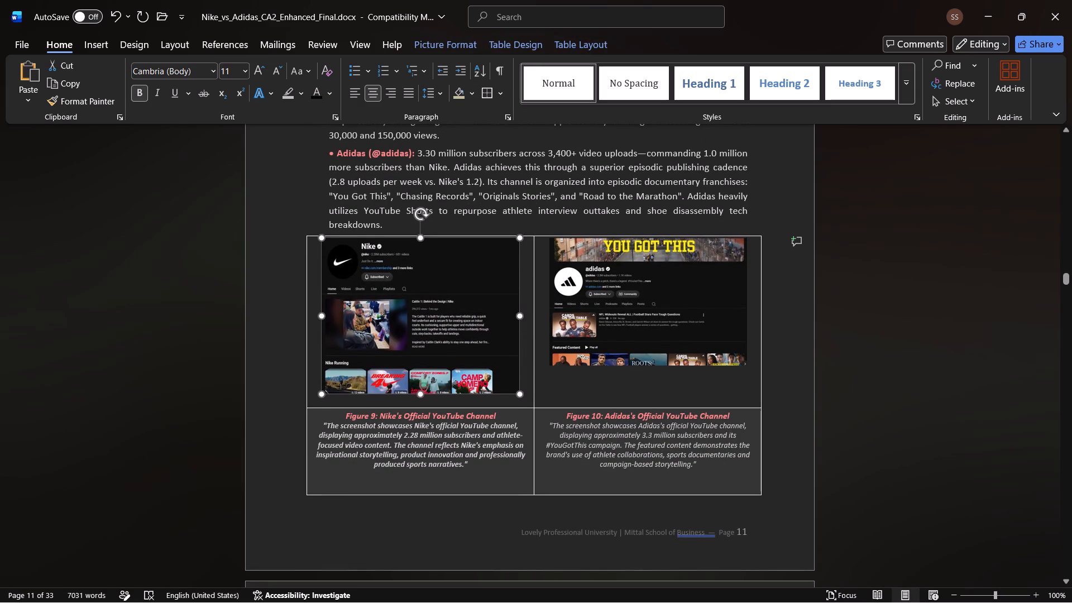
left_click_drag(426, 396, 426, 398)
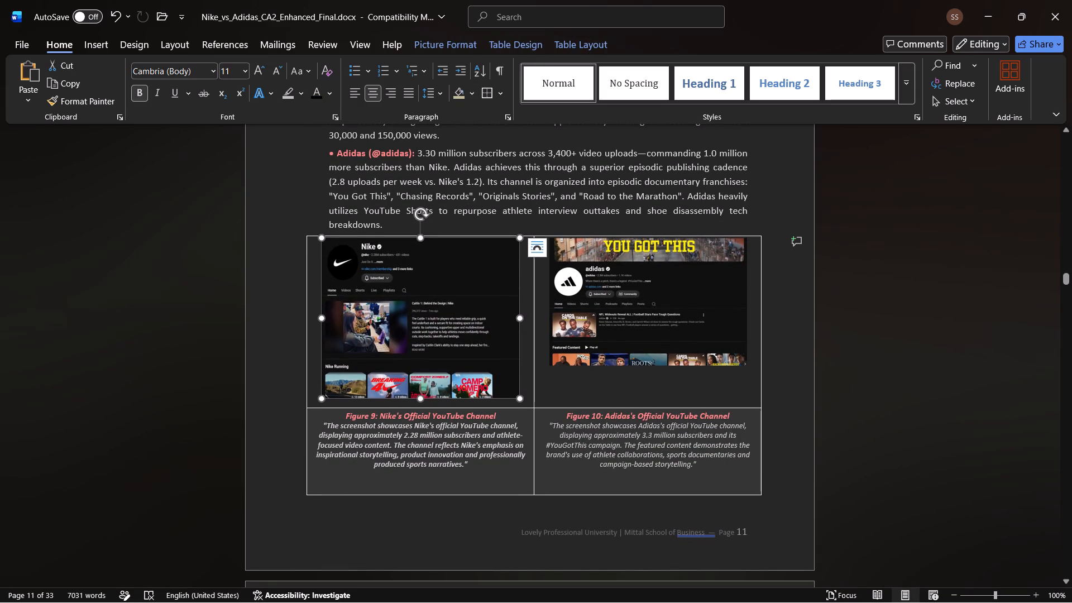
left_click_drag(522, 320, 523, 320)
left_click_drag(523, 320, 534, 323)
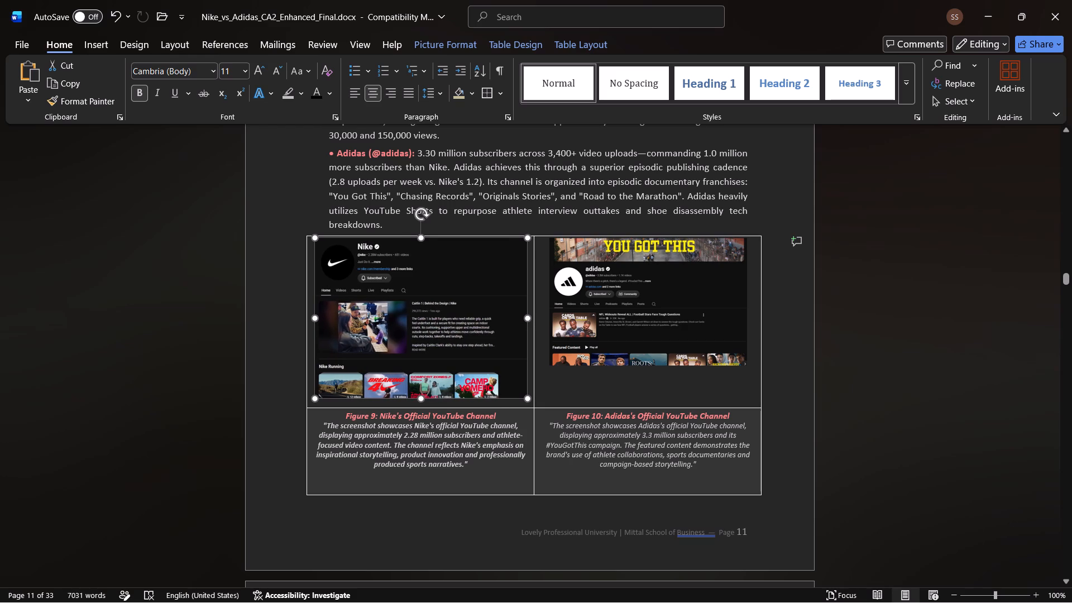
left_click_drag(534, 323, 542, 331)
Enlarge Adidas's YouTube channel screenshot above the Figure 10 caption, making it taller and wide enough to nearly fill its cell.
left_click(630, 323)
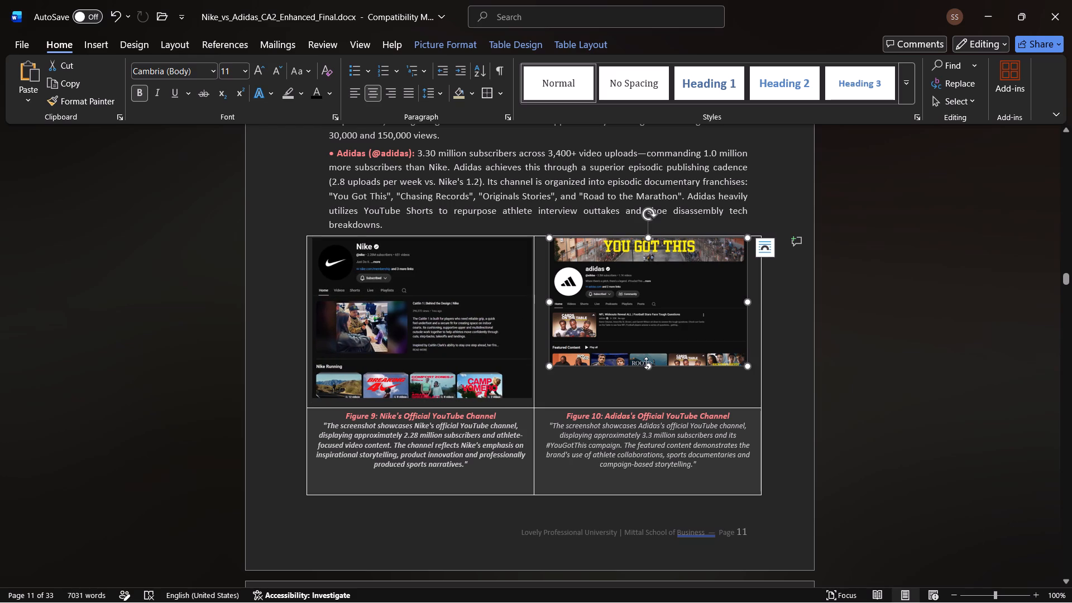
left_click_drag(647, 363, 648, 391)
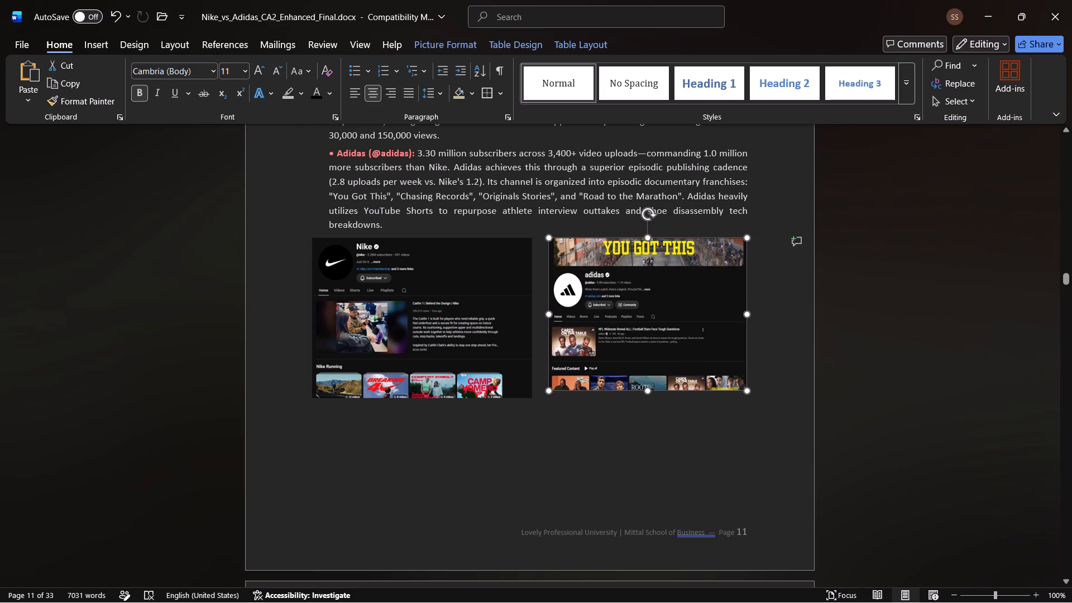
left_click_drag(648, 391, 654, 379)
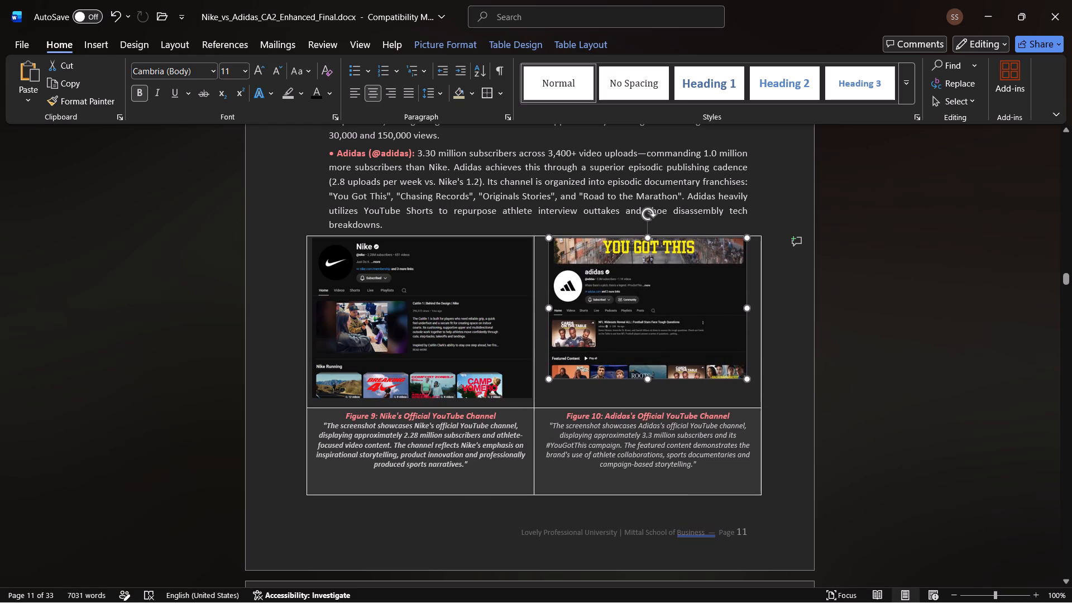
left_click_drag(654, 379, 653, 380)
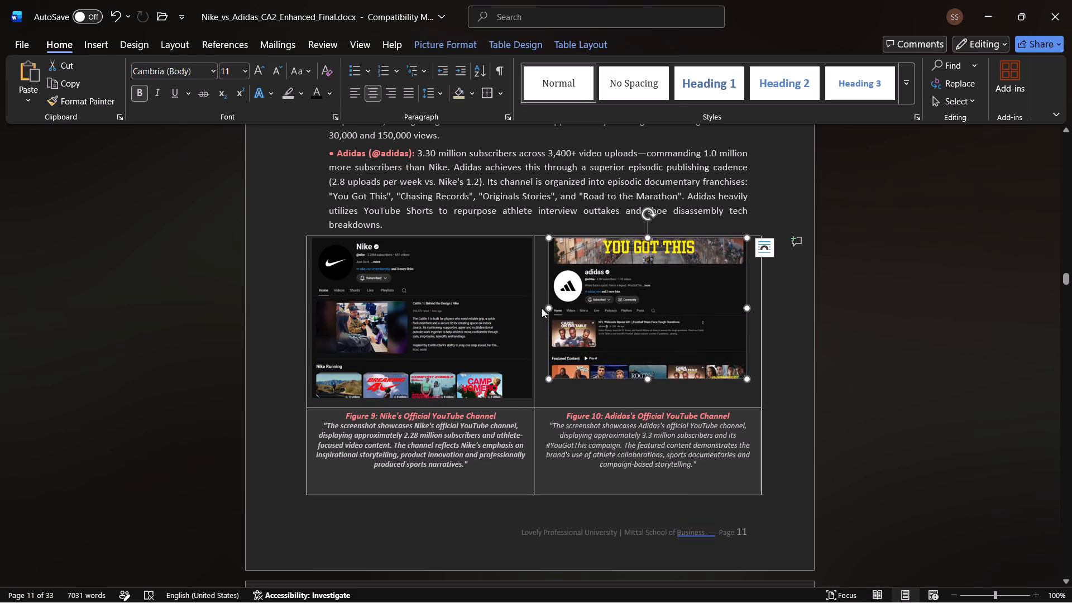
left_click_drag(548, 310, 539, 312)
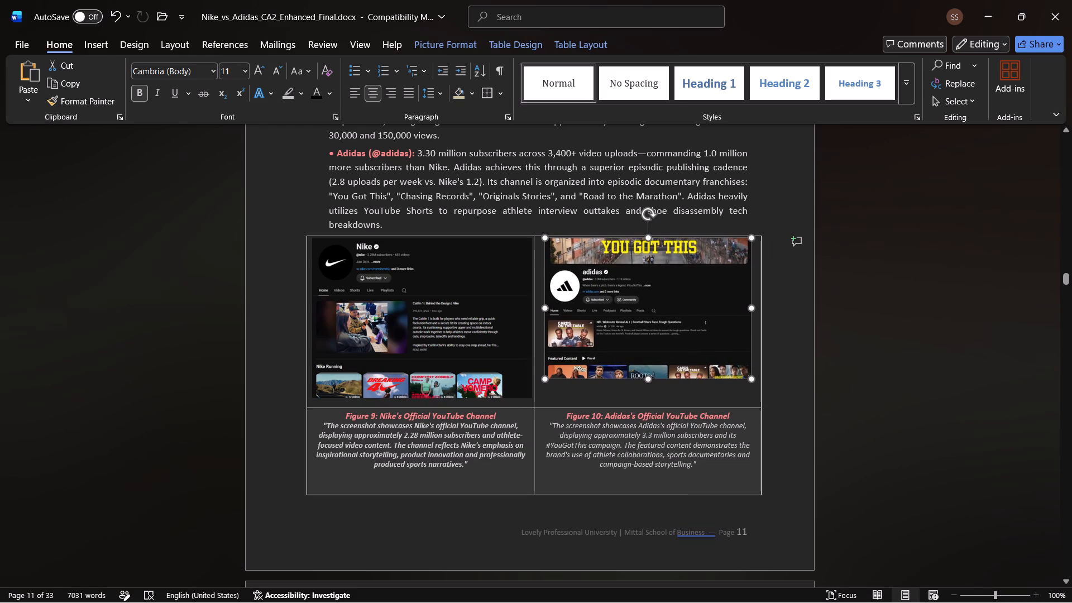
left_click_drag(539, 312, 529, 312)
left_click(787, 390)
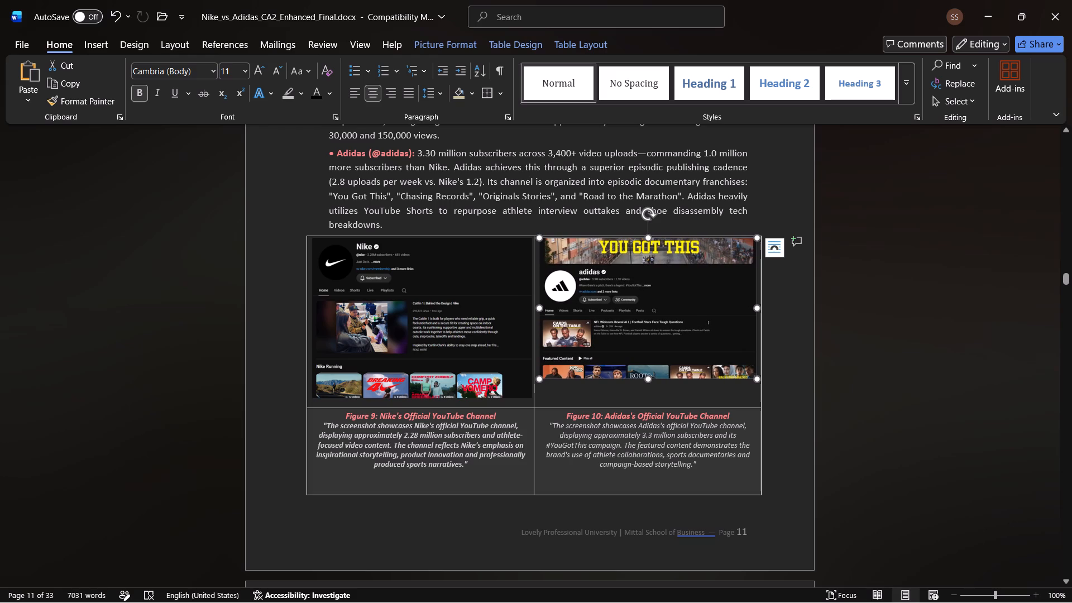
scroll(692, 459, "down", 1)
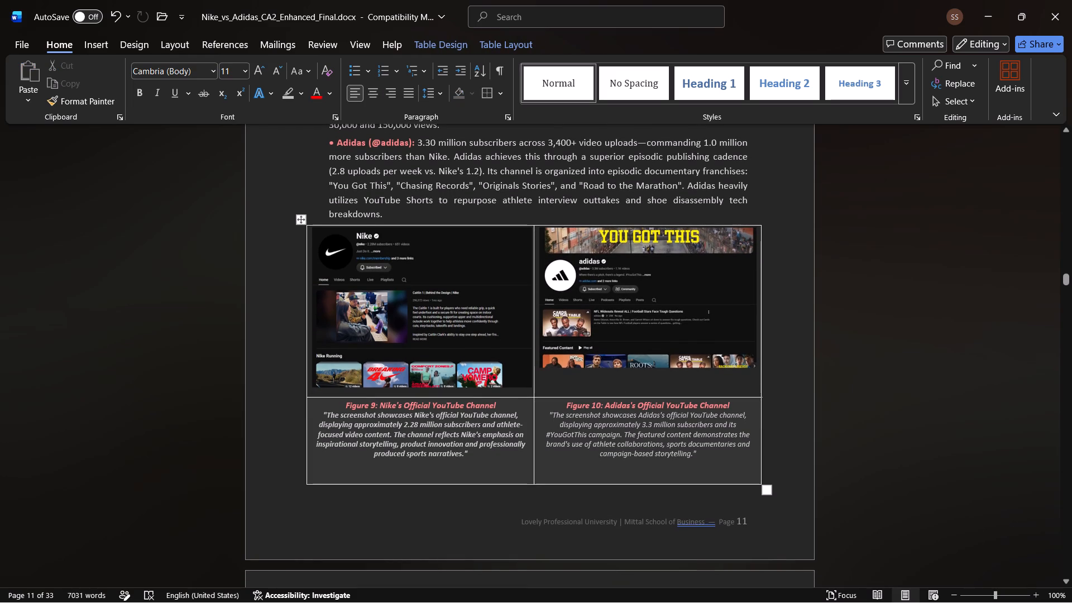
left_click(608, 351)
left_click_drag(647, 368, 648, 376)
left_click(781, 355)
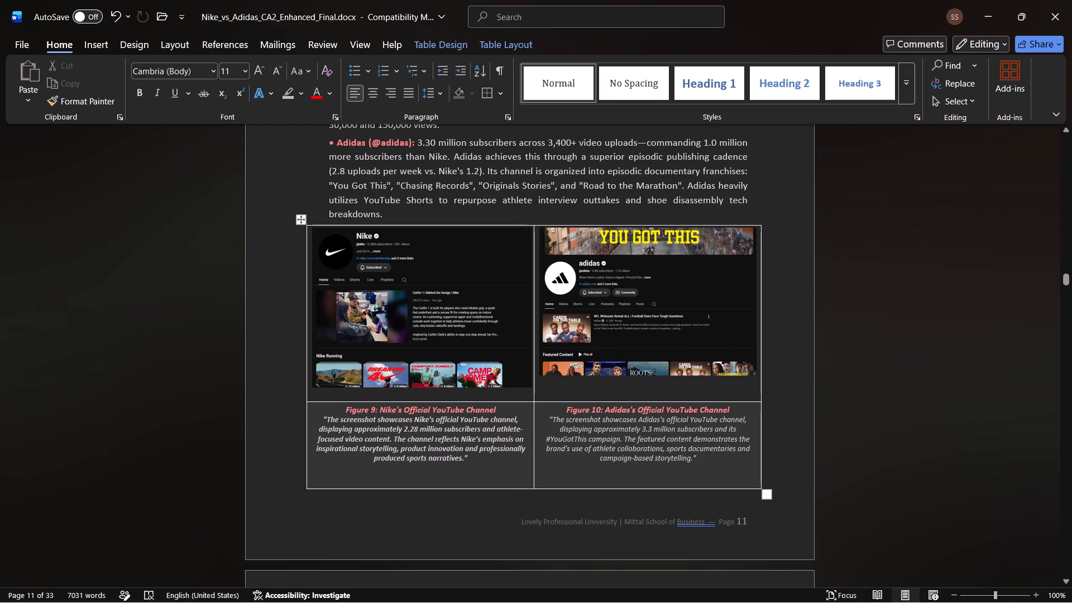
left_click(801, 419)
left_click(883, 381)
left_click(732, 194)
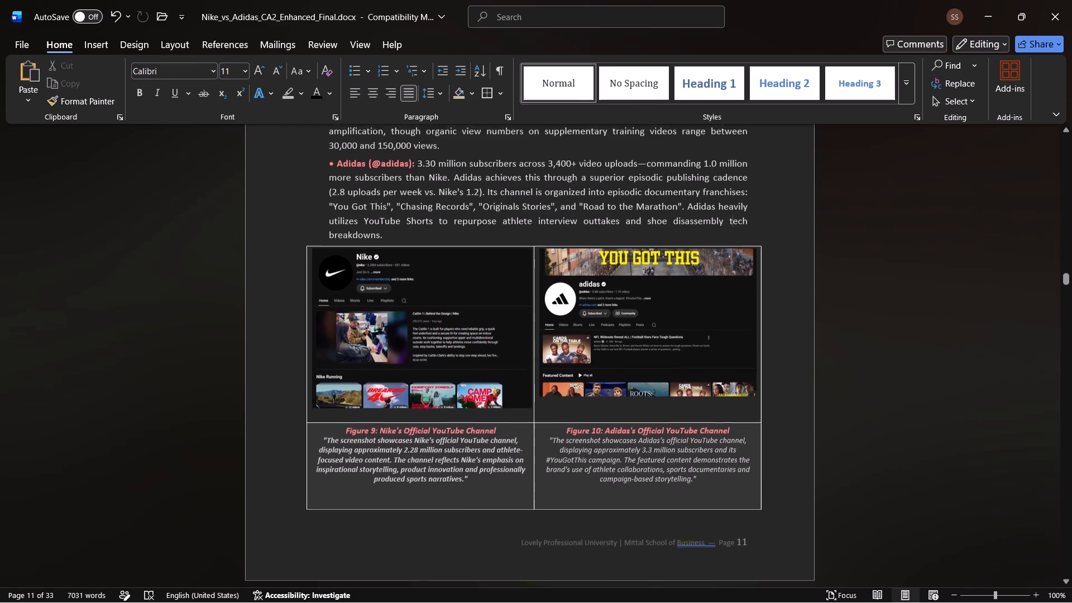
Enlarge Nike's Facebook profile screenshot above the Figure 7 caption on page 9, stretching it taller and wider within its cell.
scroll(894, 210, "up", 2)
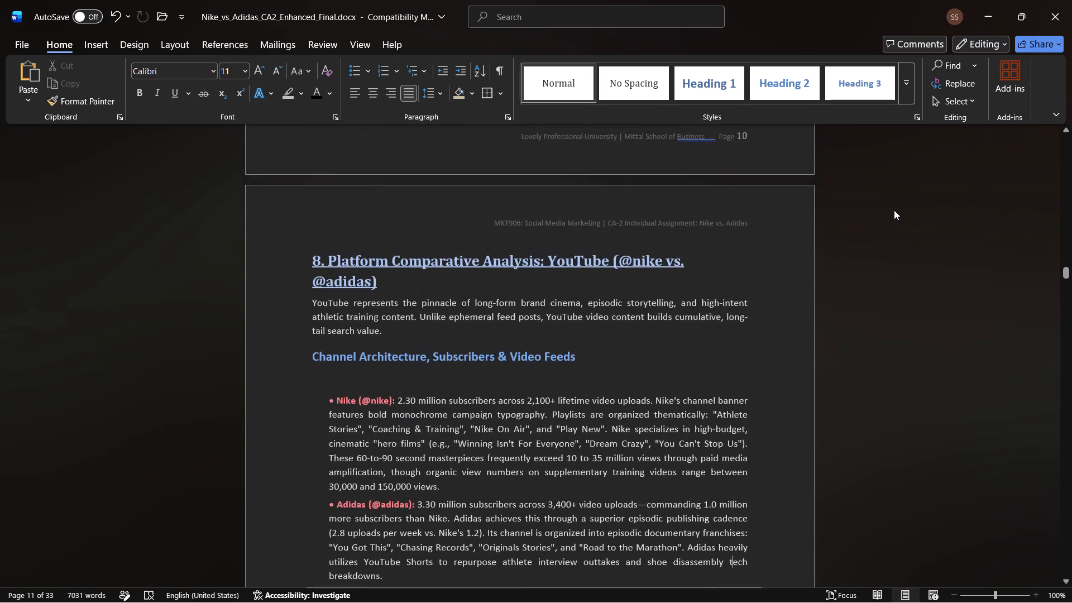
scroll(894, 210, "up", 3)
scroll(894, 210, "down", 1)
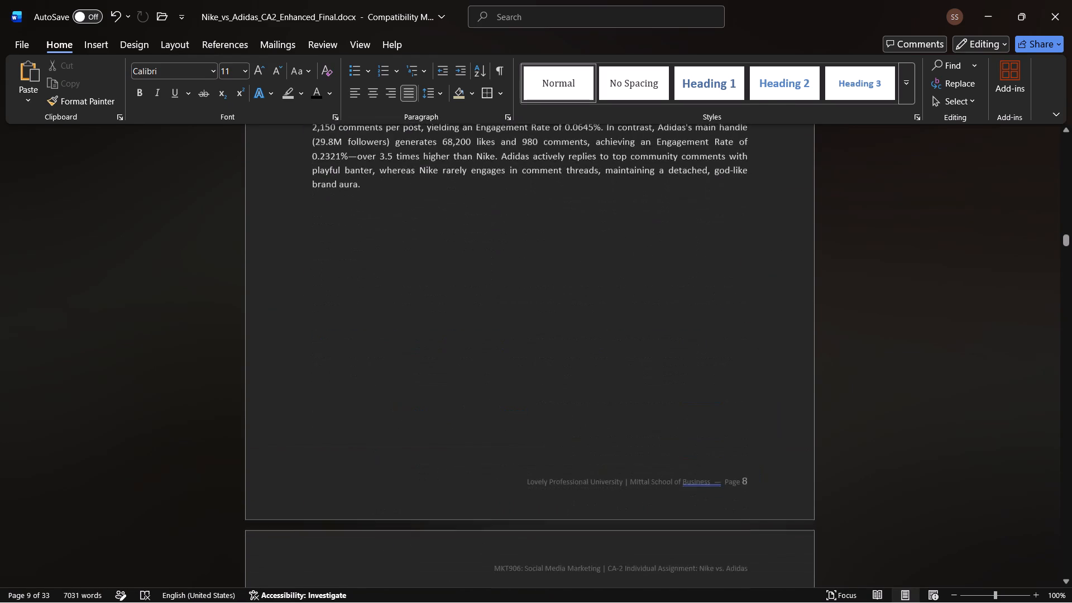
scroll(894, 210, "down", 2)
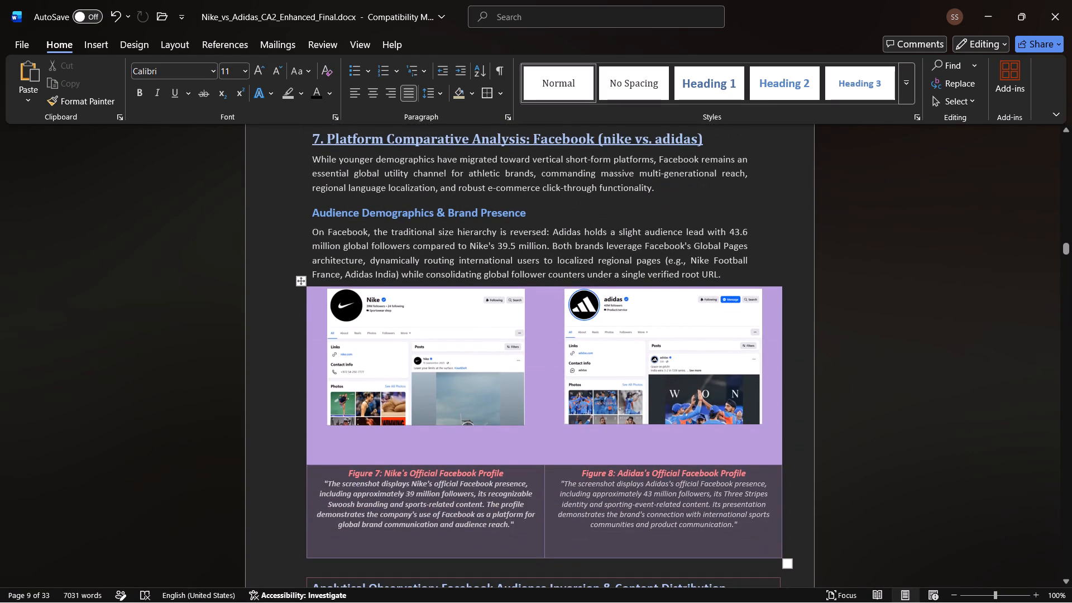
left_click(512, 367)
left_click_drag(423, 428, 423, 452)
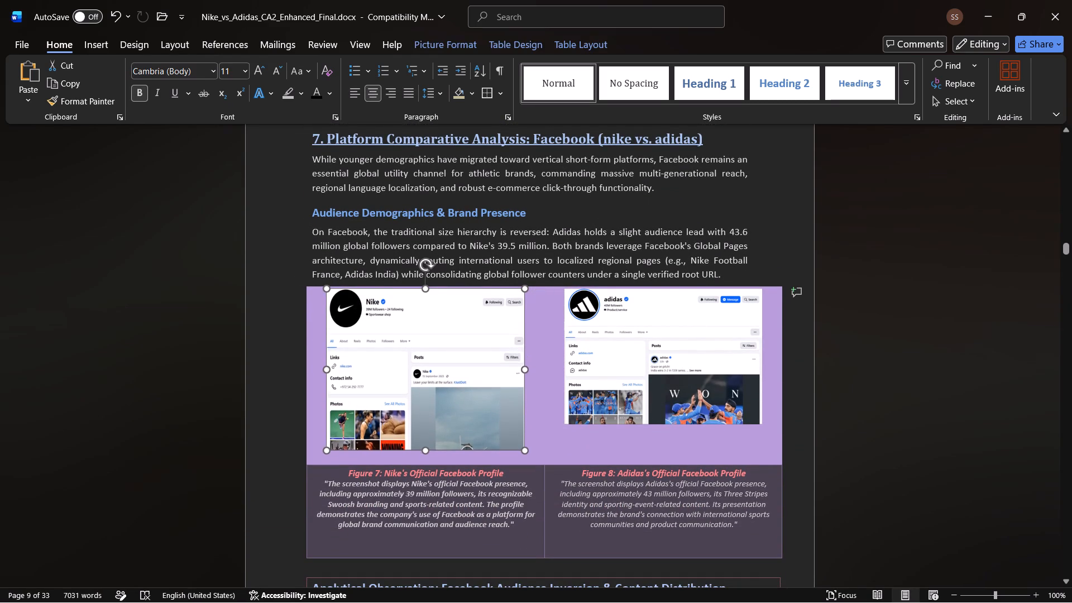
left_click_drag(423, 452, 423, 454)
left_click(423, 454)
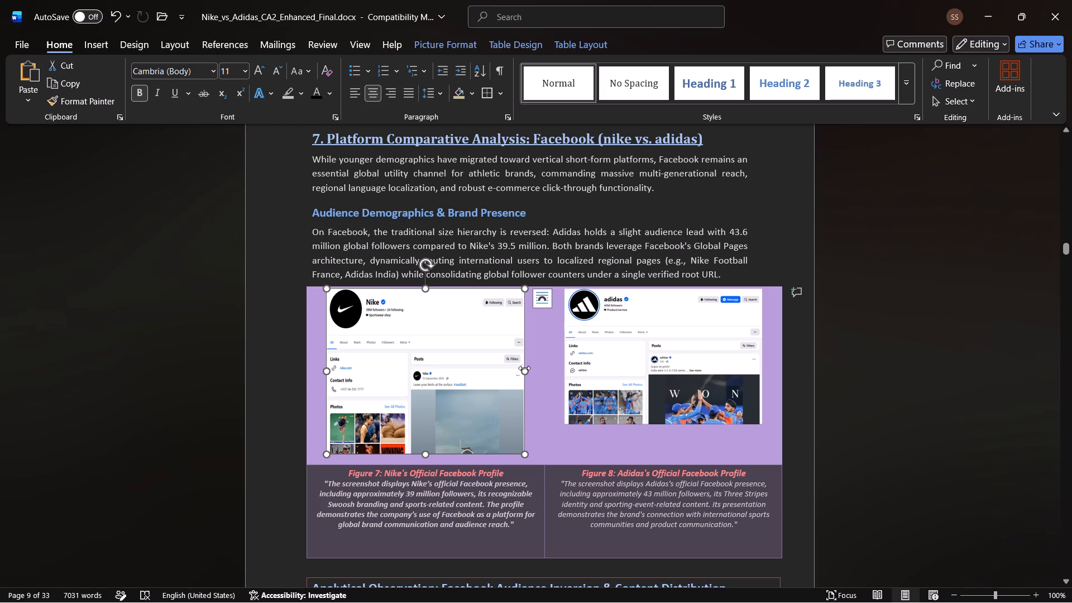
left_click_drag(522, 372, 545, 372)
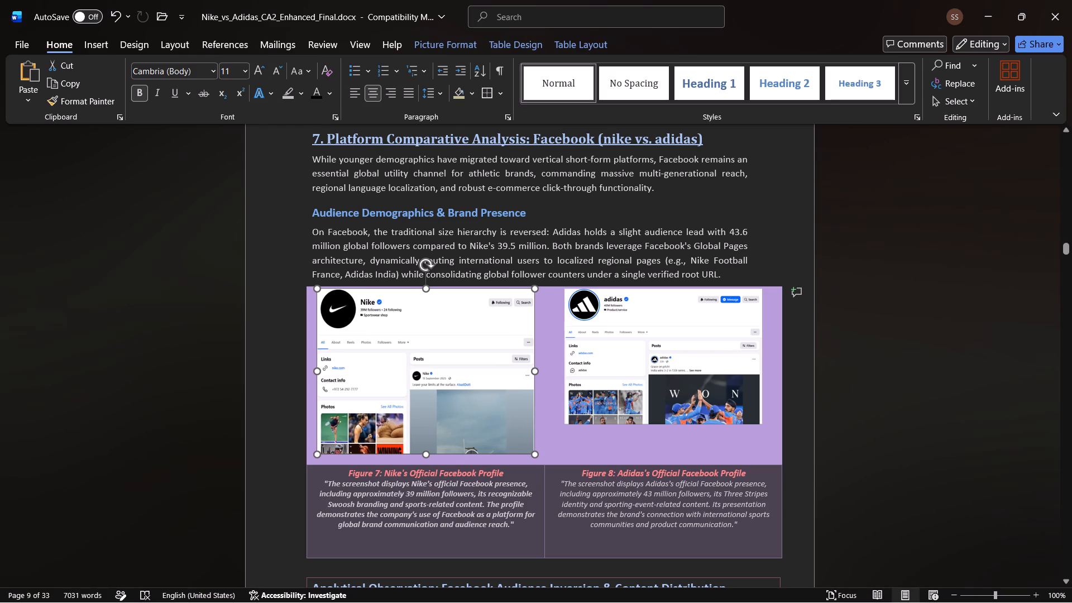
left_click_drag(545, 372, 551, 374)
Stretch Adidas's Facebook profile screenshot above the Figure 8 caption taller and wider to roughly match the Nike screenshot beside it.
left_click(625, 359)
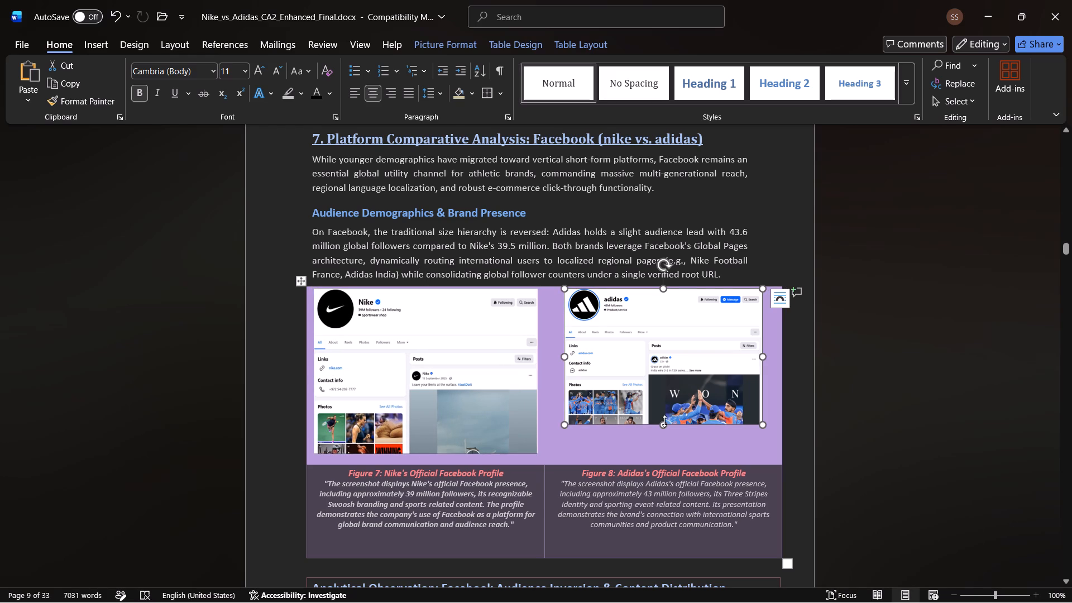
left_click_drag(664, 421, 667, 458)
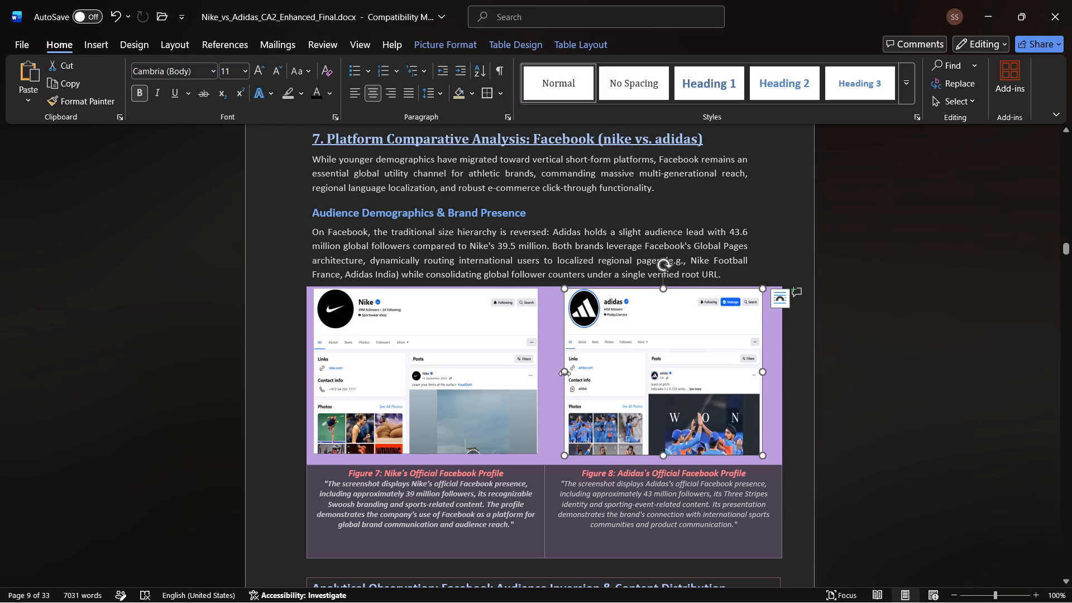
left_click_drag(564, 374, 549, 374)
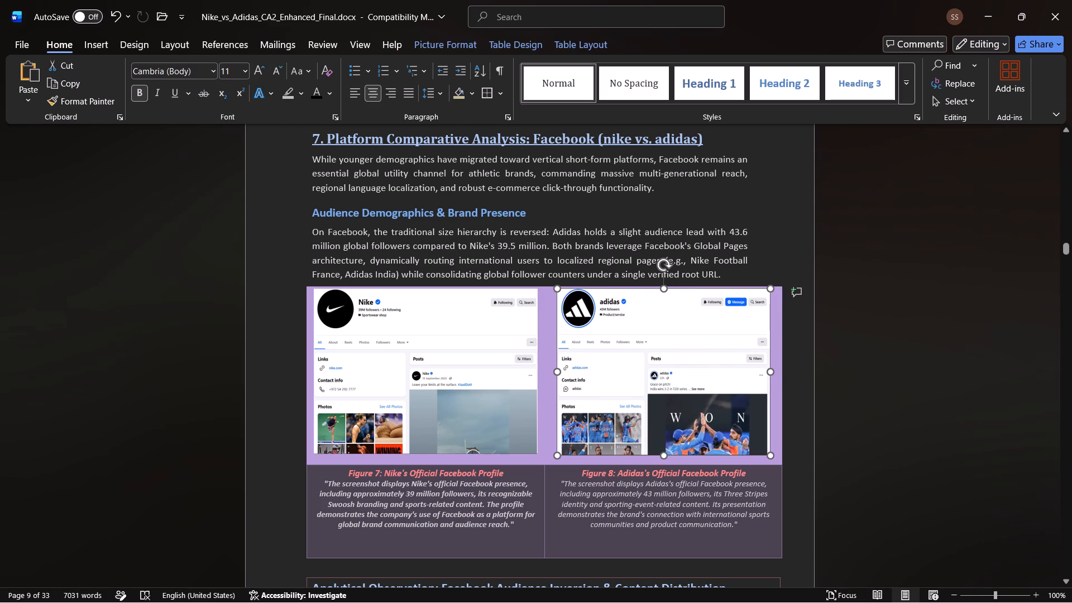
left_click_drag(549, 374, 538, 375)
Widen Nike's Facebook profile screenshot slightly more so it reaches the edge of its cell.
left_click(499, 376)
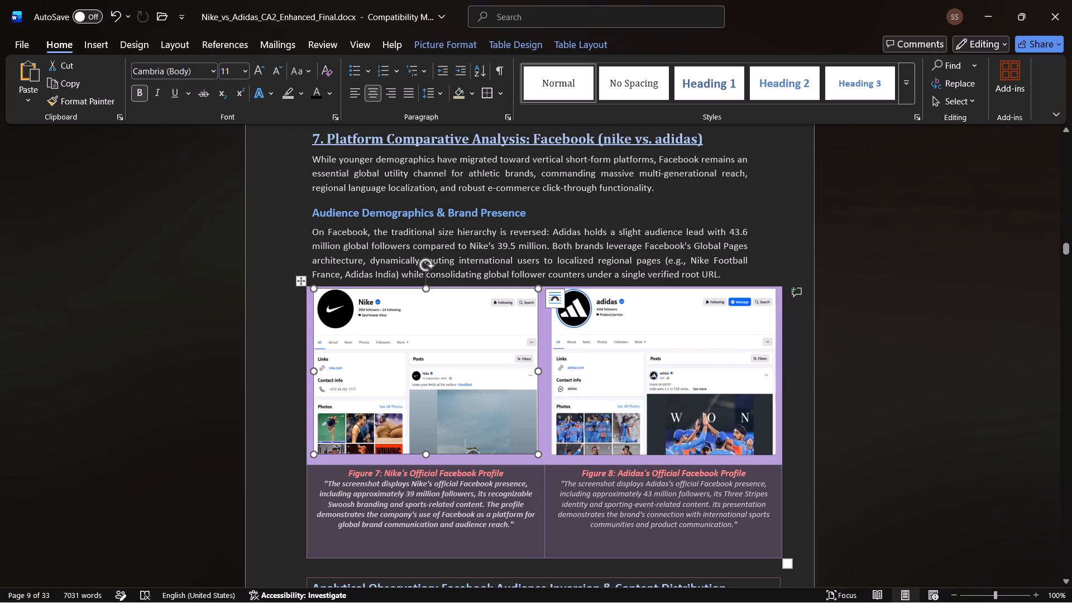
left_click_drag(537, 374, 546, 372)
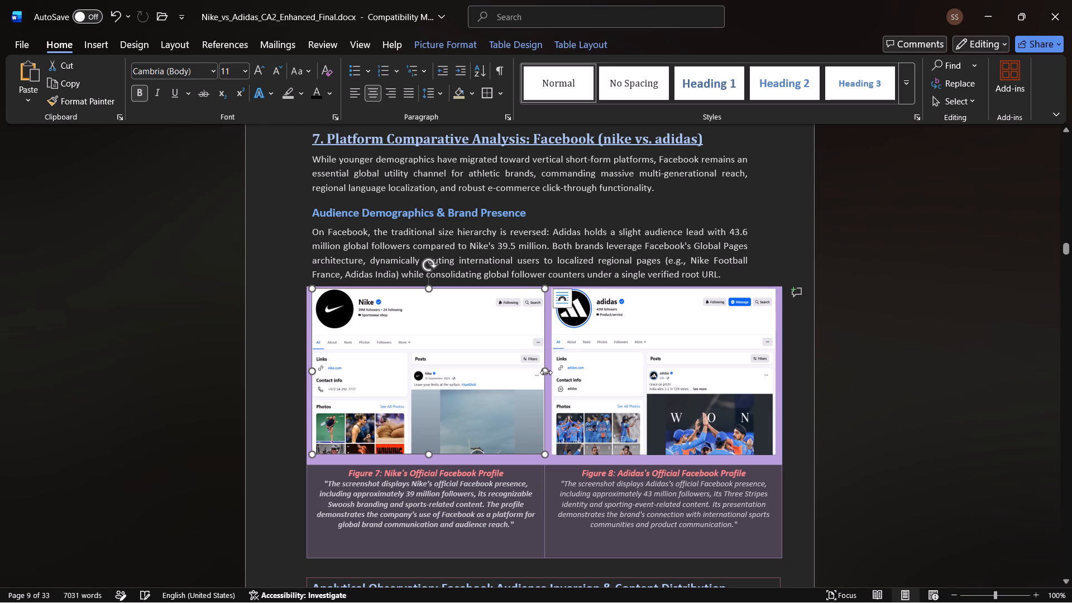
left_click(546, 372)
left_click(820, 404)
Increase the font size of the Figure 7 and Figure 8 titles and descriptions by one increment each.
scroll(848, 343, "down", 1)
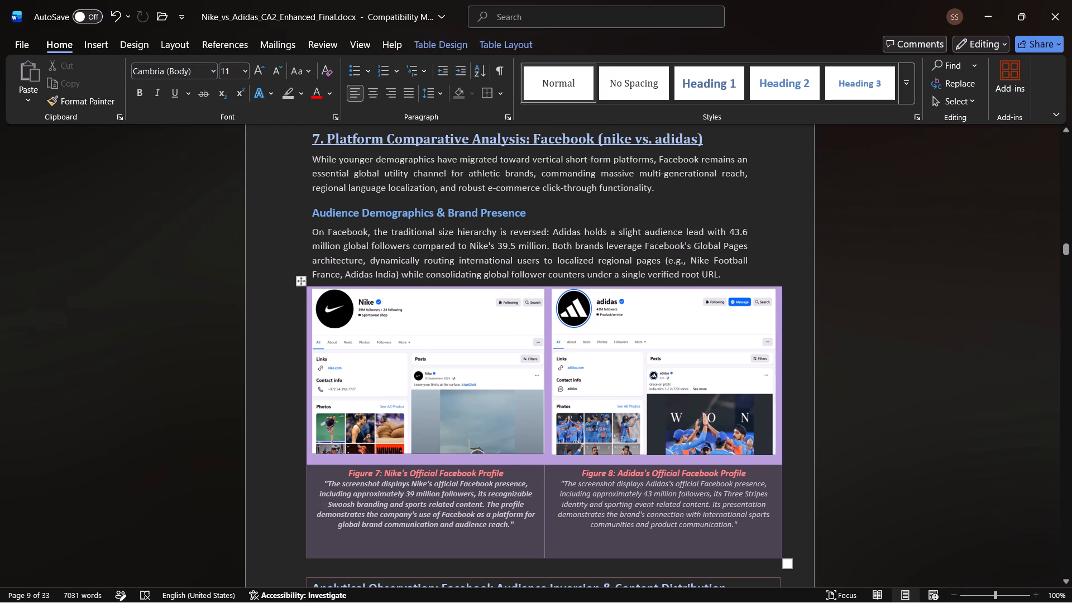
scroll(848, 343, "down", 2)
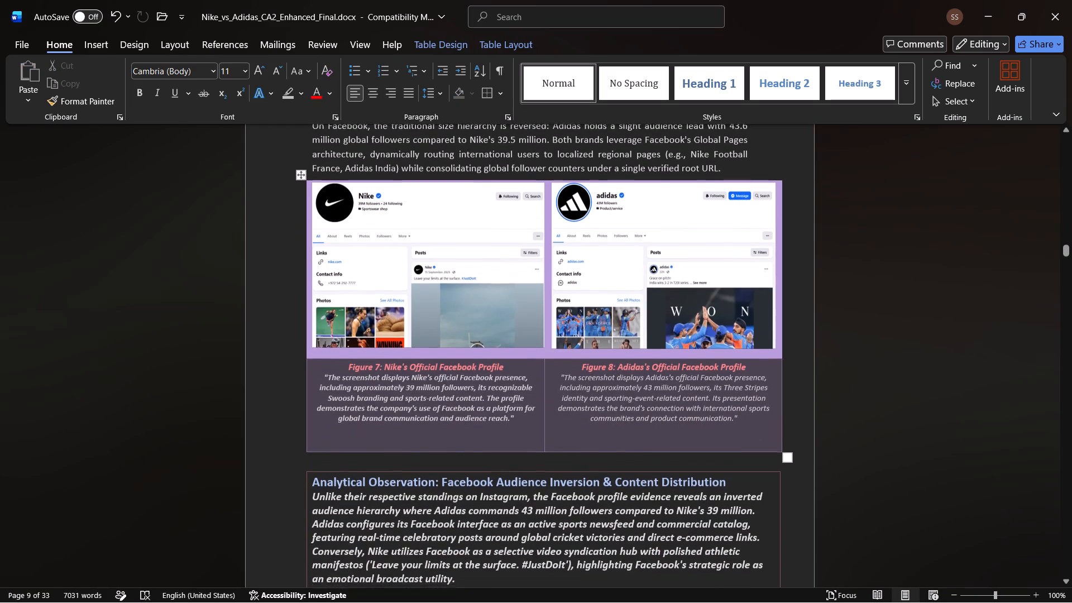
scroll(848, 343, "down", 2)
scroll(822, 357, "up", 1)
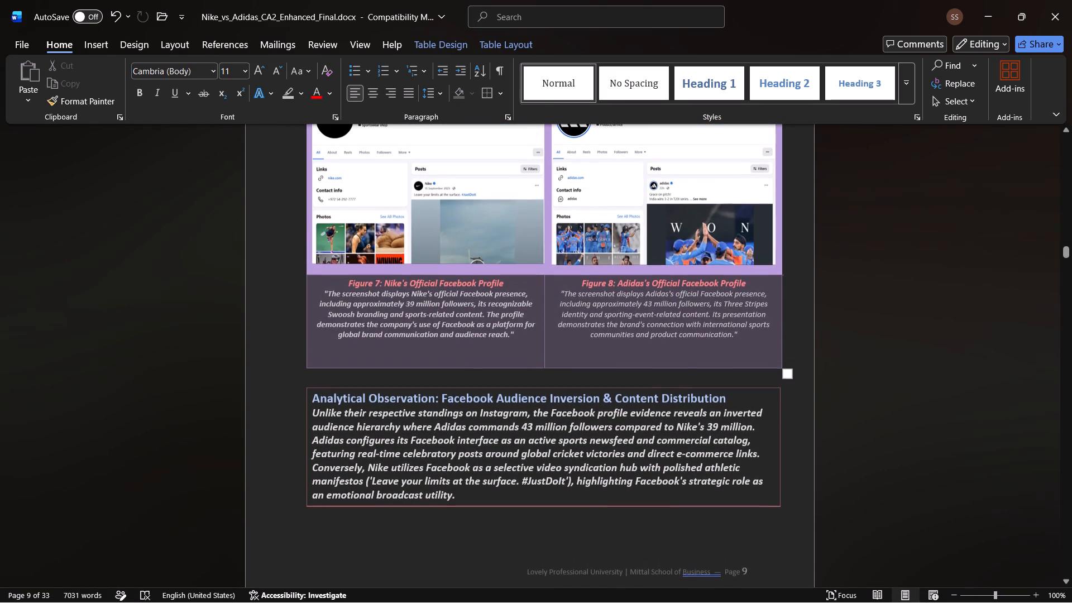
left_click_drag(520, 334, 346, 288)
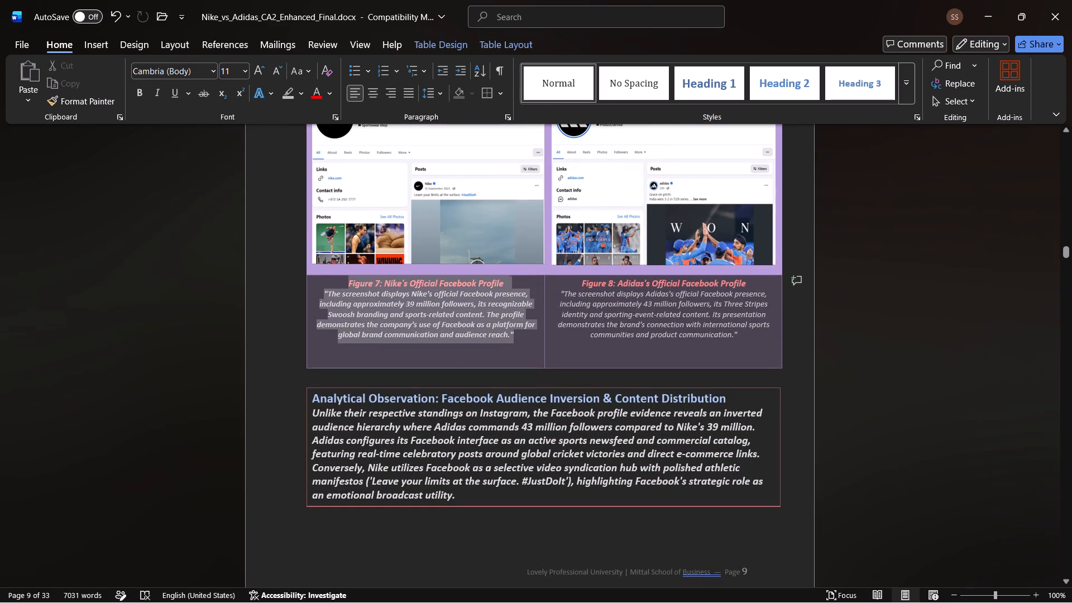
left_click_drag(346, 288, 347, 287)
left_click(449, 247)
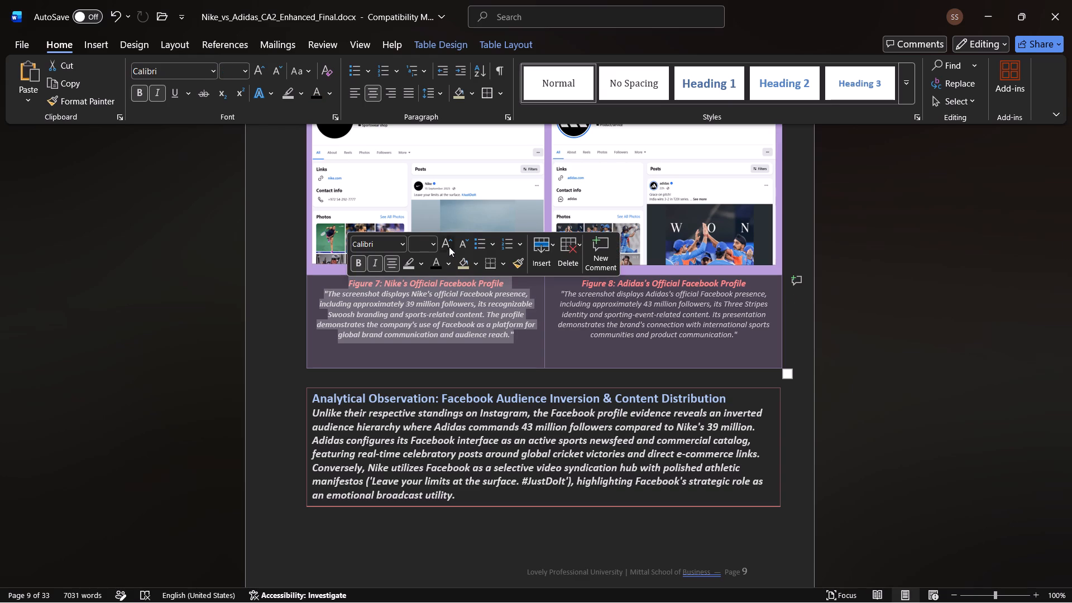
left_click_drag(760, 333, 653, 319)
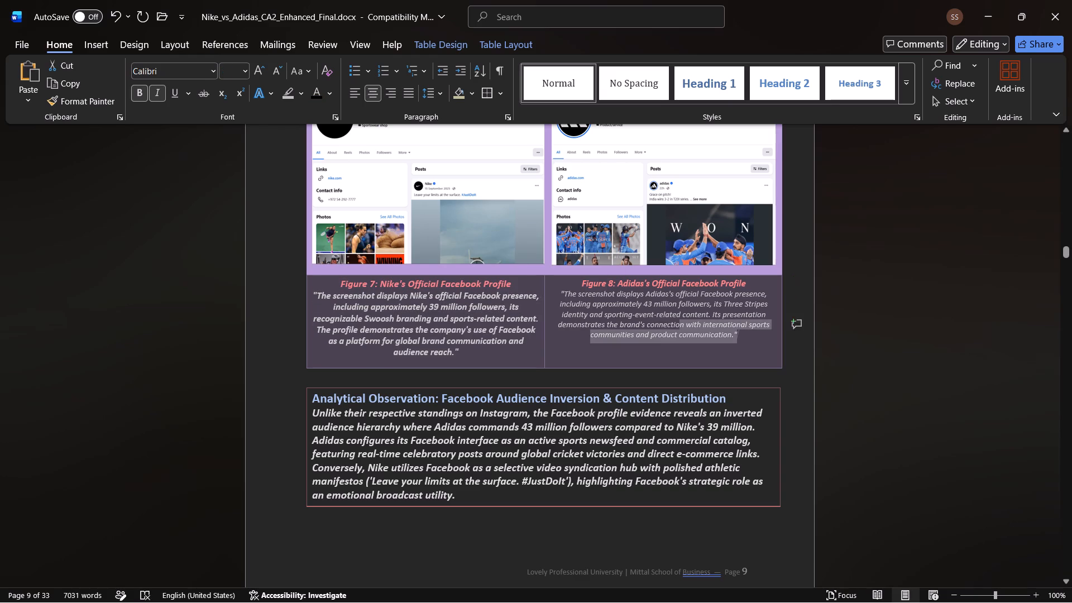
left_click_drag(653, 319, 576, 286)
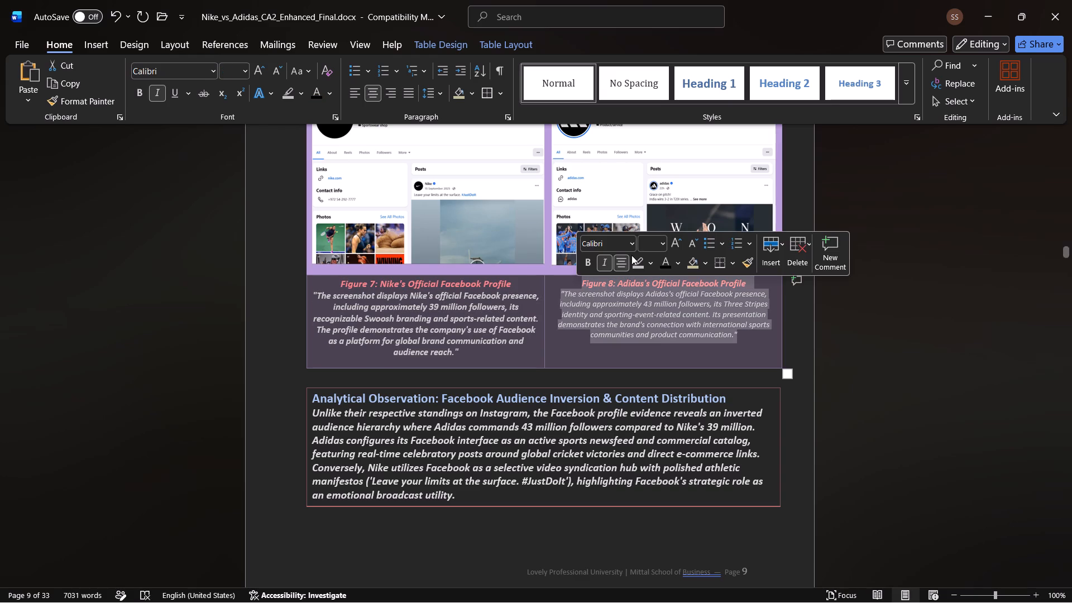
left_click(673, 241)
left_click(811, 309)
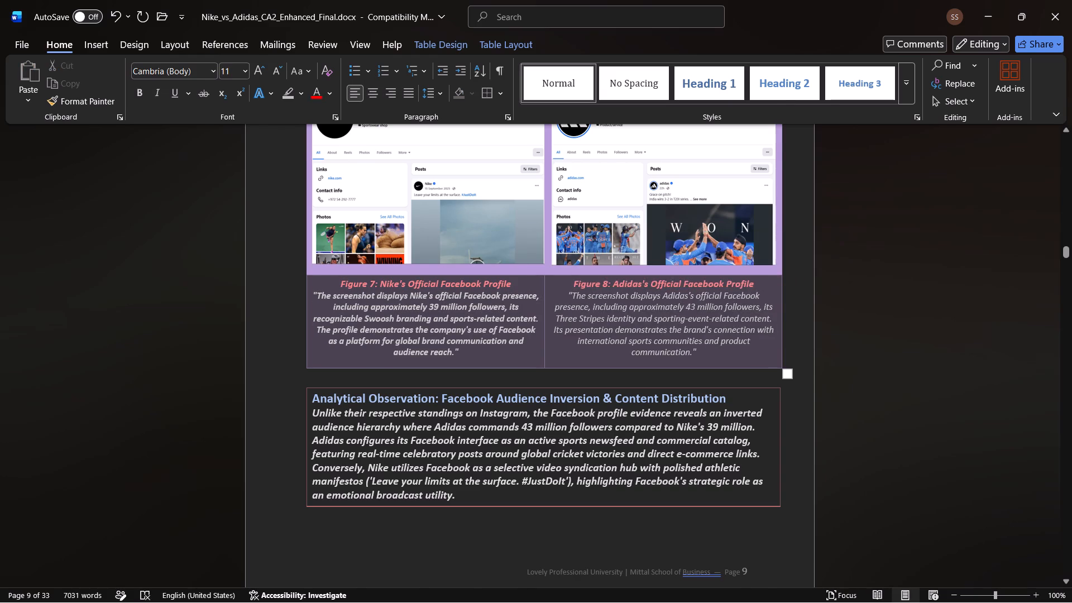
Stretch Adidas's Instagram profile screenshot above the Figure 5 caption on page 7 slightly taller and wider within its cell.
scroll(811, 309, "up", 7)
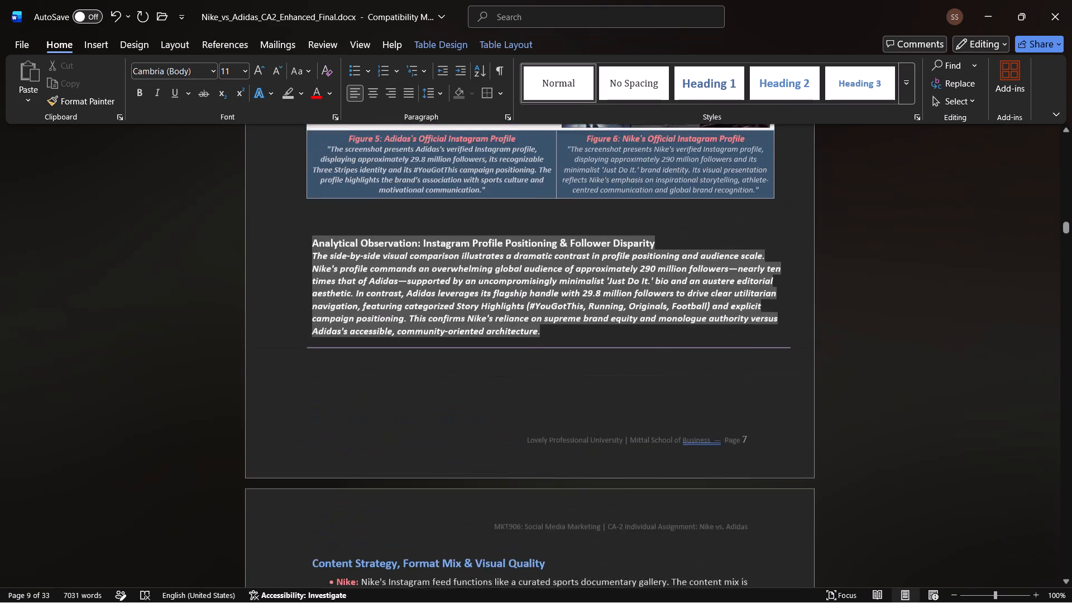
scroll(811, 309, "up", 1)
scroll(663, 225, "up", 1)
scroll(494, 231, "up", 1)
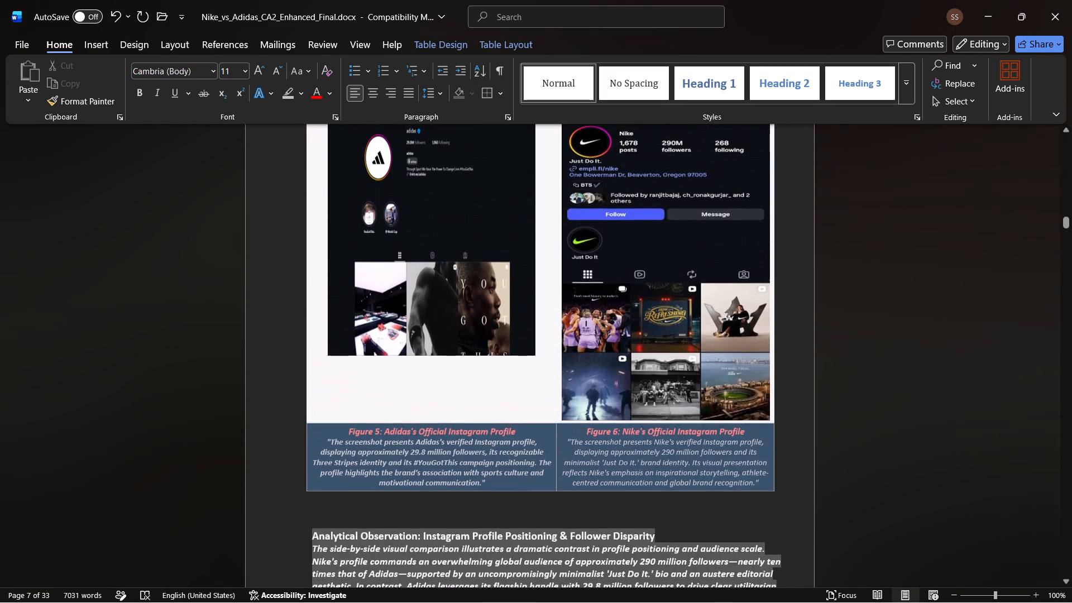
scroll(473, 233, "up", 1)
scroll(494, 328, "down", 1)
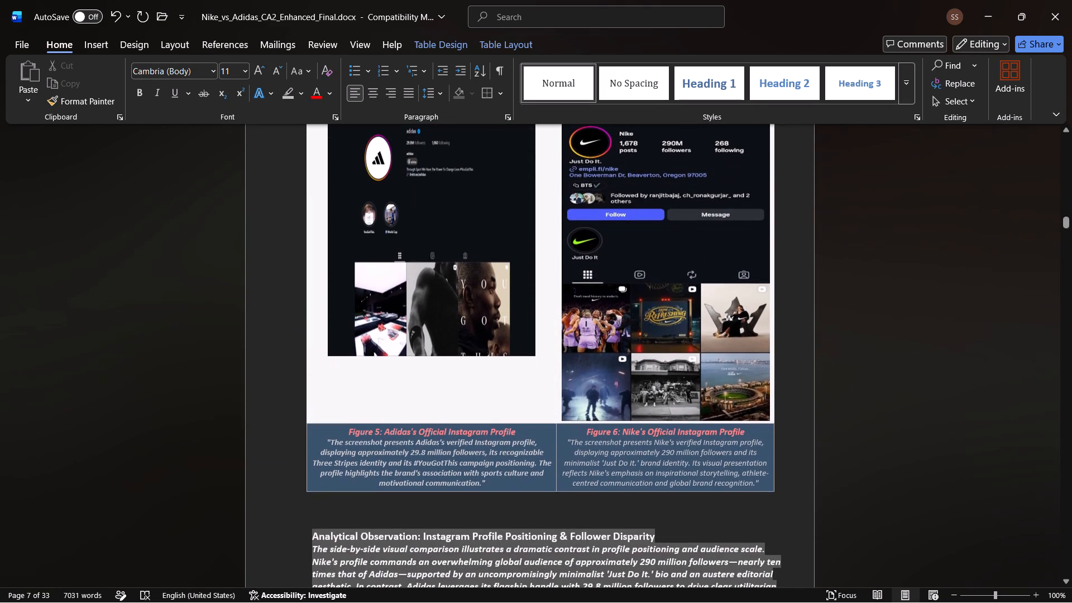
left_click(480, 327)
left_click_drag(433, 358, 434, 369)
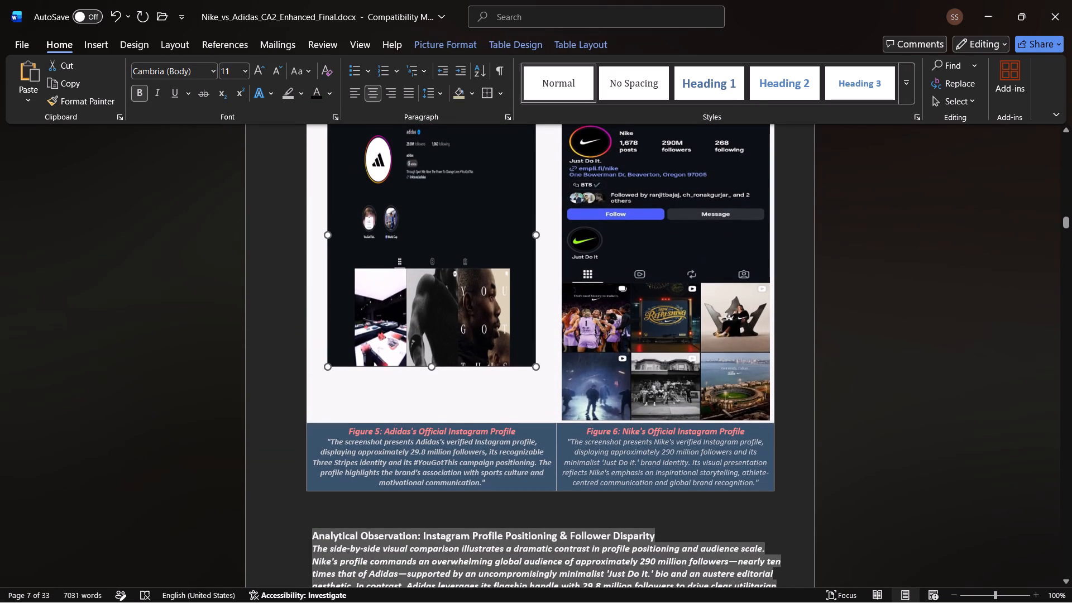
left_click_drag(434, 369, 434, 374)
left_click(434, 374)
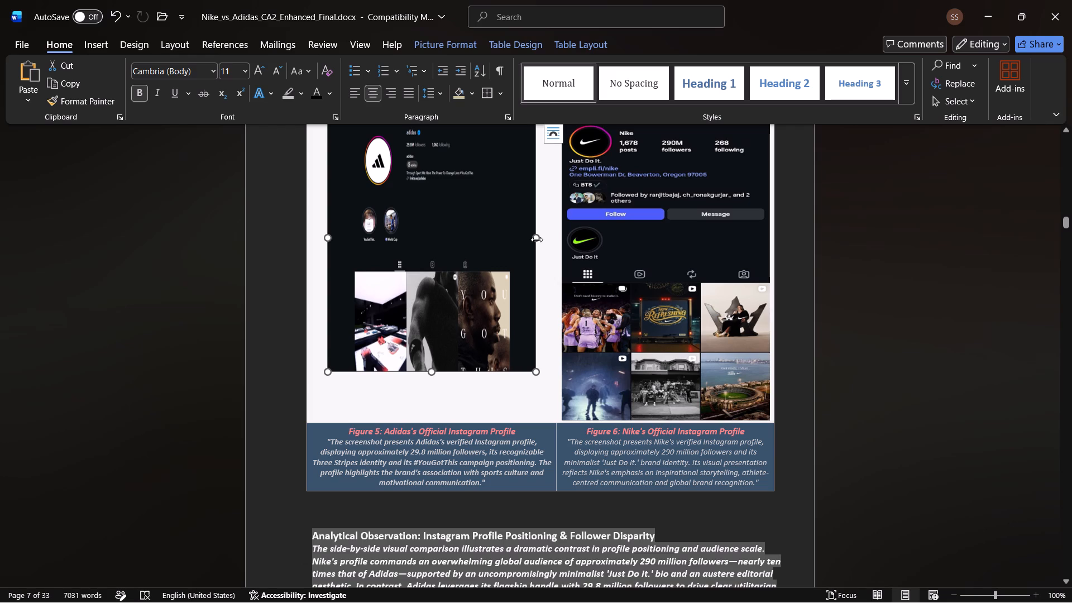
left_click_drag(537, 240, 559, 242)
Widen Nike's Instagram profile screenshot above the Figure 6 caption very slightly.
left_click(610, 240)
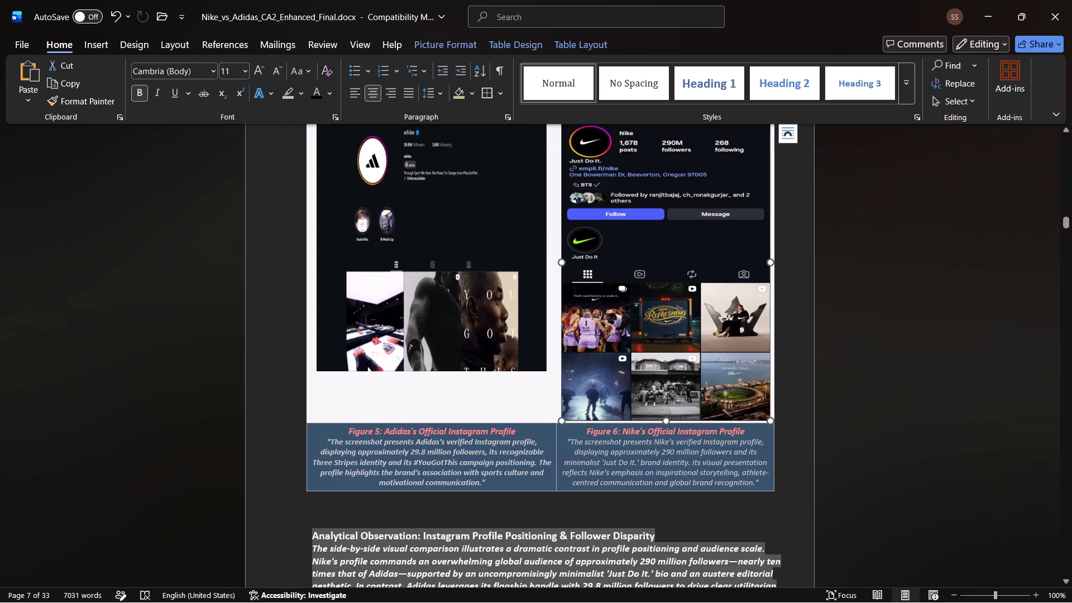
left_click(563, 266)
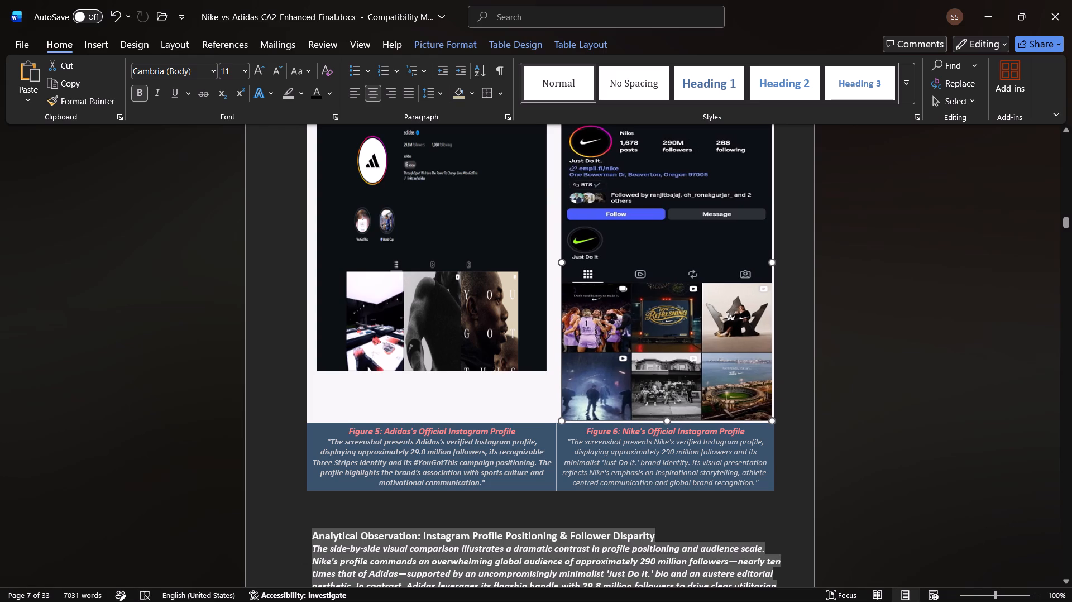
Review the layout of the Instagram and Facebook profile screenshots and their captions, Figures 5 to 8.
left_click(792, 289)
scroll(812, 375, "up", 1)
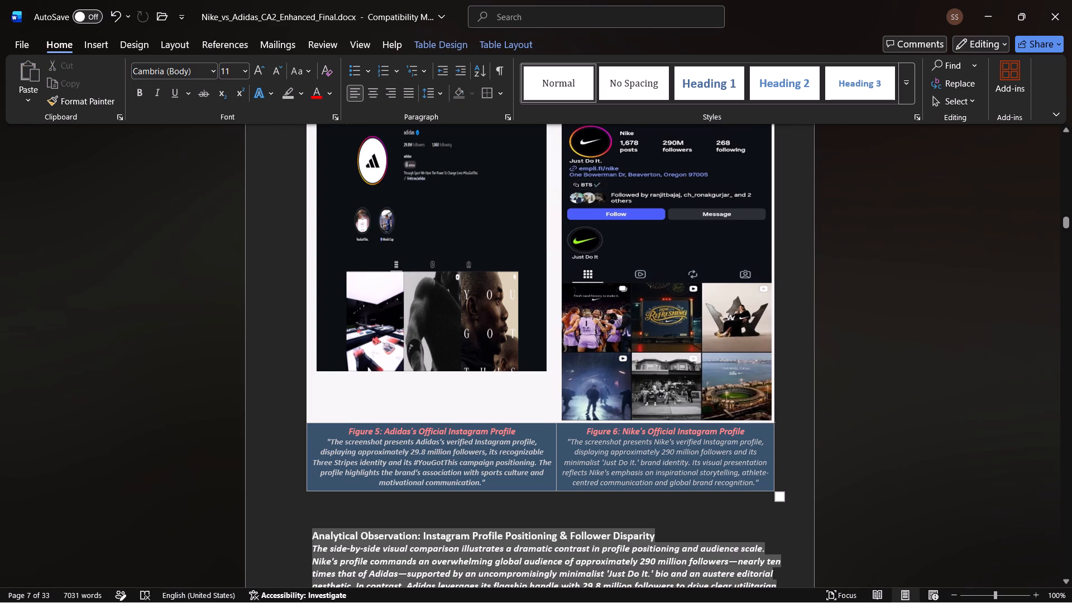
scroll(812, 375, "up", 1)
scroll(812, 375, "down", 2)
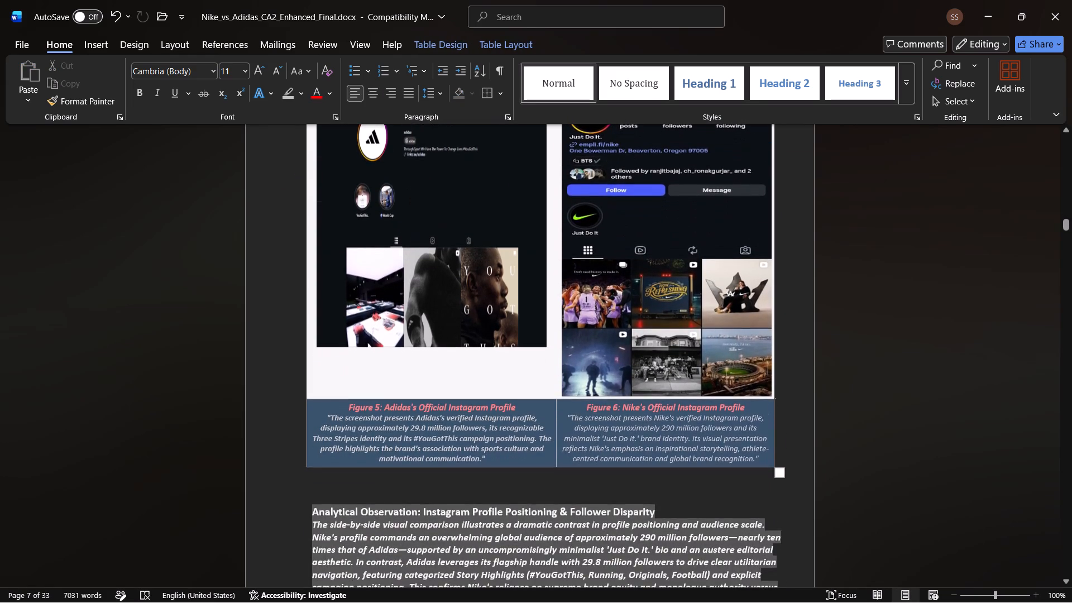
scroll(812, 375, "down", 4)
scroll(812, 375, "up", 4)
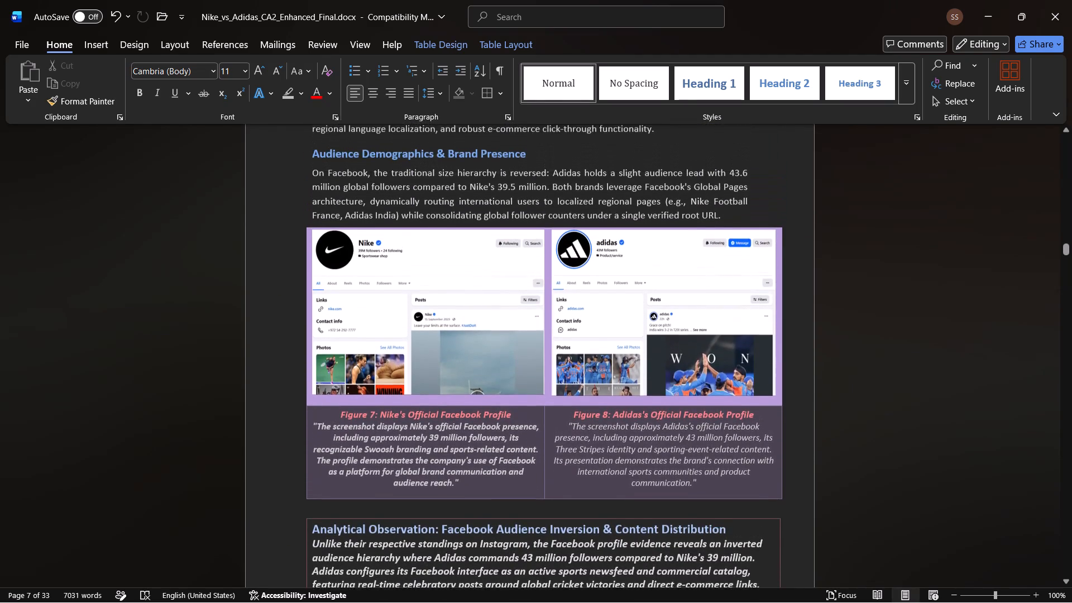
Increase the font size of the Figure 10 and Figure 9 YouTube channel titles and descriptions by one increment each.
scroll(812, 375, "down", 4)
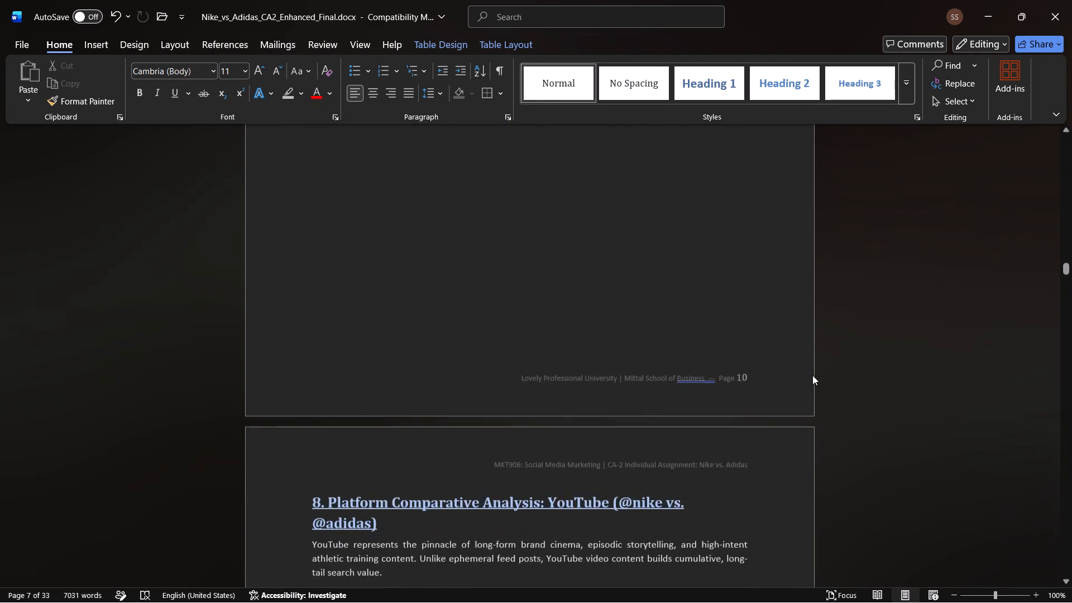
scroll(812, 375, "down", 5)
scroll(812, 375, "up", 2)
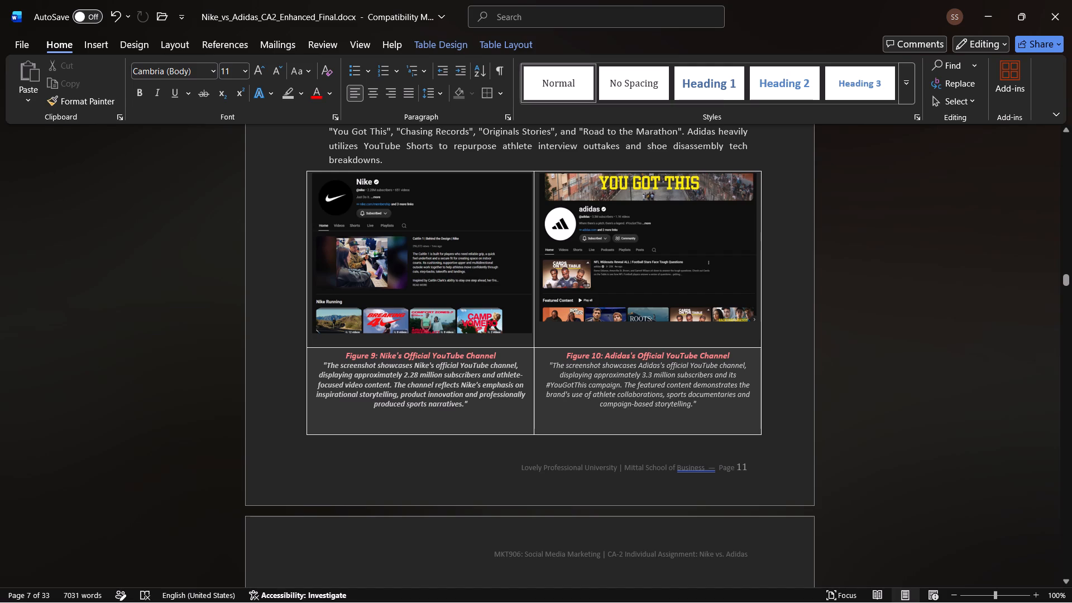
left_click(481, 300)
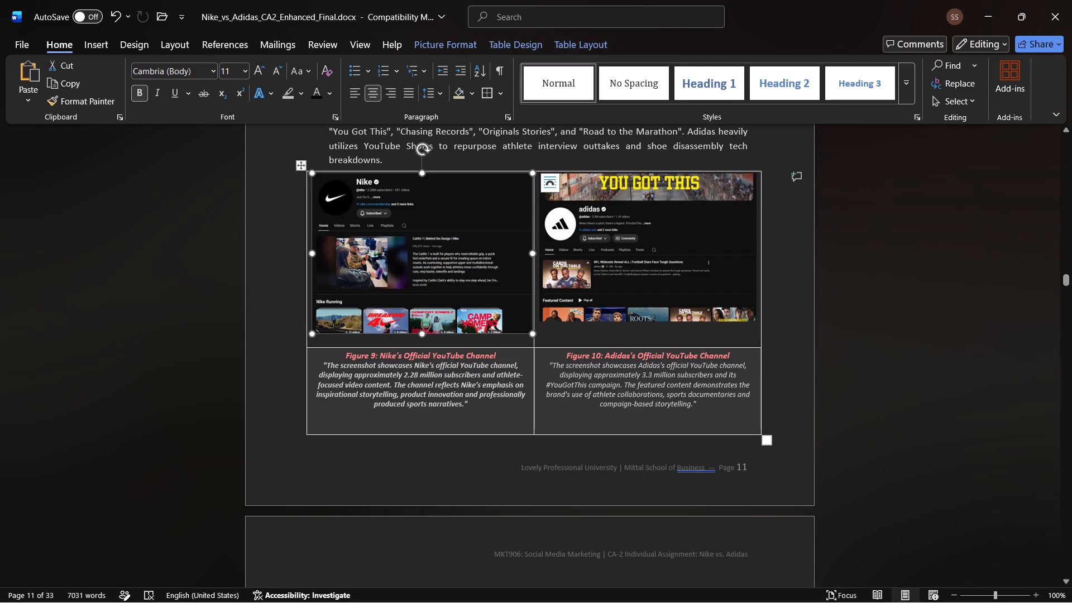
left_click_drag(706, 412, 582, 359)
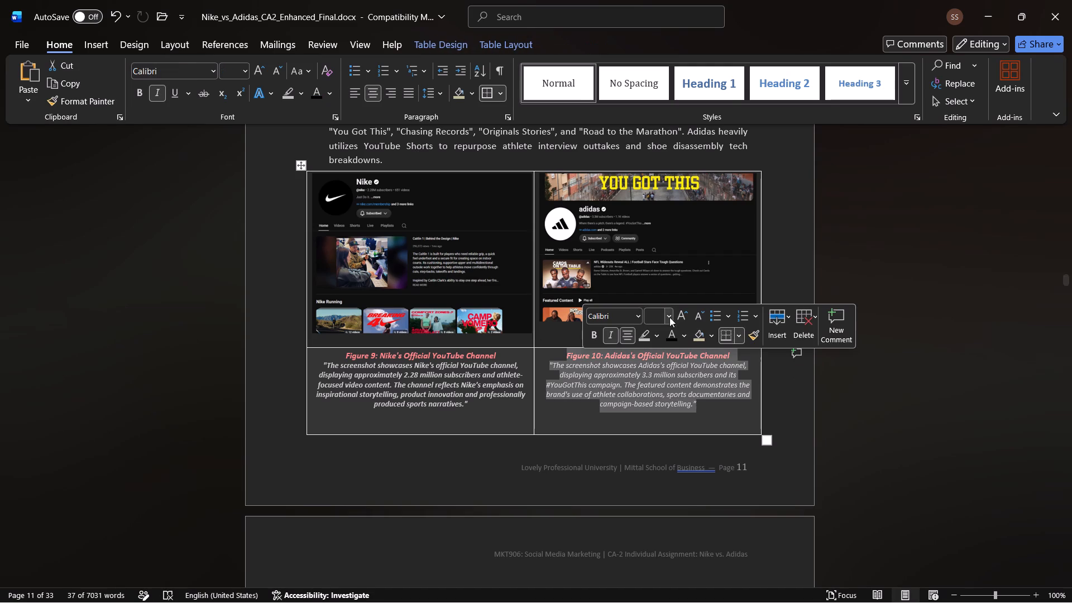
left_click(687, 318)
left_click_drag(483, 411, 346, 358)
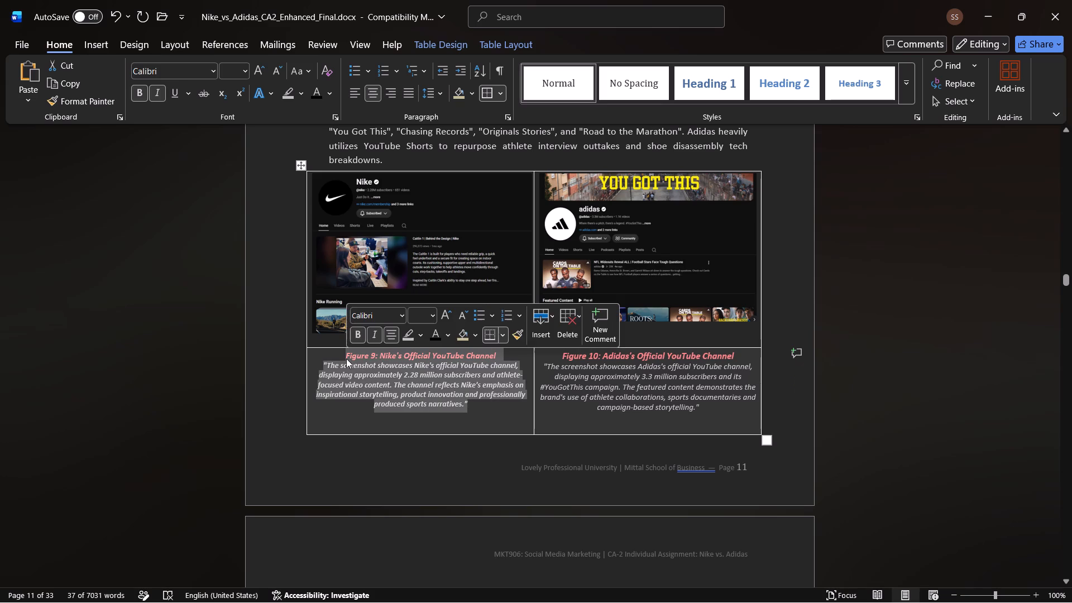
left_click(443, 317)
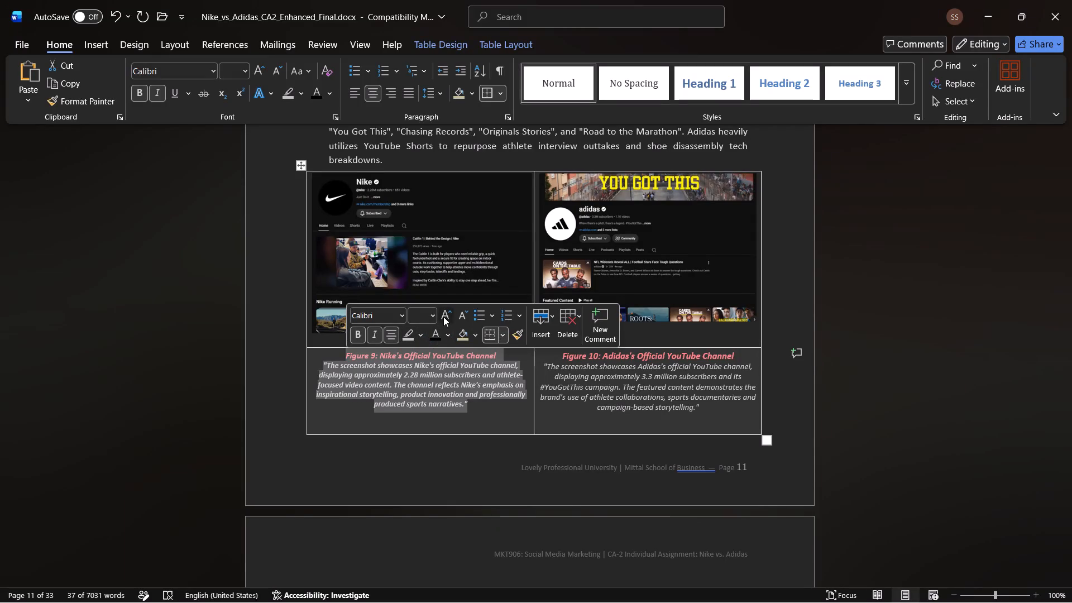
left_click(478, 409)
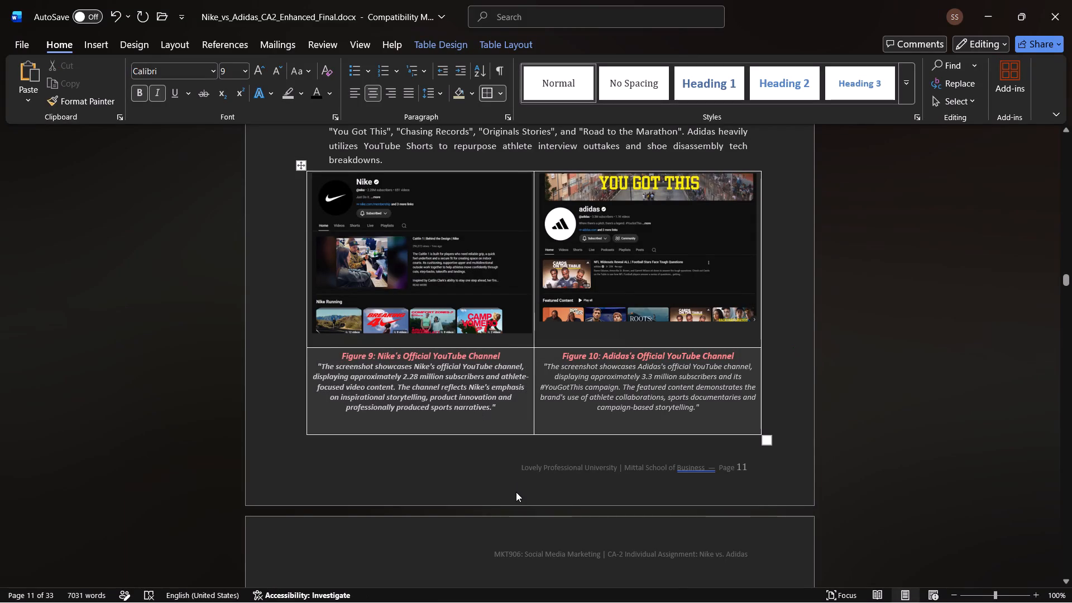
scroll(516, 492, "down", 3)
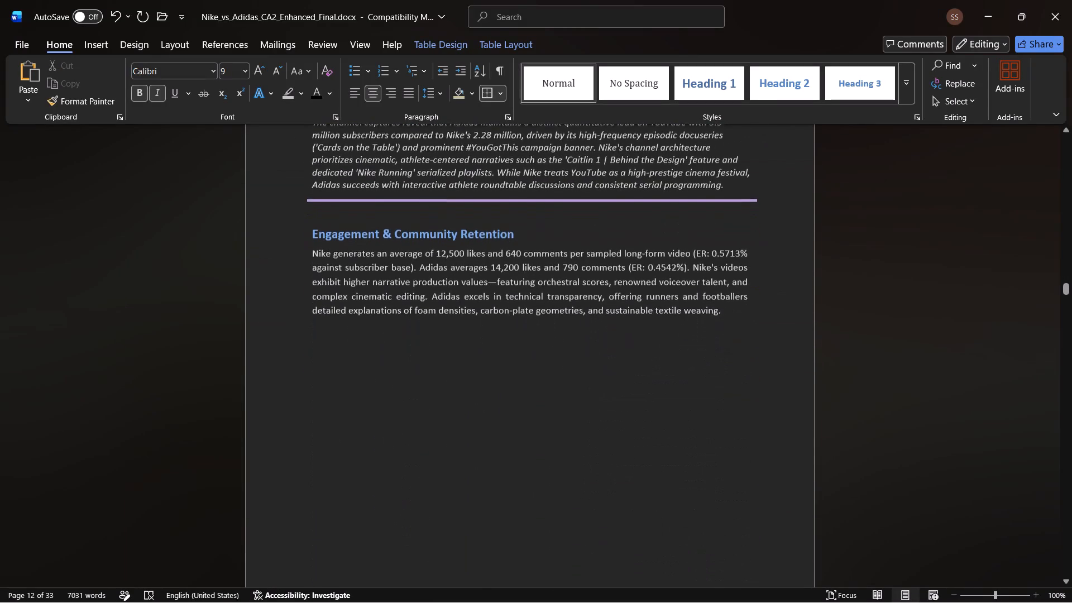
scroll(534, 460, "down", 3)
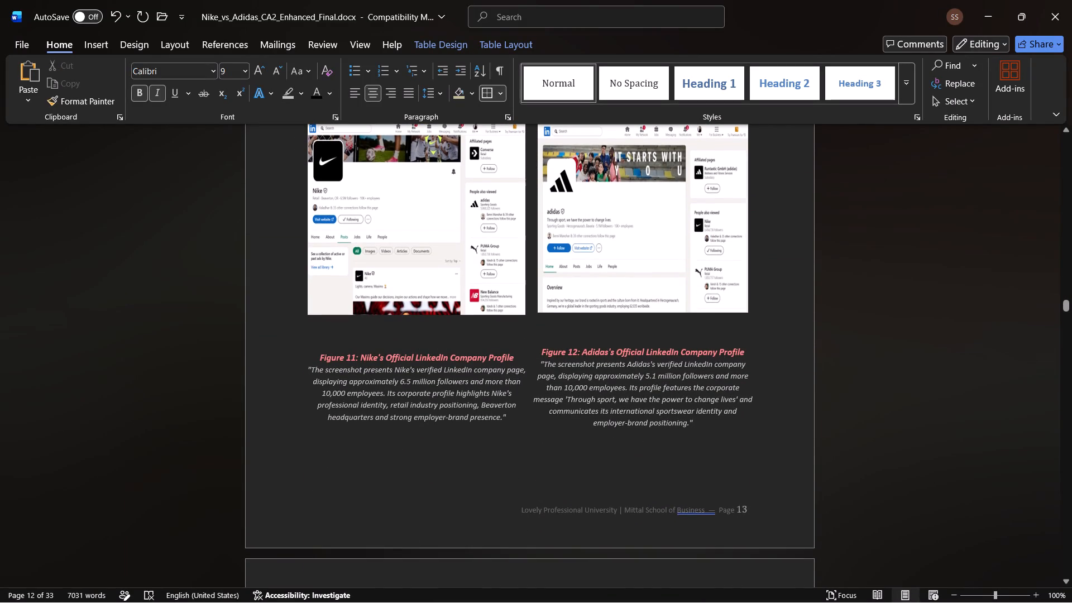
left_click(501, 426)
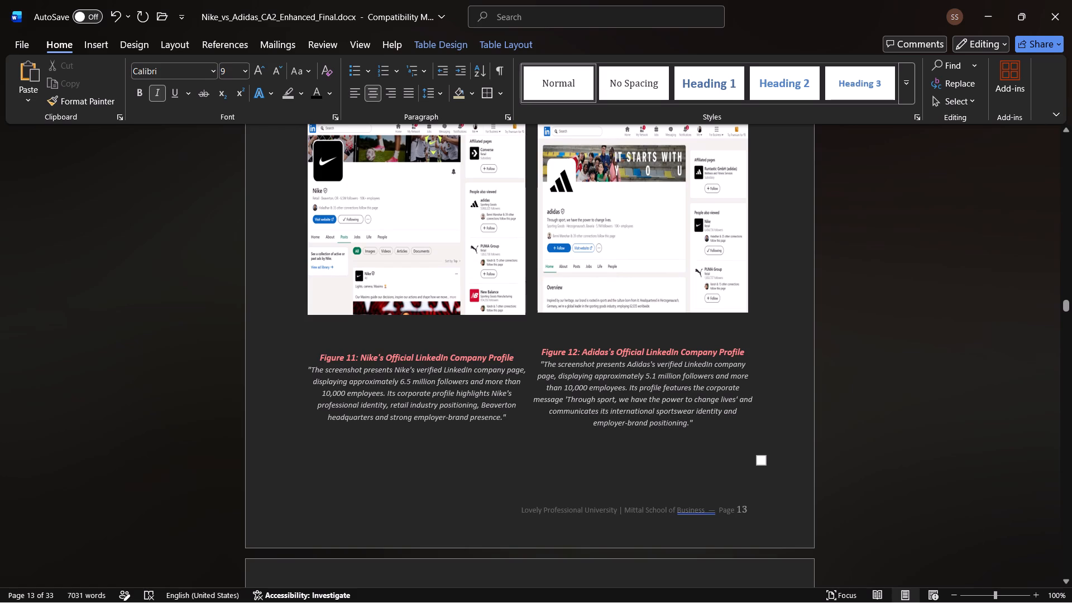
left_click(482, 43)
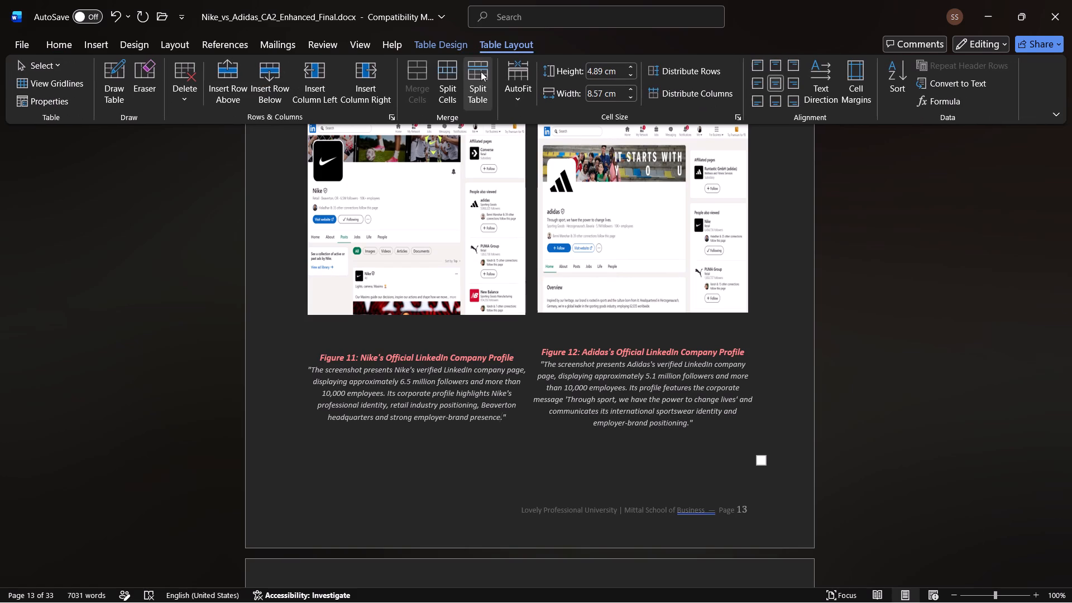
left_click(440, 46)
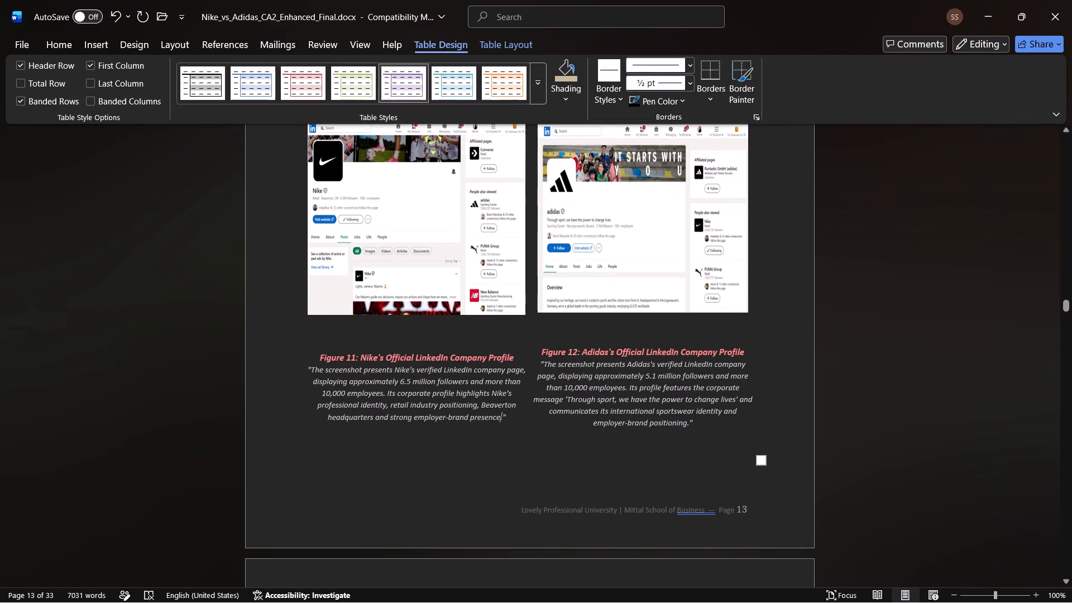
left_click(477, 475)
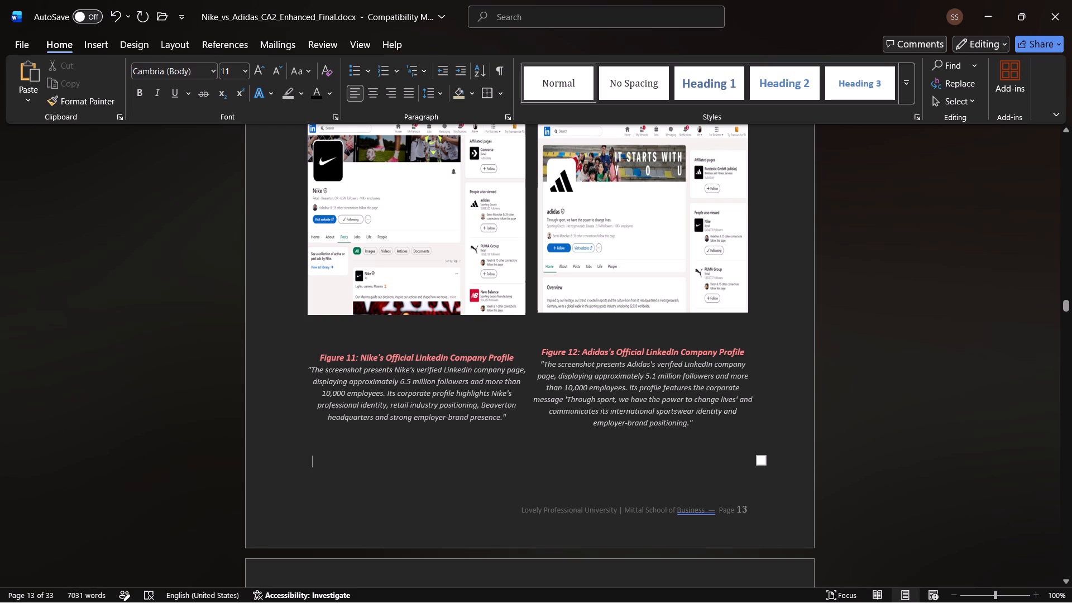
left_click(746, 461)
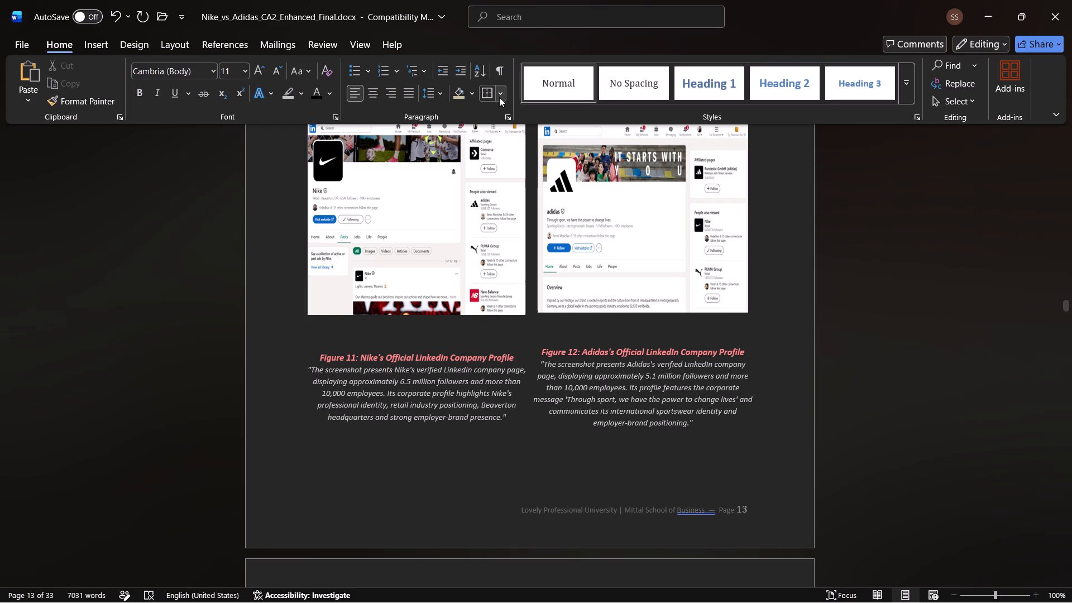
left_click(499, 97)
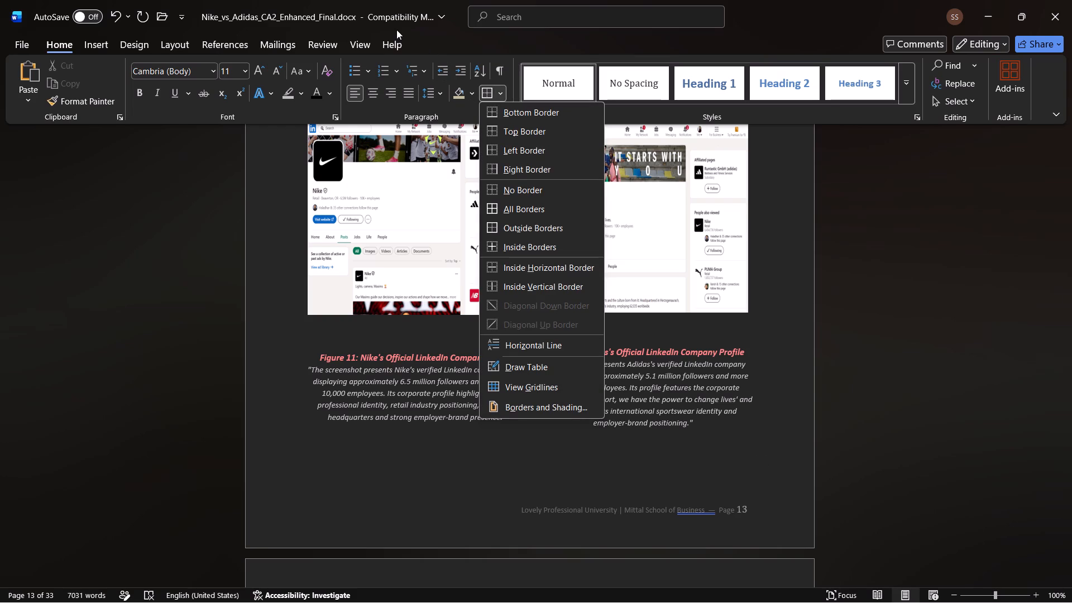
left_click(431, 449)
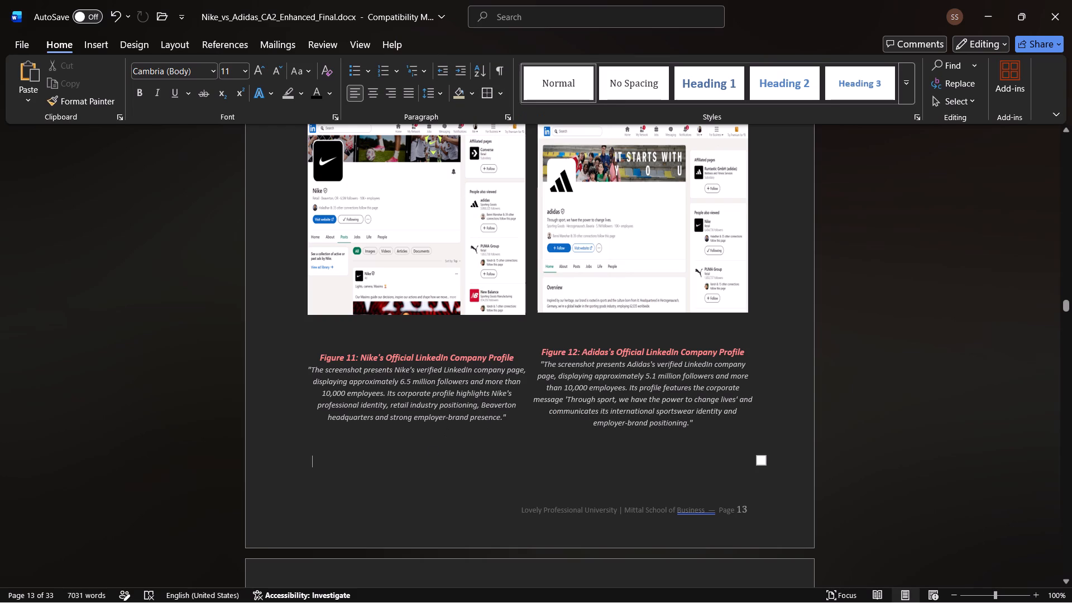
Apply the plain light-grid table style to the LinkedIn screenshot table holding Figures 11 and 12 on page 13.
left_click(684, 324)
scroll(684, 324, "up", 1)
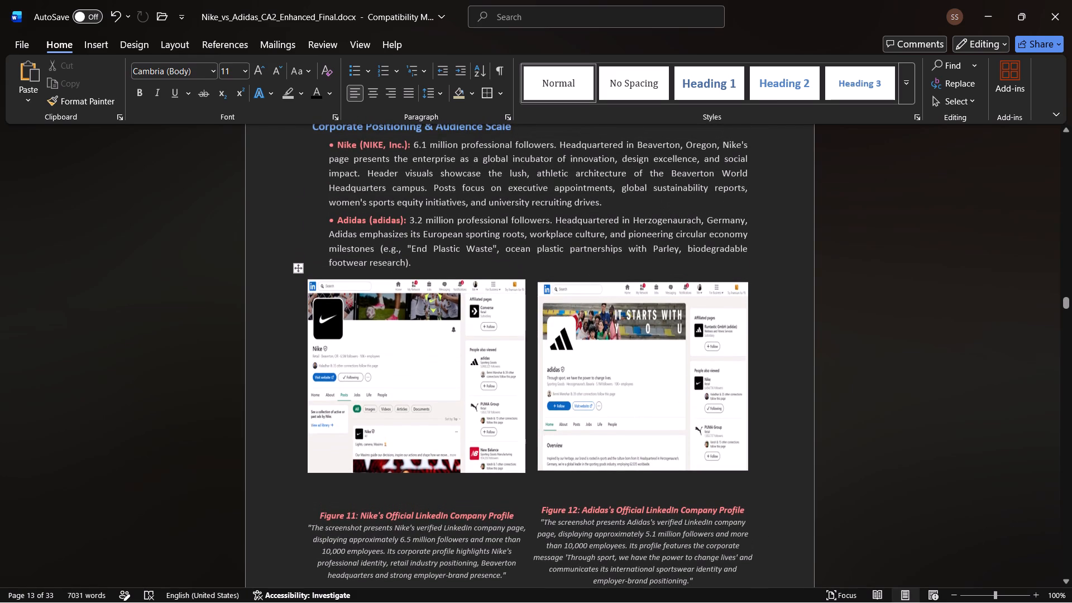
left_click(532, 360)
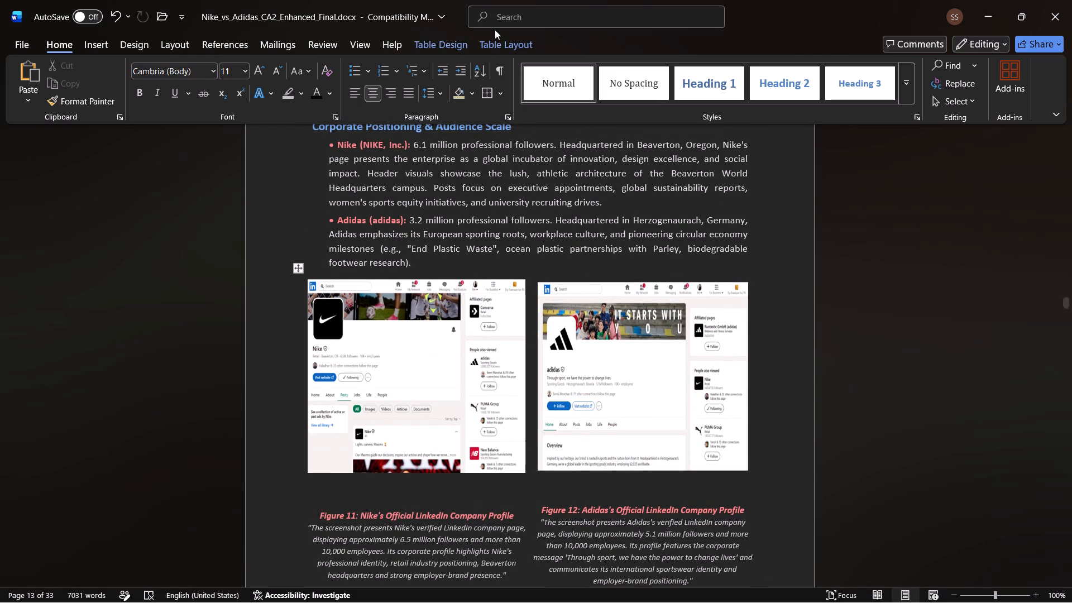
left_click(503, 46)
left_click(442, 39)
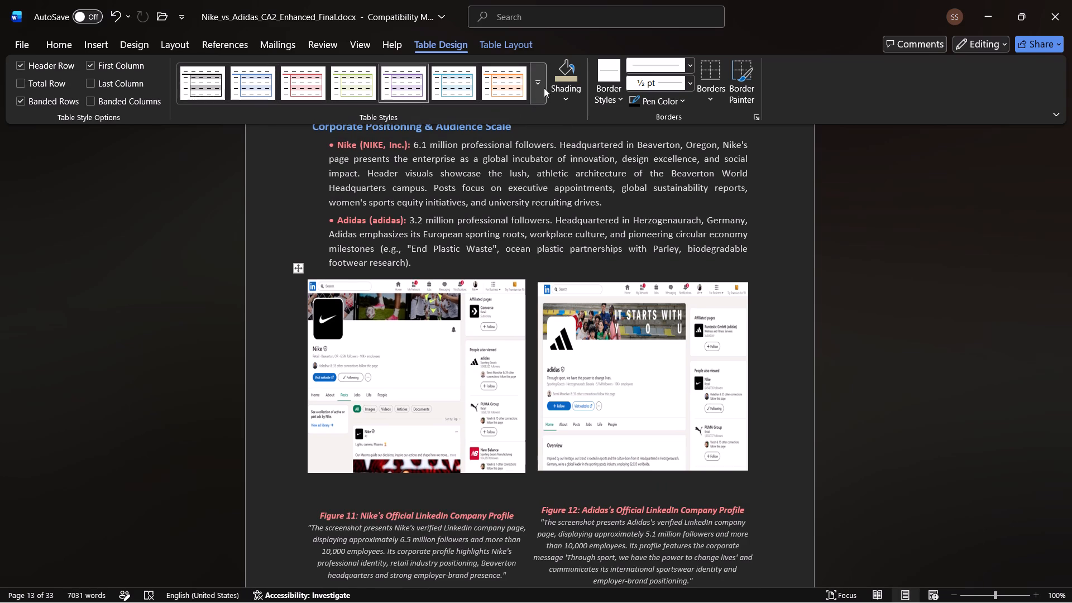
left_click(542, 96)
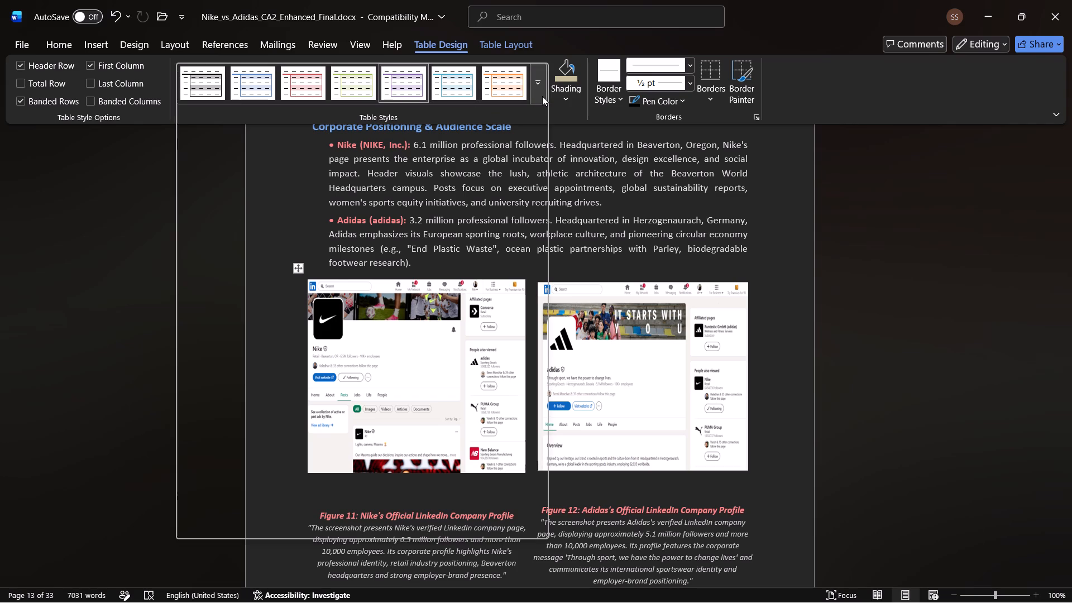
scroll(393, 134, "up", 10)
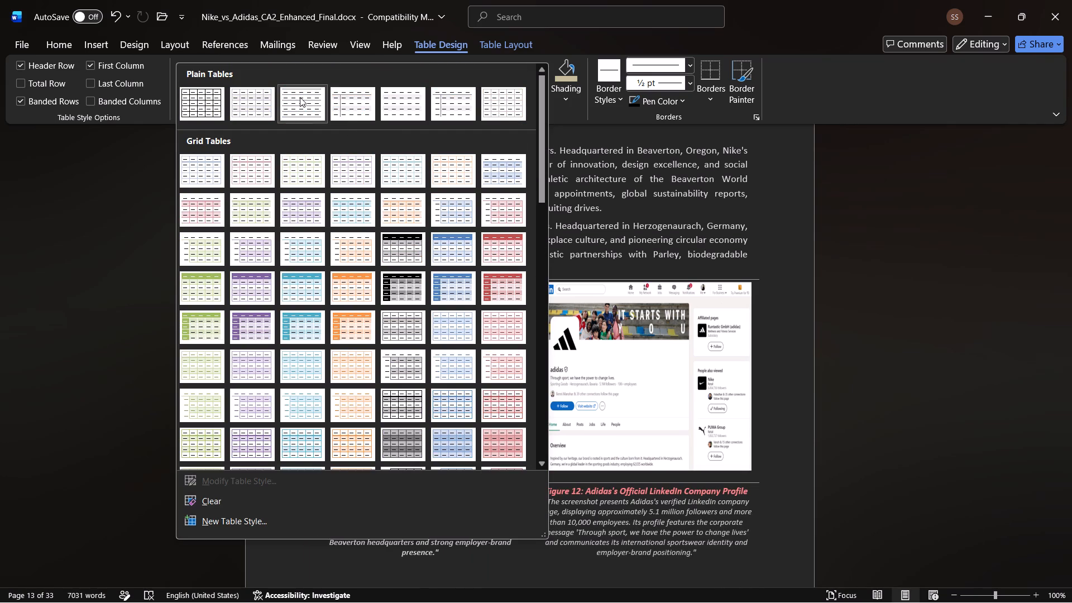
left_click(235, 110)
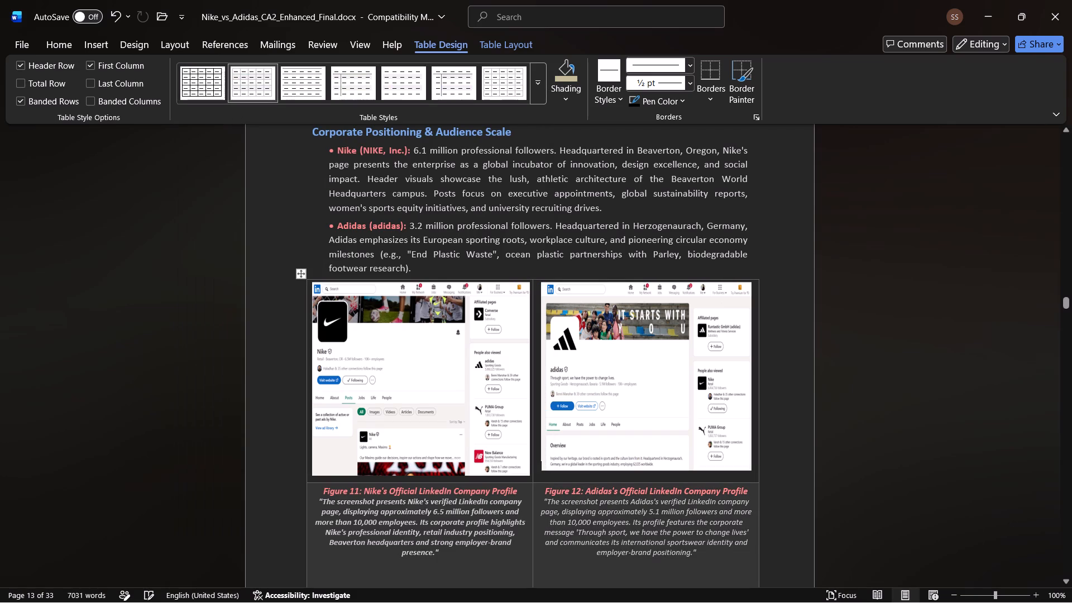
left_click(788, 339)
Increase the font size of the Figure 12 and Figure 11 titles and descriptions by one increment each.
scroll(788, 339, "down", 1)
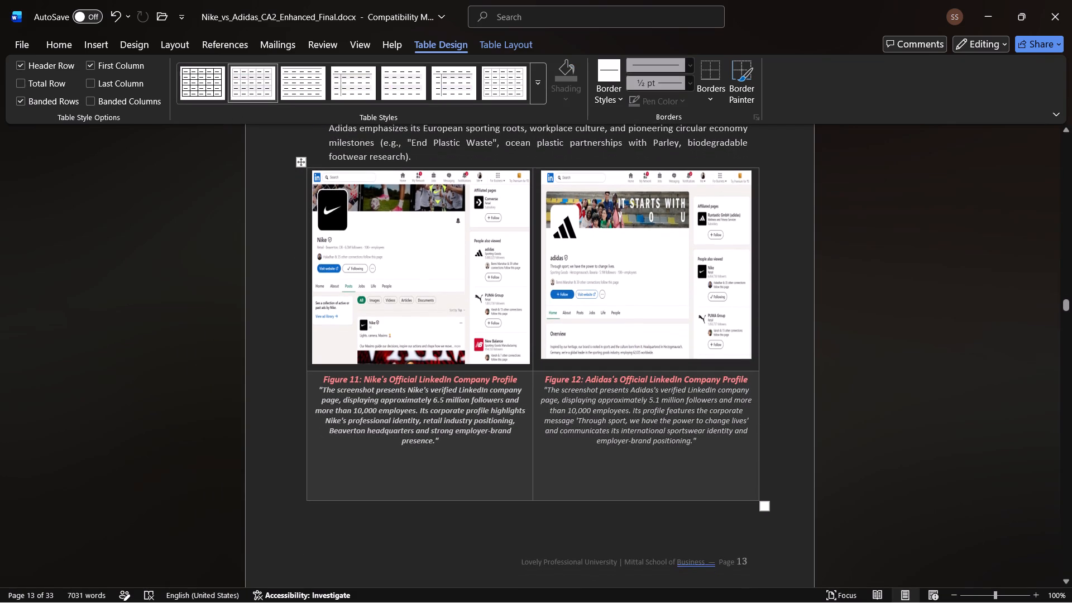
left_click_drag(704, 440, 547, 380)
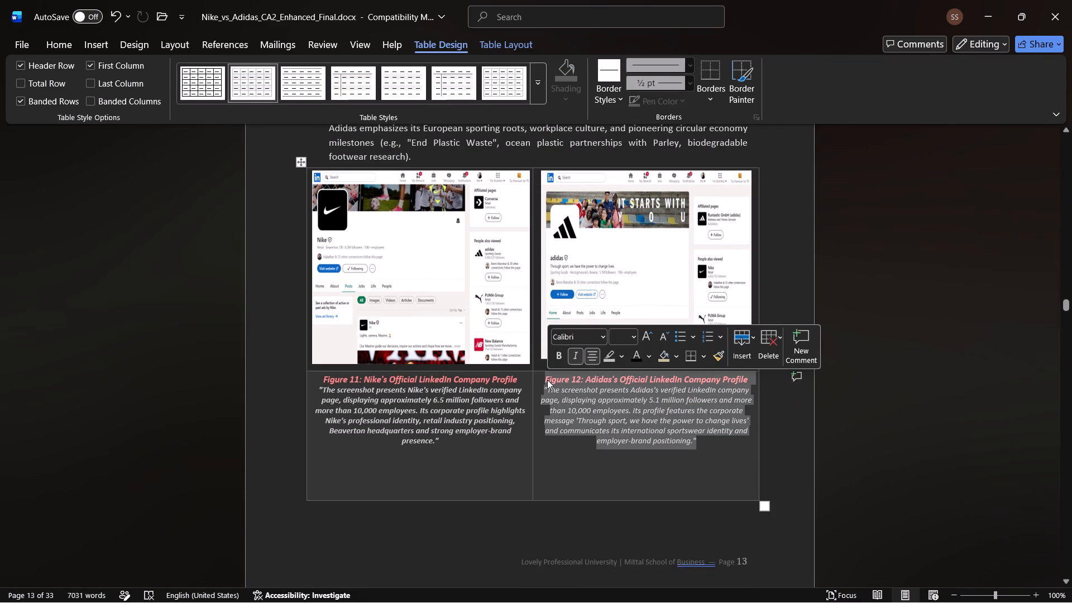
left_click(650, 342)
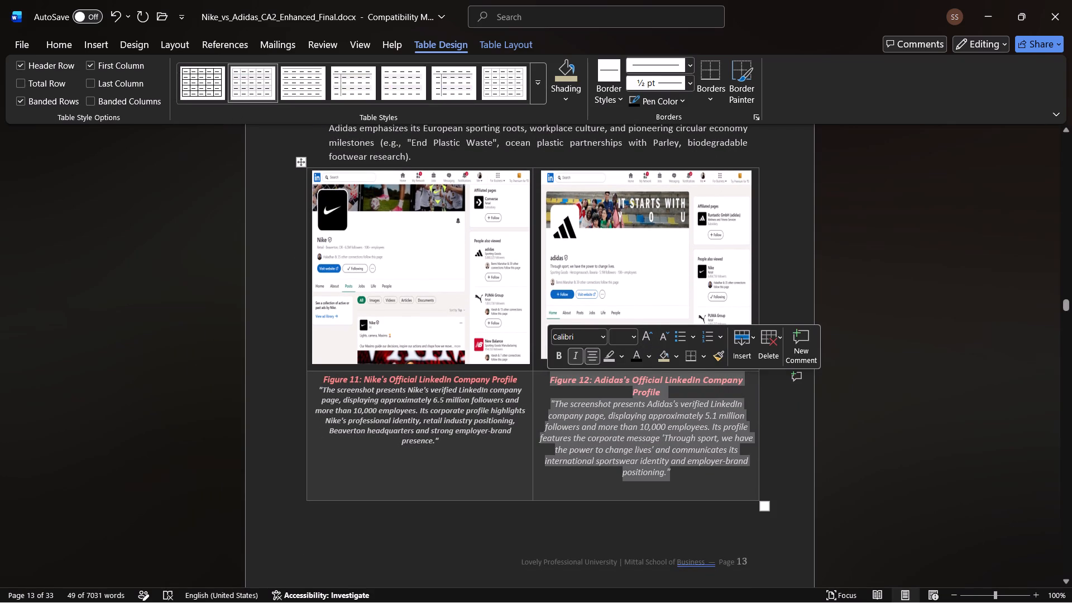
left_click_drag(449, 446, 315, 384)
left_click(414, 341)
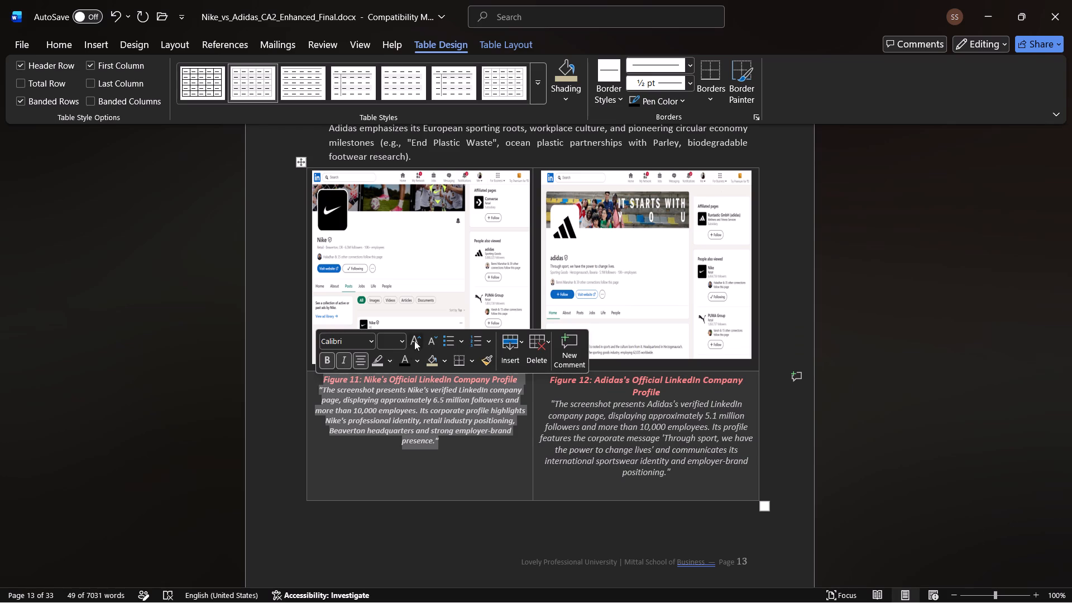
left_click(476, 494)
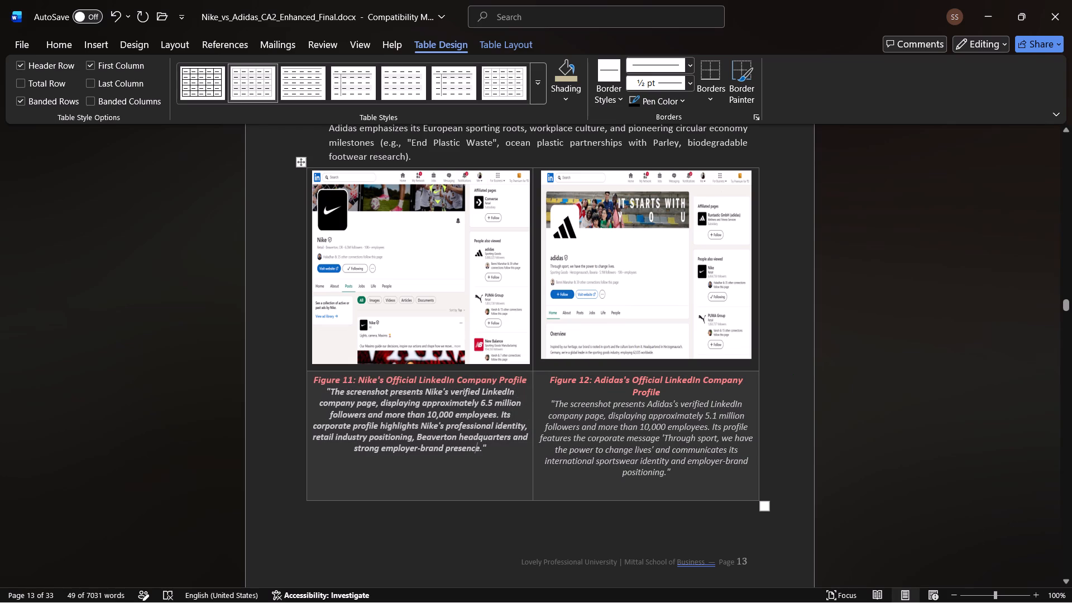
Widen the LinkedIn screenshot table slightly so it extends a little beyond the page's right text margin.
scroll(556, 500, "up", 1)
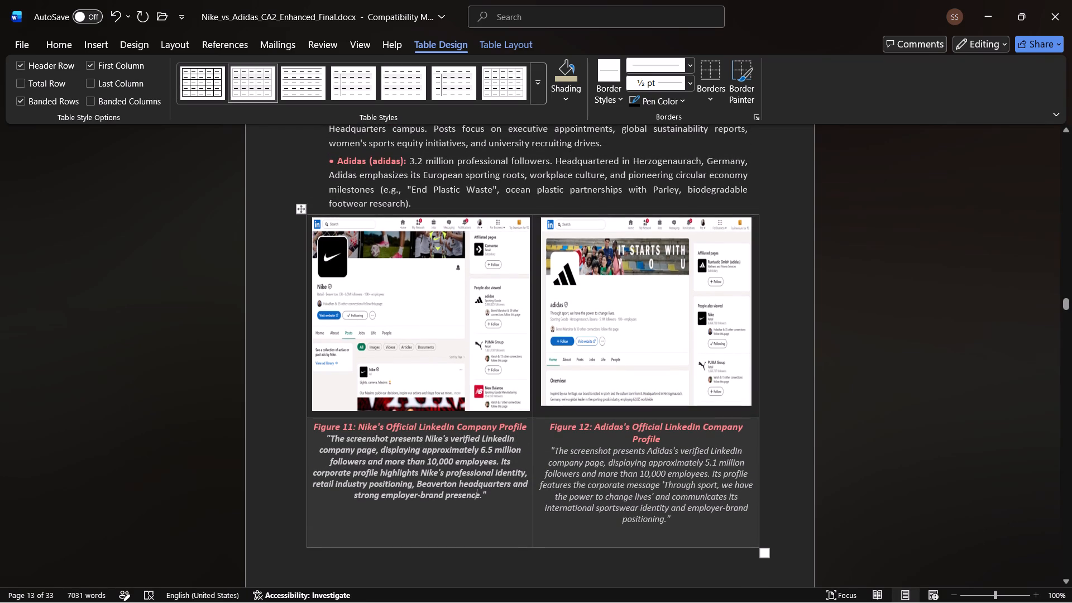
left_click_drag(760, 552, 772, 550)
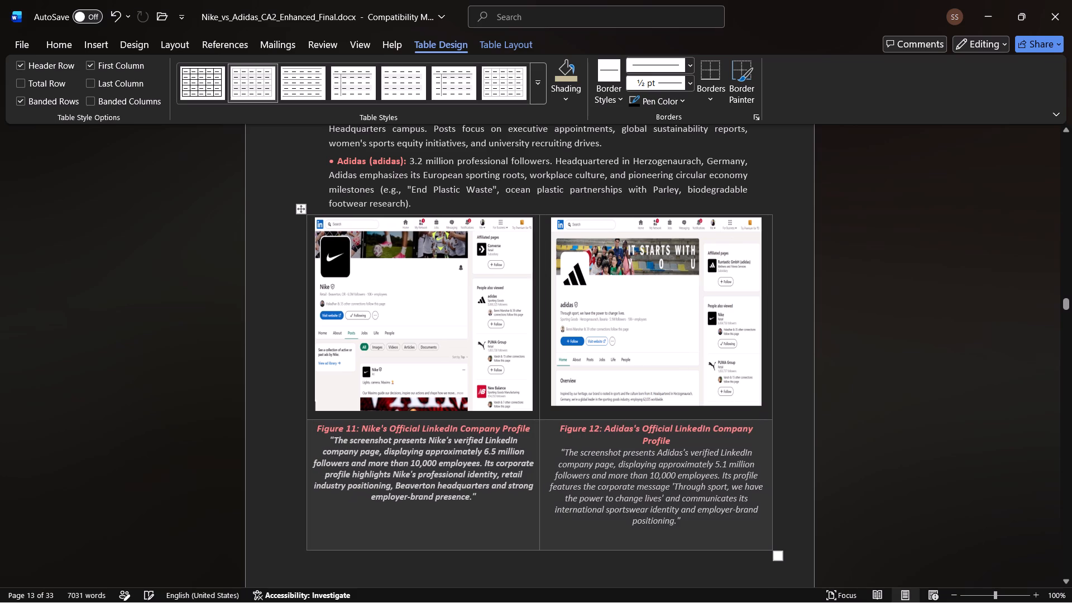
Increase the font size of the Methodological Clarification and Analytical Observation callout boxes on page 14 by one increment each.
scroll(784, 527, "down", 1)
scroll(688, 509, "down", 4)
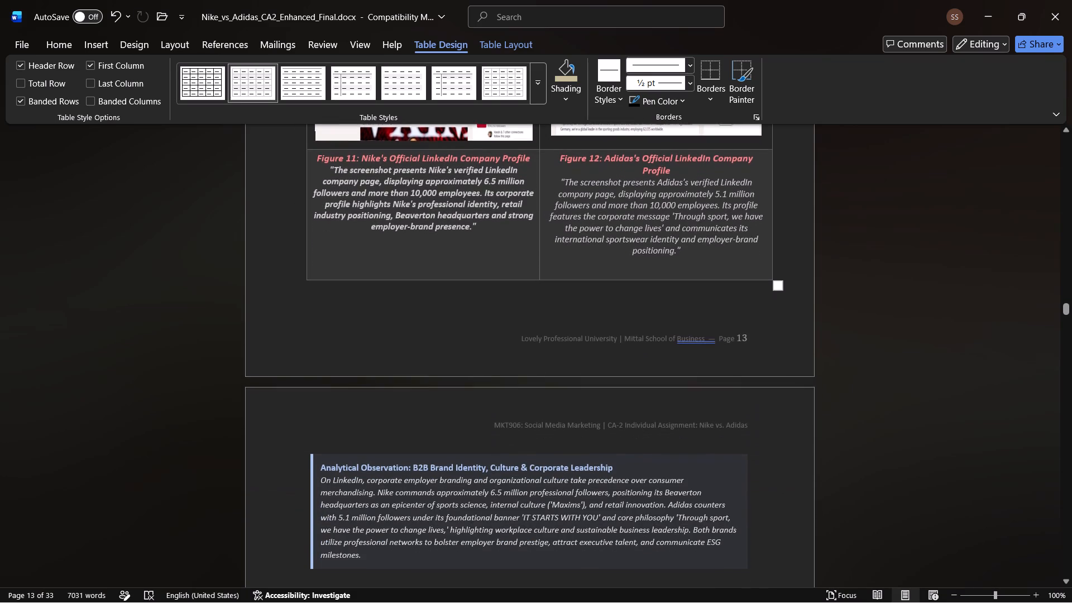
scroll(688, 509, "down", 1)
scroll(600, 397, "down", 1)
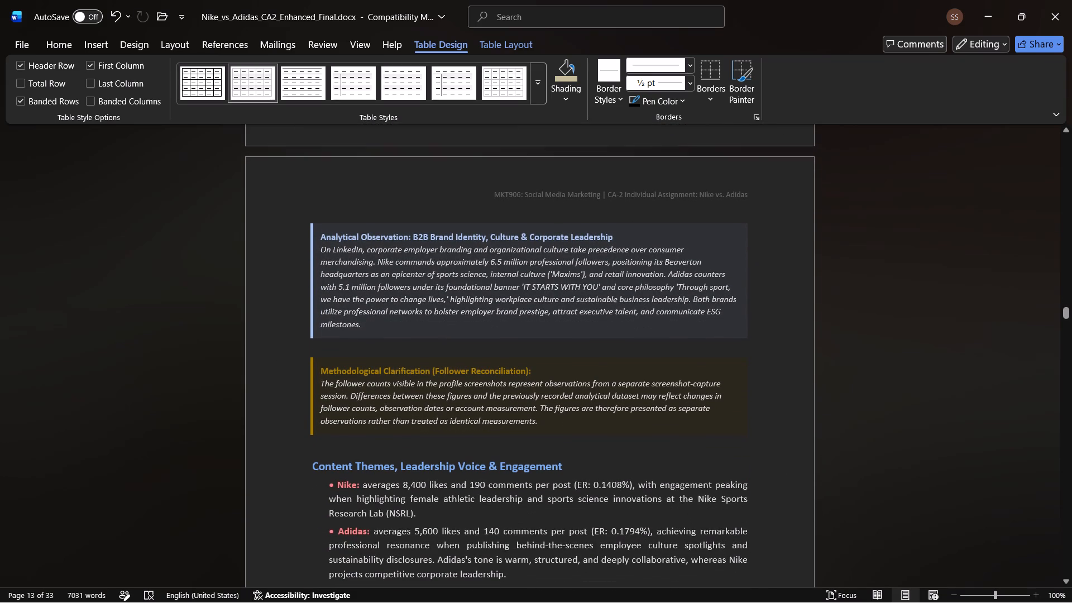
left_click_drag(544, 427, 336, 371)
left_click(441, 400)
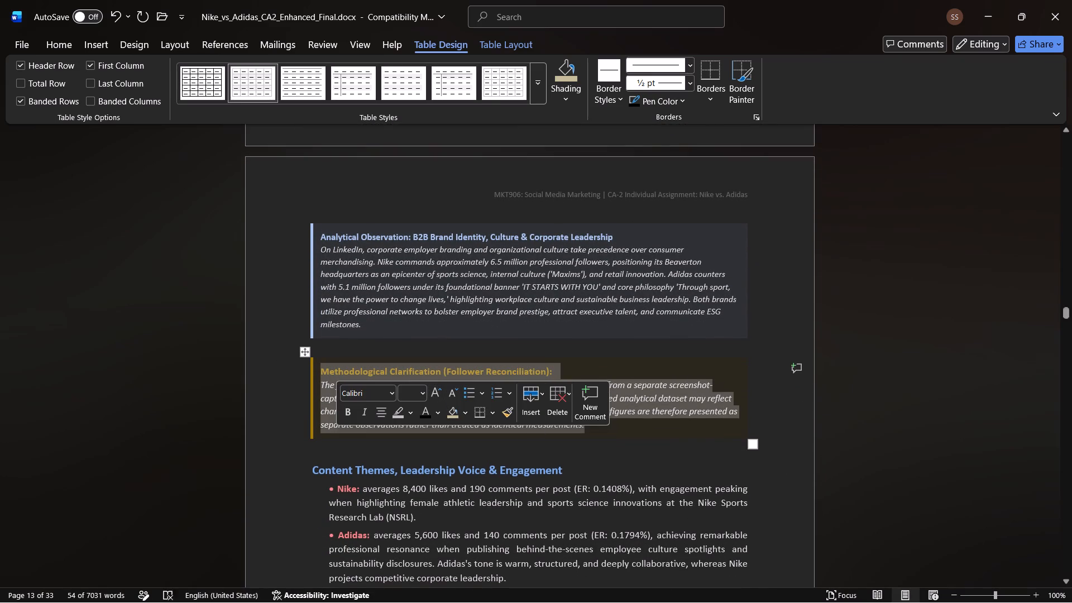
left_click(599, 439)
left_click_drag(430, 320, 325, 233)
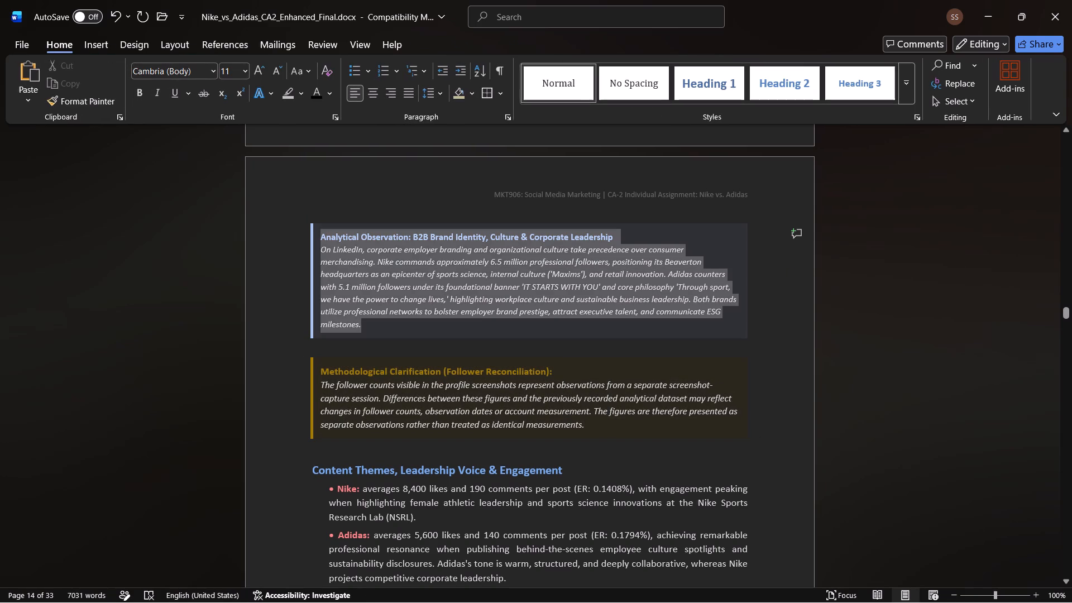
left_click_drag(325, 233, 322, 232)
left_click(422, 254)
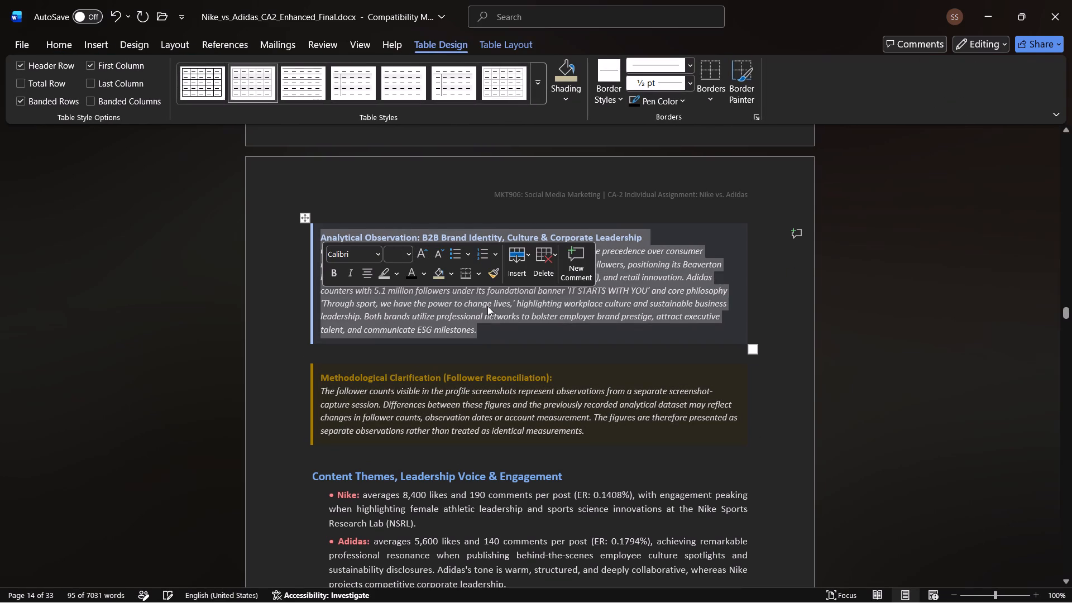
left_click(500, 324)
Review the layout from the LinkedIn table on page 13 through the X / Twitter section and its engagement text.
scroll(500, 324, "up", 1)
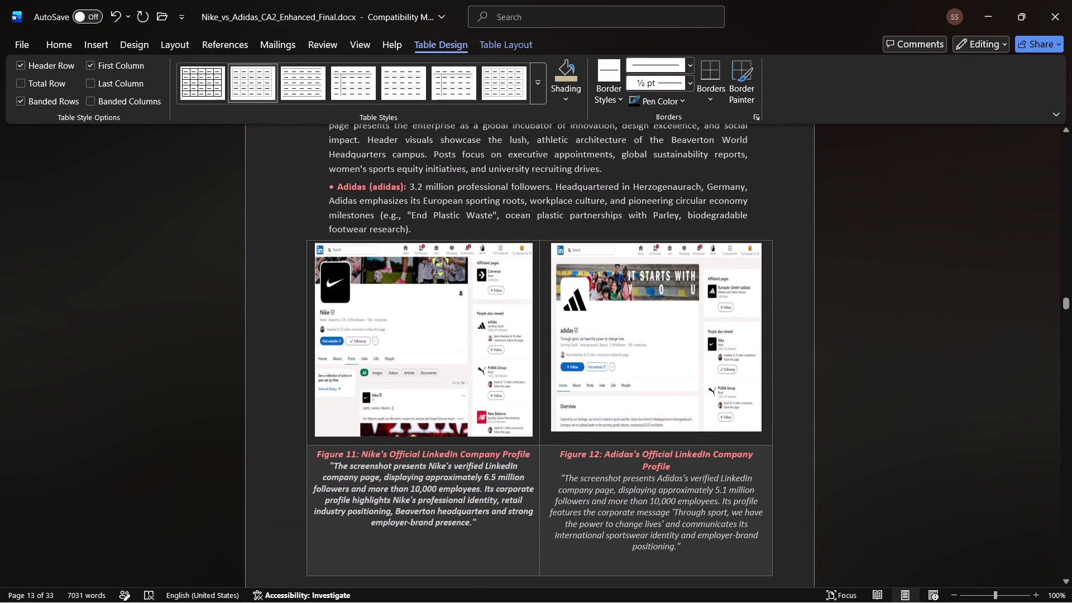
scroll(529, 332, "down", 1)
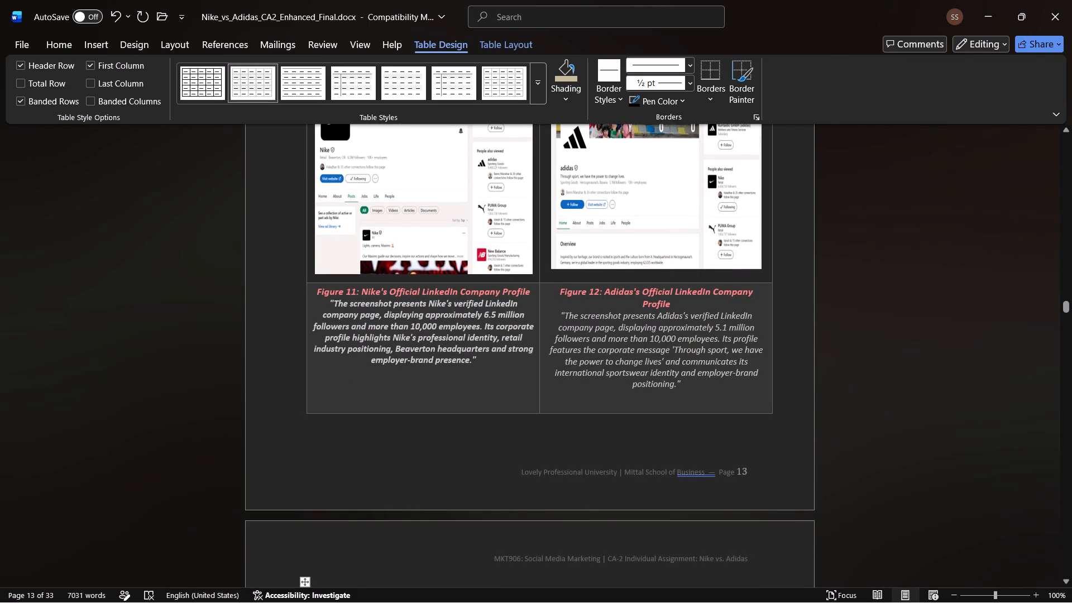
scroll(529, 332, "down", 3)
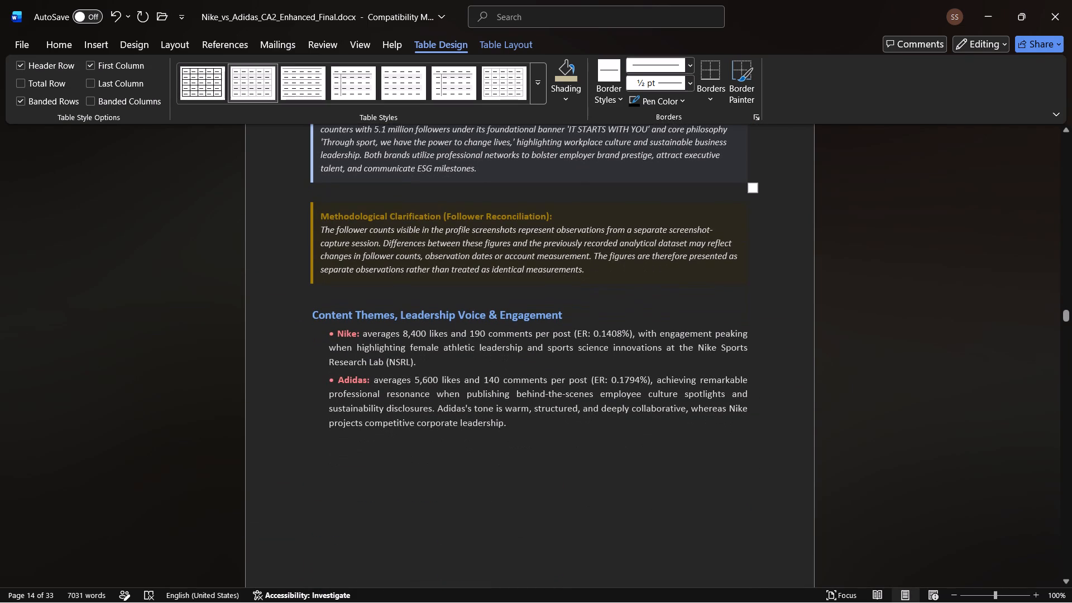
scroll(529, 332, "down", 1)
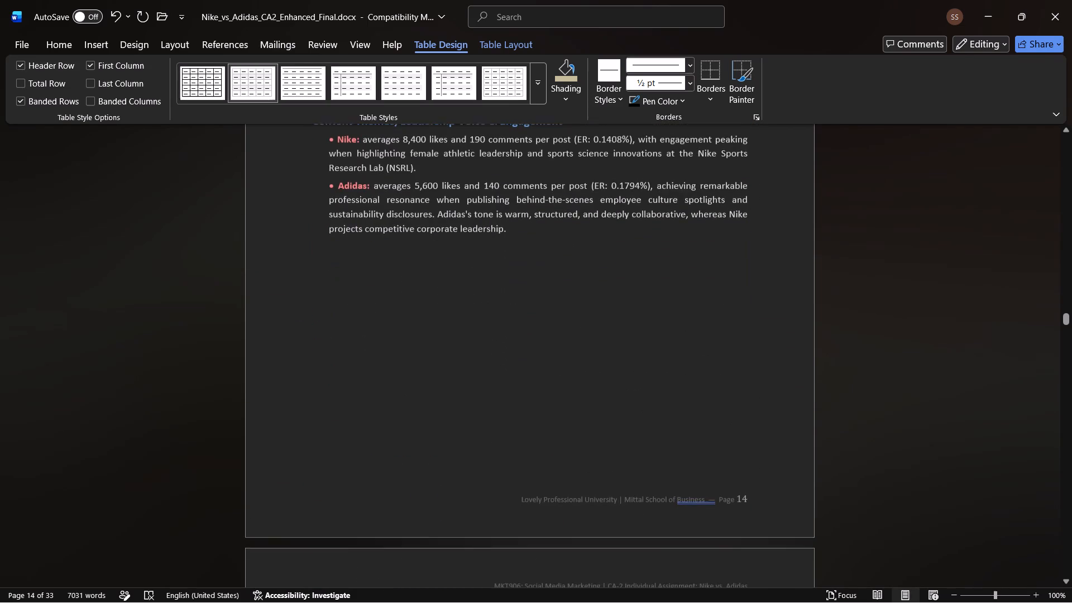
scroll(527, 366, "down", 3)
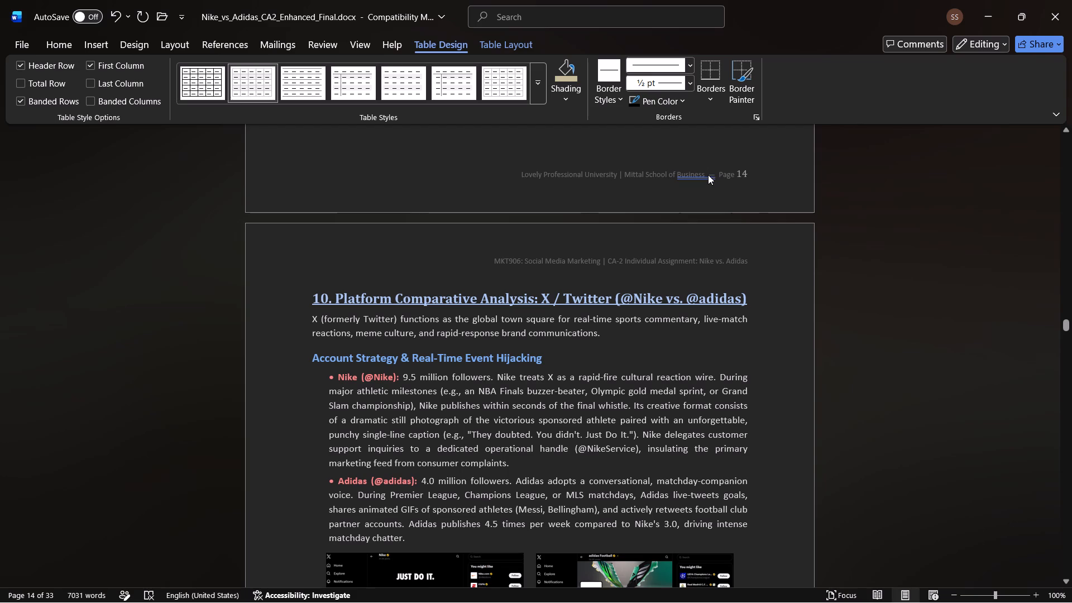
scroll(595, 243, "down", 2)
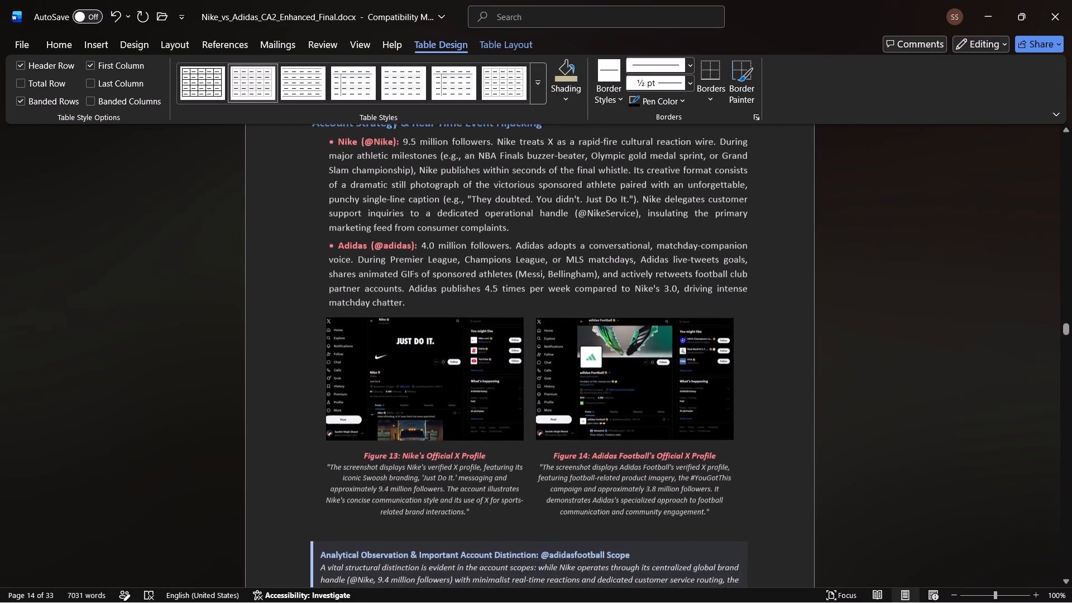
scroll(595, 243, "down", 1)
scroll(537, 338, "down", 3)
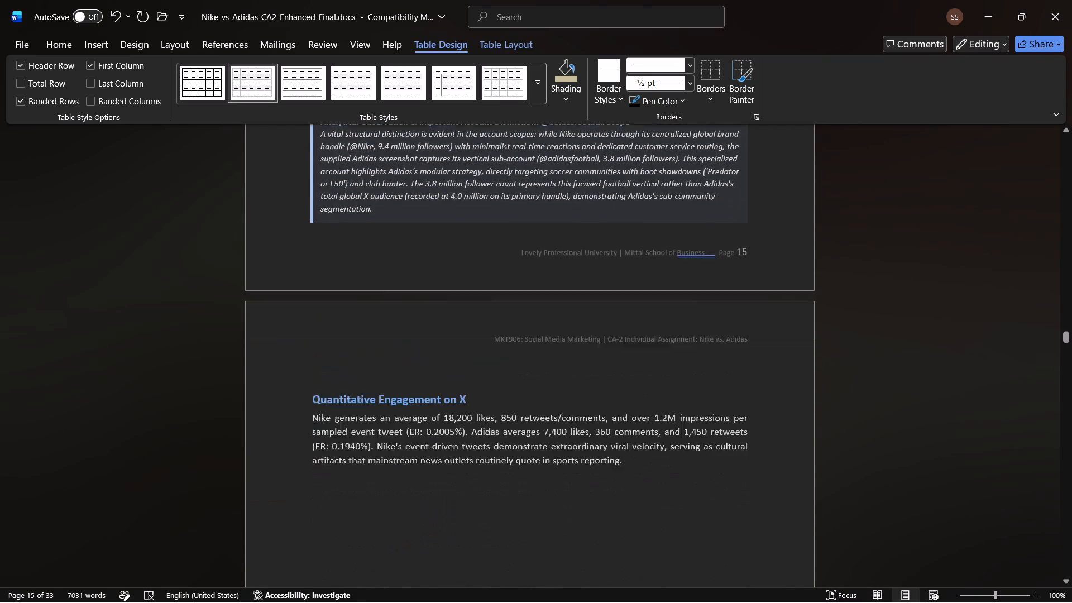
scroll(527, 368, "down", 4)
Enlarge the X profile screenshot table holding Figures 13 and 14, making it taller and slightly wider than the text margins.
scroll(527, 368, "up", 3)
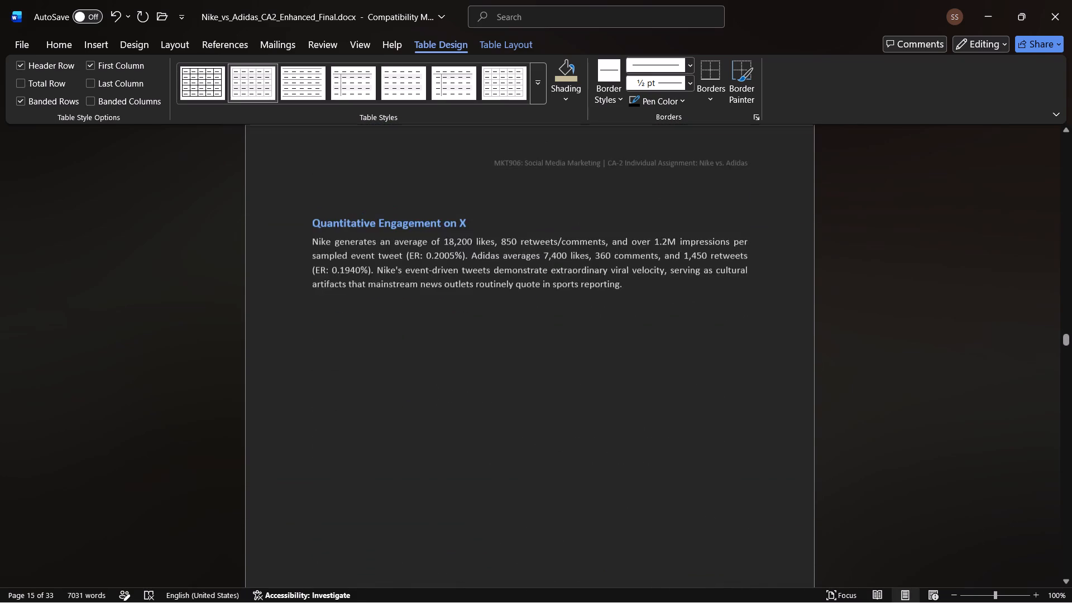
scroll(527, 368, "up", 2)
left_click(498, 342)
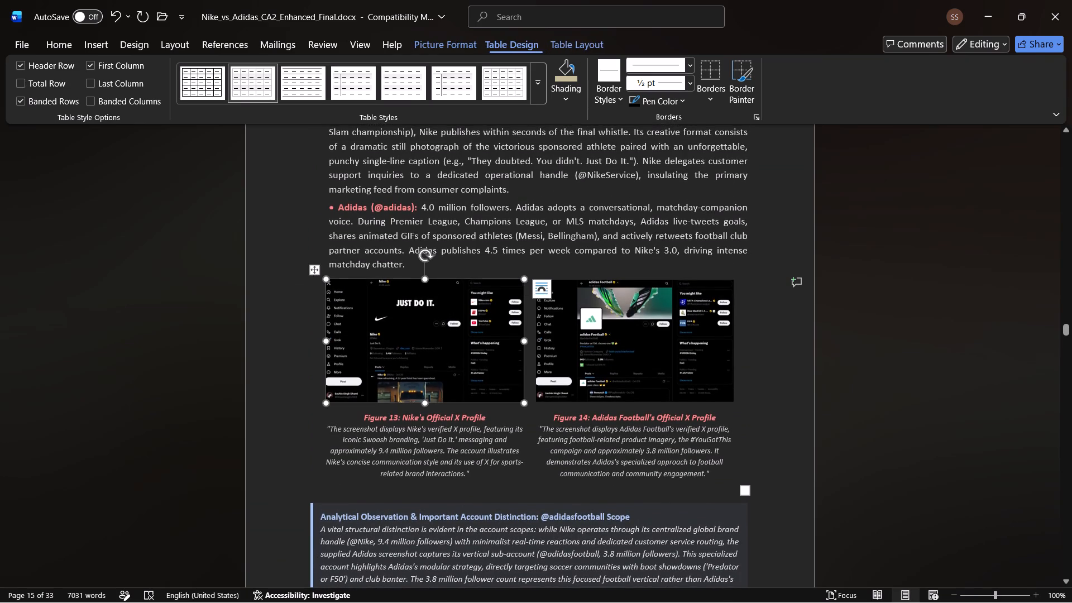
left_click_drag(748, 495, 753, 518)
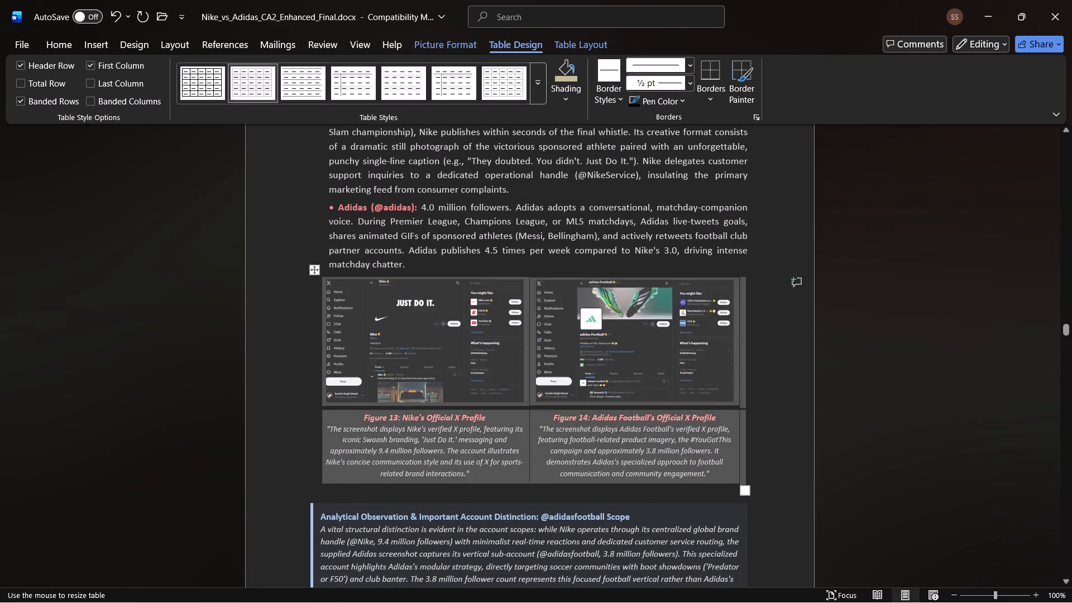
left_click_drag(753, 518, 763, 572)
scroll(763, 572, "down", 1)
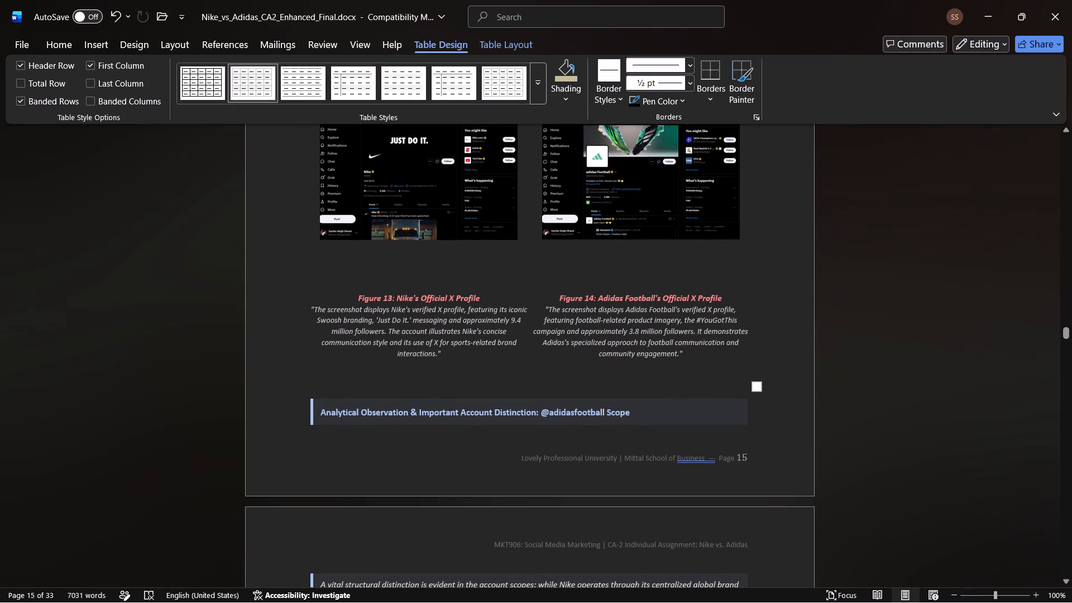
left_click_drag(757, 390, 780, 396)
scroll(734, 398, "up", 1)
left_click(653, 305)
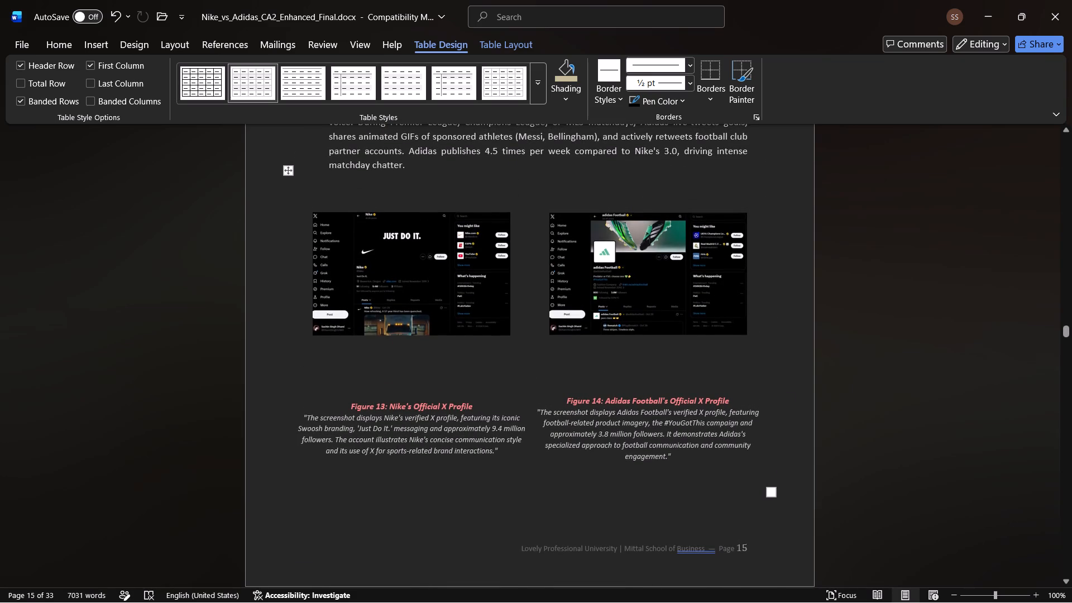
Enlarge Nike's X profile screenshot above the Figure 13 caption, making it much taller and wide enough to nearly fill its cell.
left_click(439, 273)
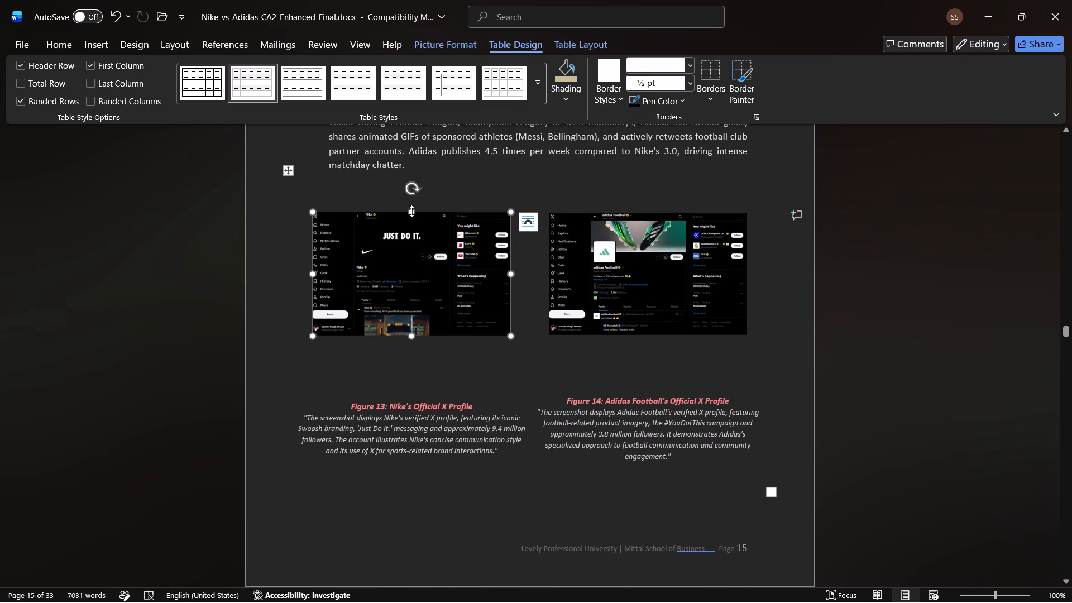
left_click_drag(411, 211, 414, 191)
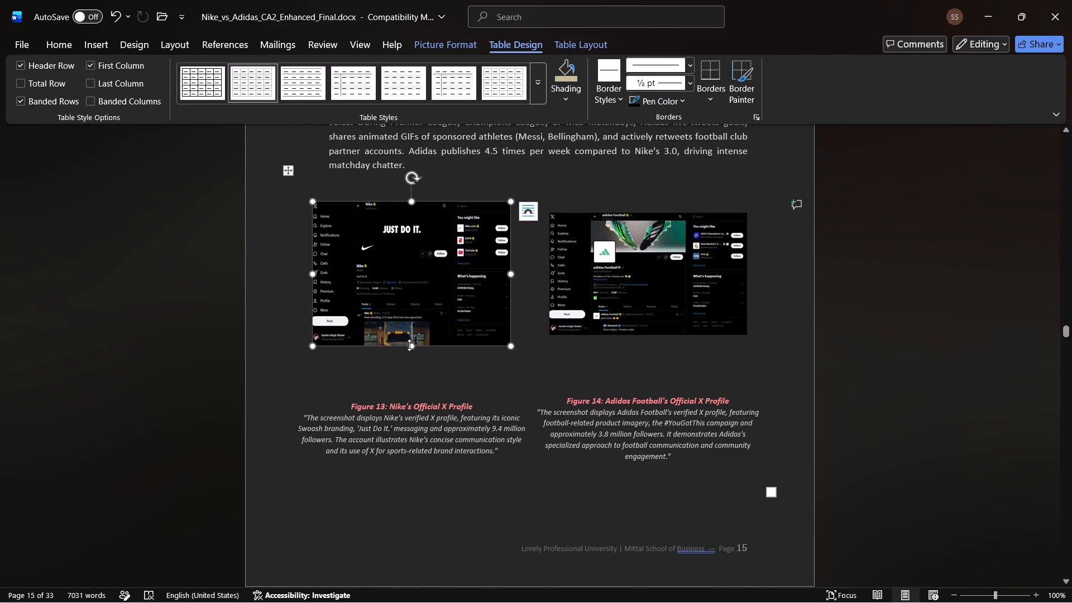
left_click_drag(409, 345, 410, 394)
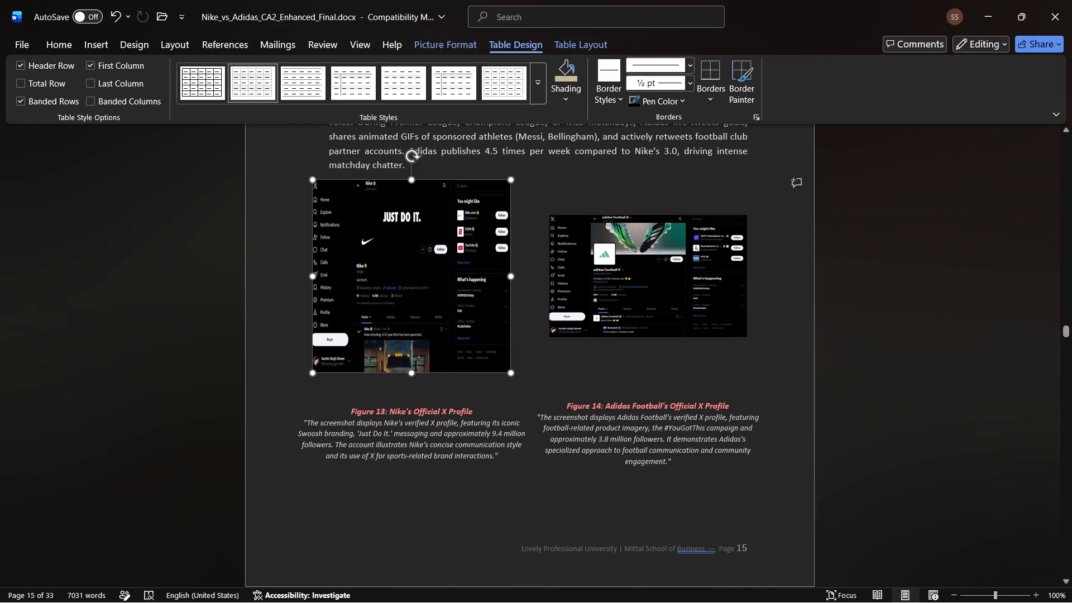
left_click_drag(410, 394, 410, 404)
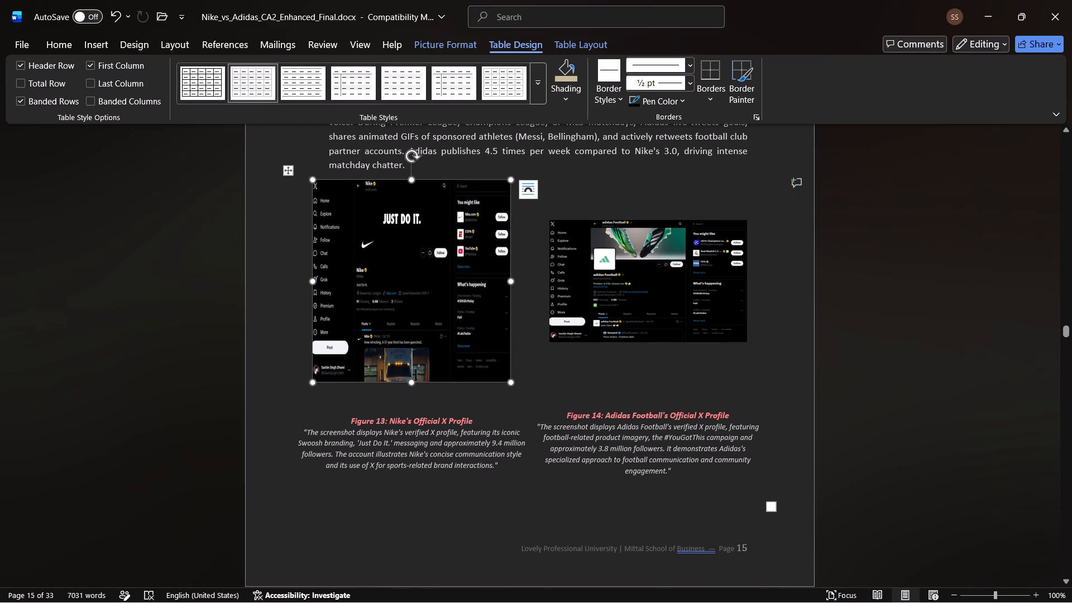
left_click_drag(512, 281, 547, 286)
Enlarge Adidas Football's X profile screenshot above the Figure 14 caption, making it much taller and wide enough to nearly fill its cell.
left_click(621, 276)
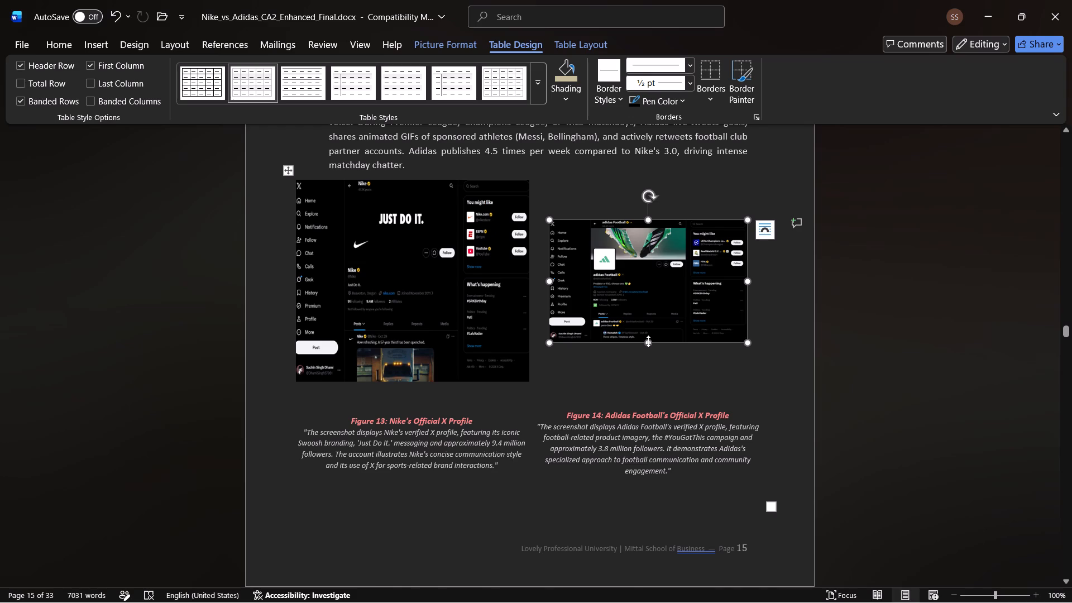
left_click_drag(648, 341, 652, 413)
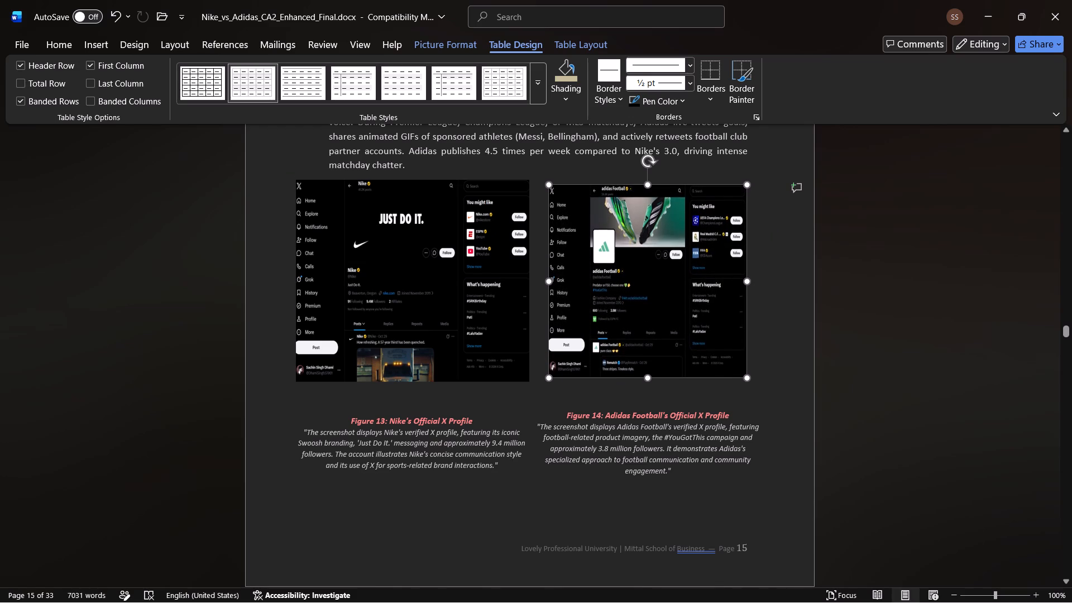
left_click_drag(652, 413, 651, 415)
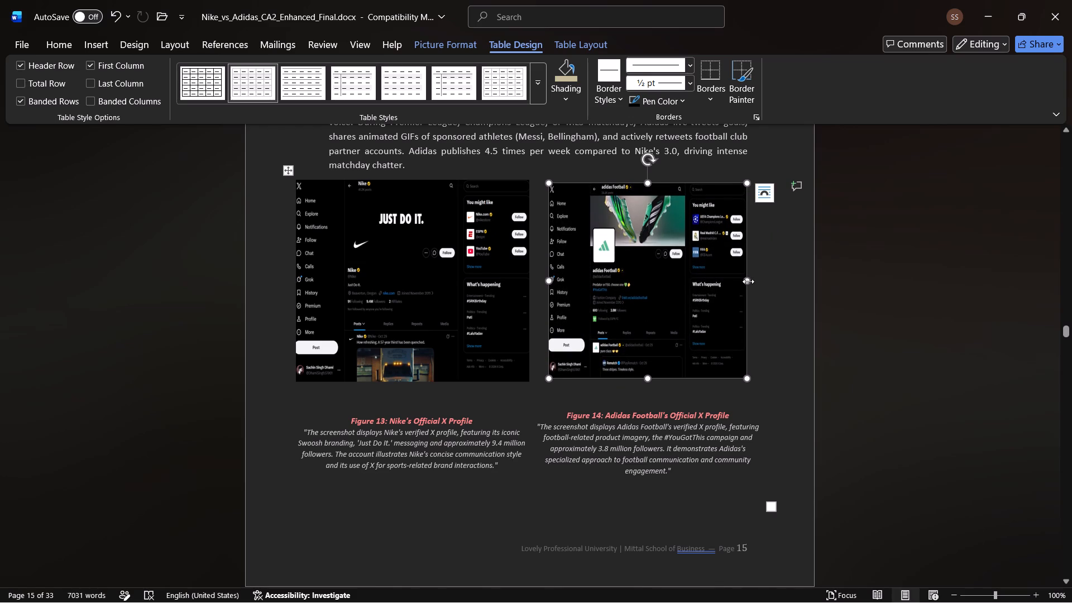
left_click_drag(748, 281, 782, 283)
Fine-tune the two X profile screenshots by widening Nike's slightly and making Adidas Football's slightly taller so their heights match.
left_click(518, 334)
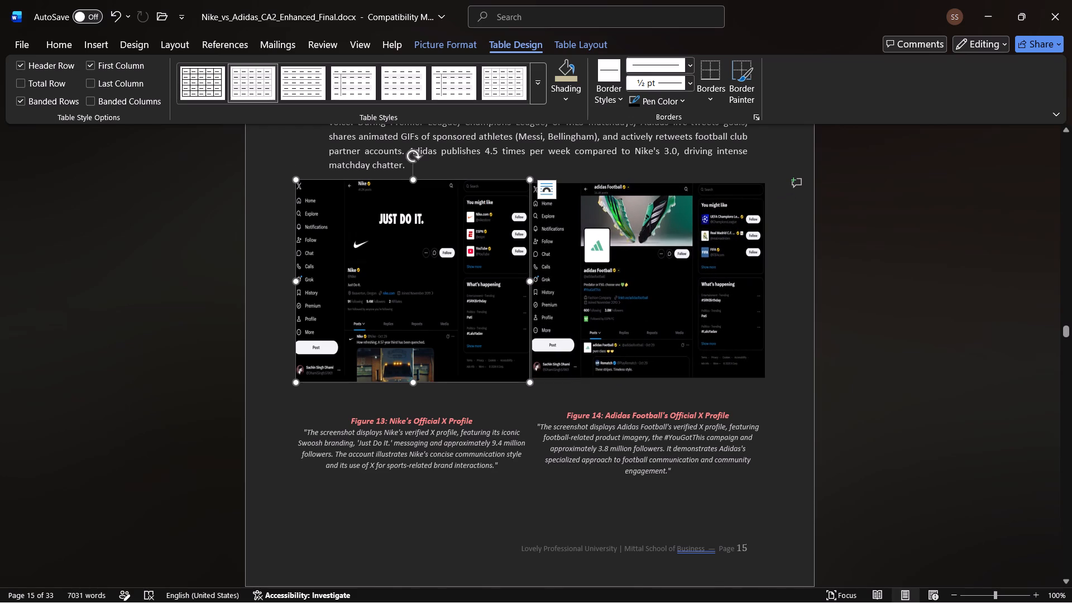
left_click(533, 420)
left_click(516, 290)
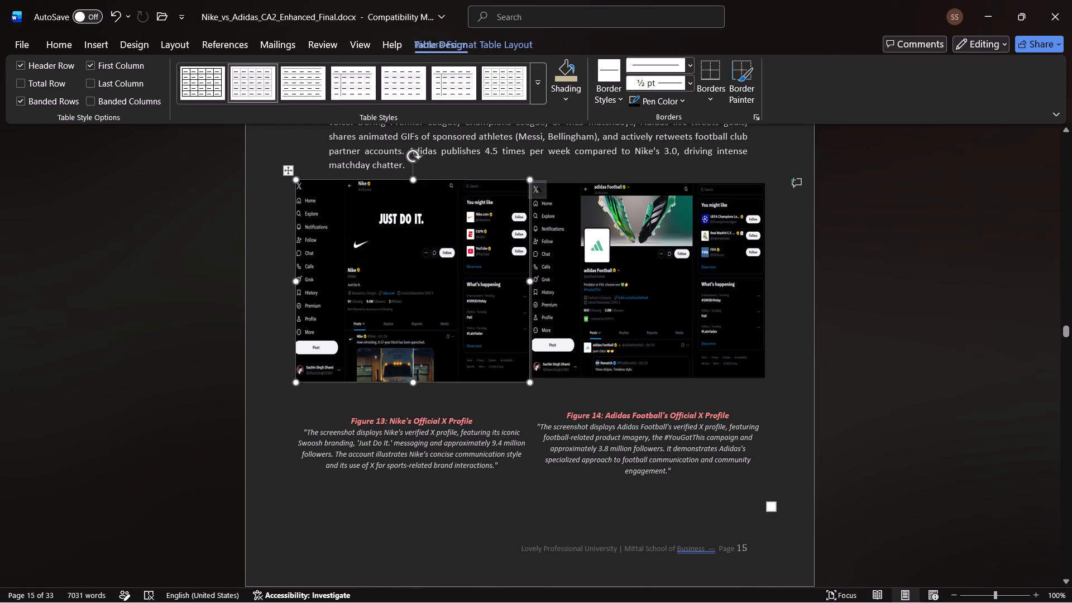
left_click(530, 281)
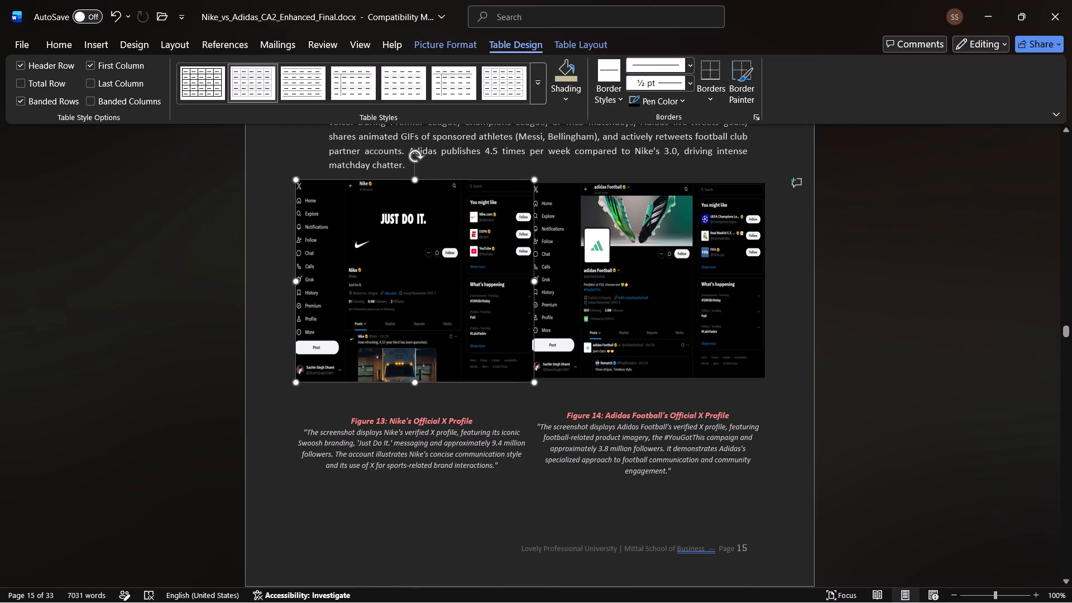
left_click(636, 362)
left_click(650, 376)
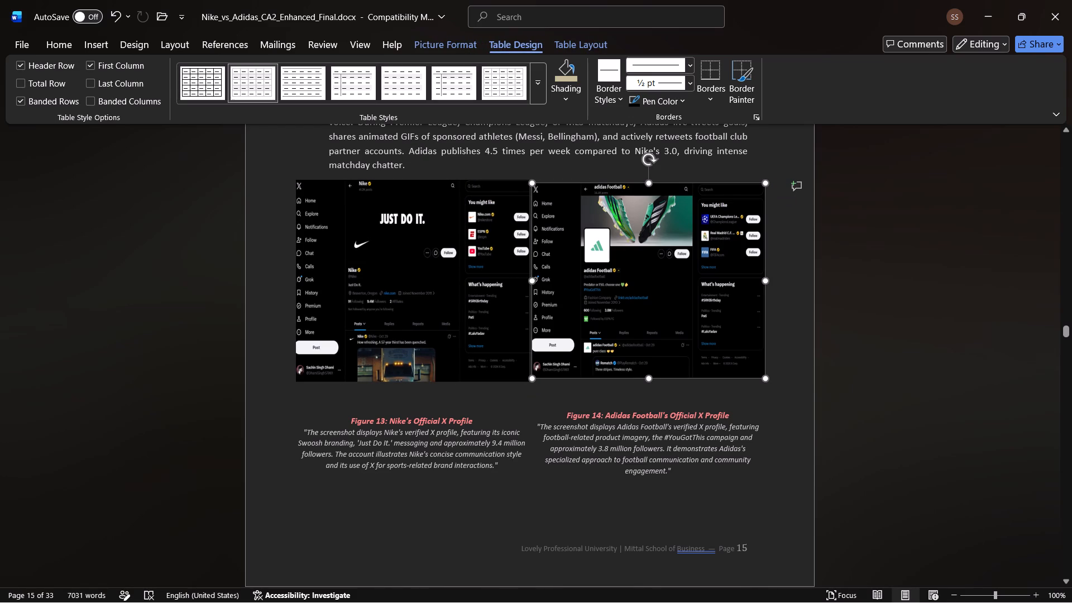
left_click(788, 360)
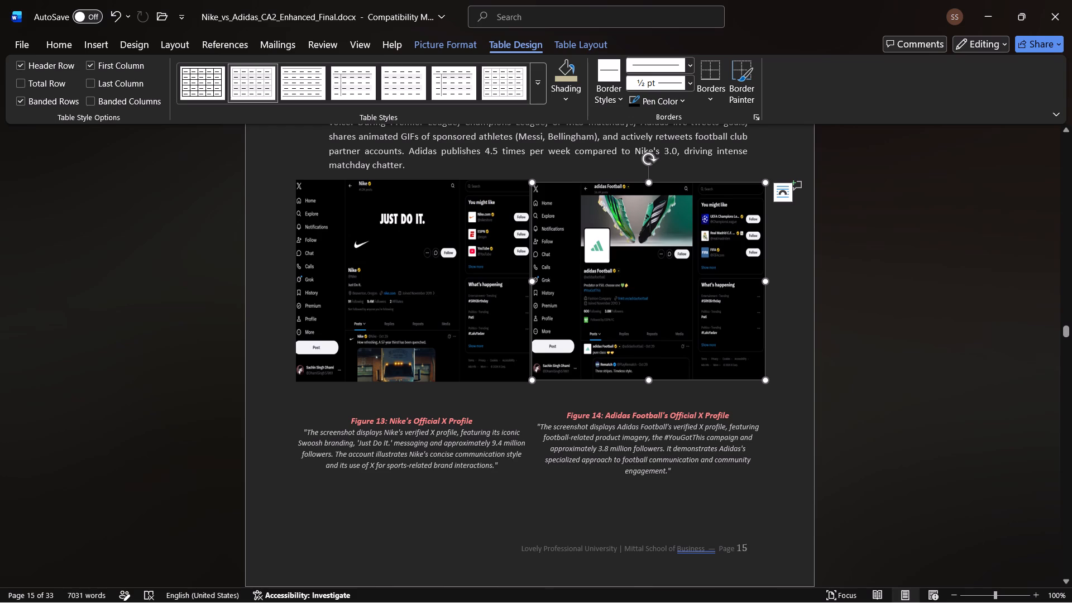
left_click(651, 241)
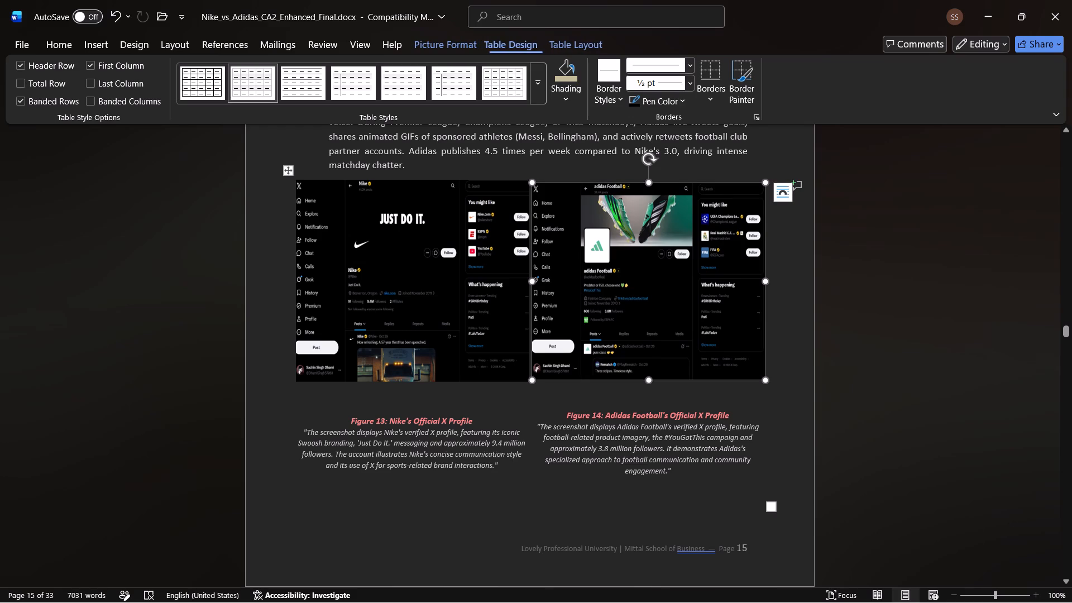
left_click(648, 183)
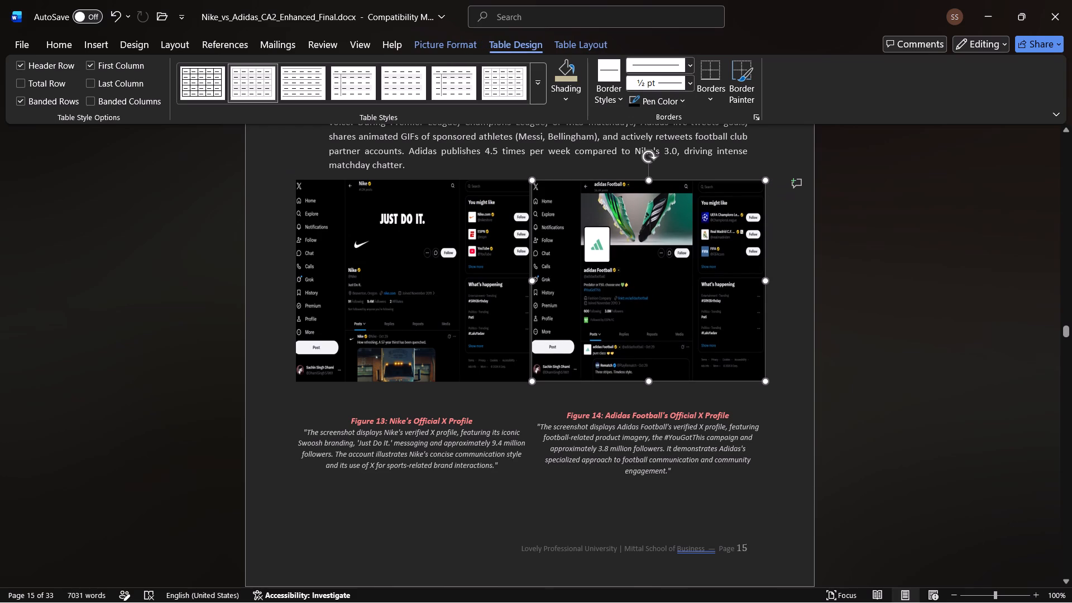
left_click(810, 356)
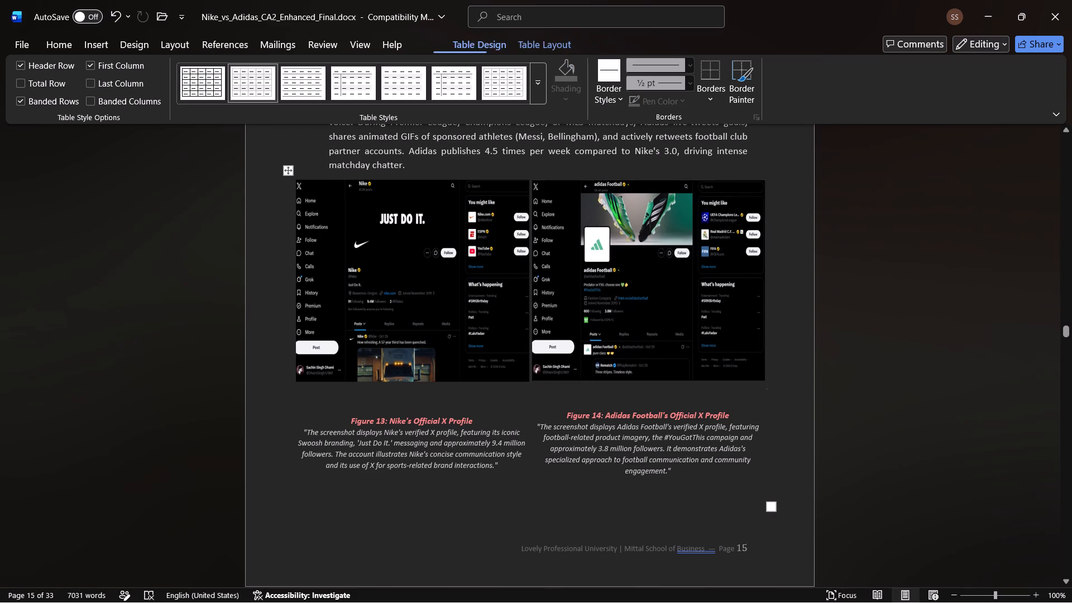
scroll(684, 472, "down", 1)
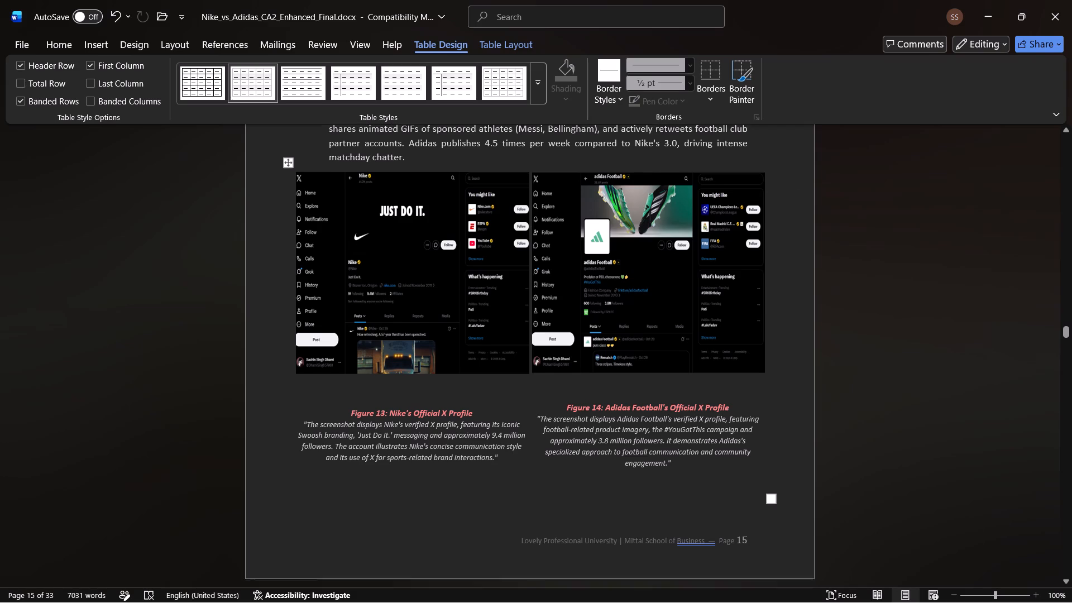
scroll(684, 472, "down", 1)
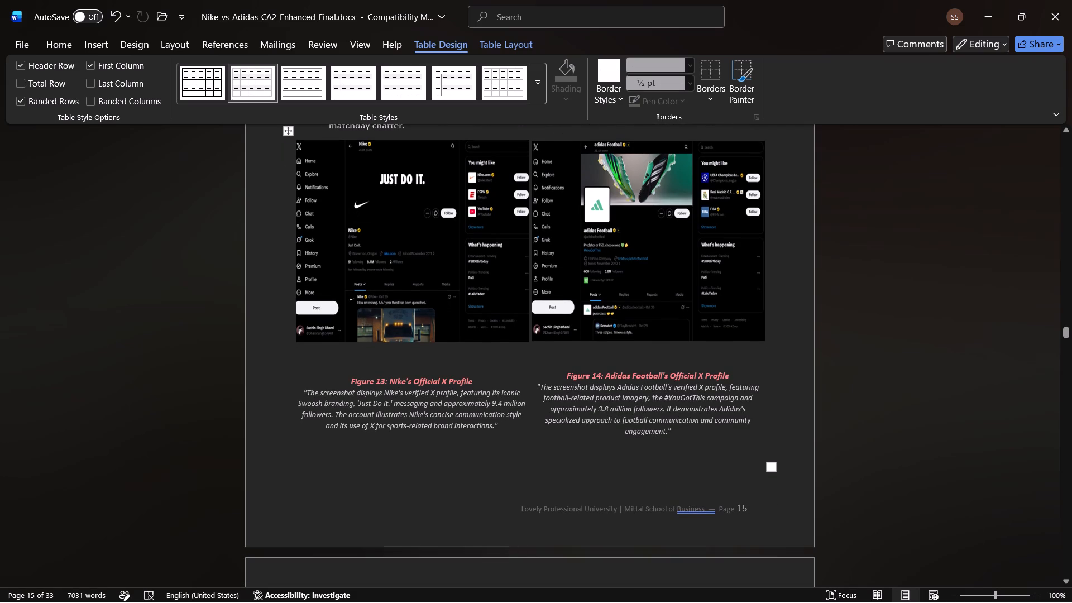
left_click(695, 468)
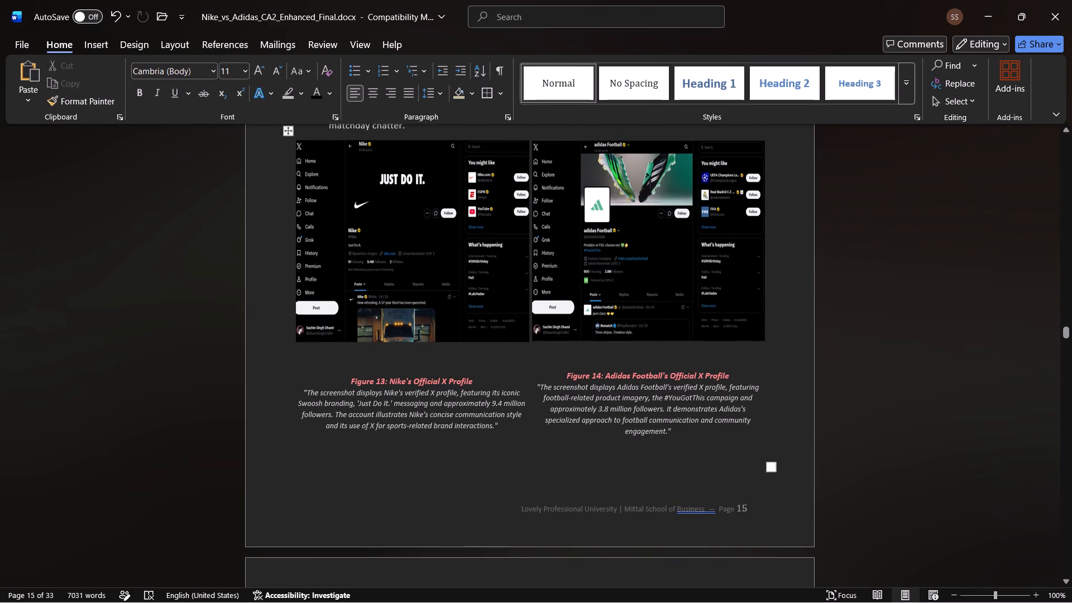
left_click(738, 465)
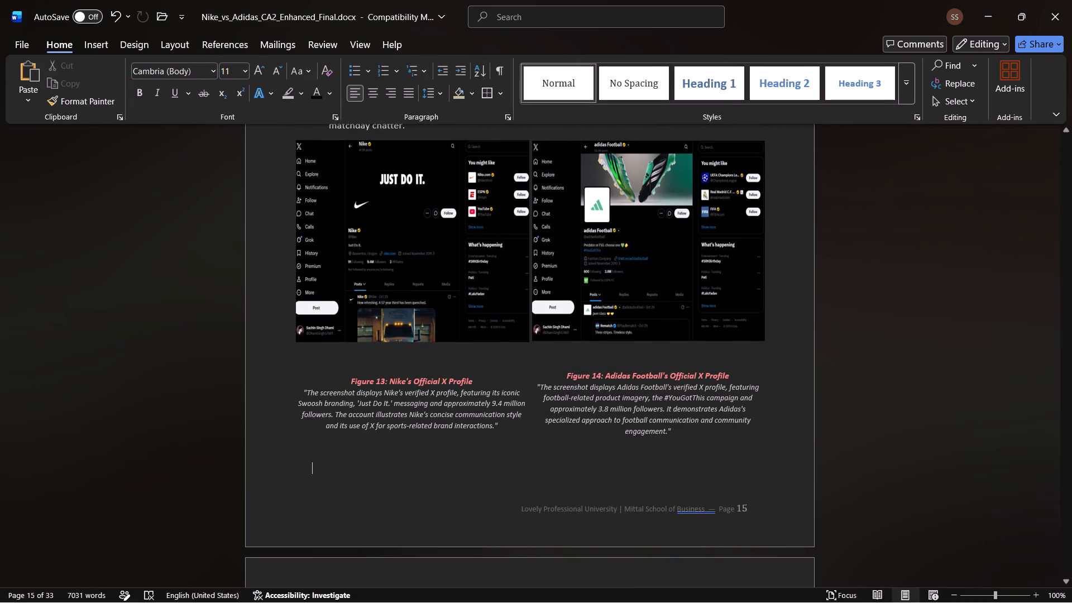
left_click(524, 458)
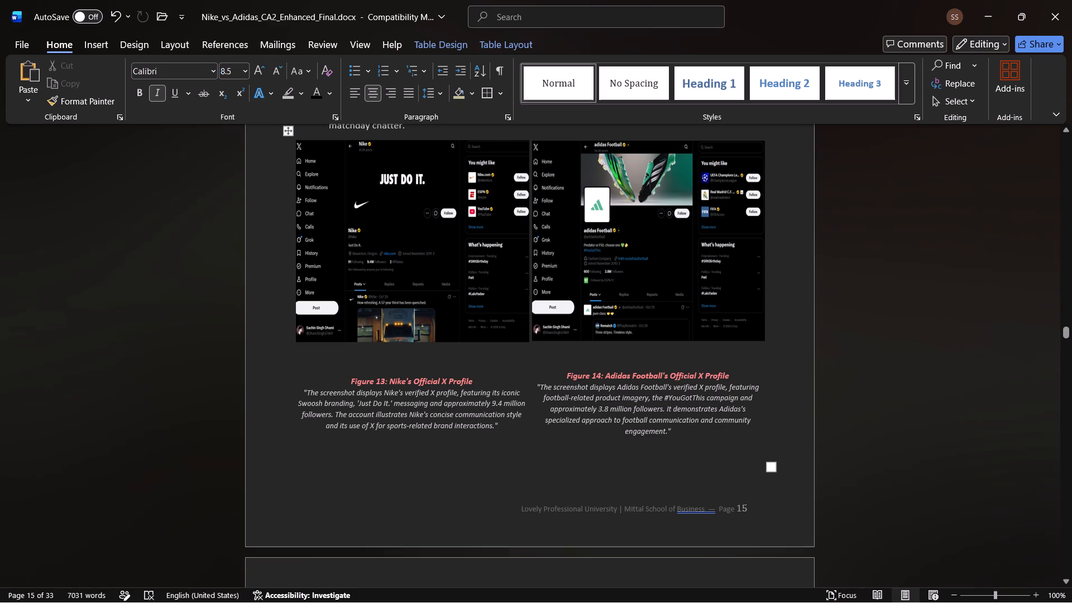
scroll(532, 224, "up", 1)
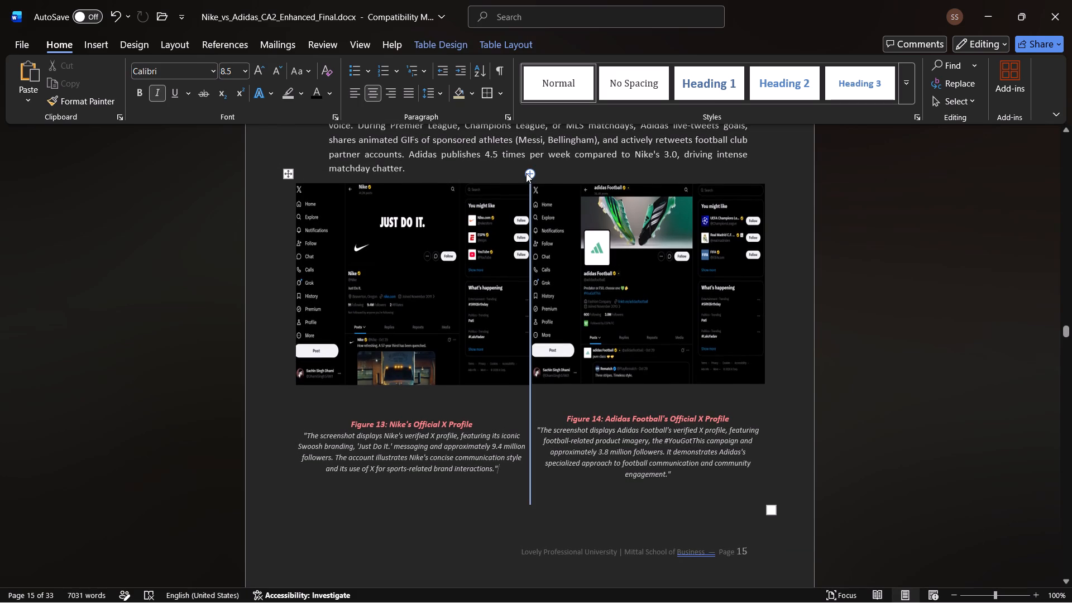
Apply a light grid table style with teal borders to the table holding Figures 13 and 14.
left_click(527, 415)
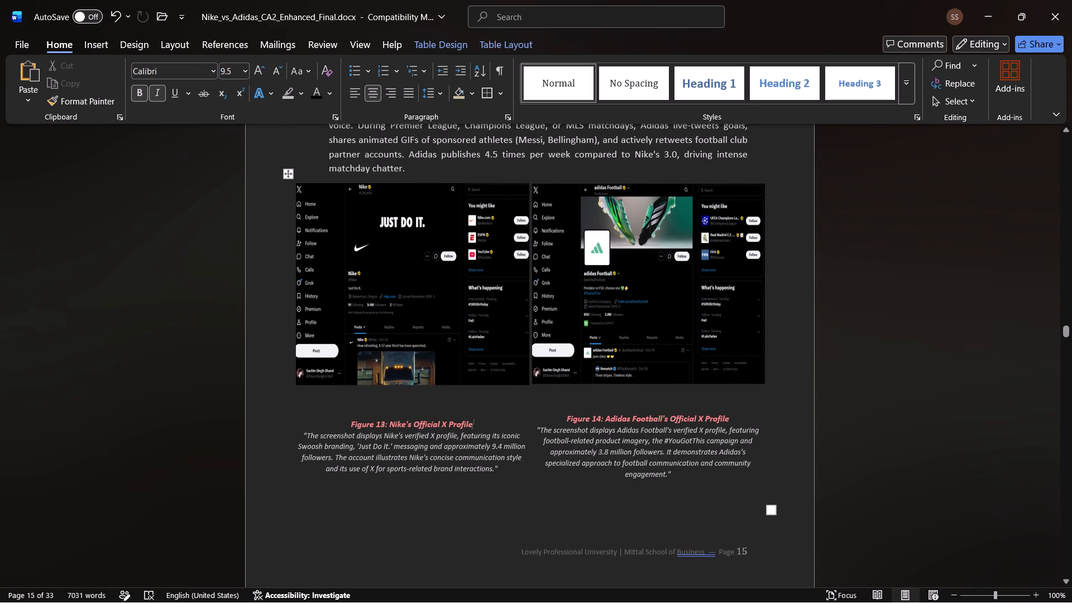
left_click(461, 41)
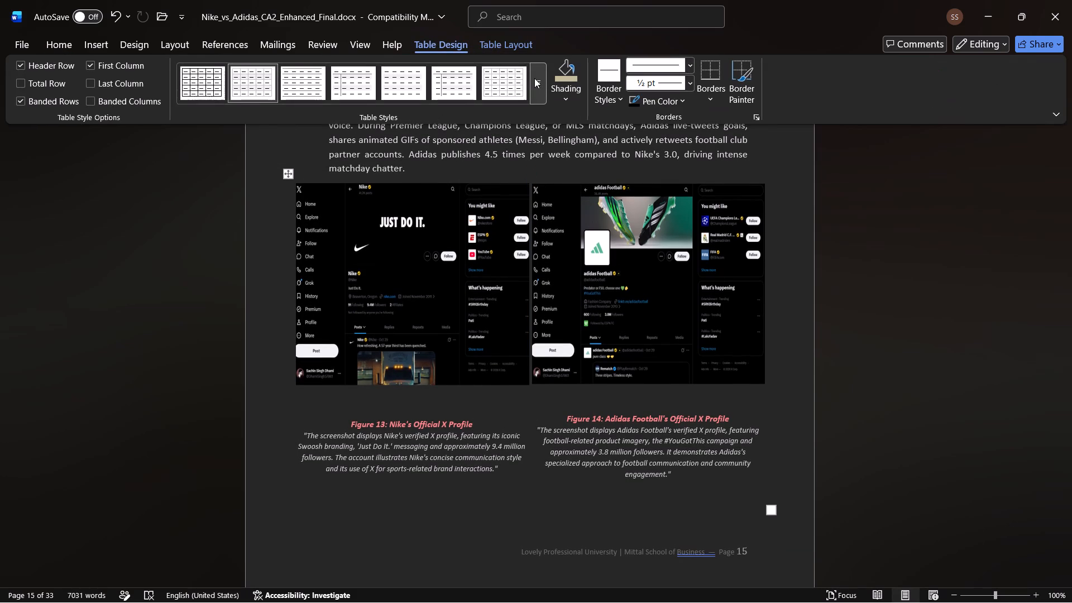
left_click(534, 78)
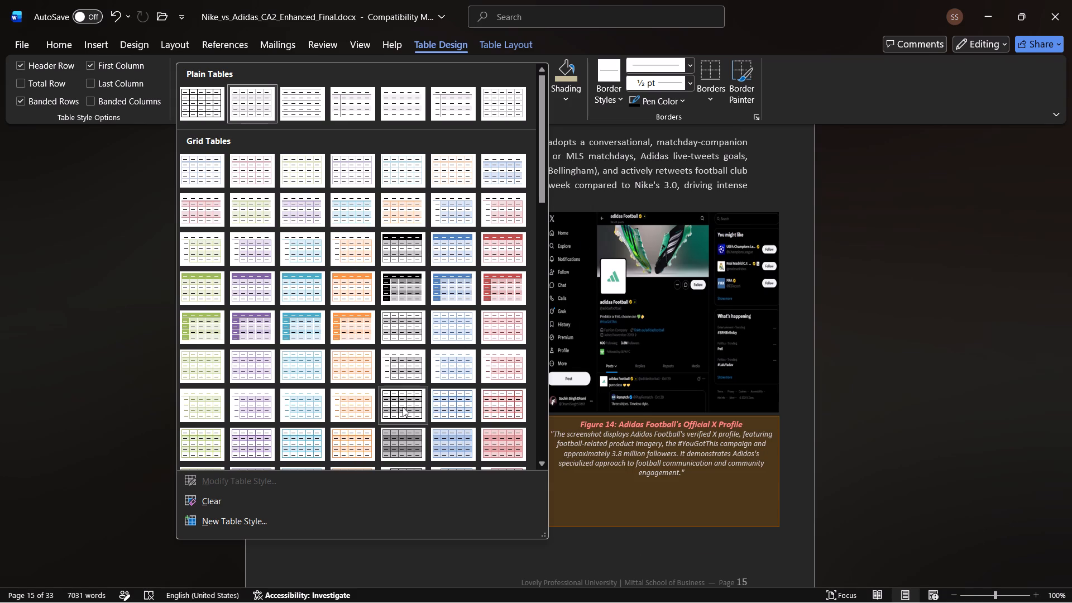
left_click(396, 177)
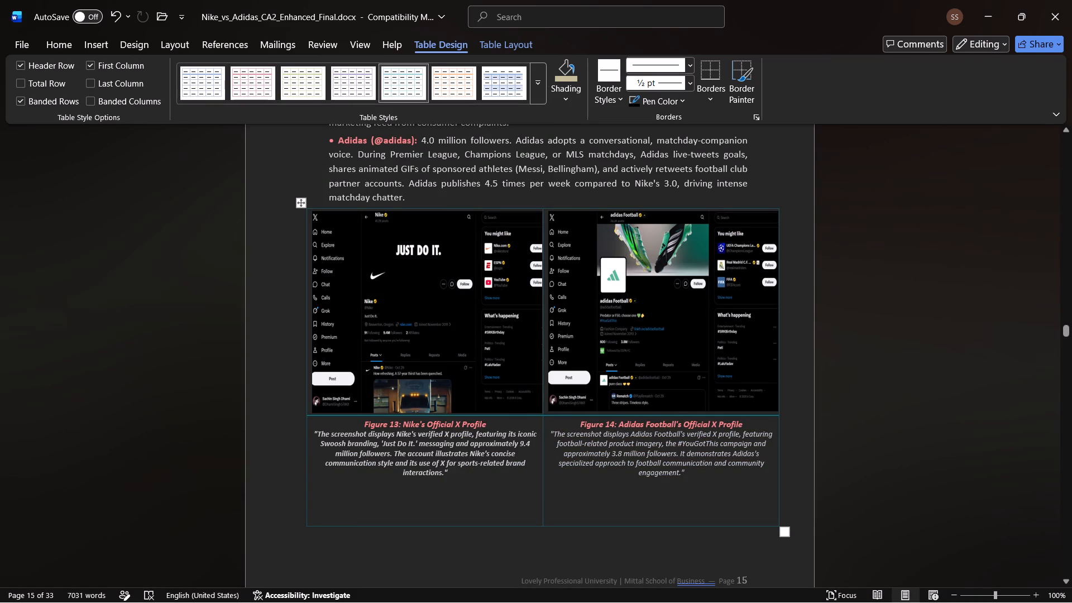
Browse the table styles and apply the plain style with only horizontal rules to the table holding Figures 13 and 14.
left_click(535, 92)
scroll(355, 285, "down", 3)
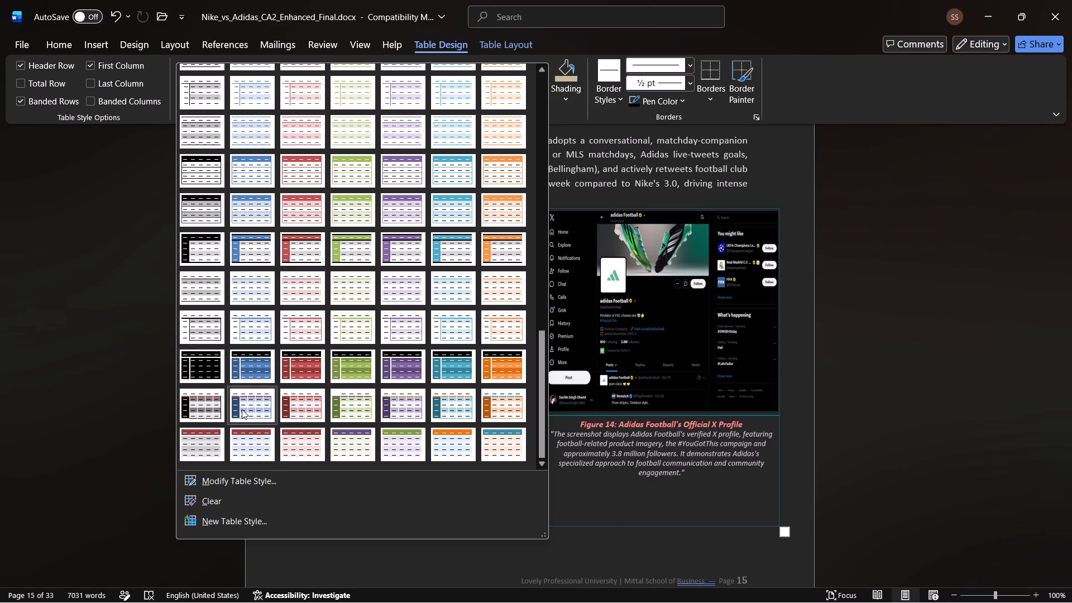
scroll(200, 456, "down", 1)
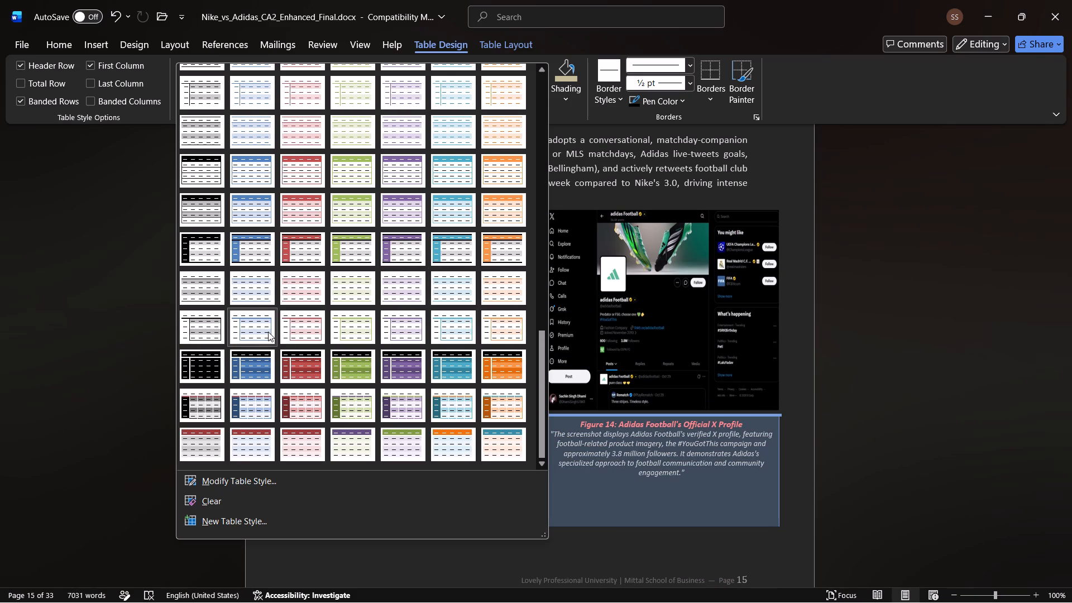
scroll(245, 284, "up", 2)
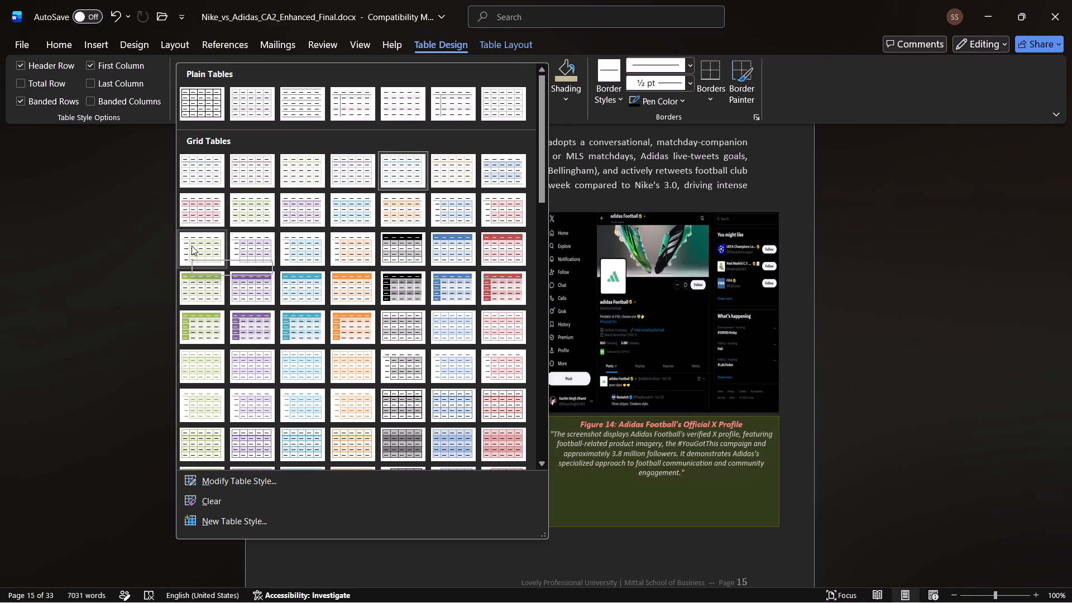
scroll(300, 202, "up", 1)
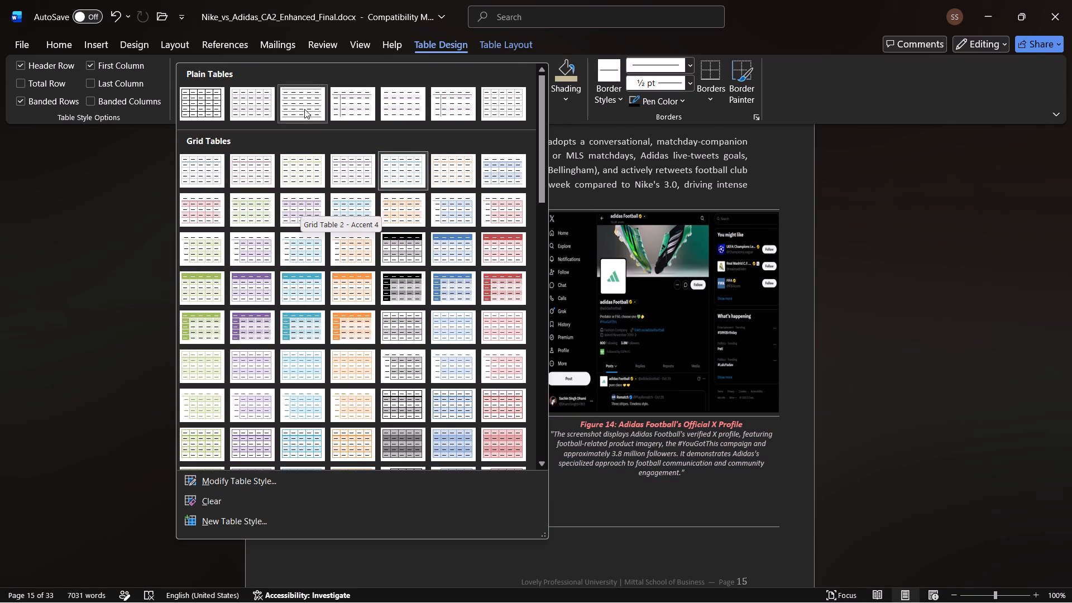
left_click(304, 109)
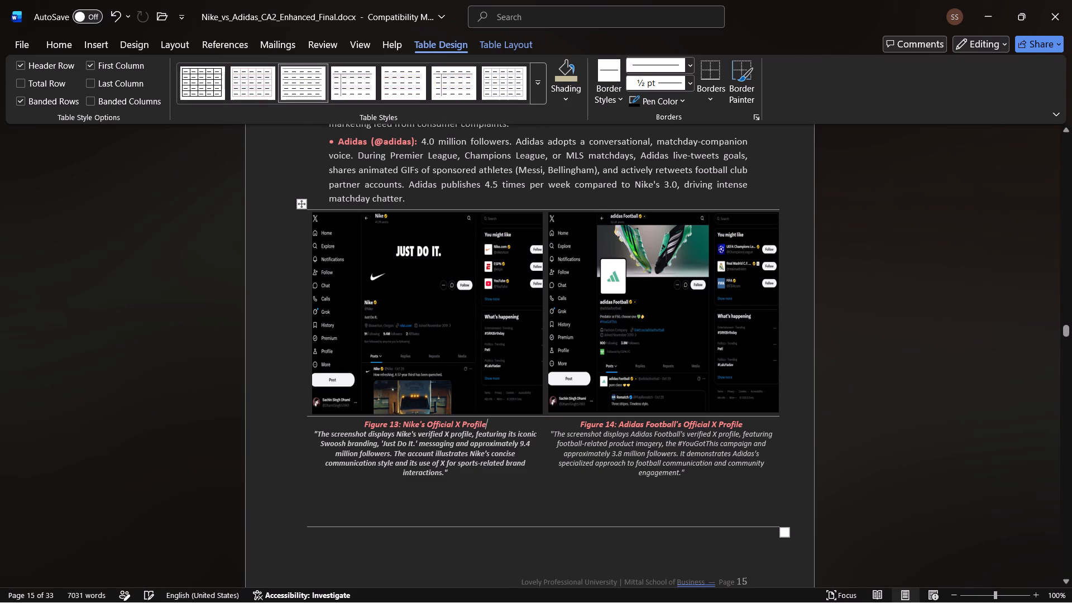
Increase the font size of the Figure 13 and Figure 14 captions and their descriptions by two increments each.
left_click_drag(484, 487, 375, 428)
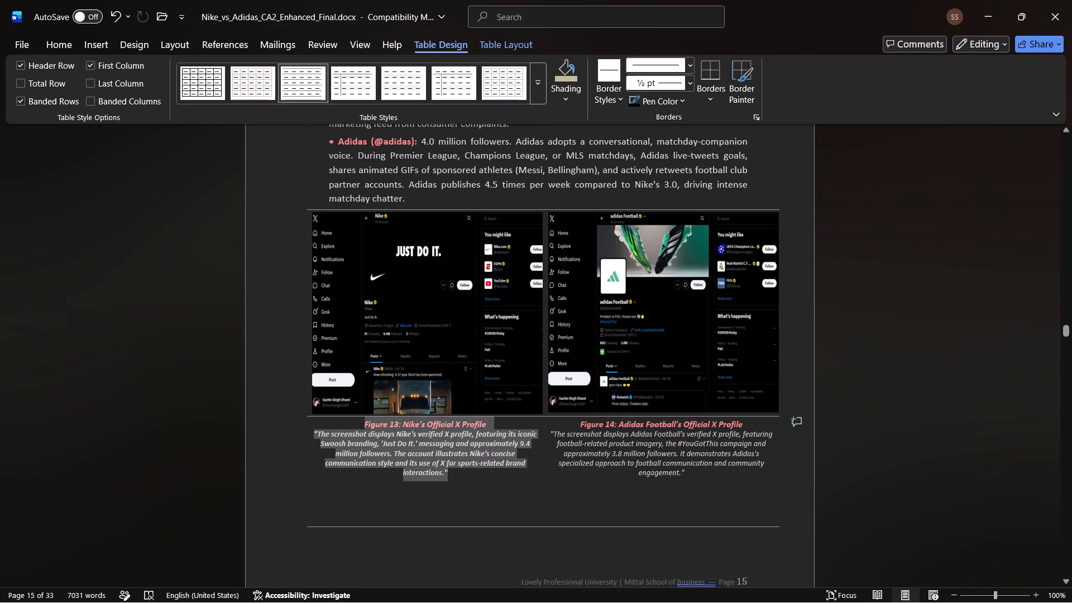
left_click_drag(375, 428, 375, 428)
left_click(375, 428)
left_click_drag(468, 480, 373, 419)
left_click(476, 383)
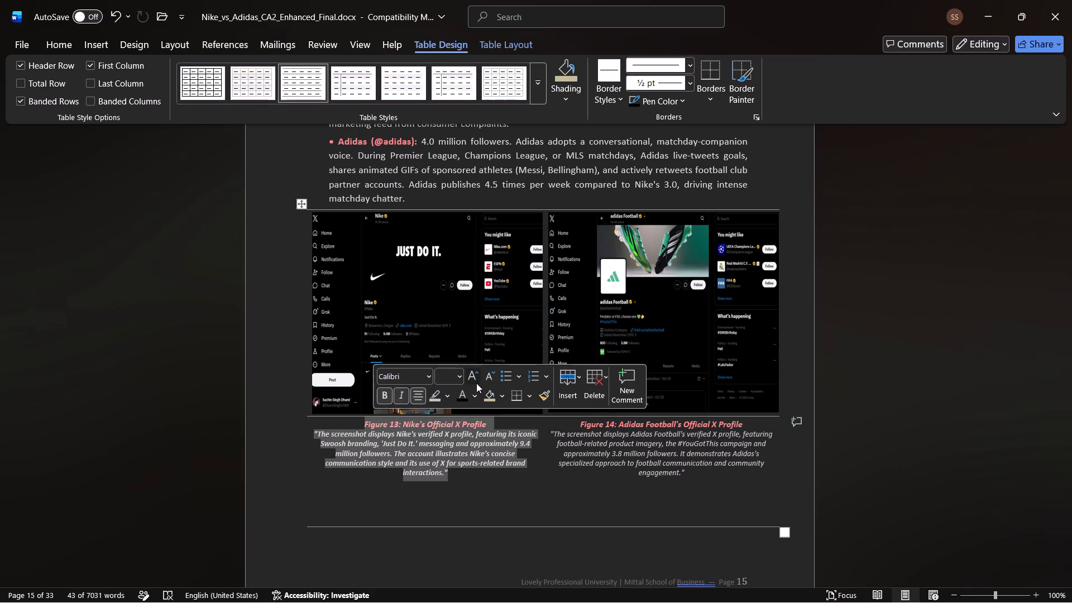
left_click(476, 383)
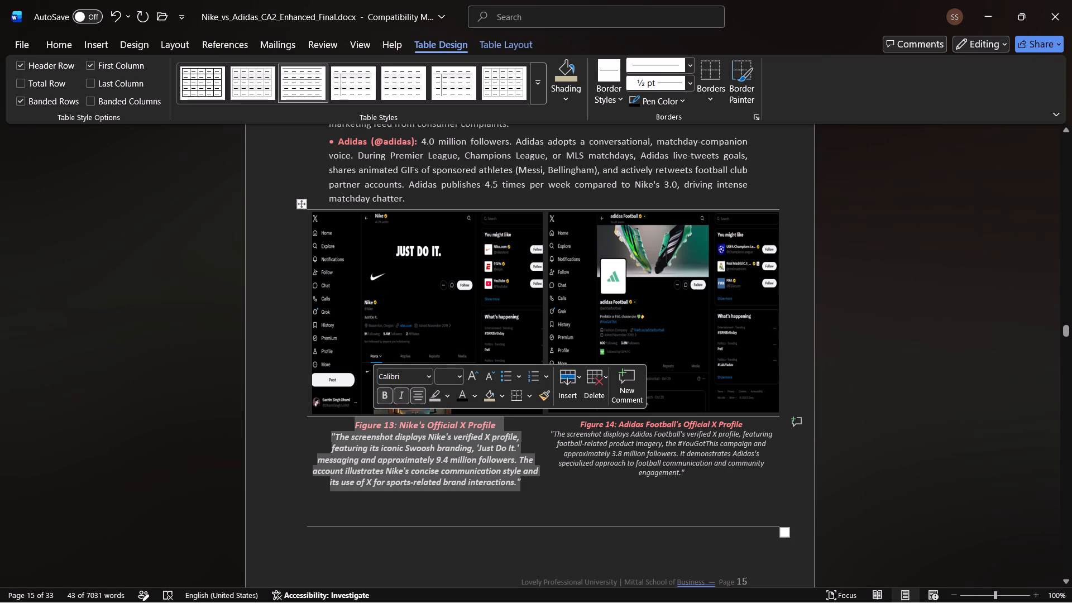
left_click_drag(688, 477, 581, 425)
double_click(678, 384)
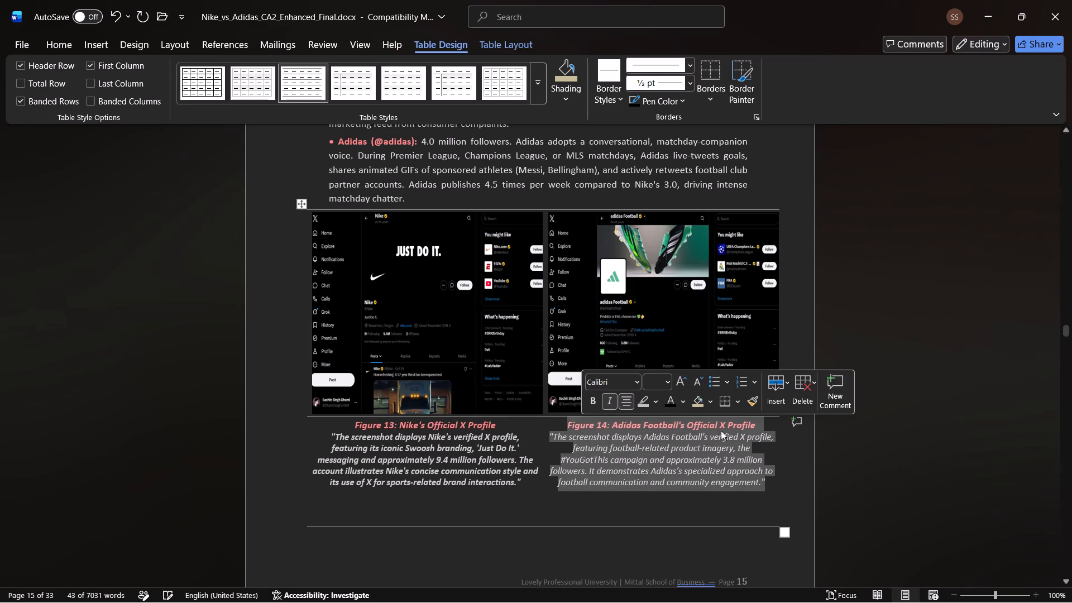
Resize the table holding Figures 13 and 14, reducing the empty space below the descriptions and widening it slightly.
left_click(772, 497)
scroll(693, 560, "down", 1)
left_click_drag(785, 430, 781, 411)
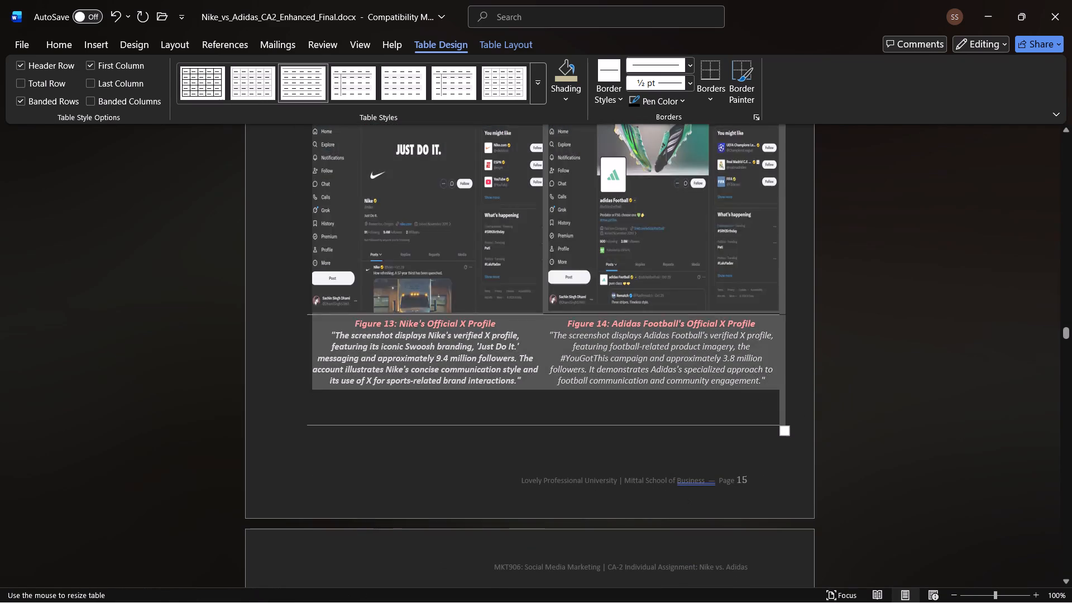
left_click_drag(781, 411, 781, 406)
left_click(781, 406)
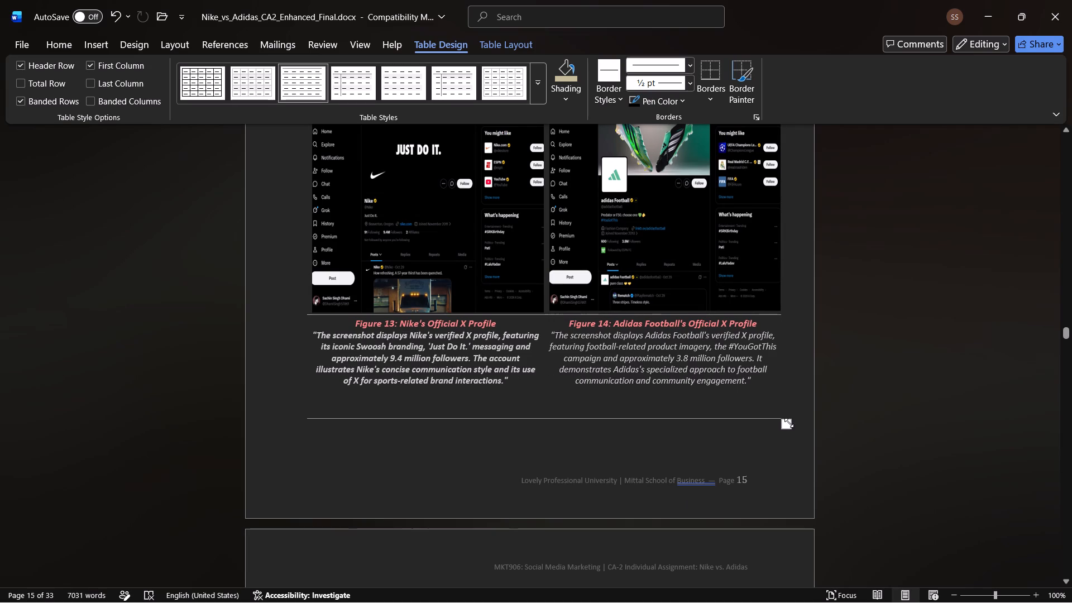
left_click_drag(789, 423, 785, 401)
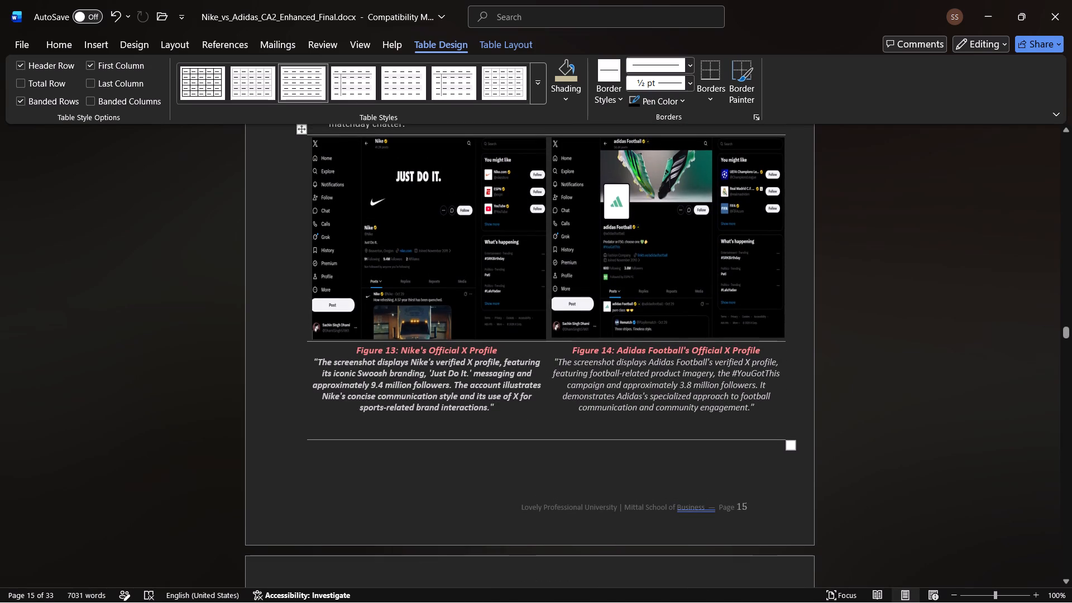
left_click_drag(792, 449, 789, 432)
left_click(789, 432)
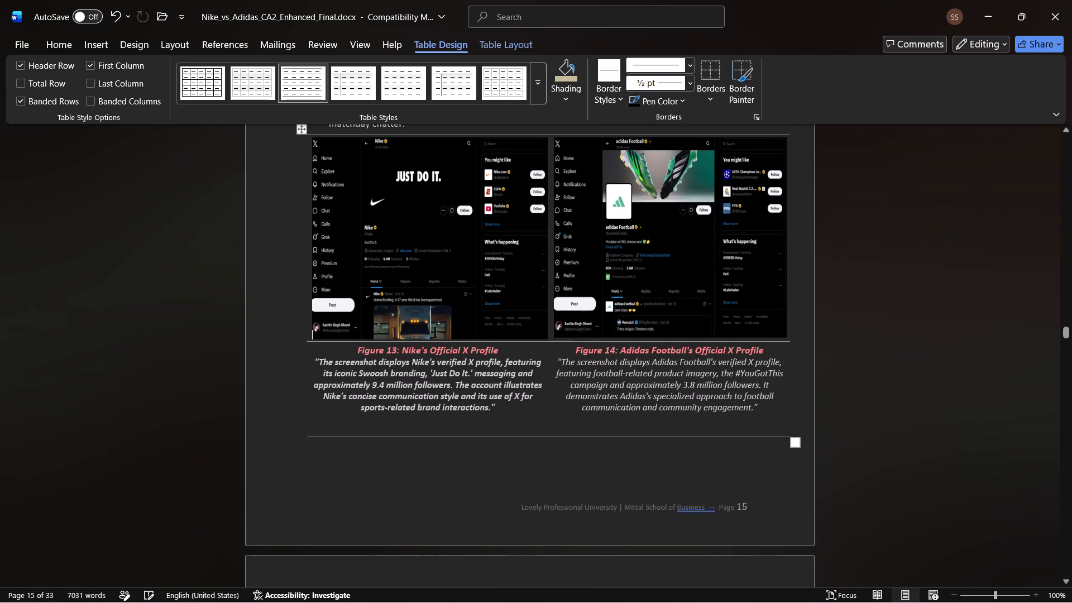
scroll(653, 469, "up", 1)
scroll(666, 395, "down", 1)
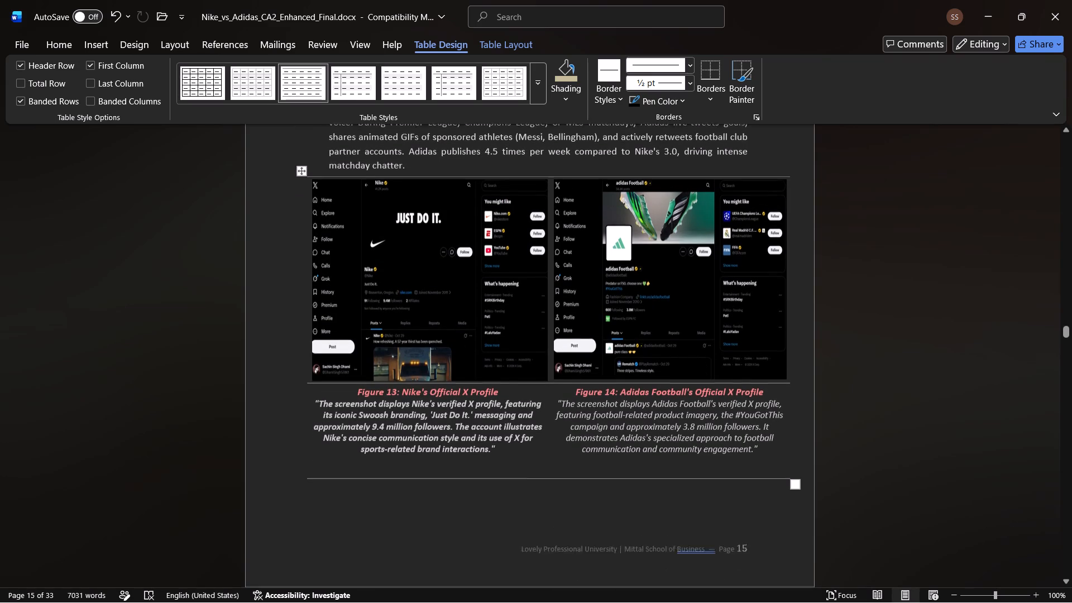
Increase the font size of the "Analytical Observation & Important Account Distinction" callout text on page 16 by one increment.
left_click(580, 465)
scroll(580, 465, "up", 1)
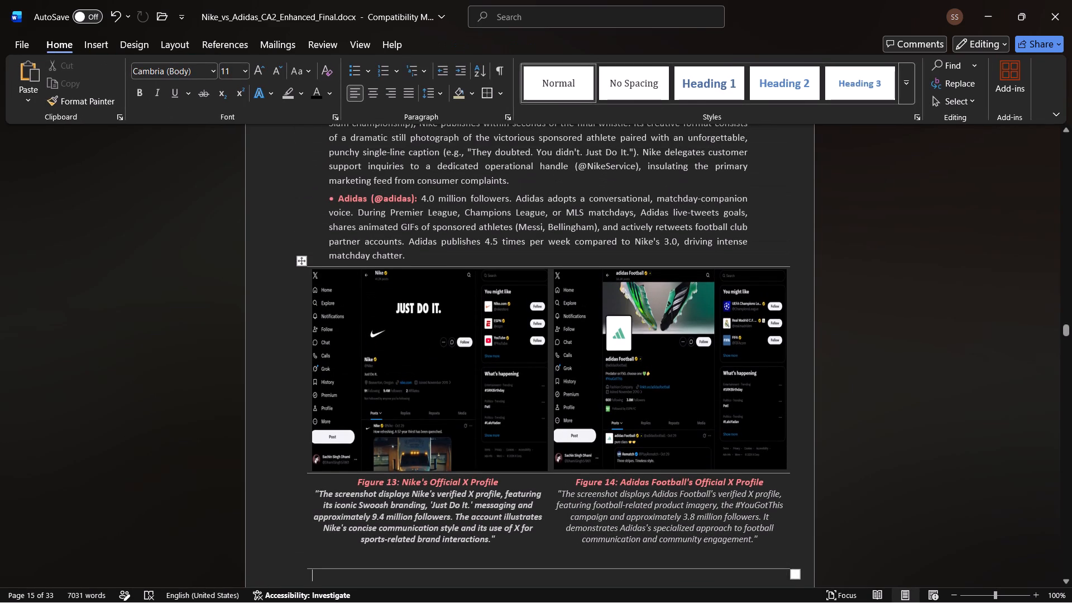
scroll(580, 465, "down", 3)
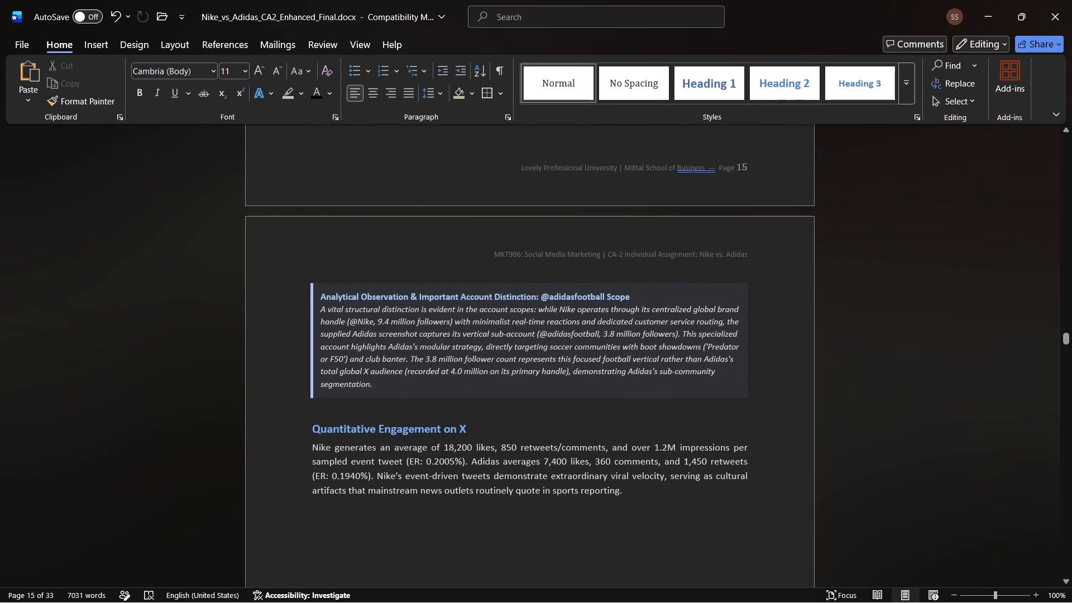
left_click_drag(385, 389, 325, 298)
left_click(432, 315)
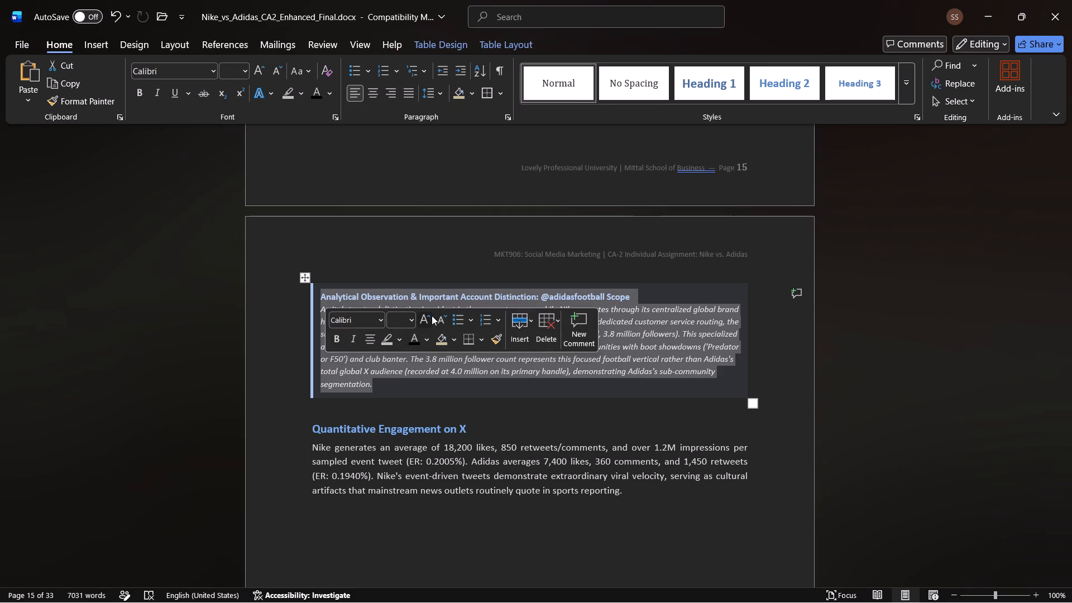
left_click(487, 41)
left_click(446, 46)
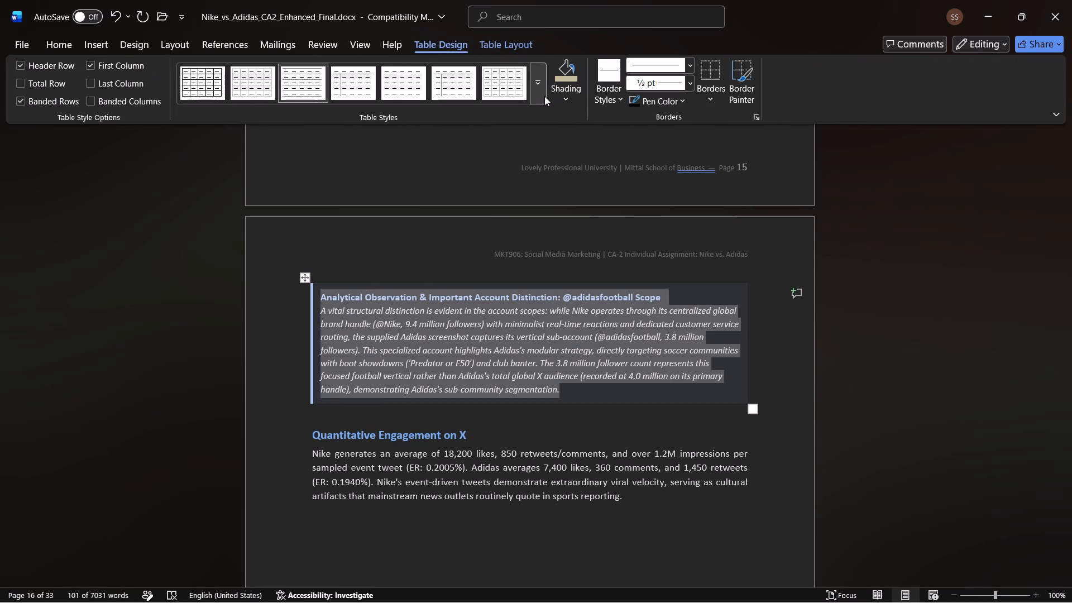
left_click(559, 98)
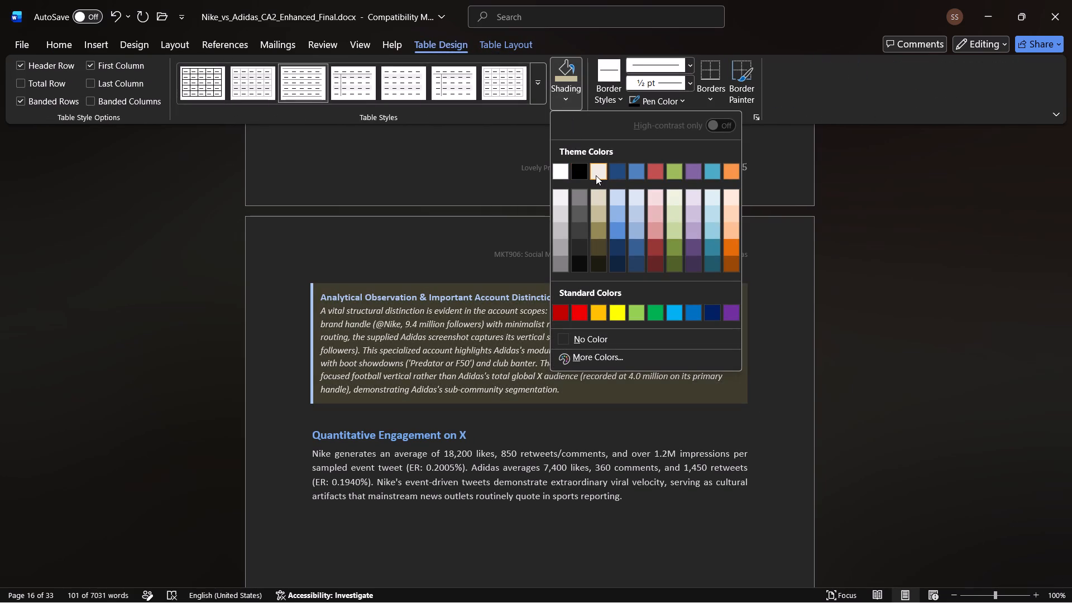
left_click(640, 190)
left_click(764, 379)
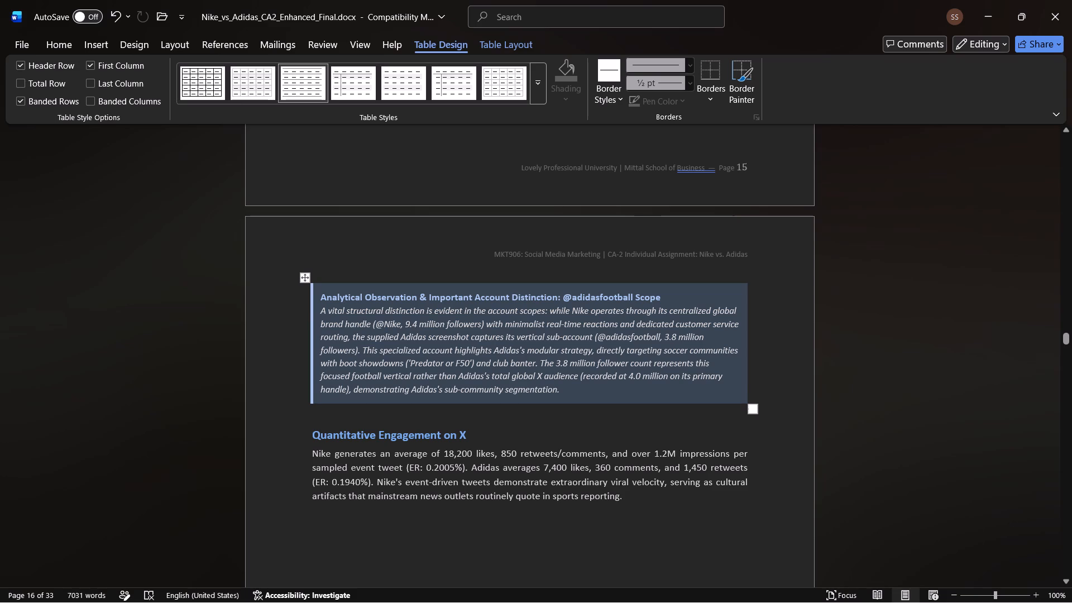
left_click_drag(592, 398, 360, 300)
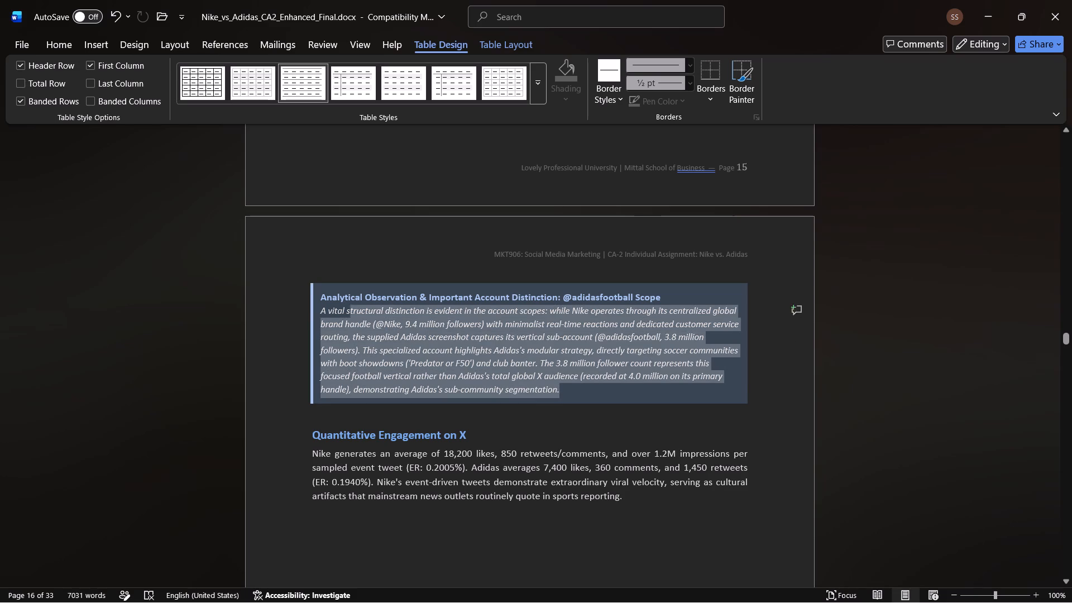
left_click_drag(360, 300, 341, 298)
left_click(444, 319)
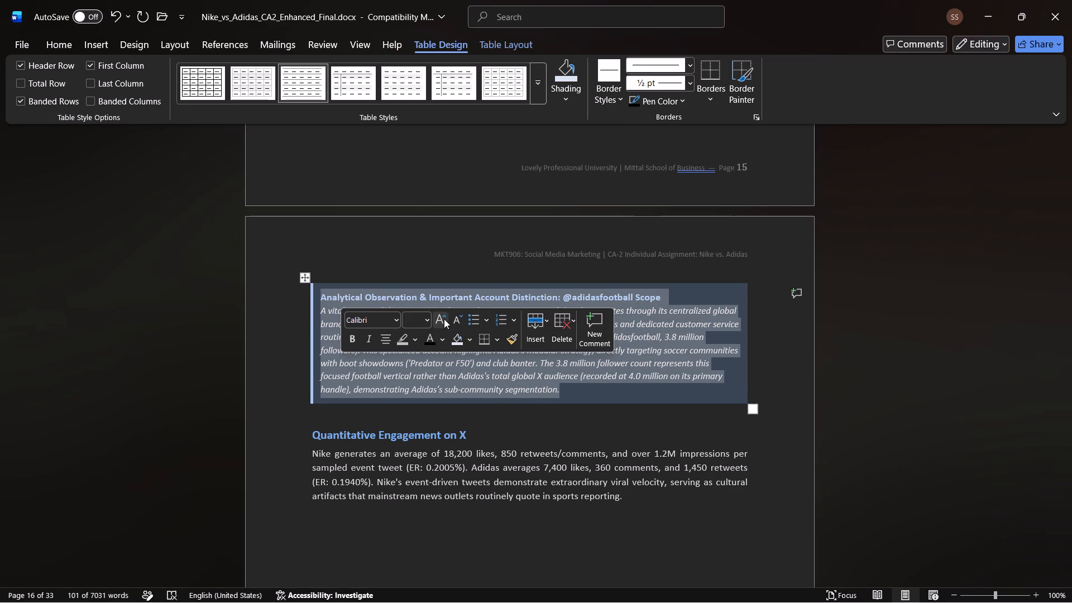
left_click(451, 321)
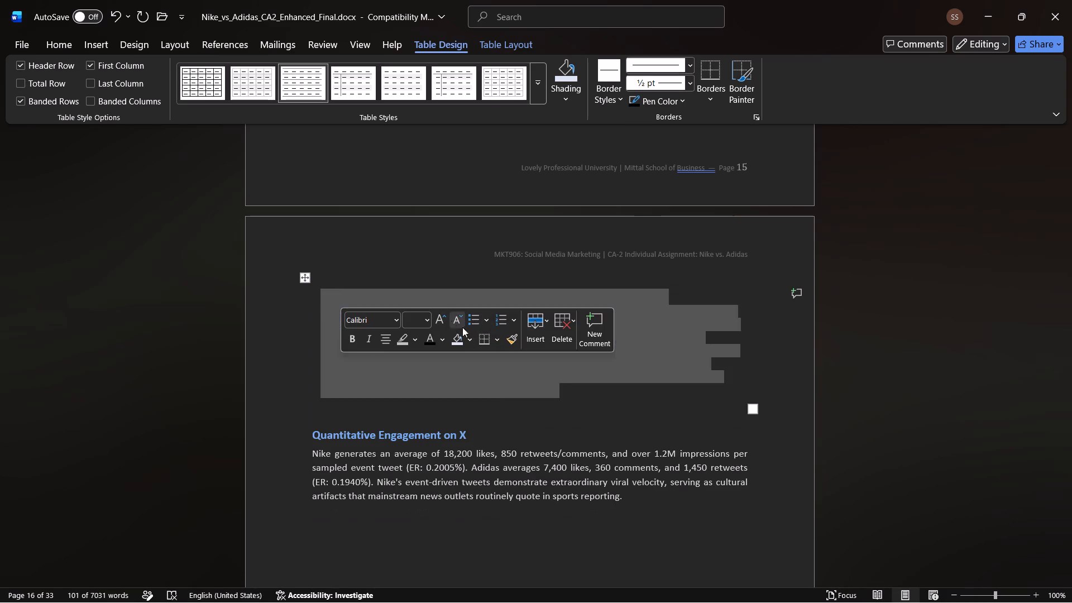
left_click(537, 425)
scroll(537, 425, "down", 1)
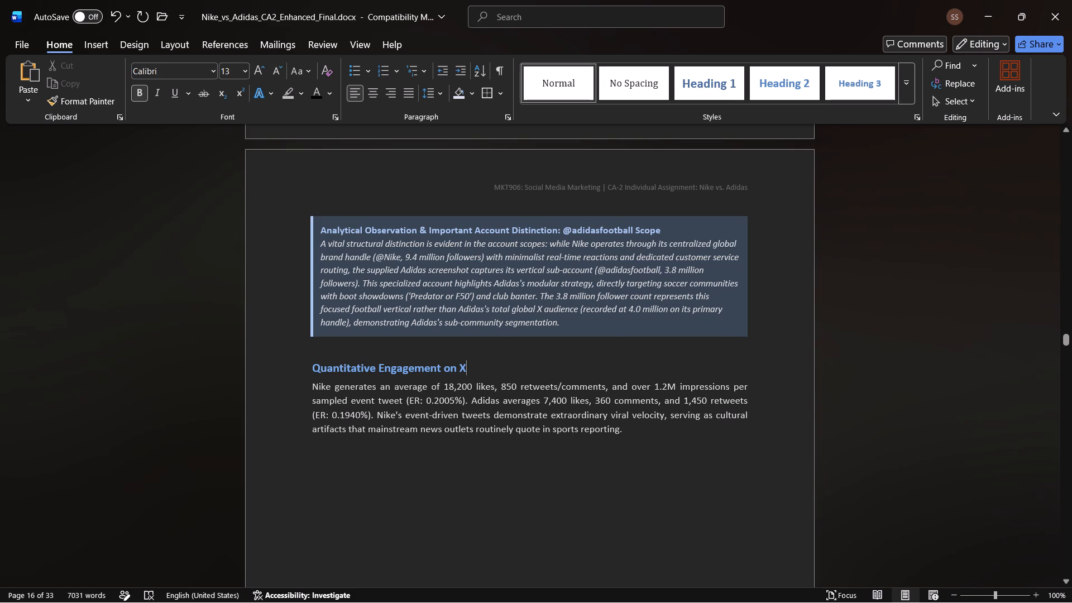
scroll(529, 435, "down", 1)
scroll(514, 344, "down", 1)
scroll(514, 344, "up", 2)
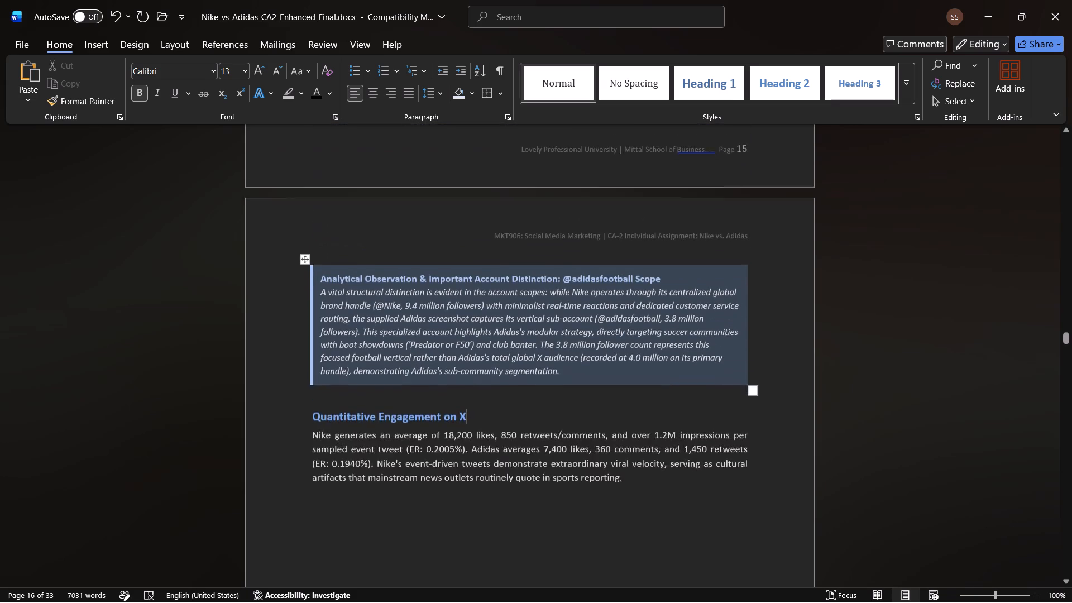
scroll(514, 344, "up", 1)
left_click(746, 334)
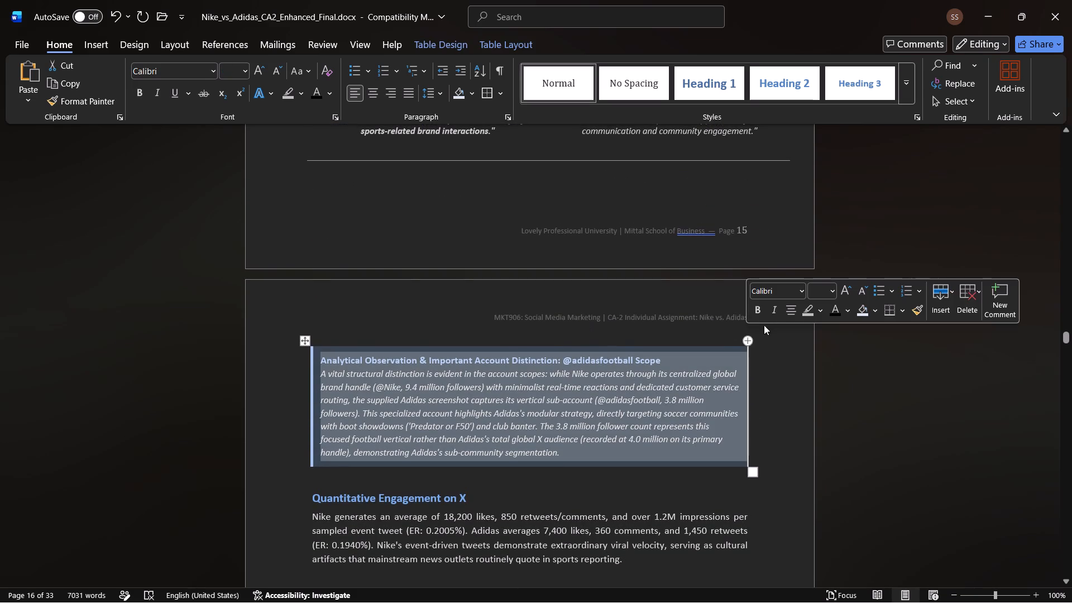
left_click(783, 360)
left_click(776, 345)
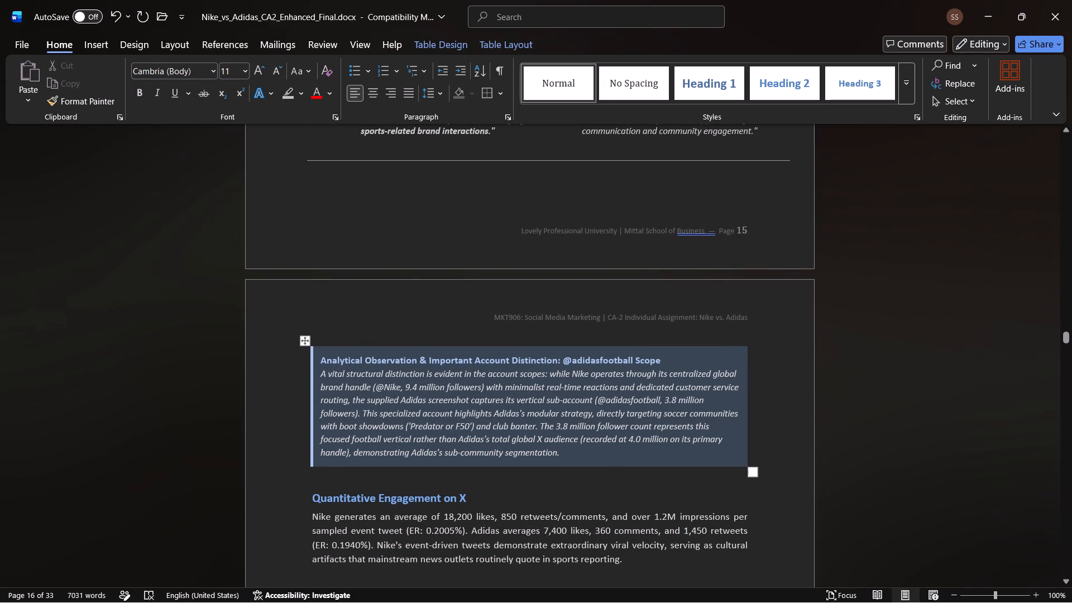
left_click(770, 223)
scroll(739, 207, "up", 1)
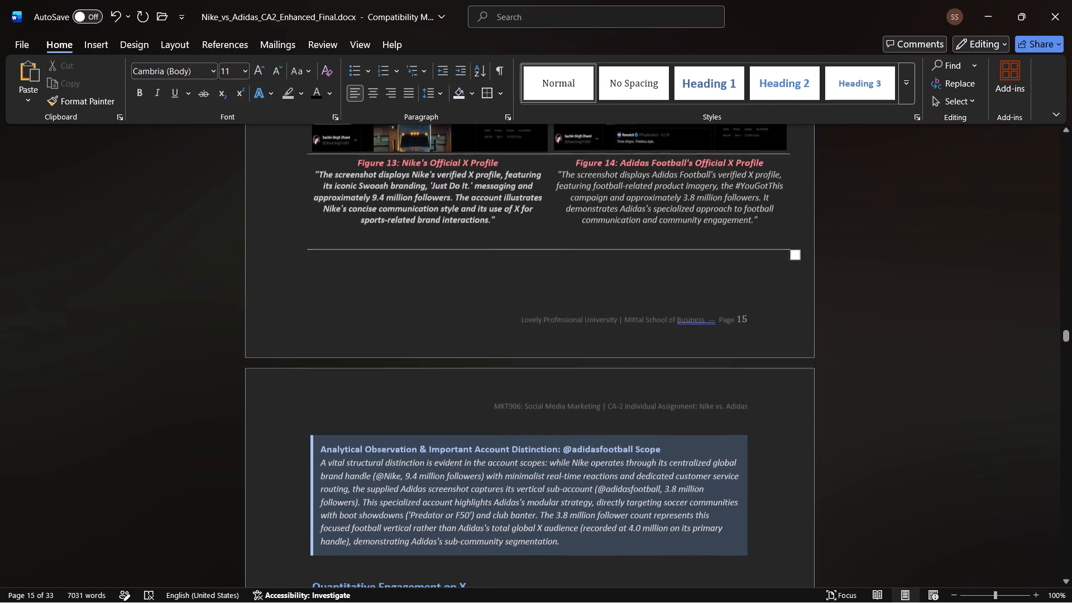
scroll(739, 207, "up", 1)
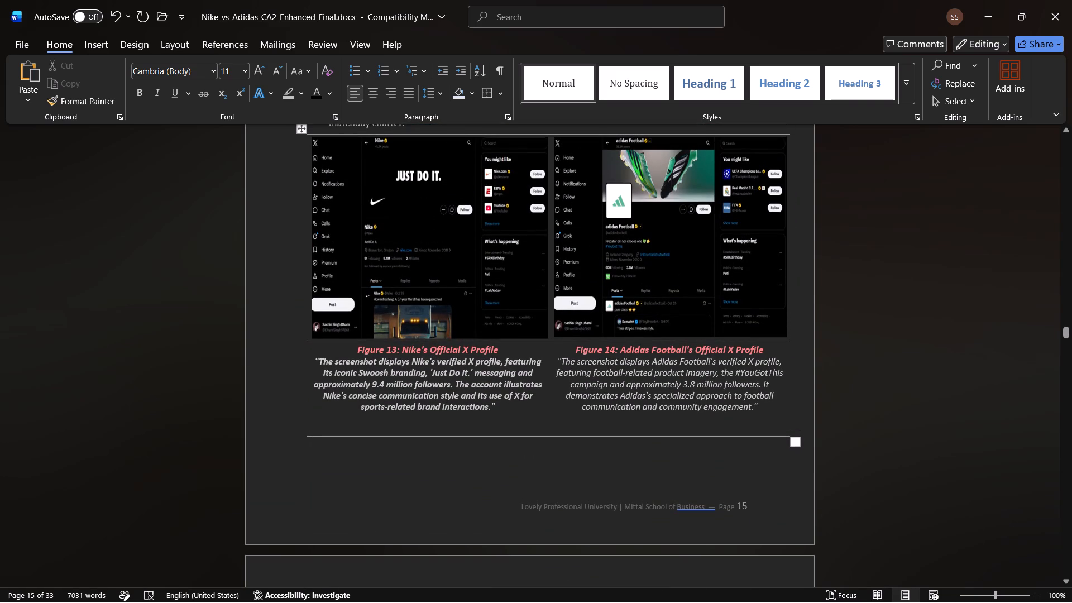
Increase the font size of the red "Screenshot Evidence Limitation" callout text in the TikTok section by one increment.
scroll(739, 207, "down", 3)
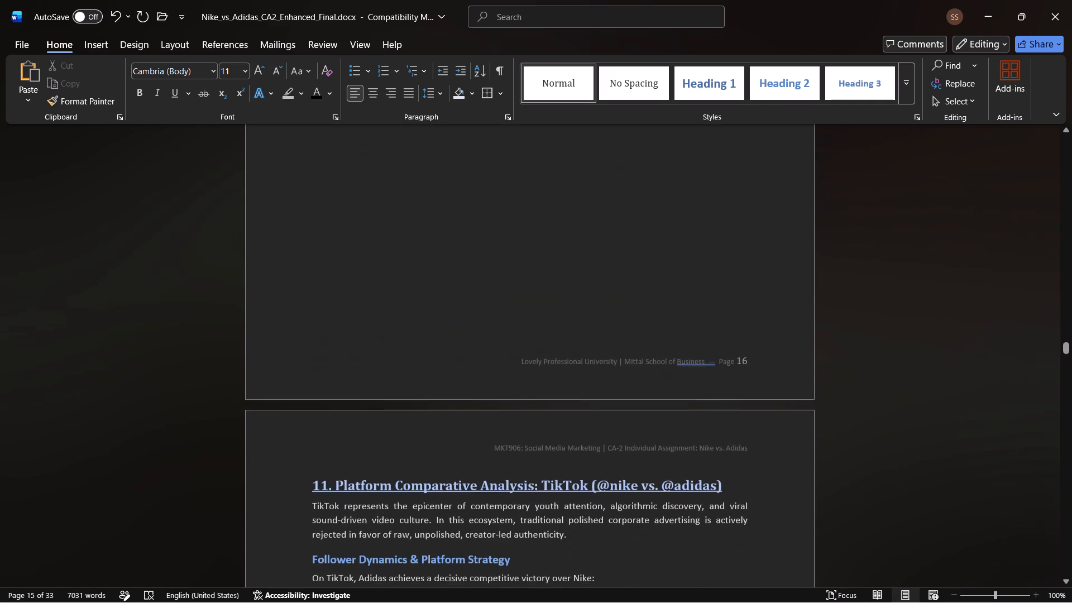
scroll(690, 292, "down", 2)
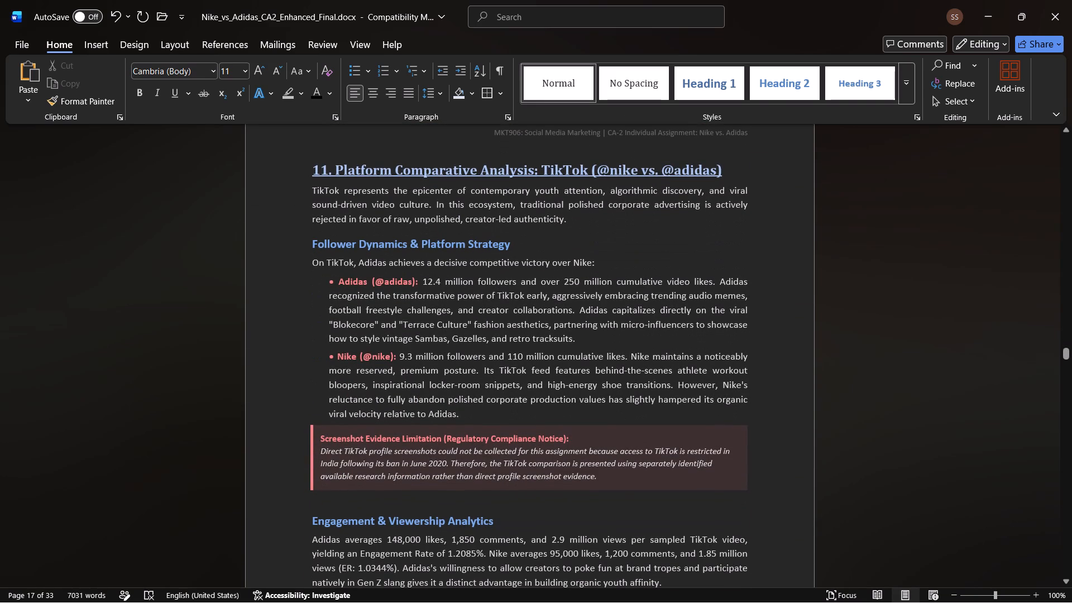
left_click_drag(599, 478, 365, 429)
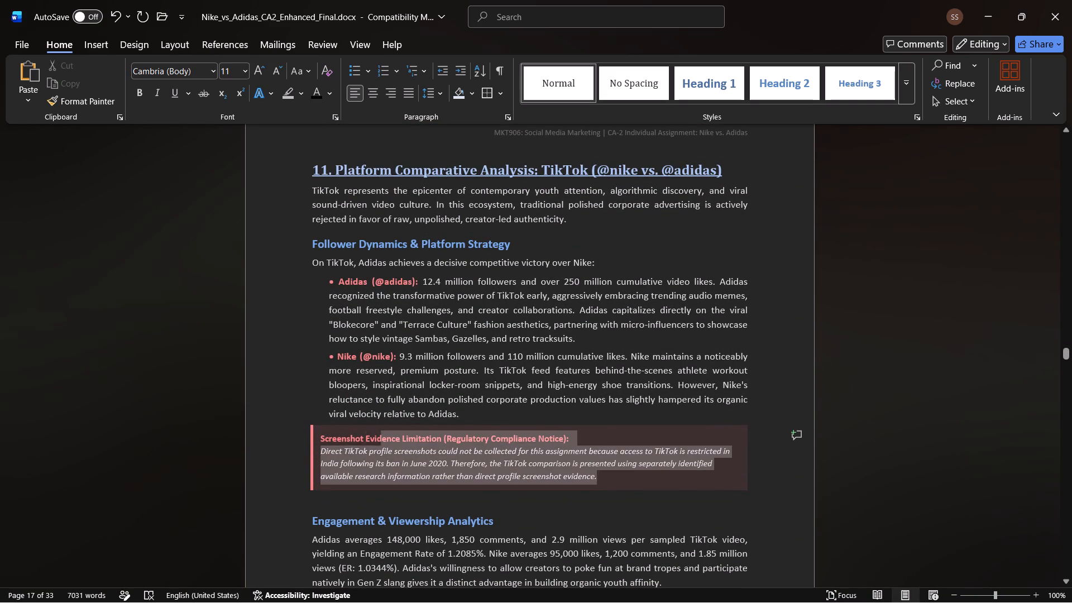
left_click_drag(365, 429, 333, 432)
left_click(434, 454)
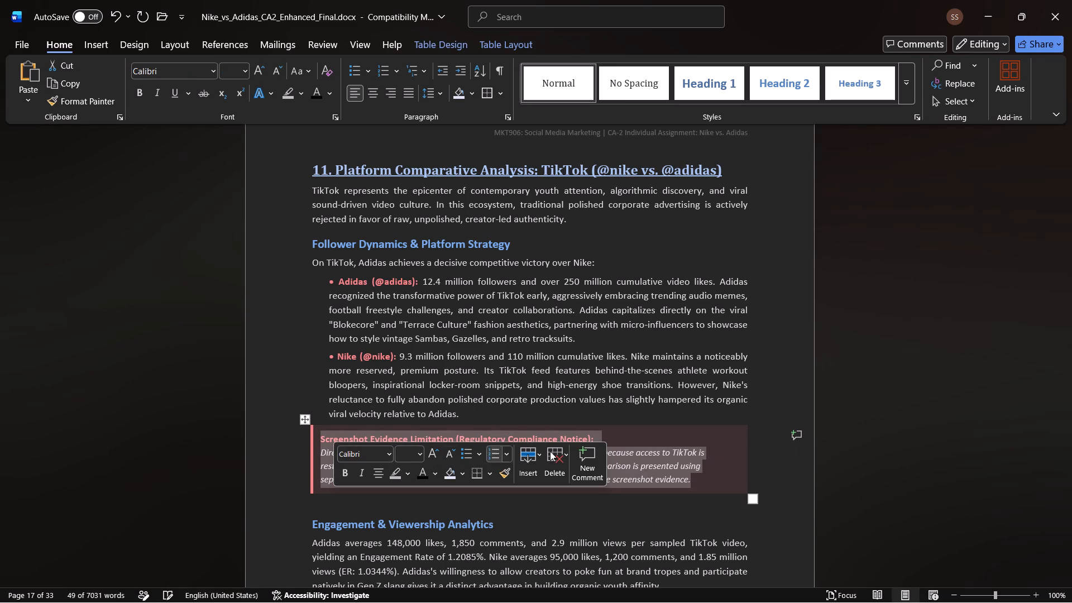
Enlarge the red Screenshot Evidence Limitation callout box slightly in both width and height.
left_click_drag(752, 500, 765, 510)
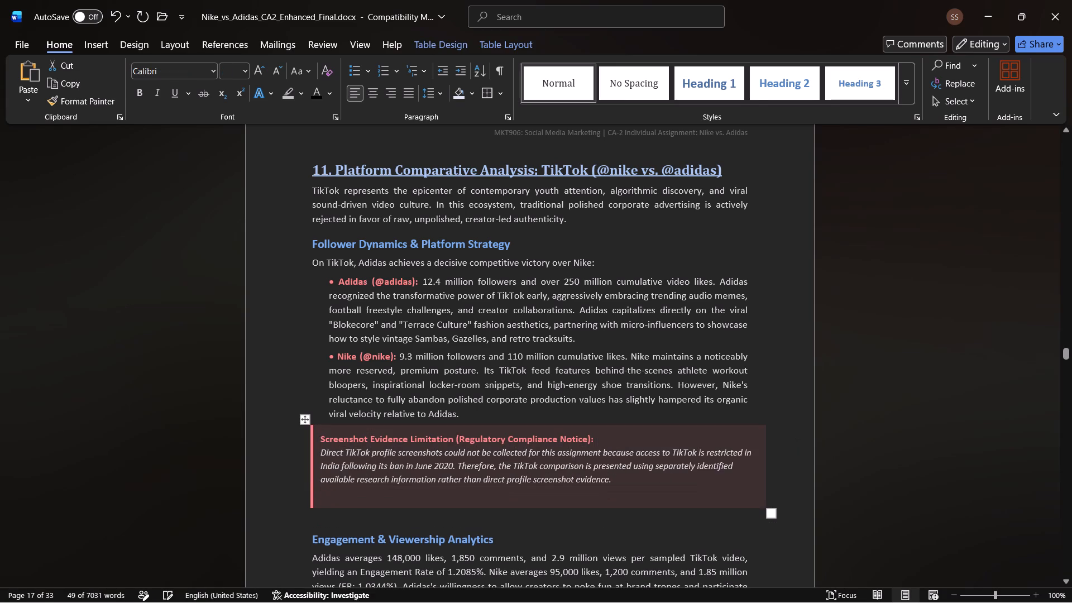
Increase the Screenshot Evidence Limitation callout text by one more font size increment.
left_click_drag(638, 485, 357, 444)
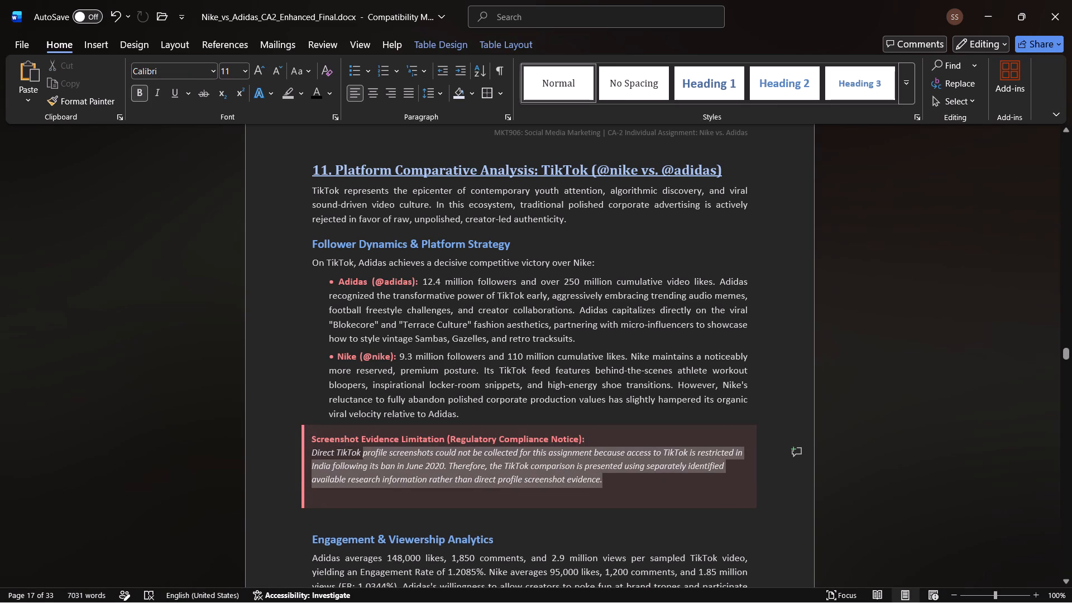
left_click_drag(357, 444, 335, 440)
left_click(438, 467)
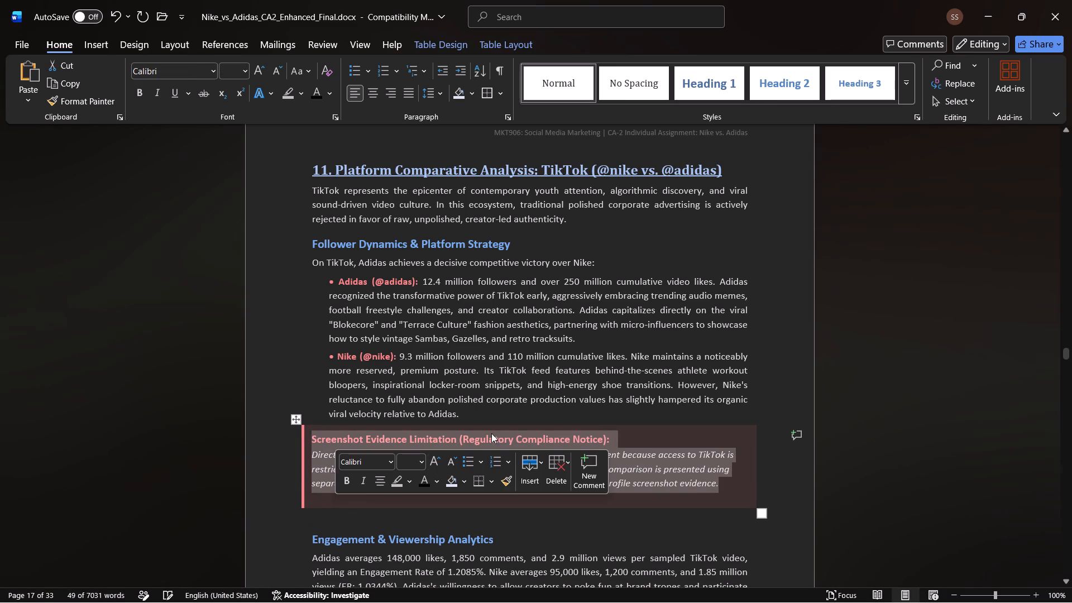
left_click(637, 373)
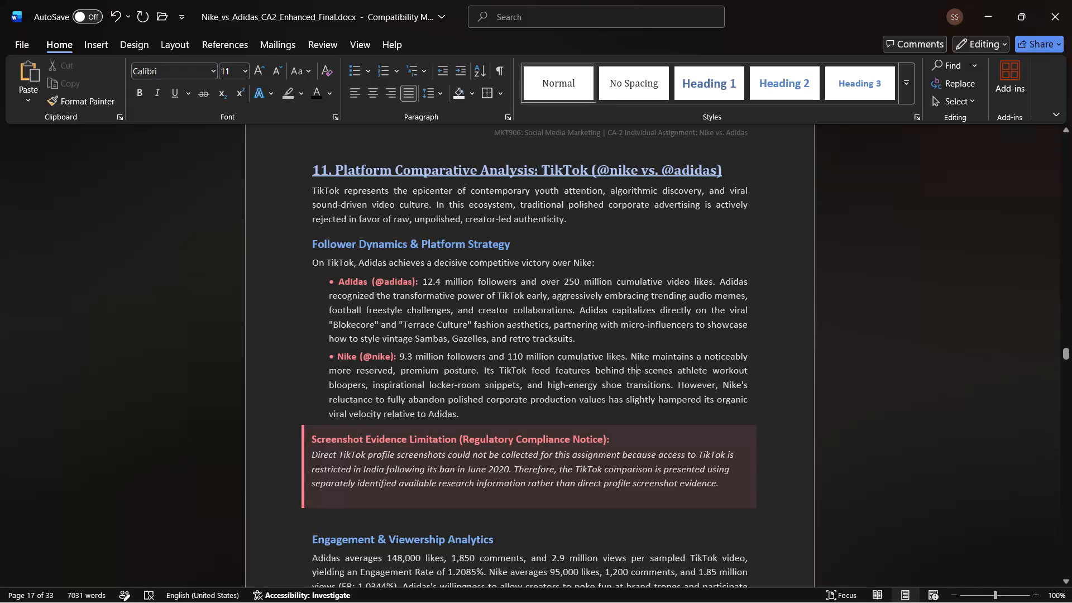
Increase the font size of the "11. Platform Comparative Analysis: TikTok" heading by one increment.
left_click_drag(730, 176, 318, 167)
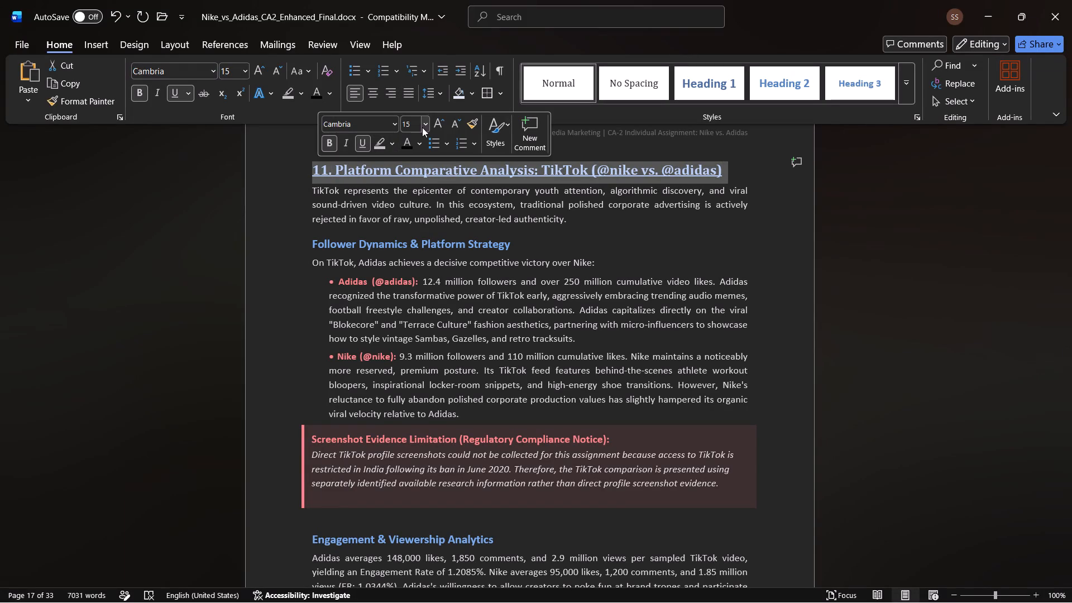
left_click(432, 127)
left_click(452, 247)
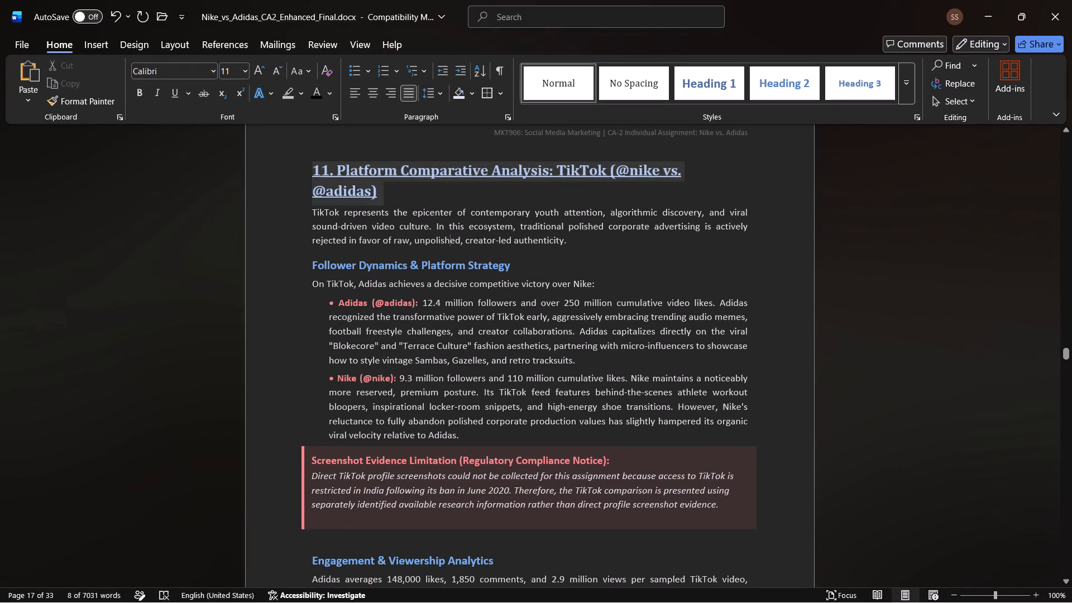
Enlarge the Creative Format Distribution table in width and height so it extends slightly beyond the body text margins.
scroll(452, 247, "down", 1)
scroll(452, 247, "up", 1)
scroll(452, 247, "down", 2)
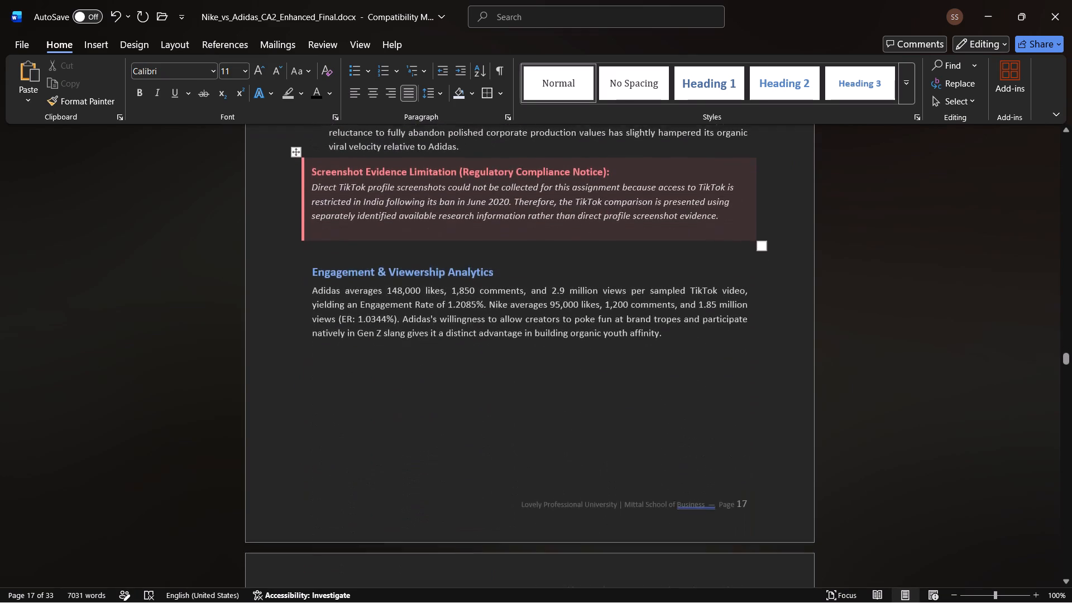
scroll(452, 247, "down", 3)
scroll(452, 247, "up", 1)
scroll(452, 247, "down", 1)
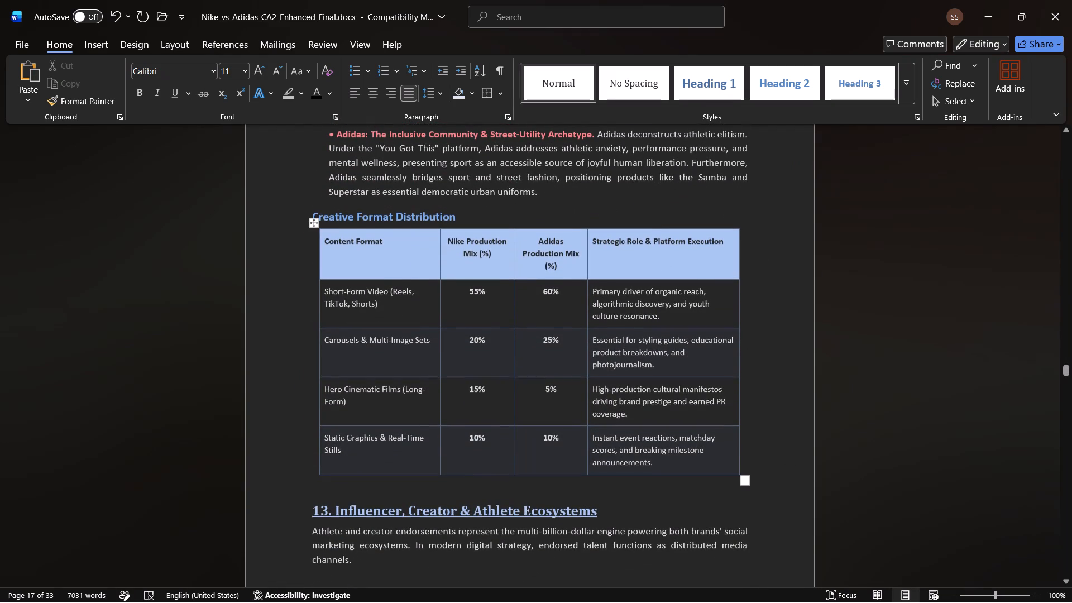
left_click(583, 396)
left_click_drag(743, 482, 765, 502)
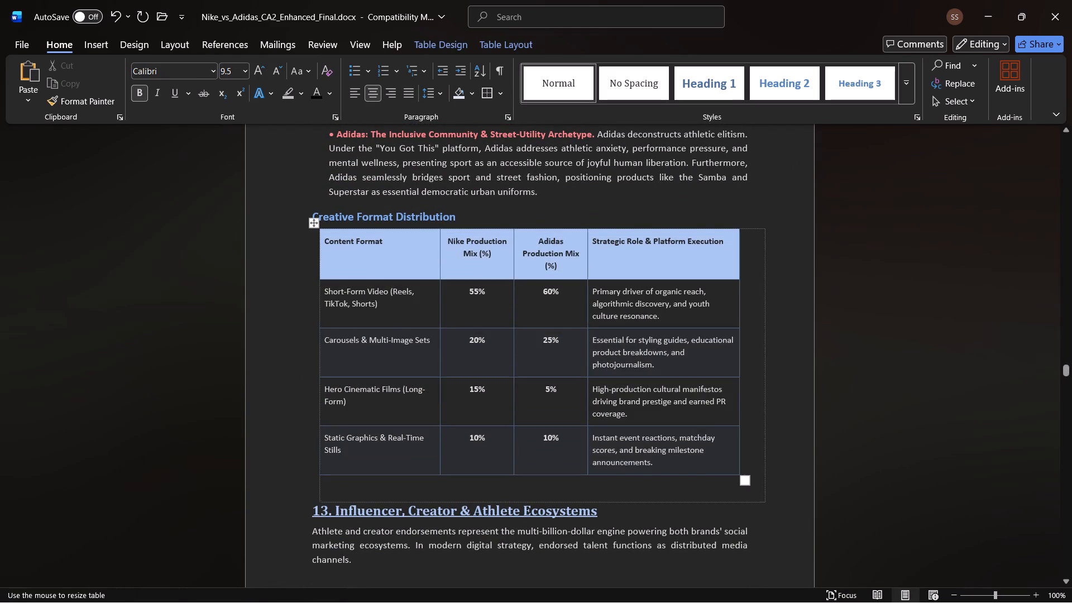
left_click_drag(765, 502, 765, 502)
scroll(706, 518, "down", 1)
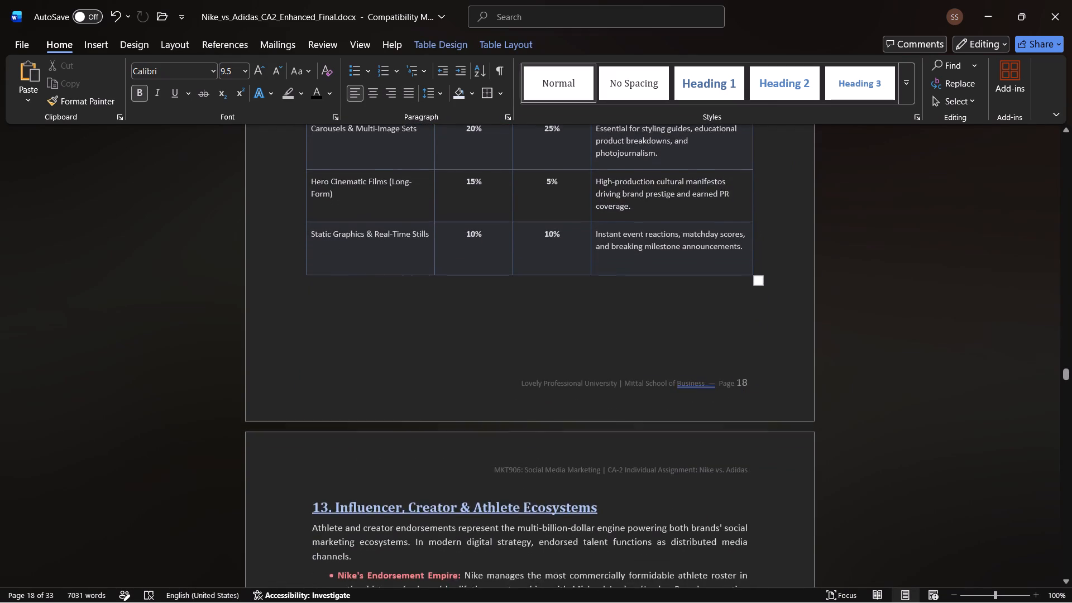
scroll(706, 518, "down", 1)
scroll(706, 518, "up", 1)
scroll(715, 399, "up", 1)
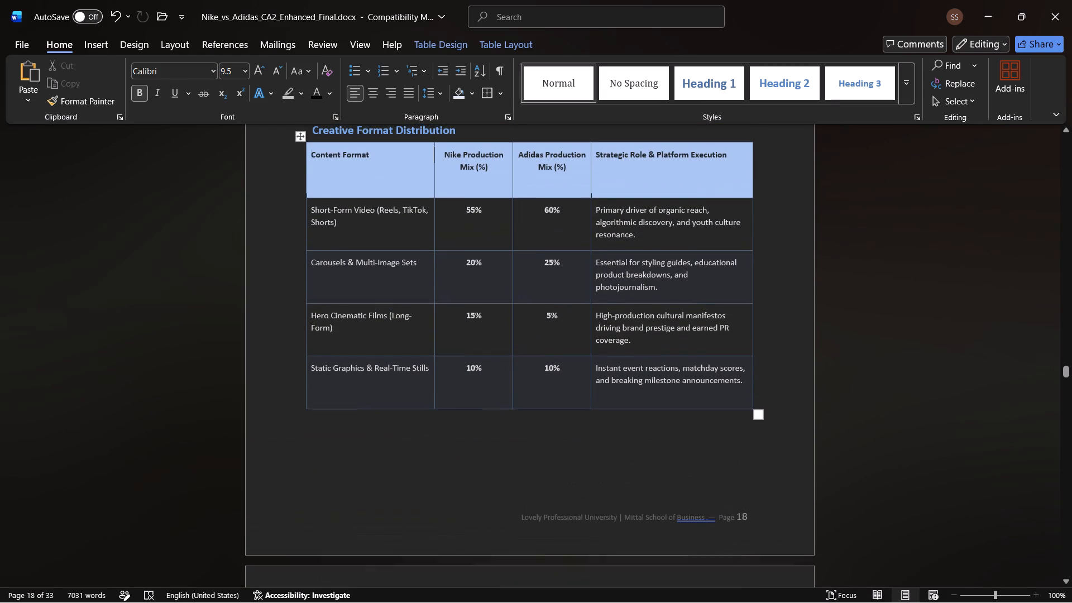
left_click_drag(757, 413, 759, 431)
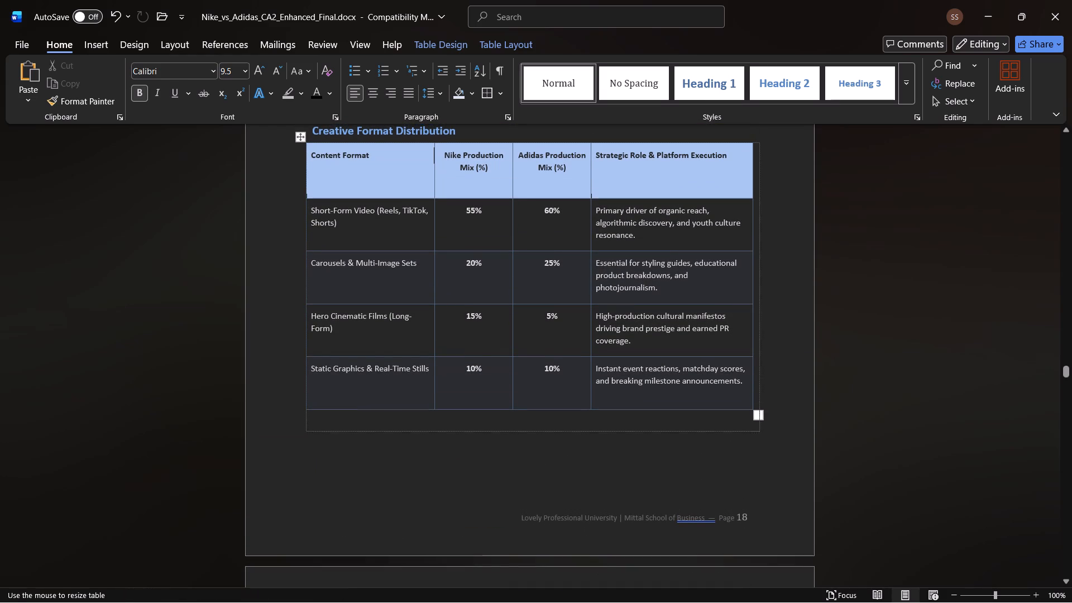
left_click_drag(759, 431, 766, 443)
Increase the "Creative Format Distribution" heading above the table to 14 pt.
scroll(710, 422, "up", 1)
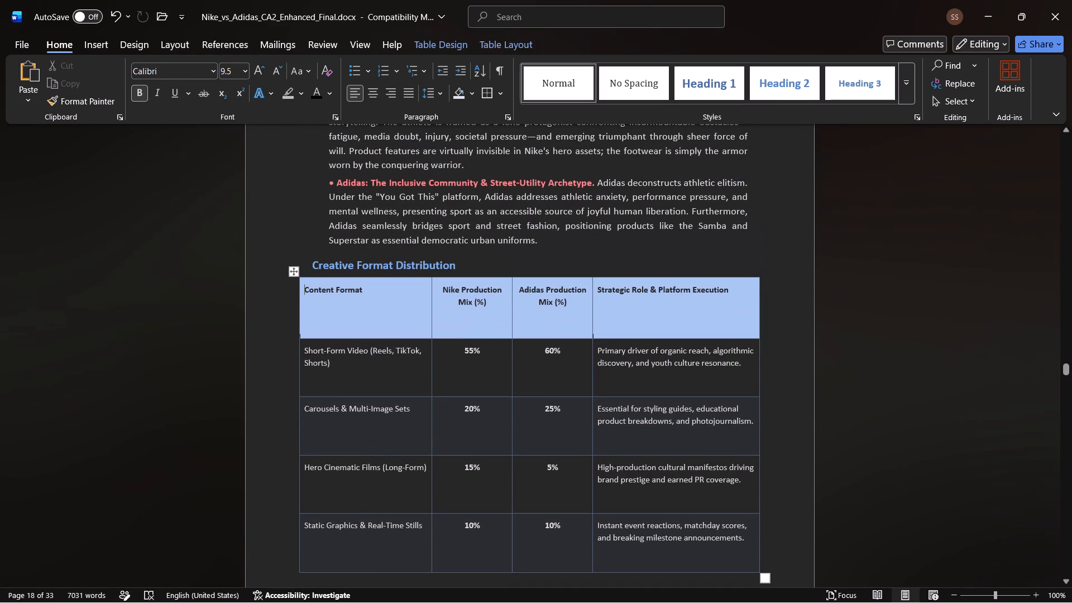
left_click_drag(461, 265, 315, 268)
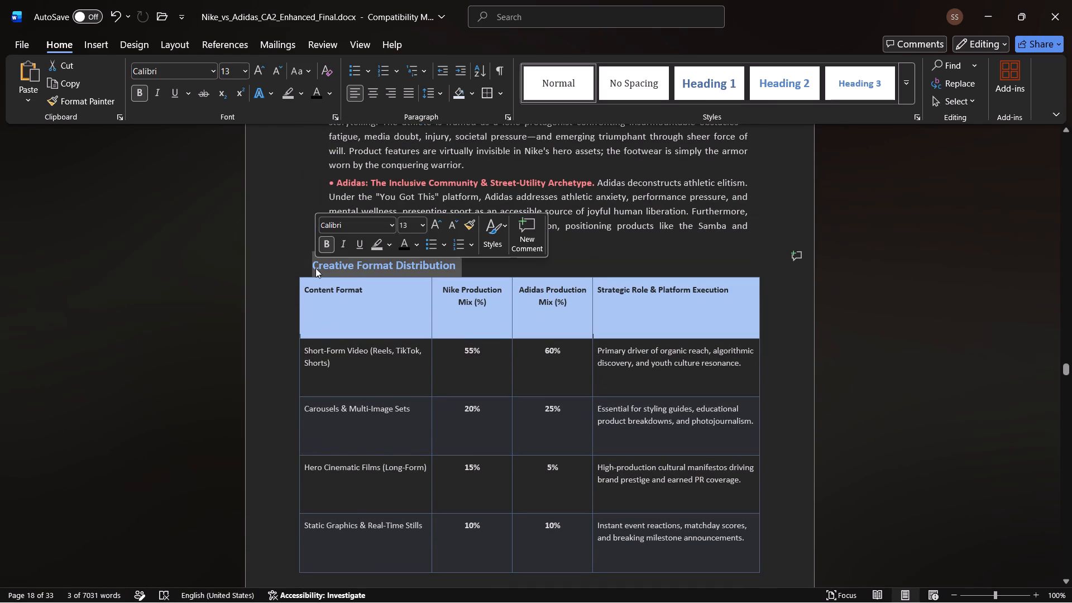
left_click(436, 228)
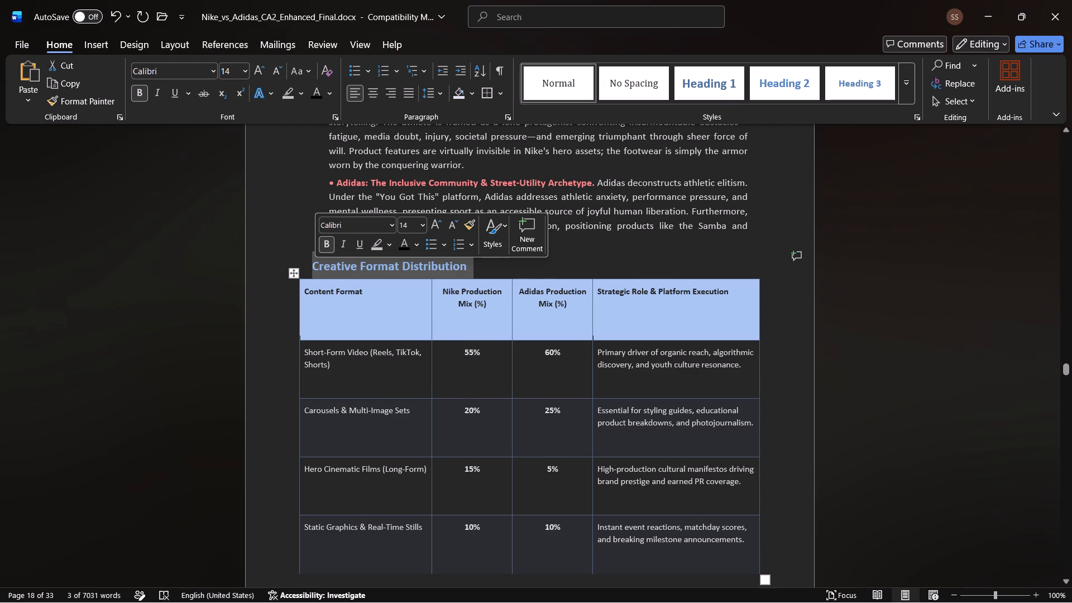
scroll(638, 389, "down", 1)
left_click(766, 426)
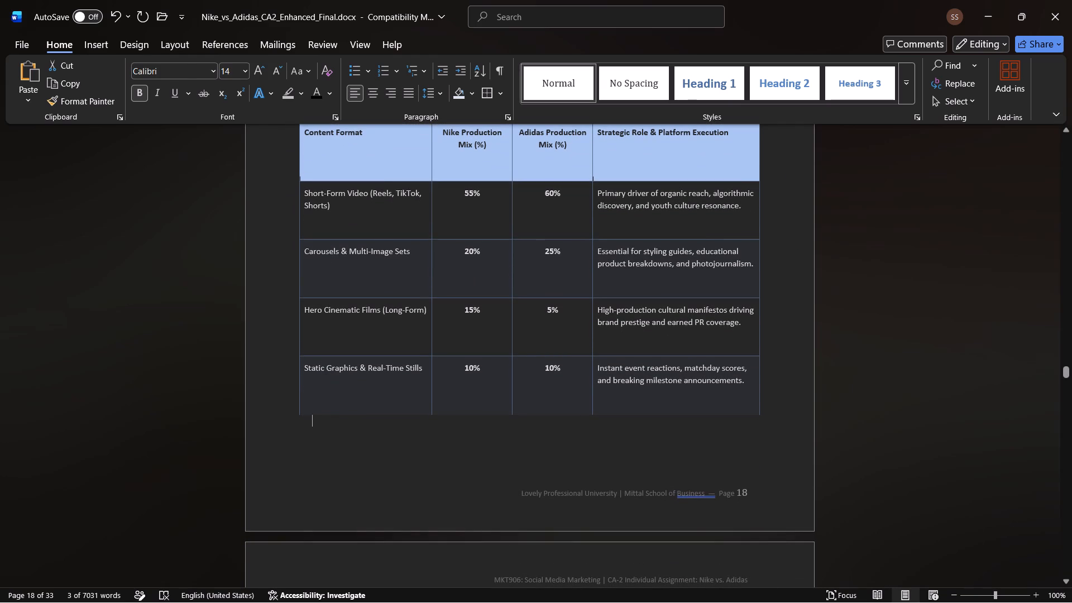
Enlarge the Creative Format Distribution table a little further in both width and height.
left_click(746, 407)
left_click(769, 426)
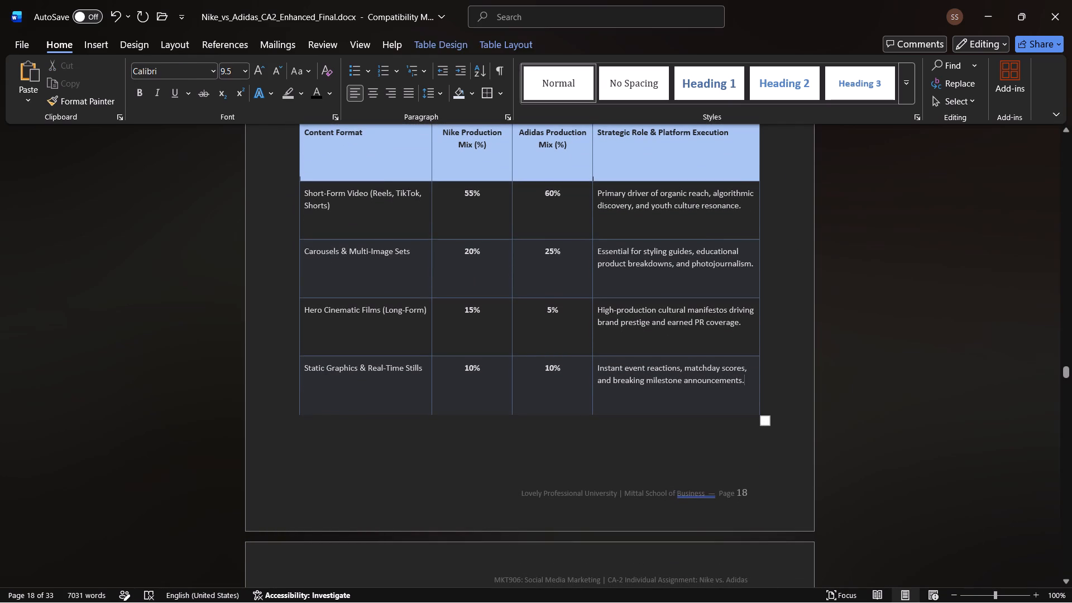
left_click(741, 400)
left_click_drag(763, 417, 778, 445)
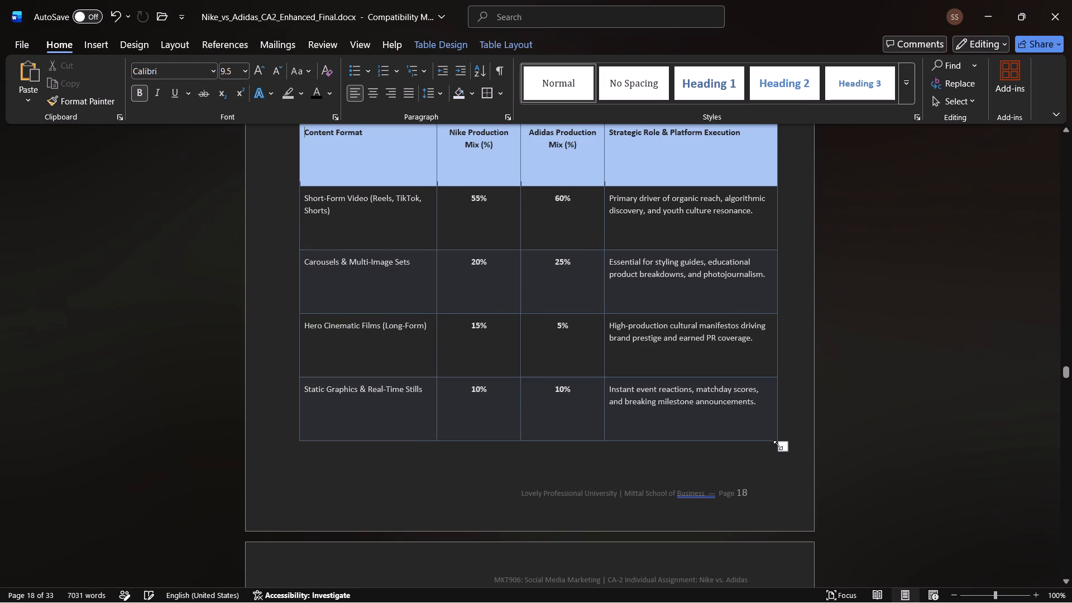
left_click(797, 387)
scroll(797, 387, "up", 1)
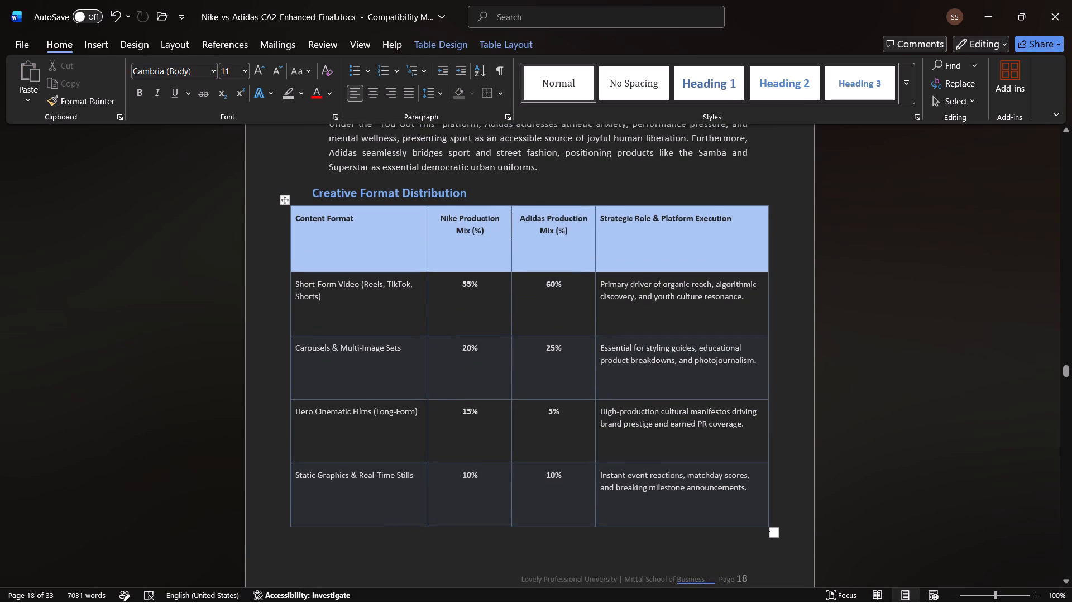
left_click(727, 180)
Increase the font size of the "13. Influencer, Creator & Athlete Ecosystems" heading by one increment.
scroll(706, 192, "down", 3)
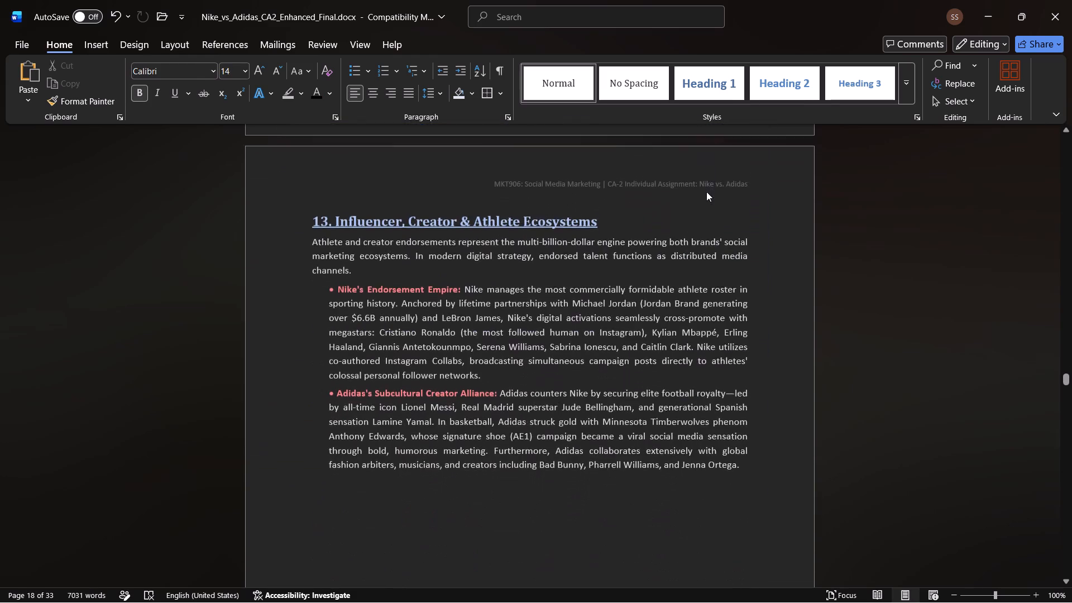
scroll(706, 192, "down", 1)
scroll(663, 212, "up", 1)
left_click_drag(608, 284, 308, 277)
left_click(430, 234)
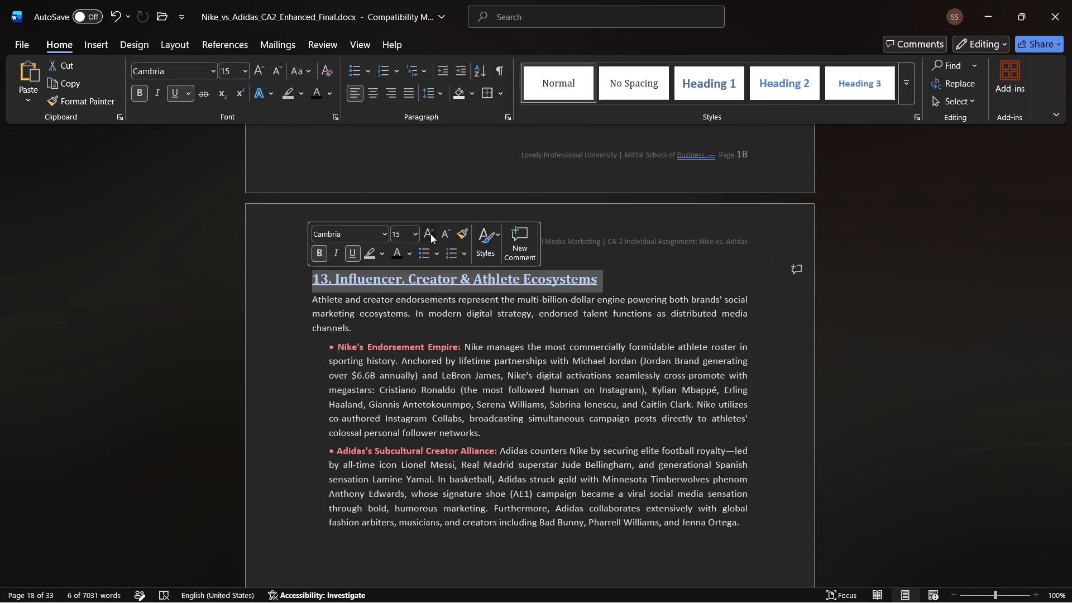
Insert a blank line before both the "Nike's Endorsement Empire" and "Adidas's Subcultural Creator Alliance" bullets in section 13.
left_click(637, 280)
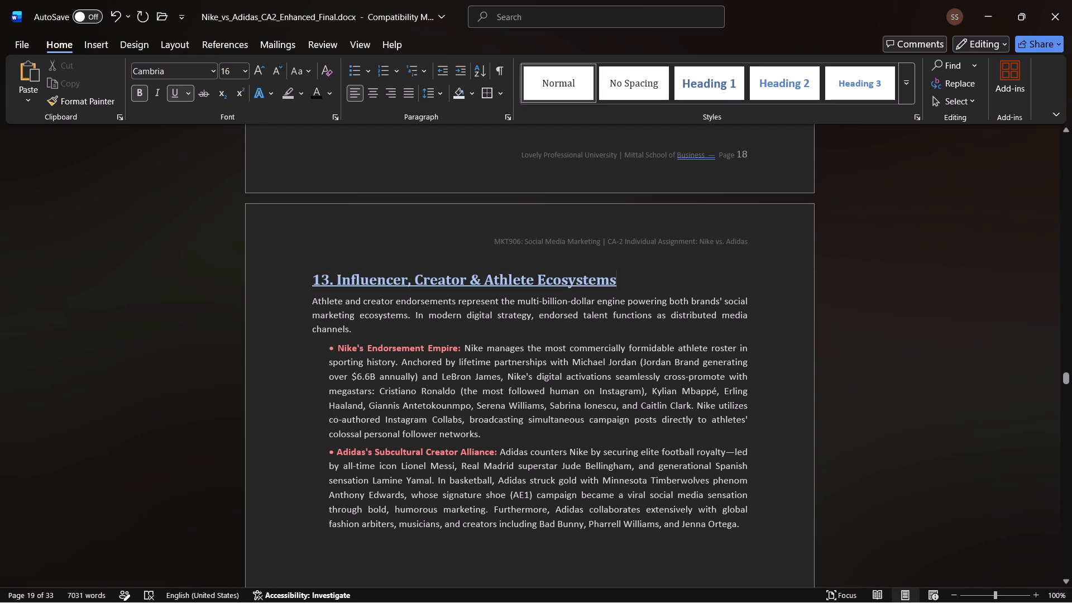
left_click(397, 331)
key("Return")
scroll(397, 331, "down", 1)
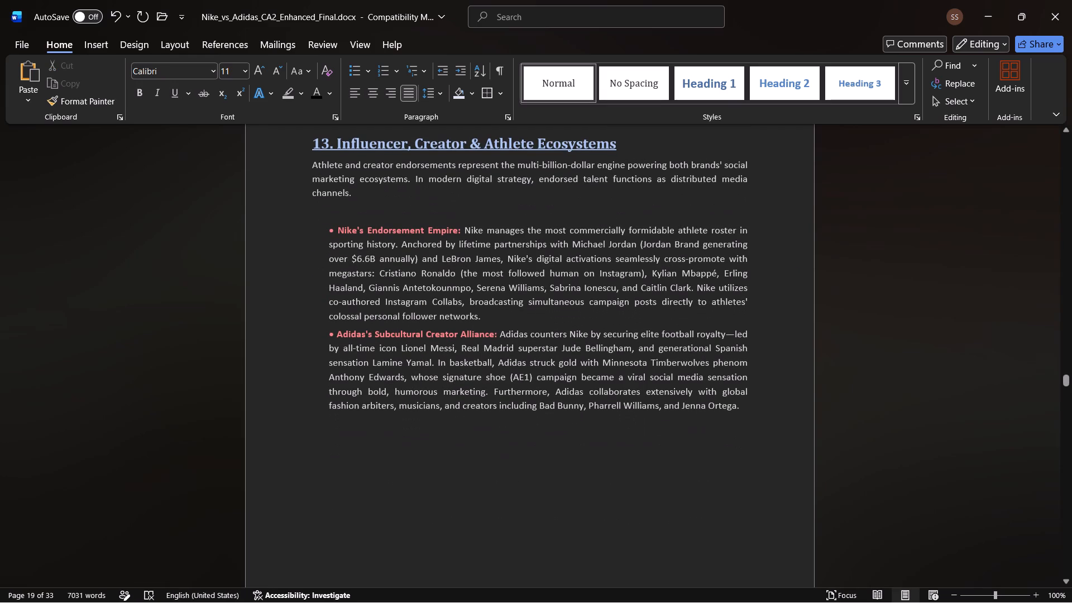
scroll(463, 361, "down", 1)
scroll(476, 230, "up", 1)
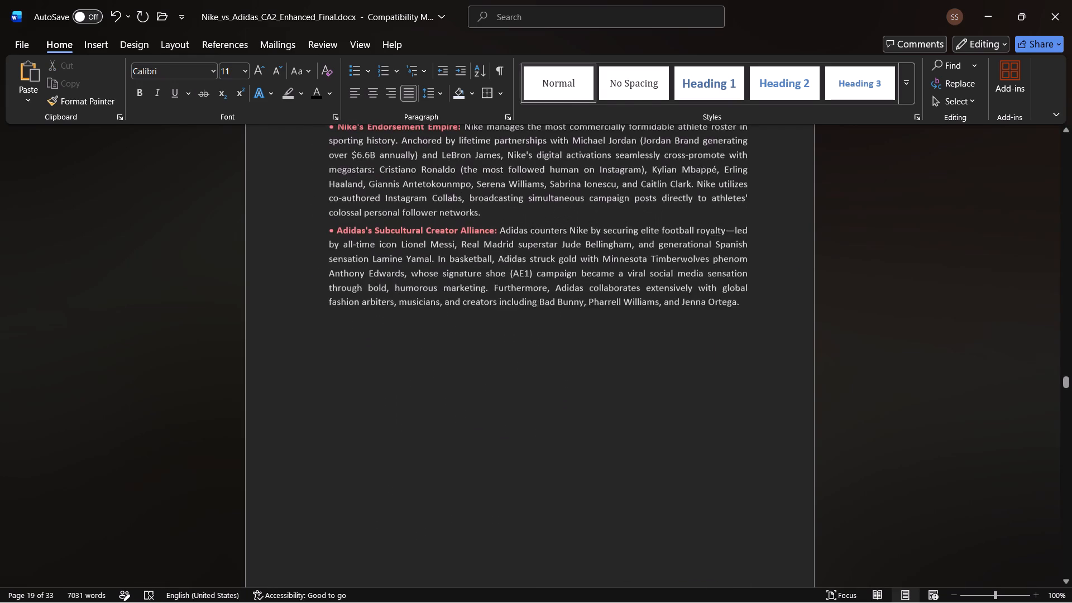
left_click(485, 241)
key("Return")
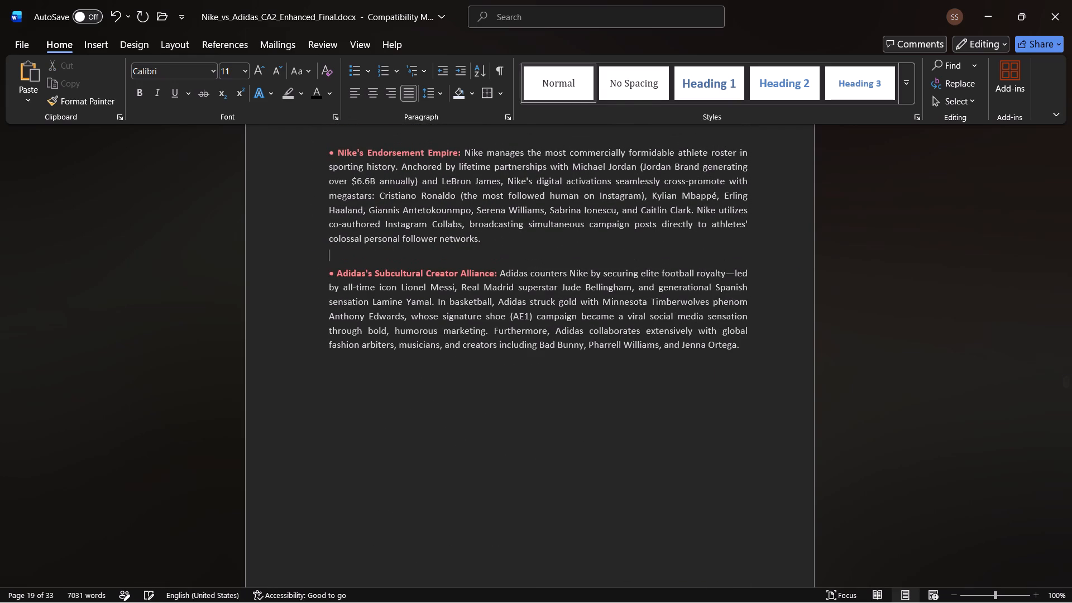
Enlarge the section 14 cross-platform performance table in width and height so it extends slightly beyond the body text margins.
scroll(485, 241, "down", 3)
scroll(485, 241, "up", 2)
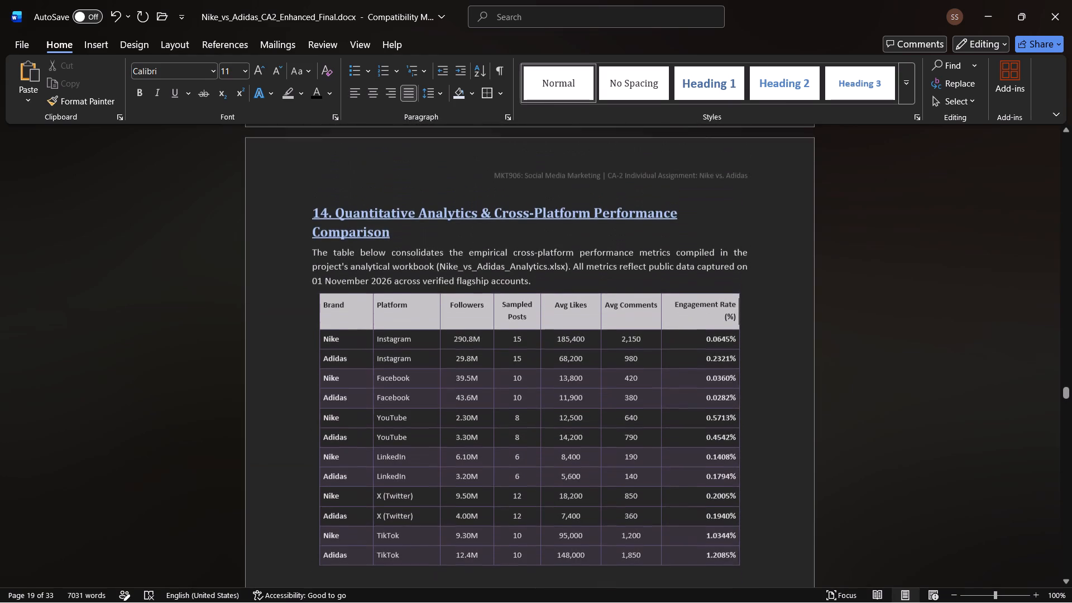
scroll(527, 268, "down", 1)
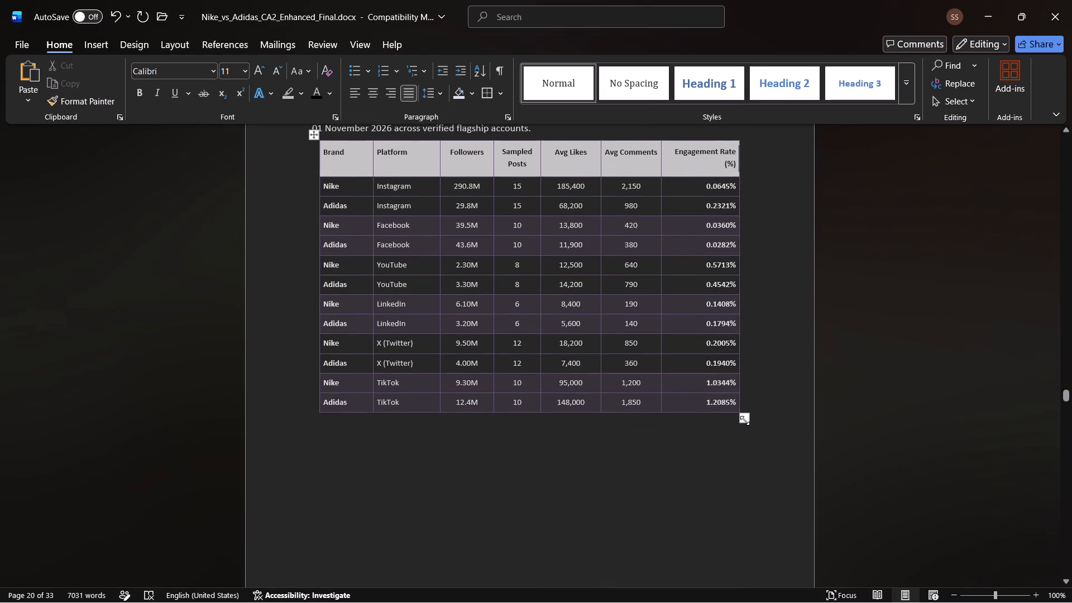
left_click_drag(745, 420, 778, 527)
Insert a blank line between section 14's introductory paragraph and the performance metrics table.
scroll(726, 454, "up", 1)
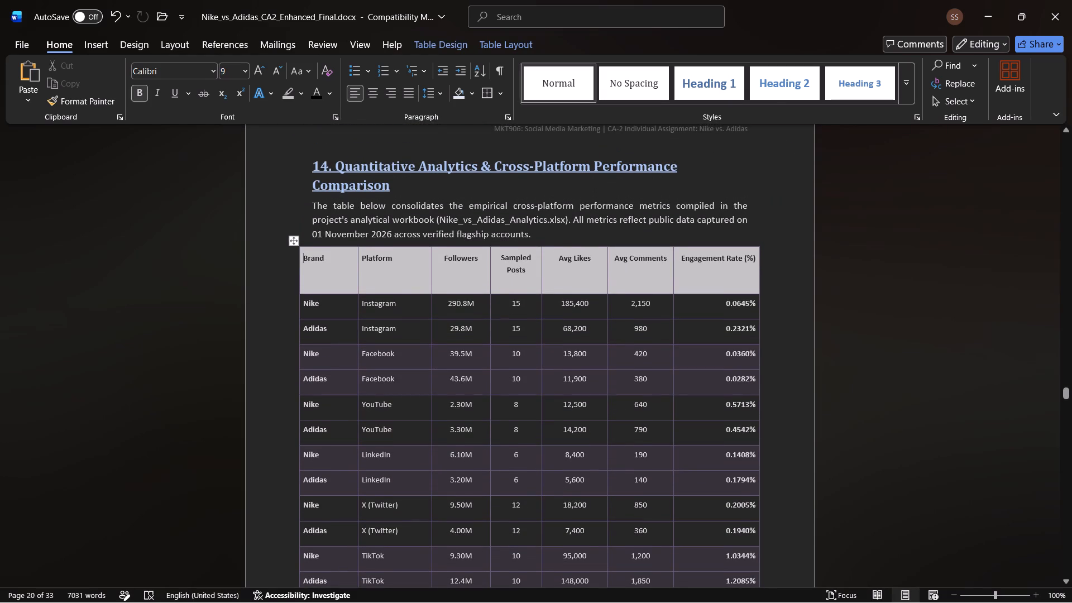
left_click(569, 233)
key("bracketright")
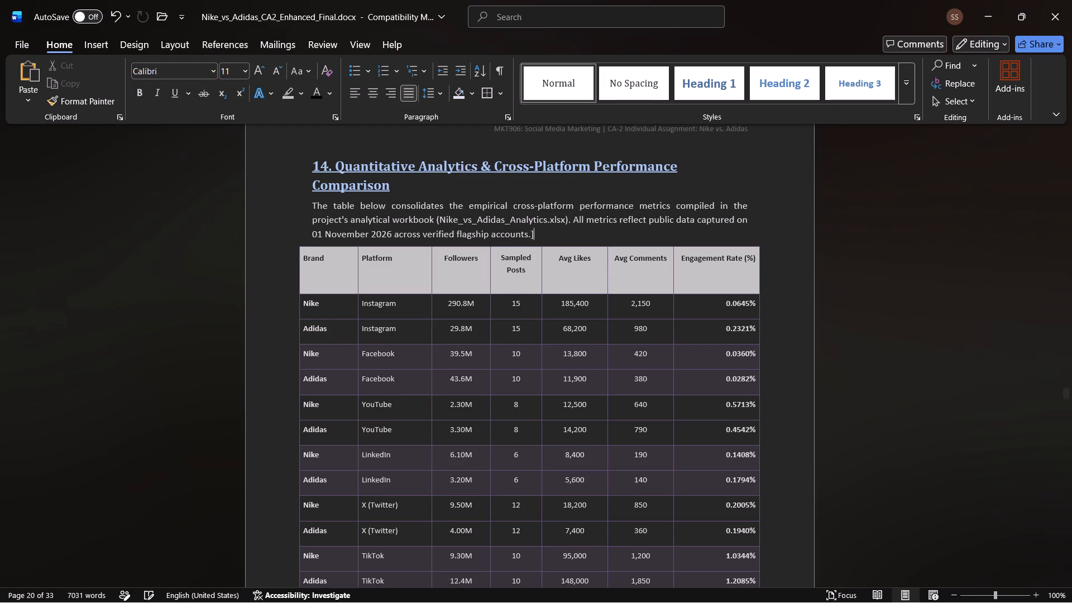
key("BackSpace")
key("Return")
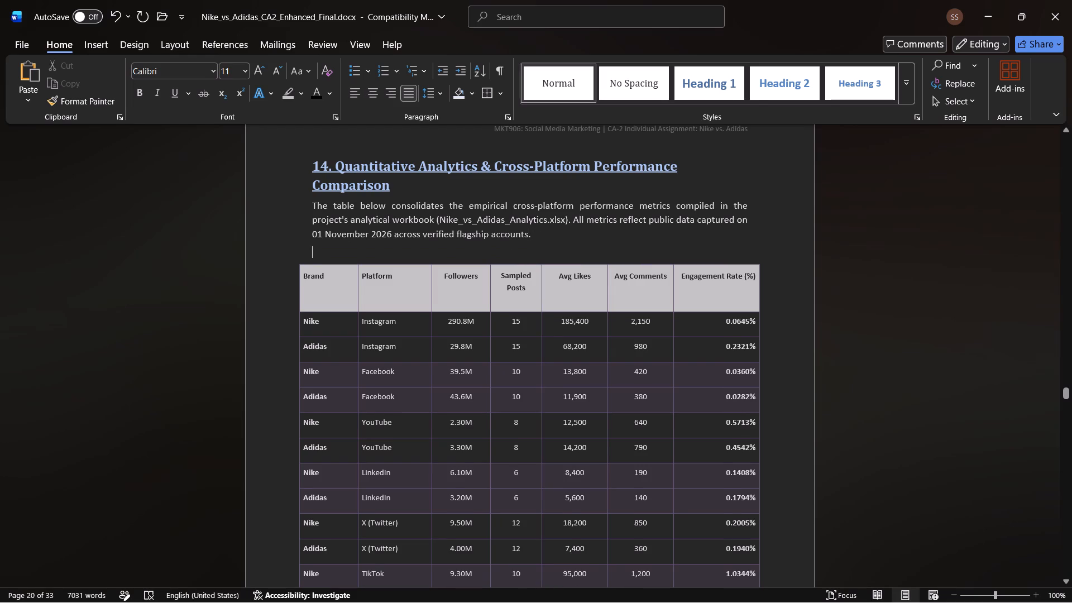
Increase the font size of the "14. Quantitative Analytics & Cross-Platform Performance Comparison" heading by one increment.
left_click_drag(408, 190, 309, 157)
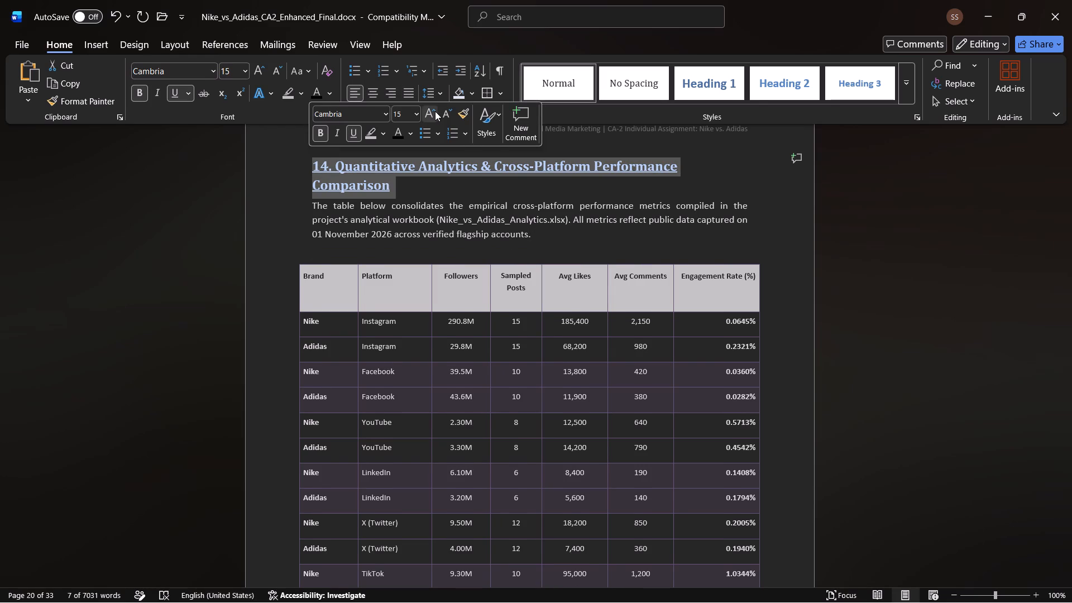
left_click(435, 111)
left_click(576, 238)
Enlarge the section 14 performance metrics table further in both width and height.
scroll(576, 238, "down", 1)
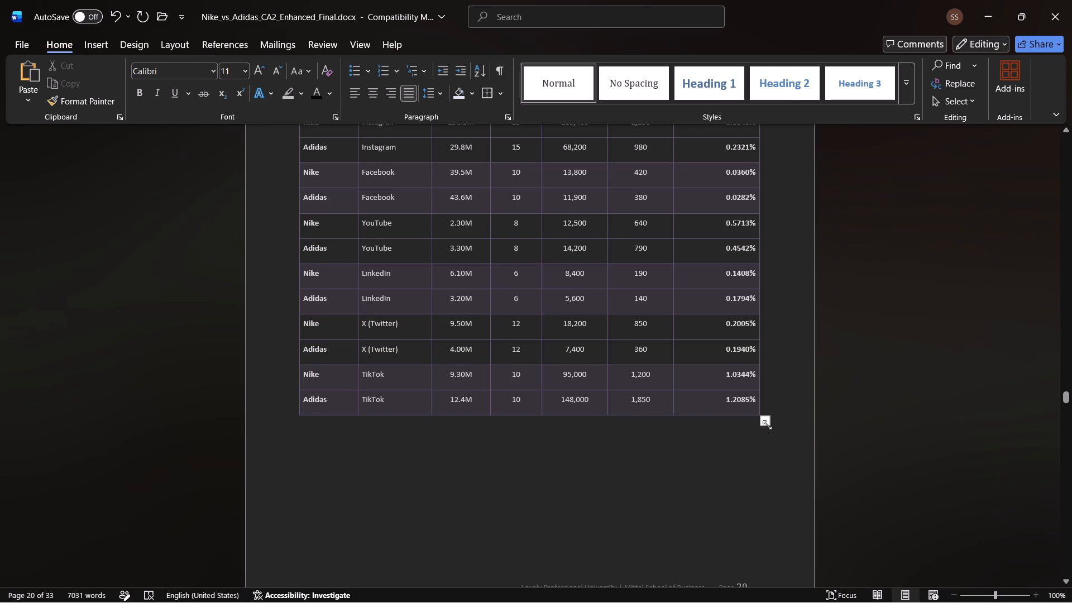
left_click_drag(767, 425, 793, 491)
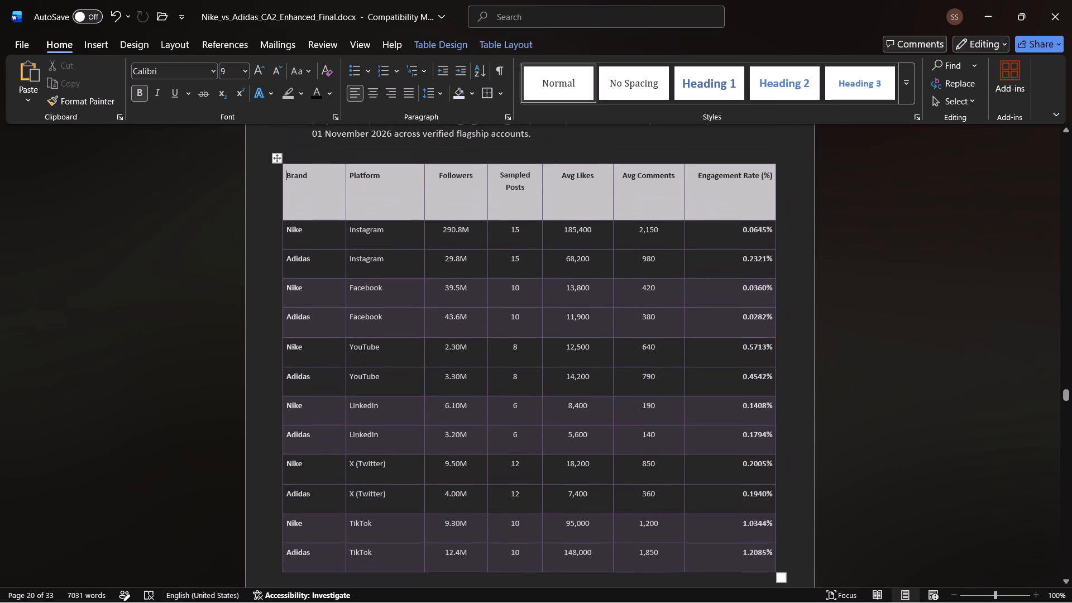
Apply a purple list table style with banded rows and a line beside the first column to the section 14 metrics table.
scroll(717, 338, "down", 1)
scroll(717, 338, "up", 1)
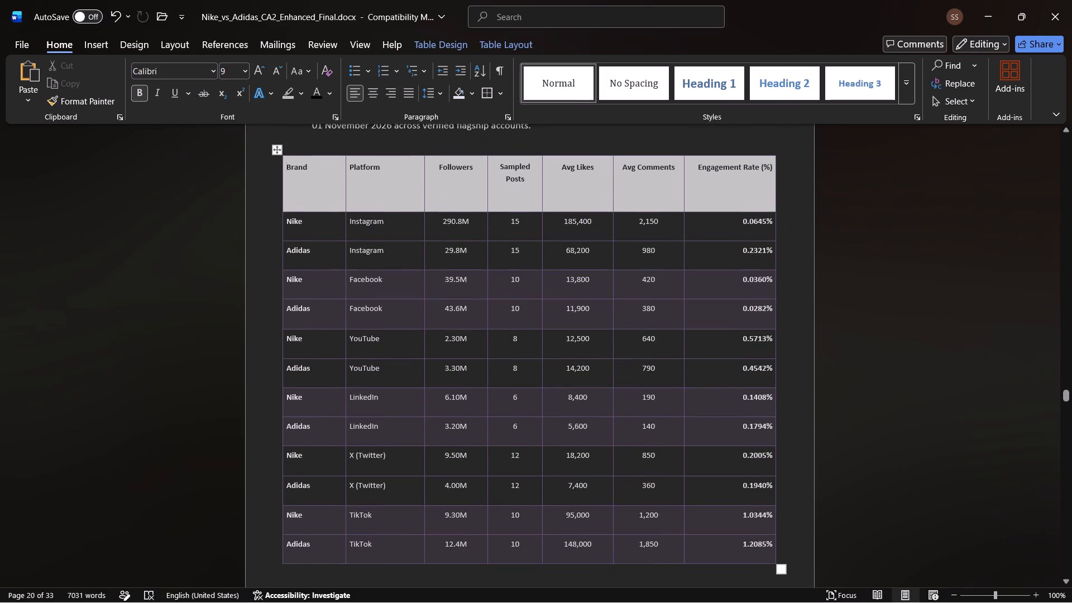
left_click(487, 50)
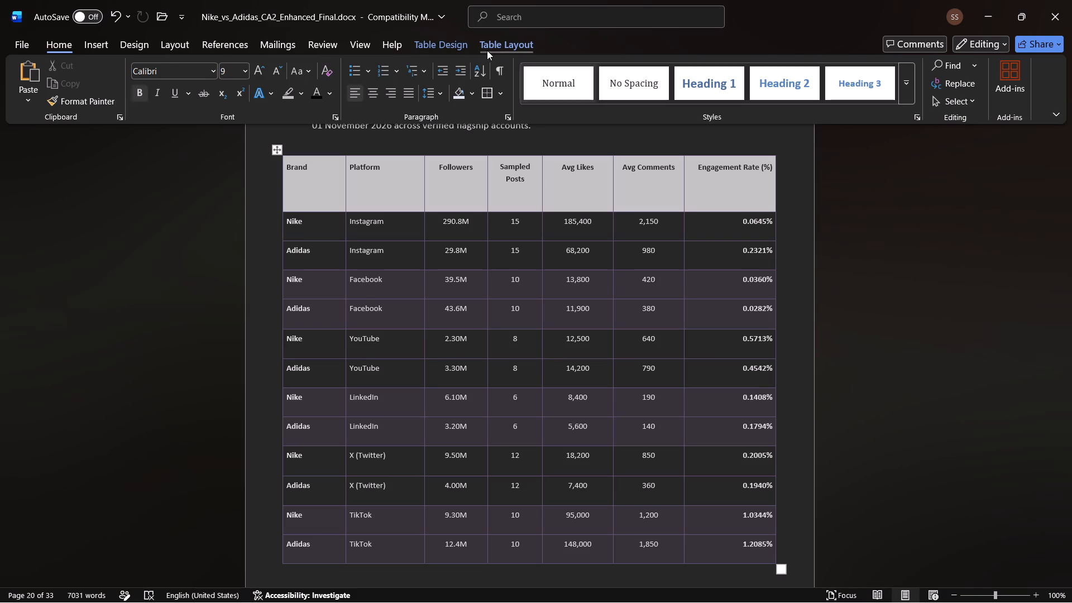
left_click(444, 46)
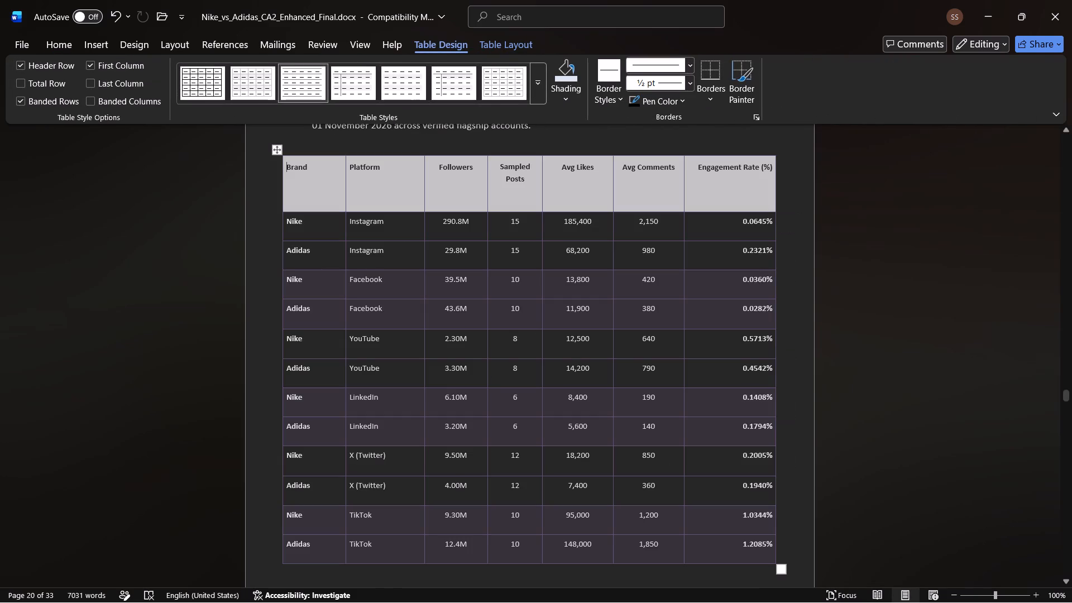
left_click(540, 86)
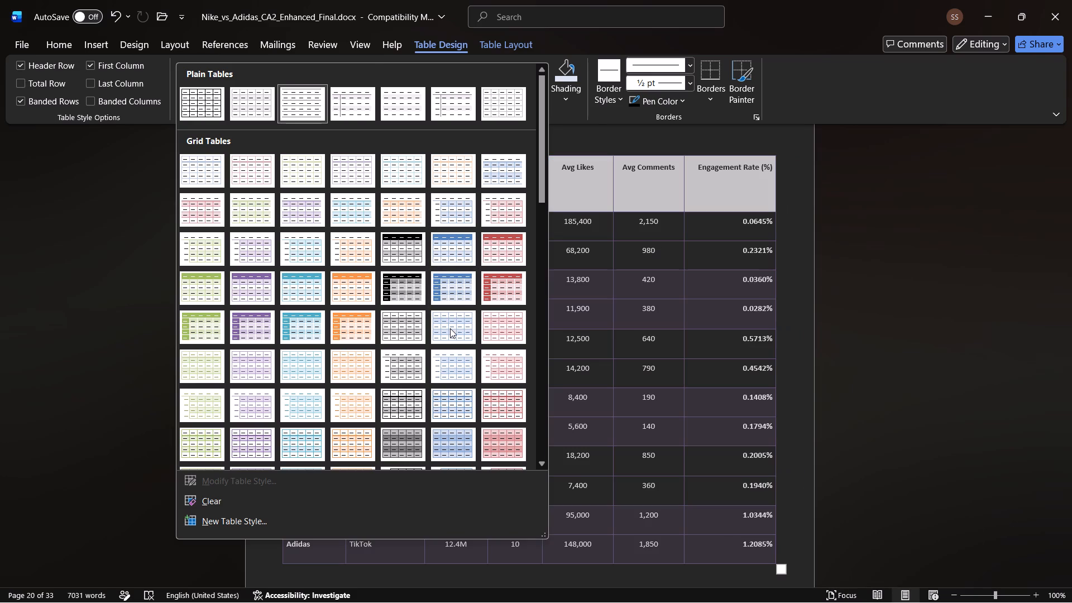
scroll(450, 328, "down", 4)
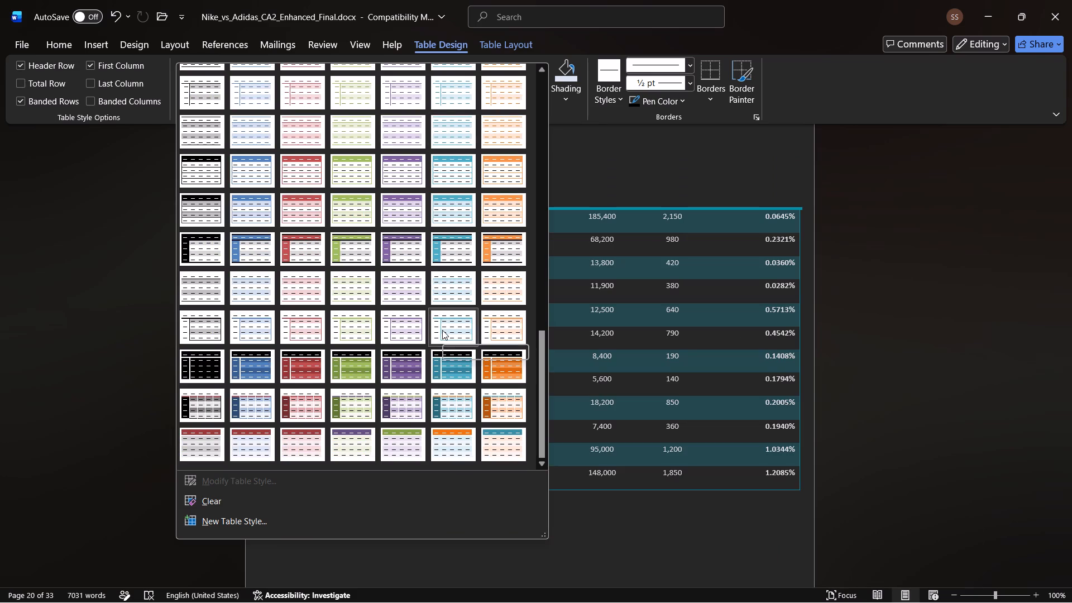
left_click(398, 323)
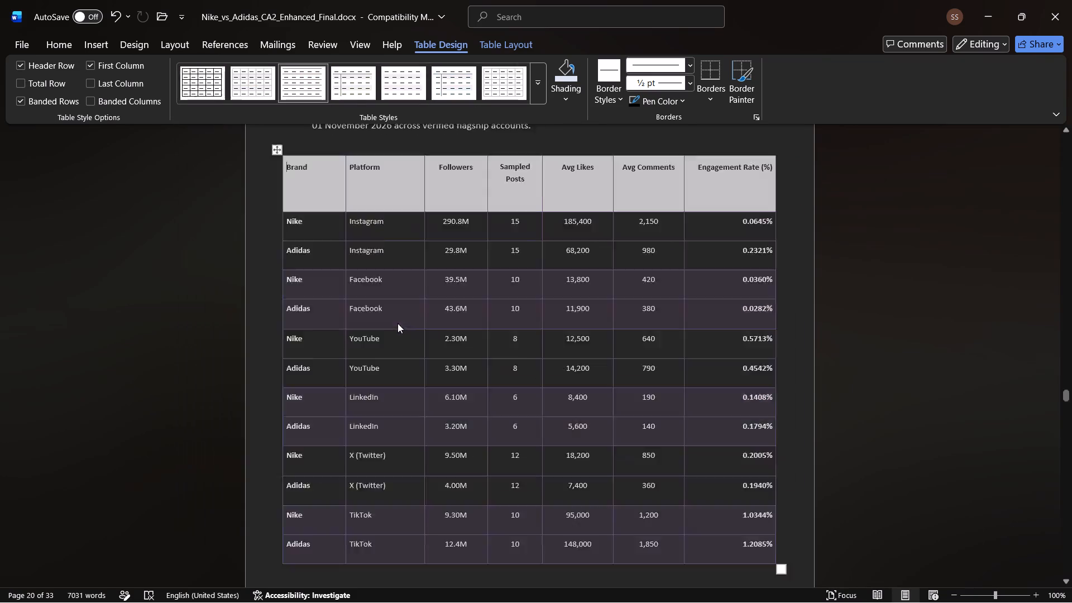
left_click(554, 539)
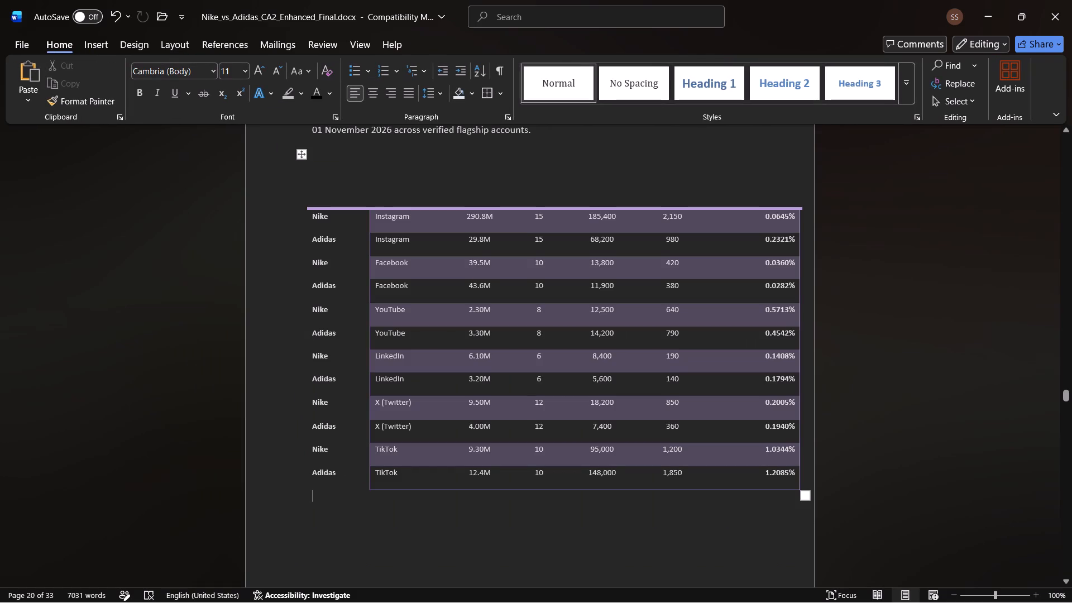
Shade the metrics table's header row, Brand through Engagement Rate (%), with the second-darkest purple theme color.
left_click(482, 190)
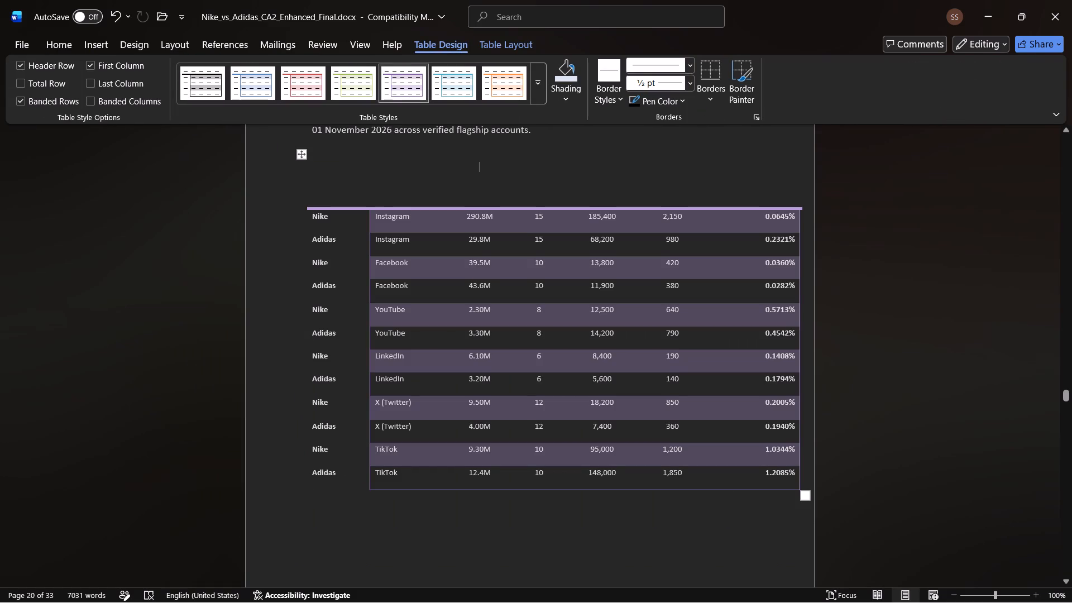
left_click_drag(324, 174, 761, 189)
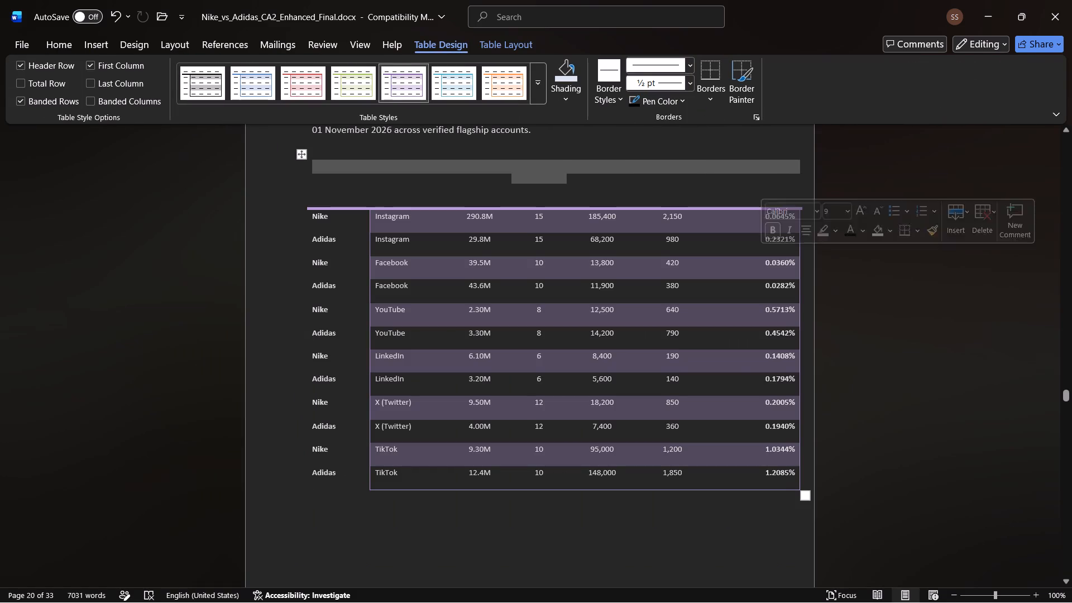
left_click(567, 102)
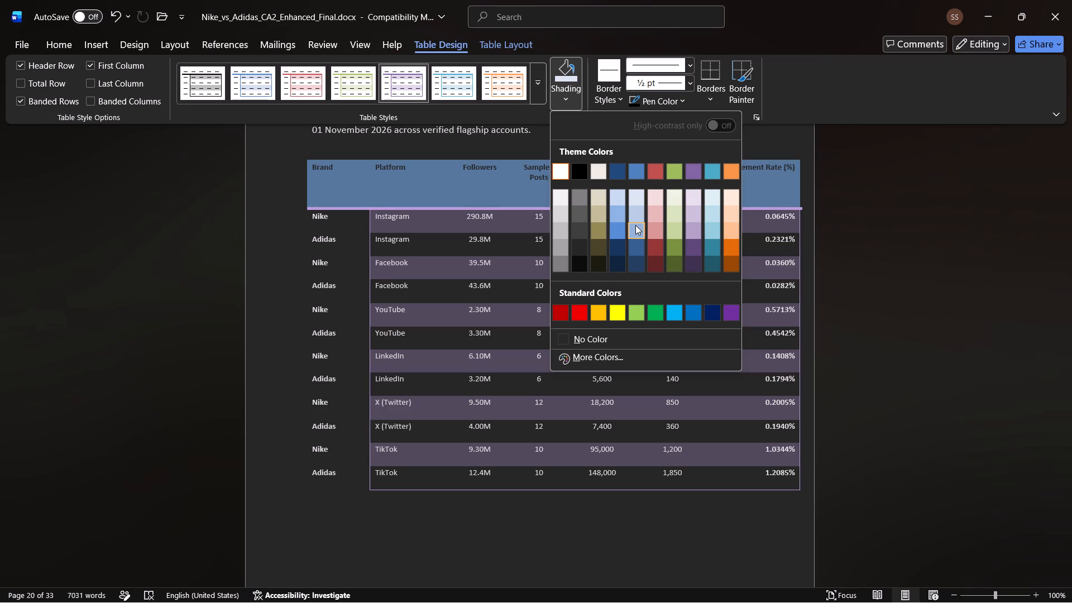
left_click(697, 246)
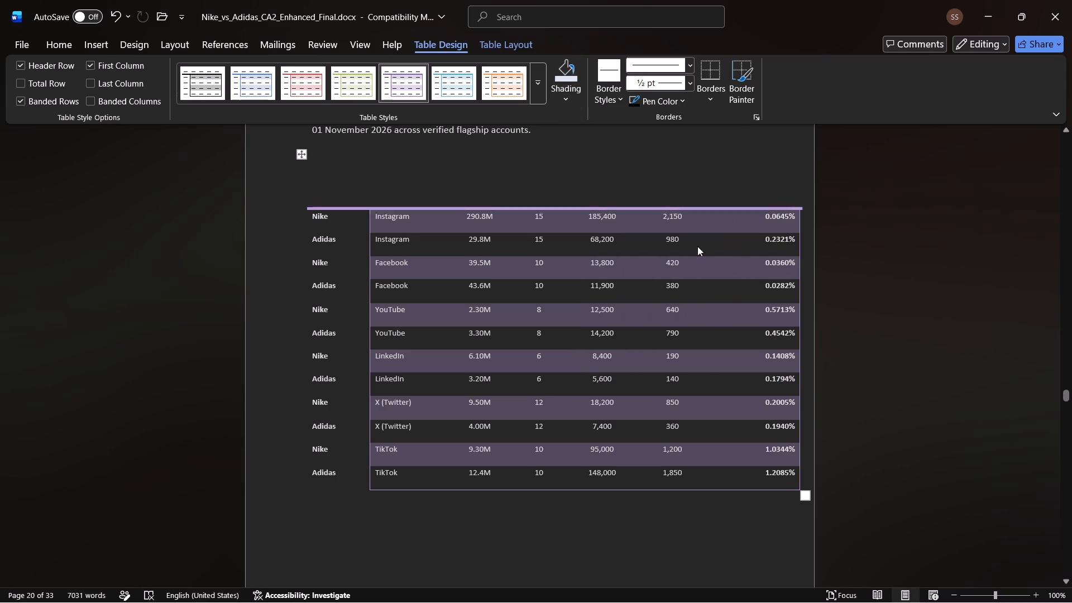
left_click(492, 527)
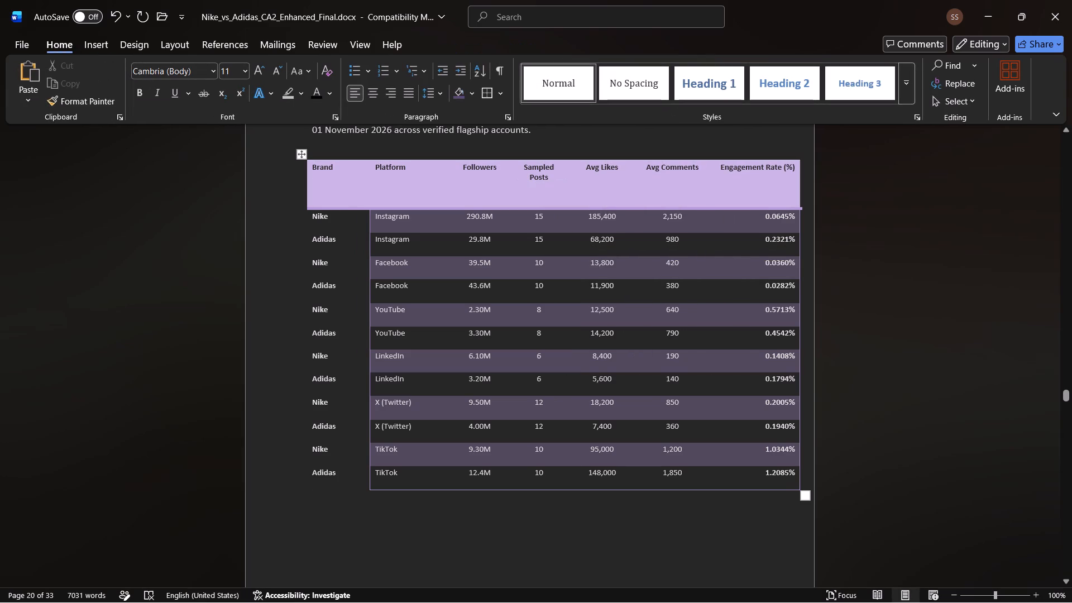
Shade the Nike and Adidas cells of the Brand column with a purple theme color.
left_click_drag(341, 222, 345, 472)
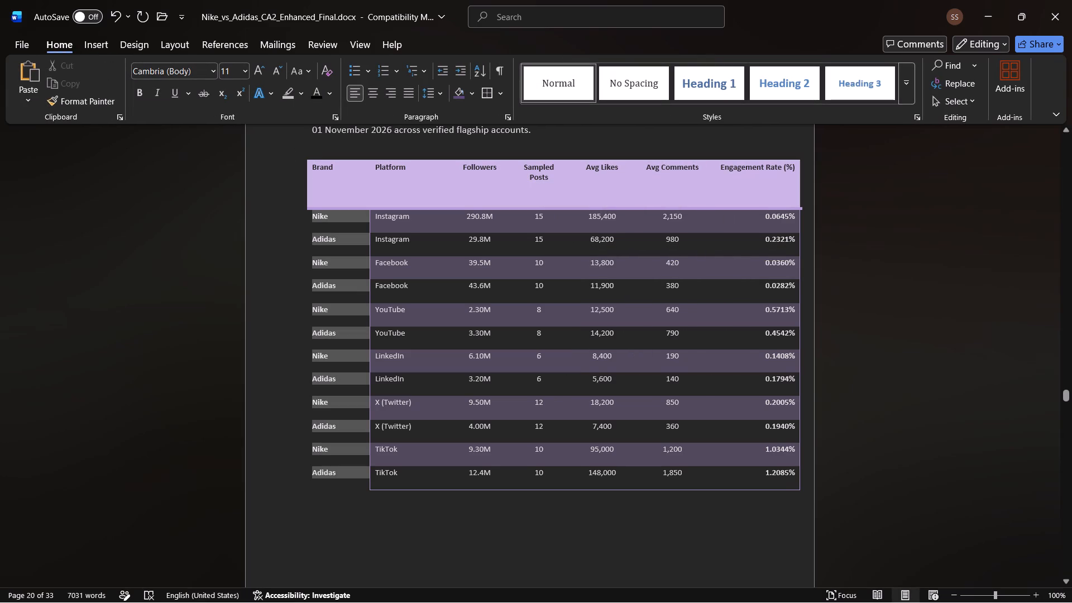
left_click_drag(345, 472, 345, 474)
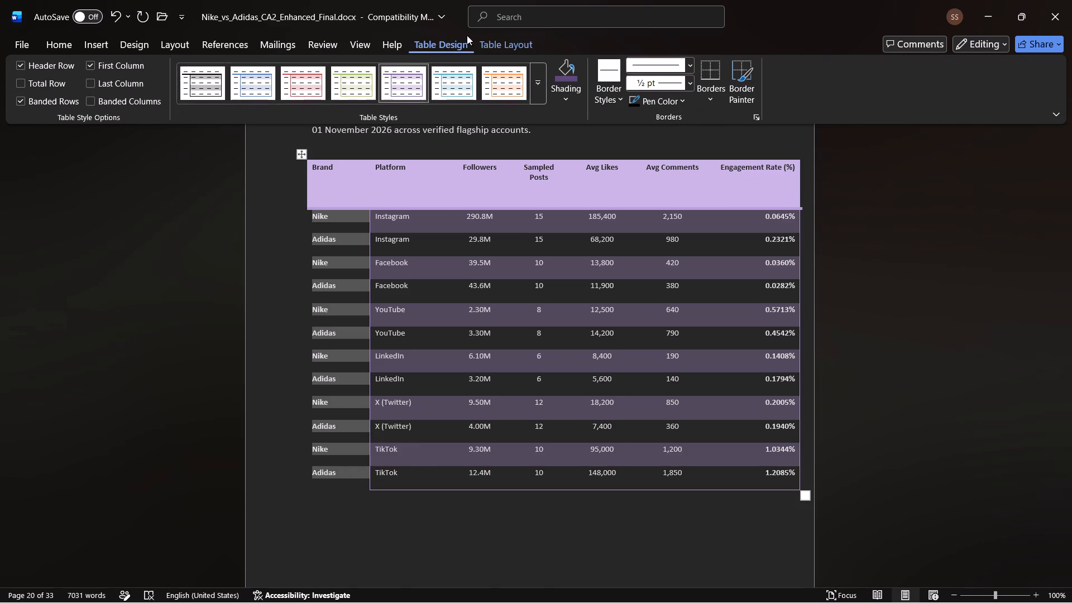
left_click(567, 82)
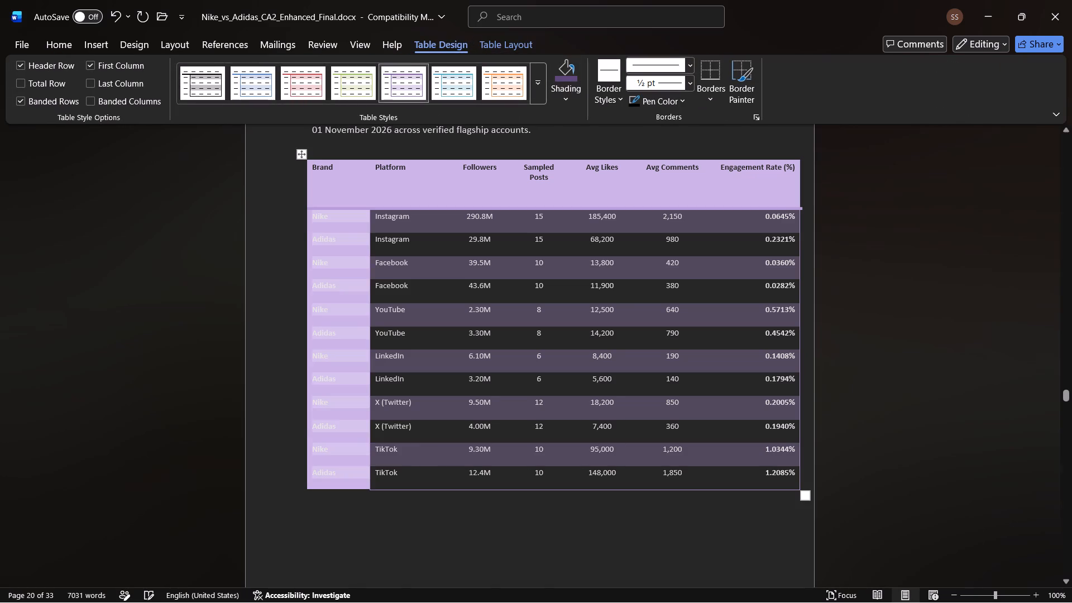
left_click(564, 102)
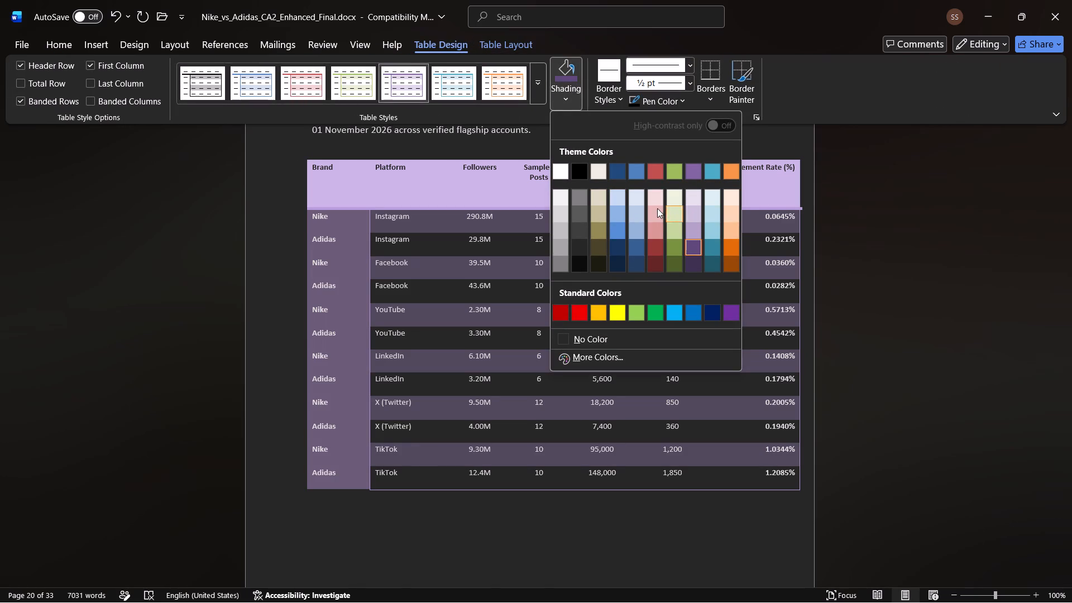
left_click(691, 213)
left_click(466, 526)
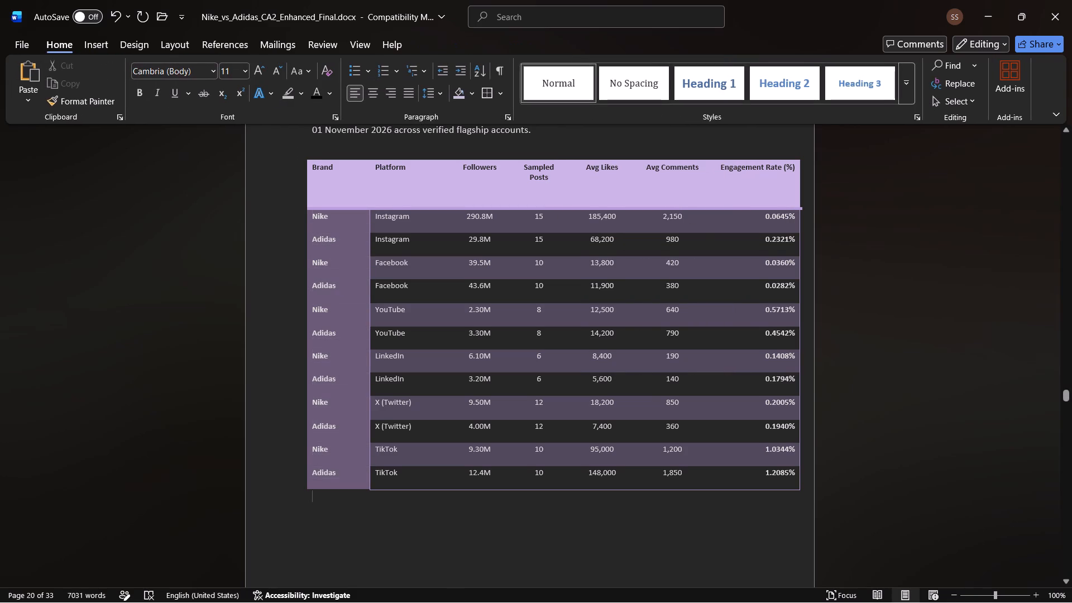
Enlarge the platform engagement rate table, making it noticeably taller and slightly wider.
scroll(573, 540, "down", 1)
scroll(577, 539, "up", 1)
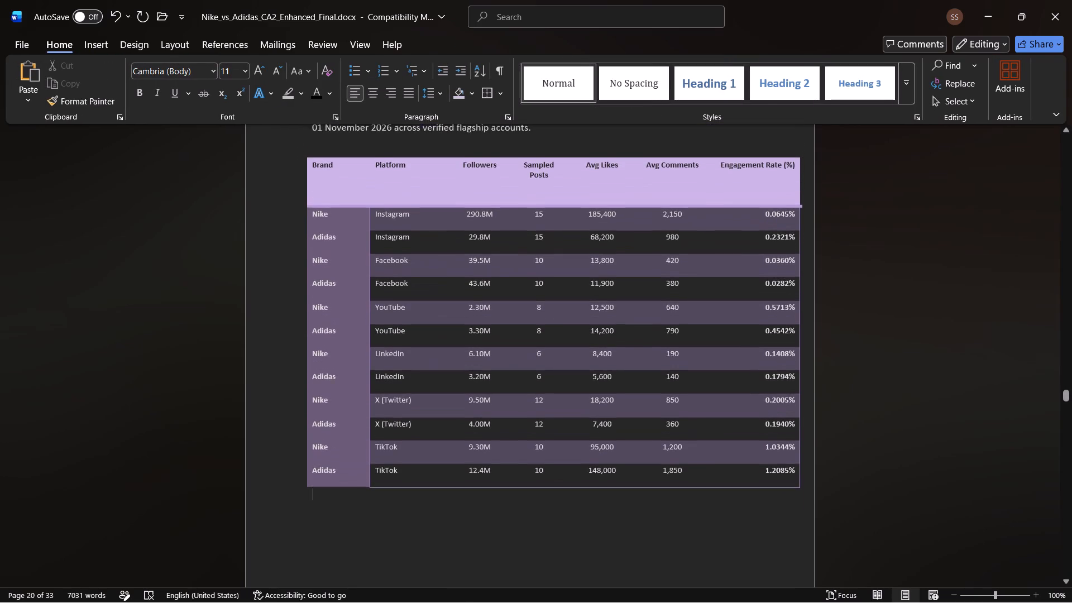
scroll(577, 539, "down", 1)
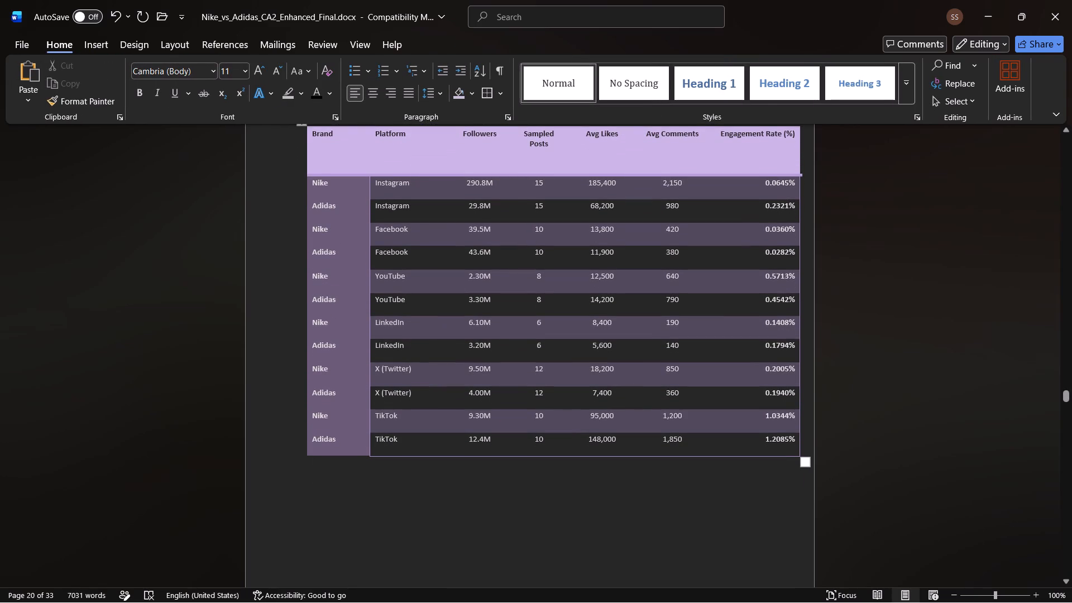
left_click_drag(807, 464, 805, 503)
left_click(805, 503)
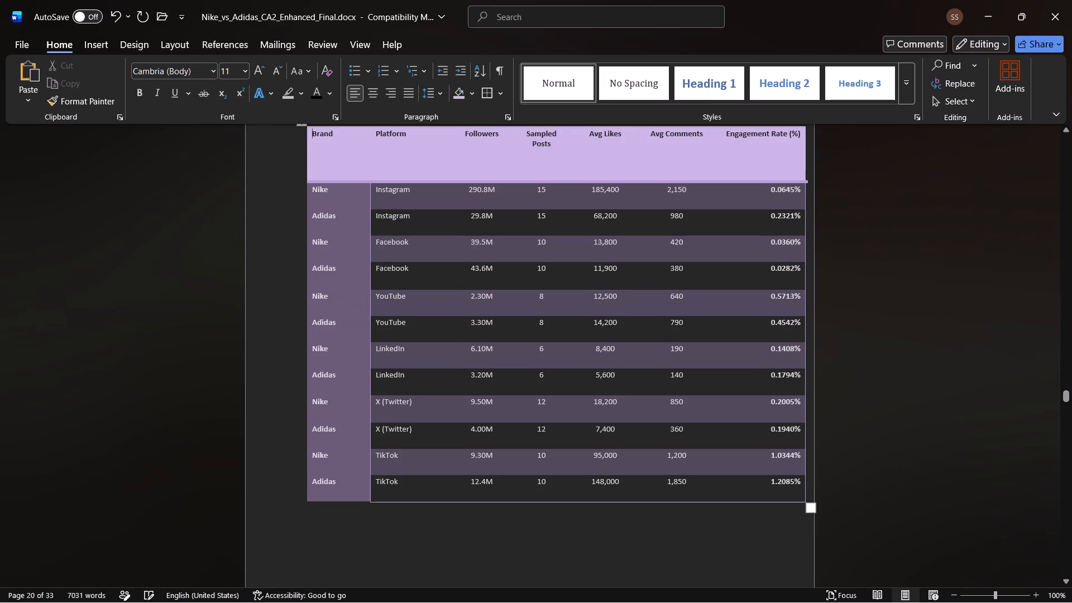
scroll(742, 458, "up", 1)
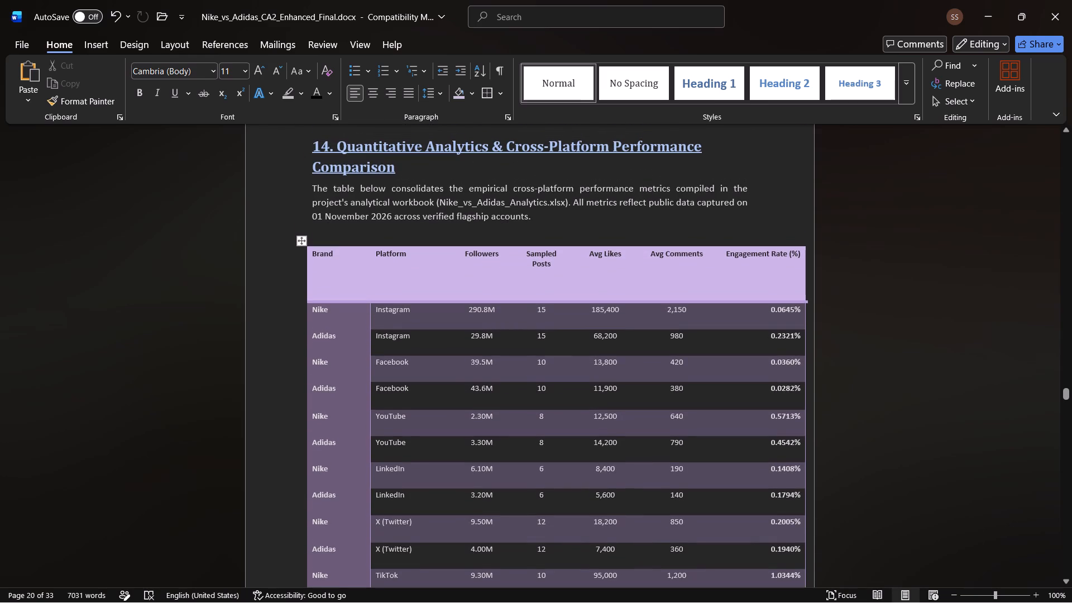
Increase the font size of the platform engagement rate table's header row to 11.
left_click_drag(312, 254, 525, 288)
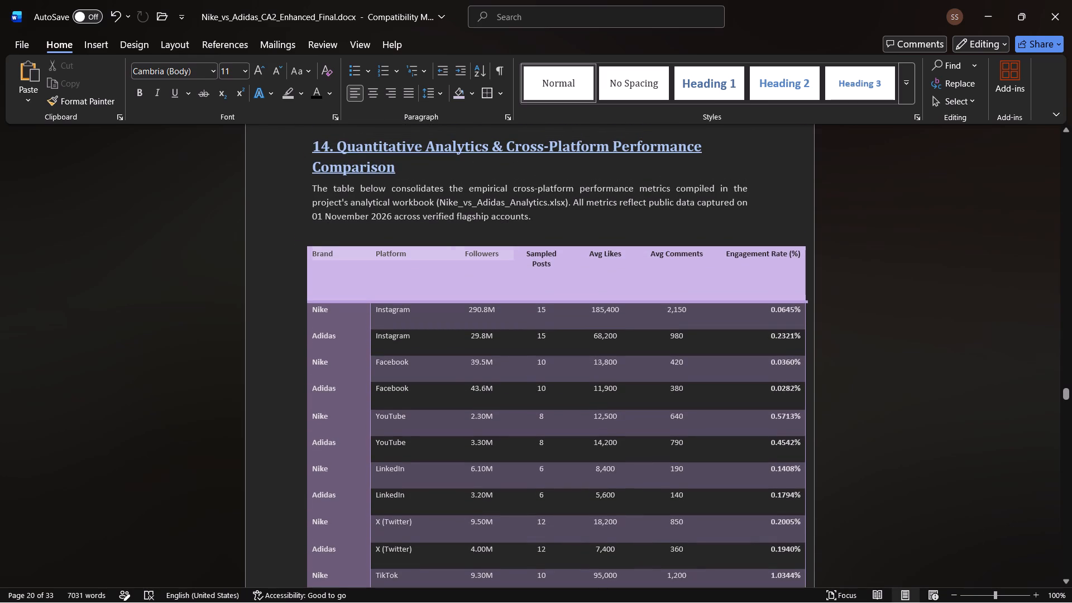
left_click_drag(525, 288, 776, 260)
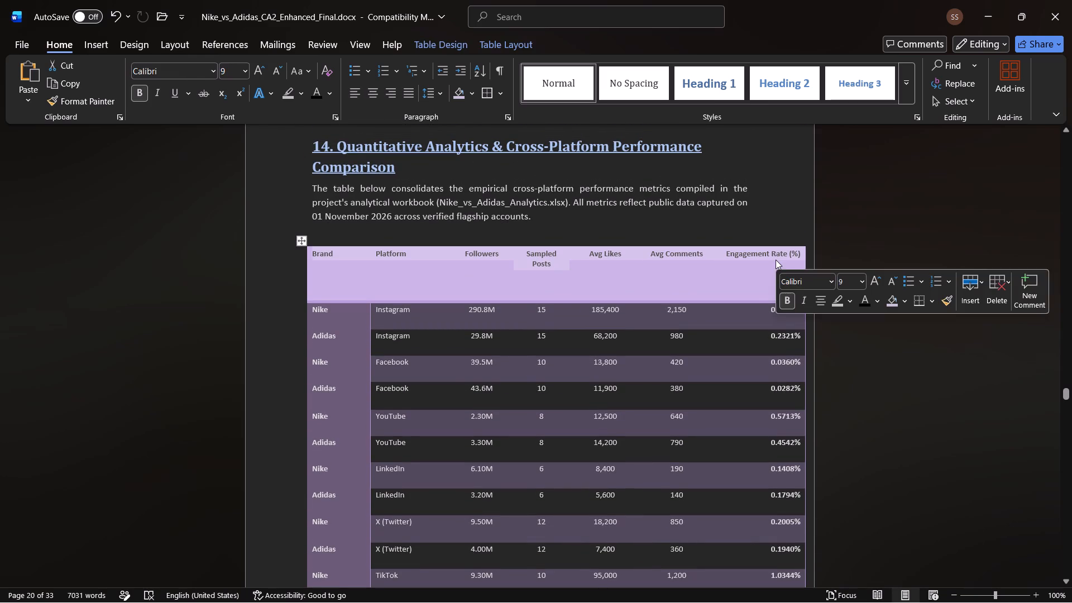
double_click(880, 282)
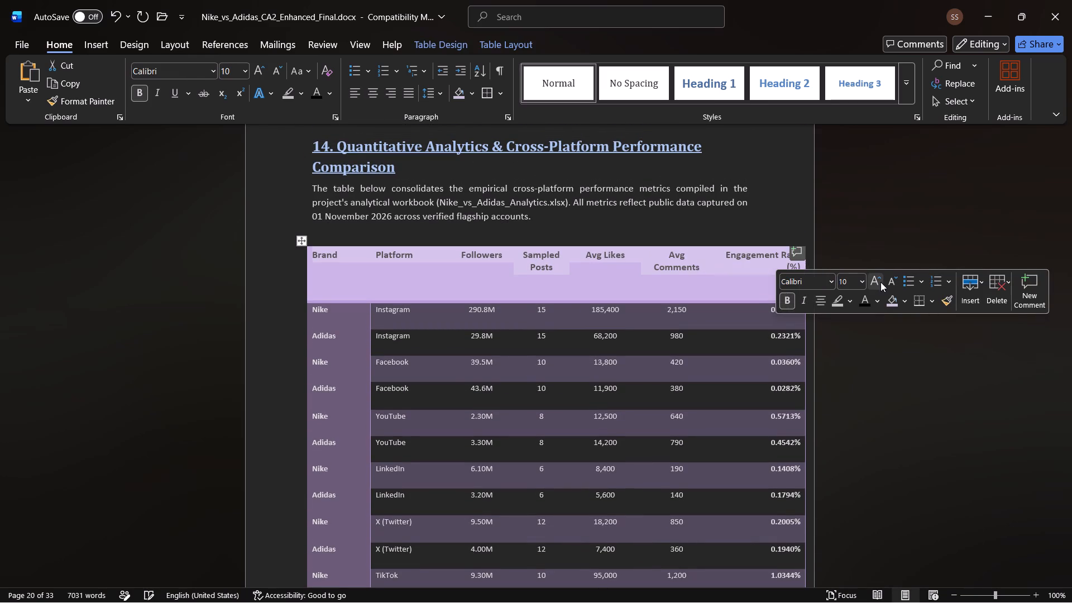
left_click(667, 294)
Increase the font size of all Nike and Adidas data rows in the platform engagement rate table by two increments.
scroll(667, 294, "down", 1)
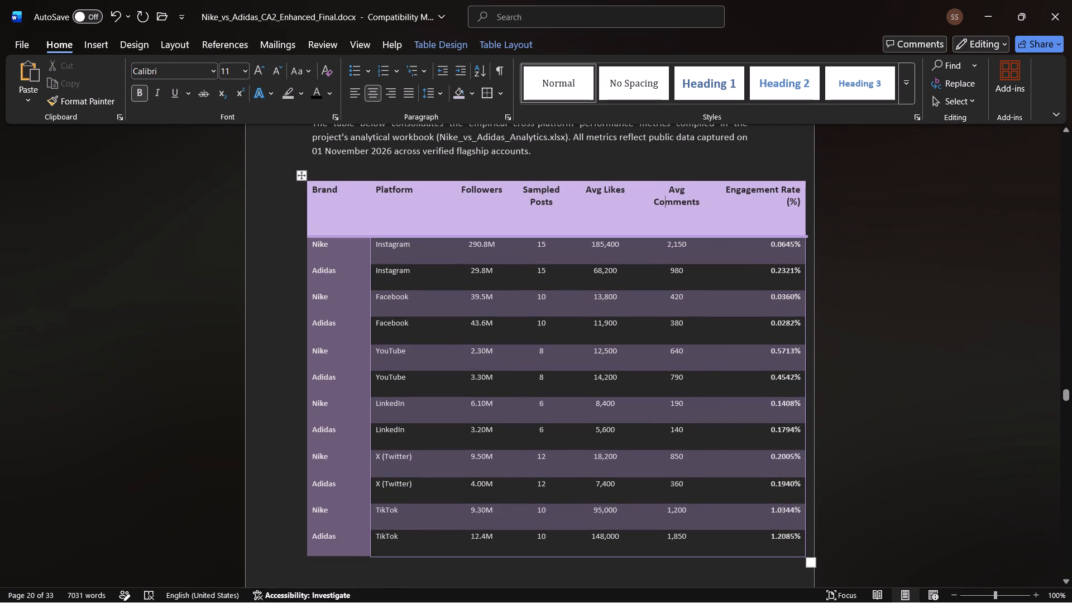
left_click_drag(314, 245, 769, 513)
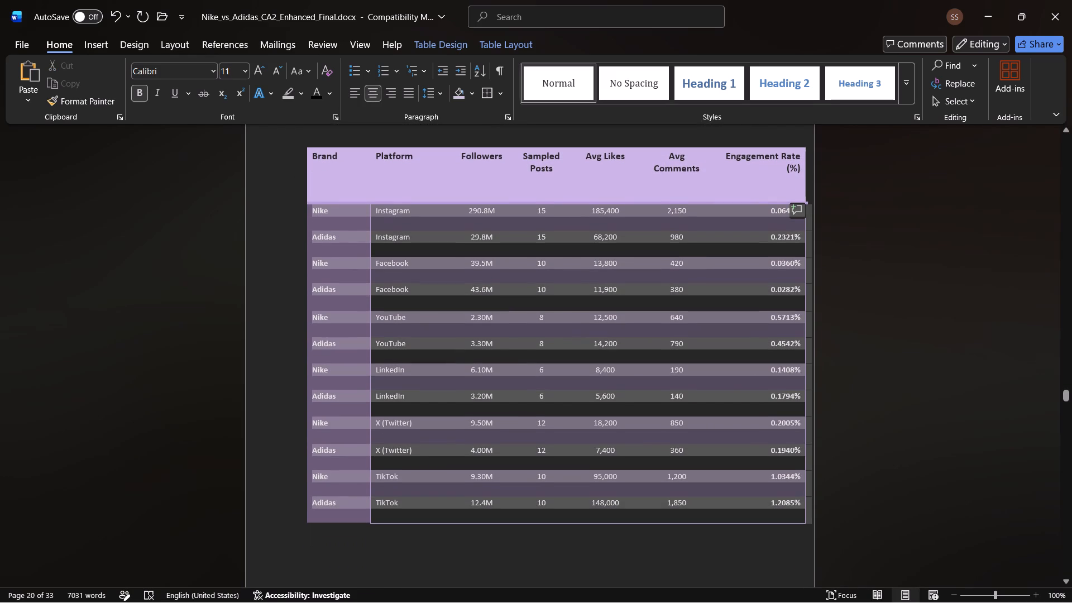
left_click_drag(769, 513, 800, 505)
left_click(903, 461)
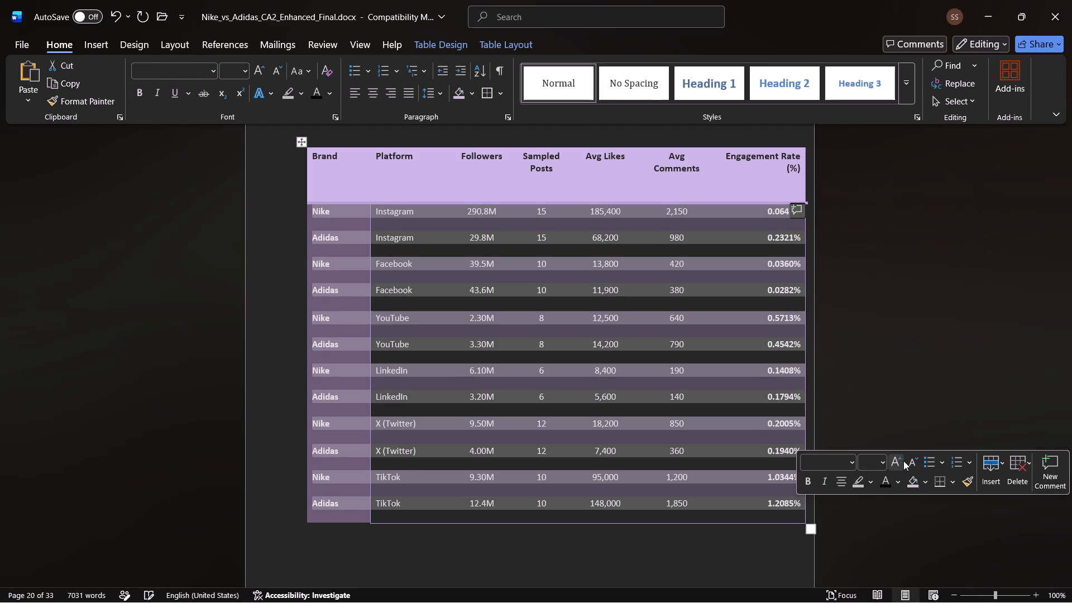
left_click(903, 461)
left_click(685, 550)
Review the layout of the section 14 page, checking the heading, introductory paragraph, enlarged table text and the space below the table.
scroll(685, 550, "down", 1)
scroll(685, 550, "up", 2)
scroll(591, 460, "down", 1)
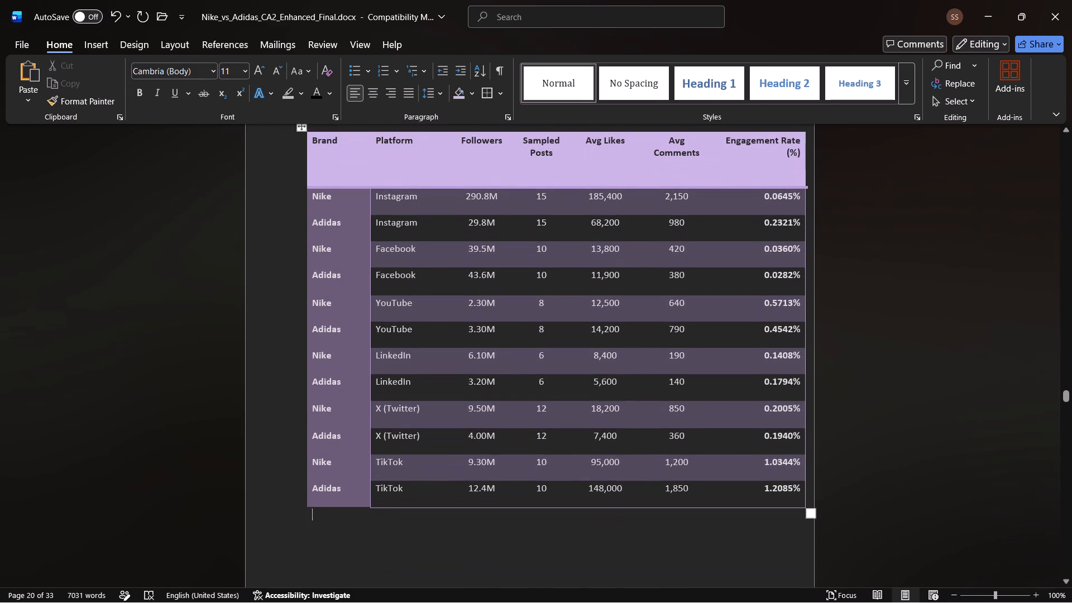
scroll(606, 486, "down", 1)
left_click(576, 480)
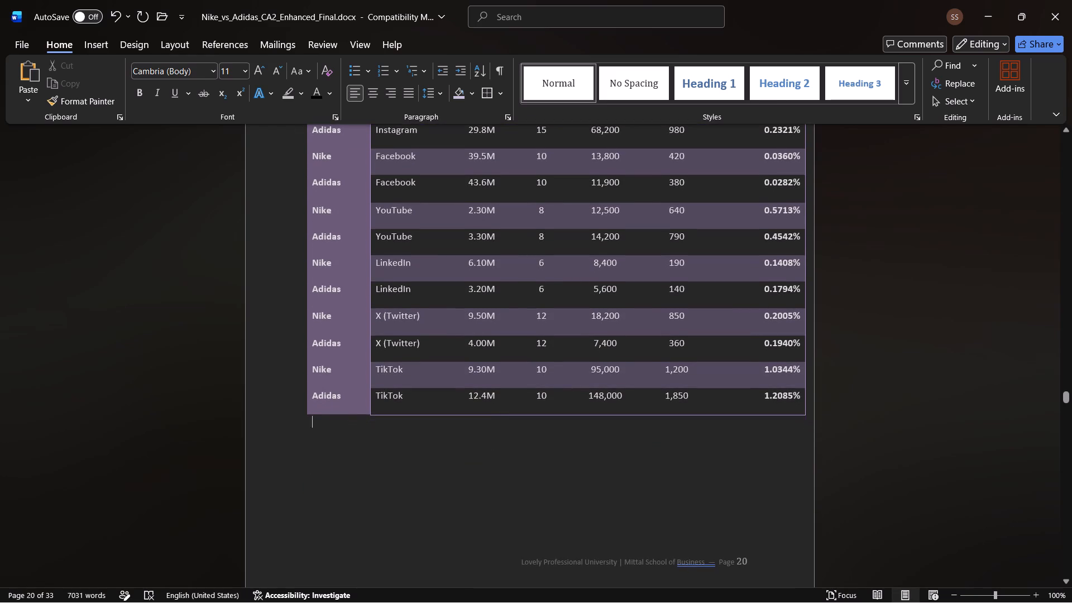
scroll(576, 480, "down", 1)
scroll(576, 480, "up", 2)
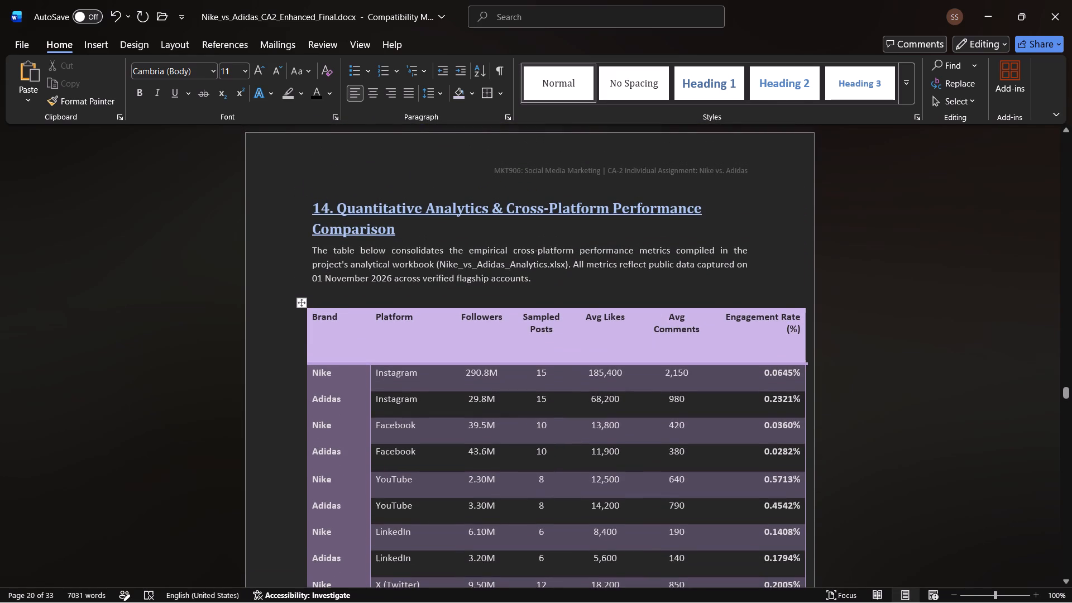
left_click(593, 273)
scroll(593, 273, "down", 2)
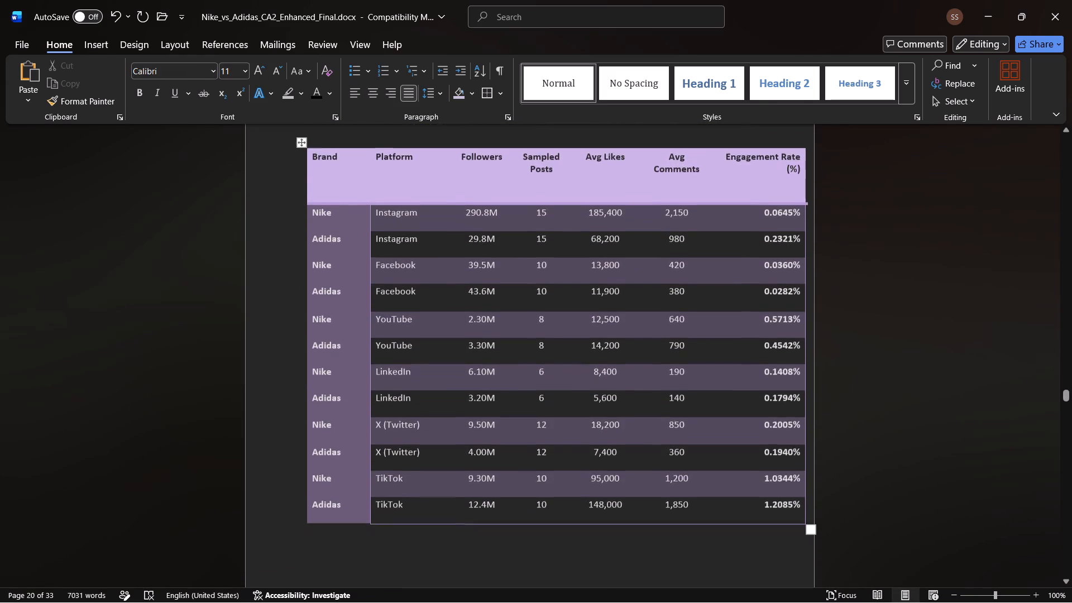
Enlarge the Audience Size by Social Platform chart under Comparative Data Visualizations proportionally to roughly the full body text width.
scroll(593, 273, "down", 1)
scroll(560, 396, "down", 2)
scroll(560, 396, "up", 1)
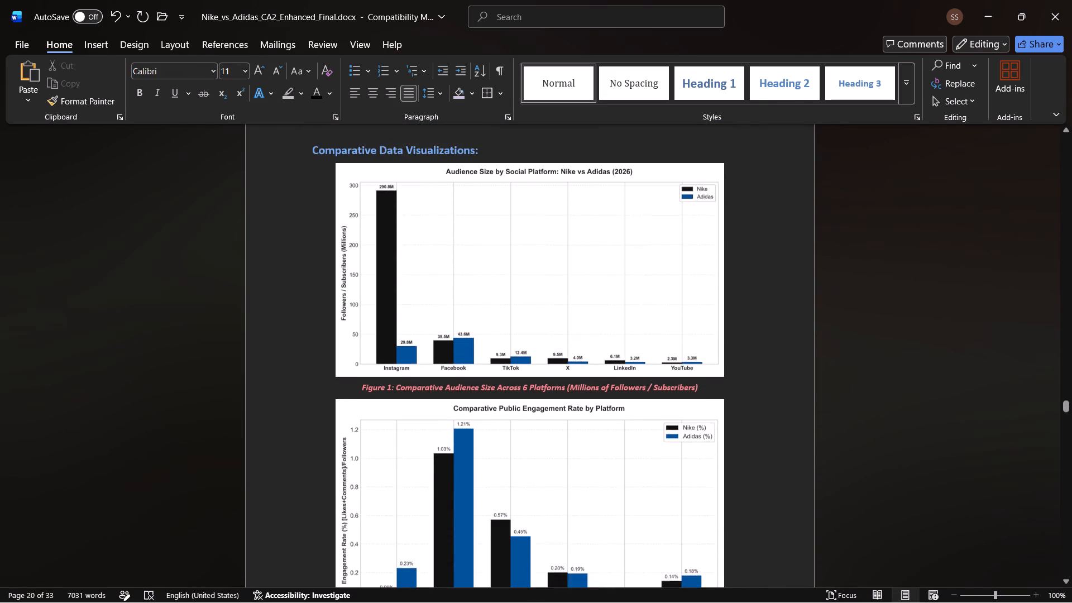
scroll(547, 309, "down", 2)
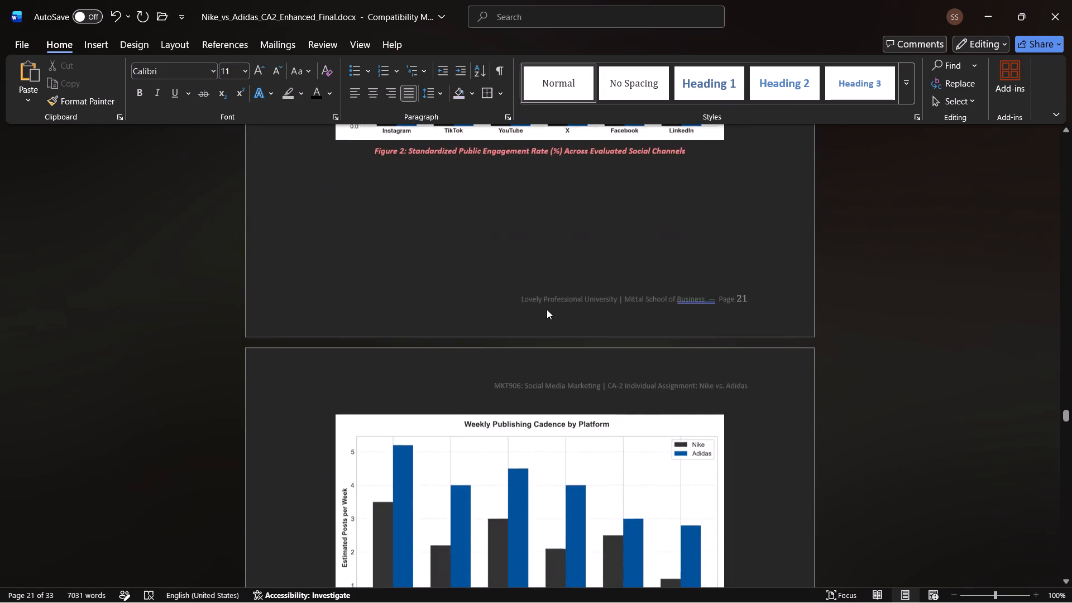
scroll(547, 309, "up", 1)
scroll(569, 247, "up", 1)
left_click(569, 247)
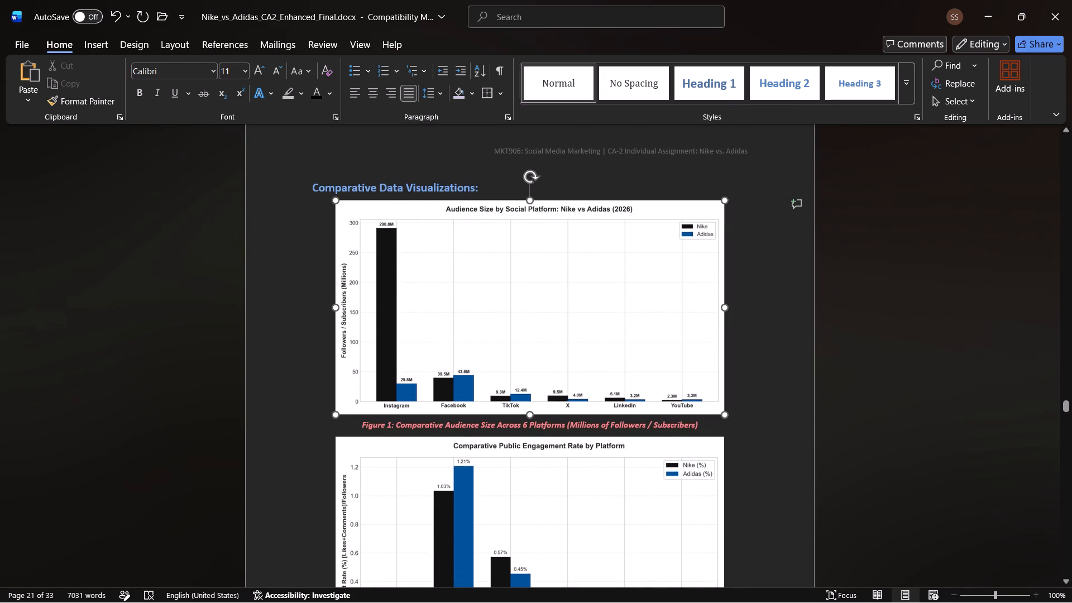
left_click_drag(726, 415, 750, 457)
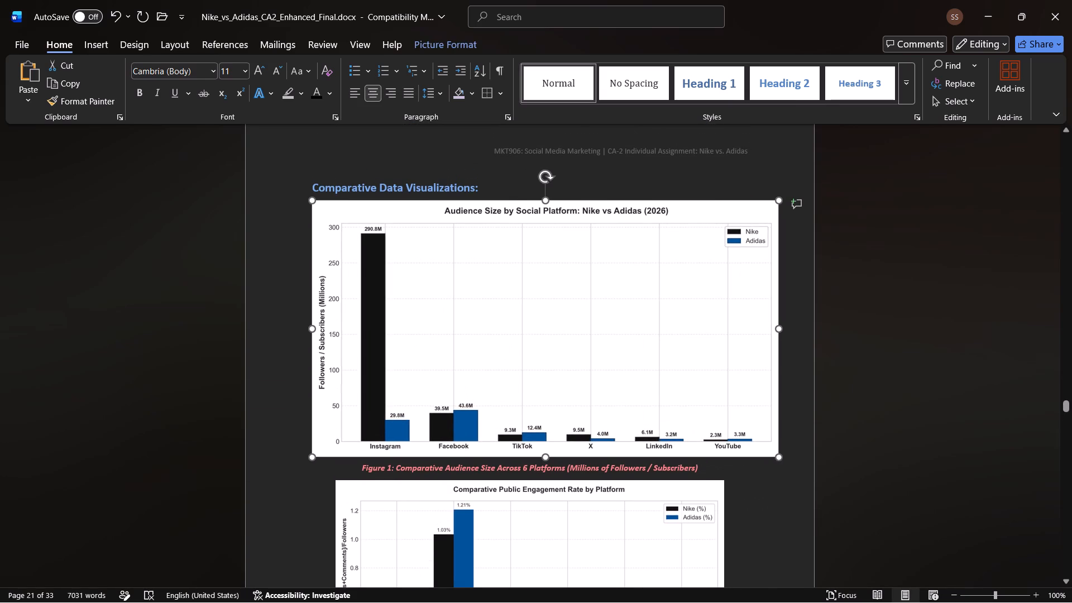
left_click_drag(750, 457, 742, 445)
scroll(742, 445, "down", 1)
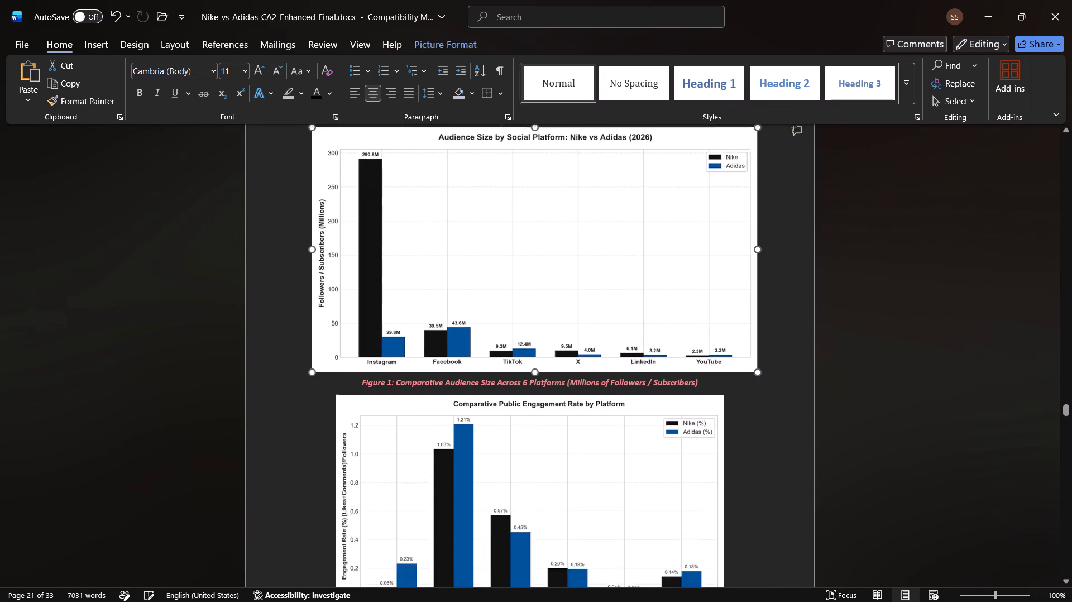
left_click(662, 333)
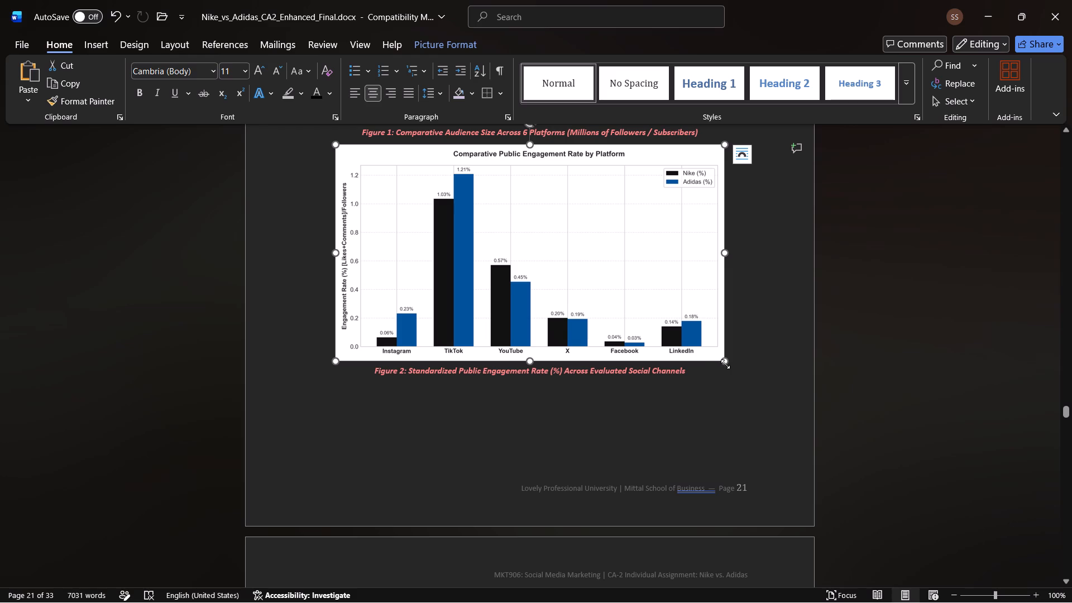
Enlarge the Comparative Public Engagement Rate by Platform chart proportionally to slightly wider than the Audience Size chart above it.
left_click_drag(725, 364, 746, 401)
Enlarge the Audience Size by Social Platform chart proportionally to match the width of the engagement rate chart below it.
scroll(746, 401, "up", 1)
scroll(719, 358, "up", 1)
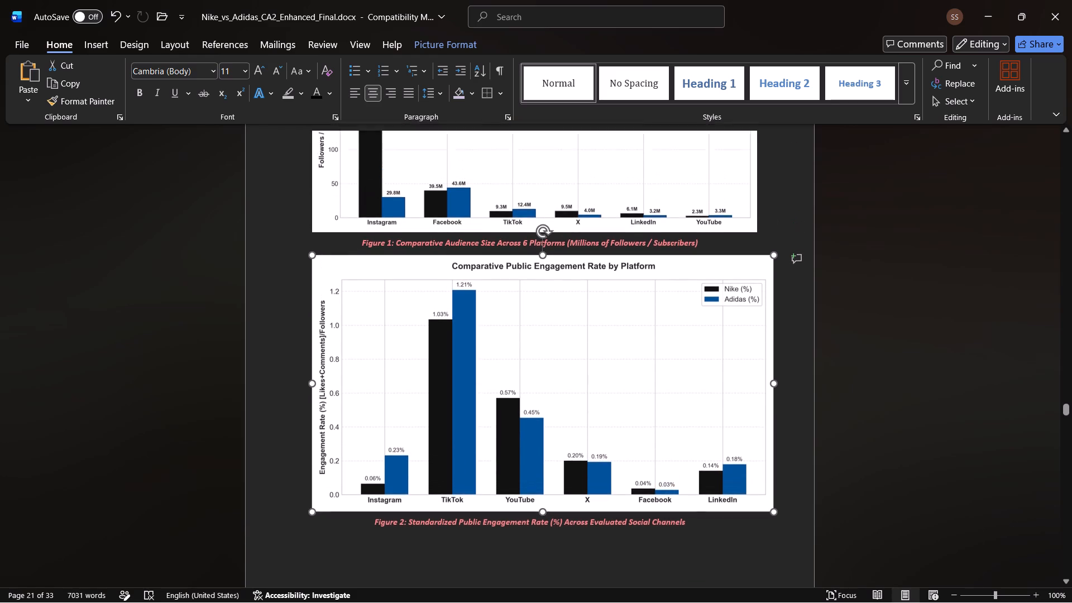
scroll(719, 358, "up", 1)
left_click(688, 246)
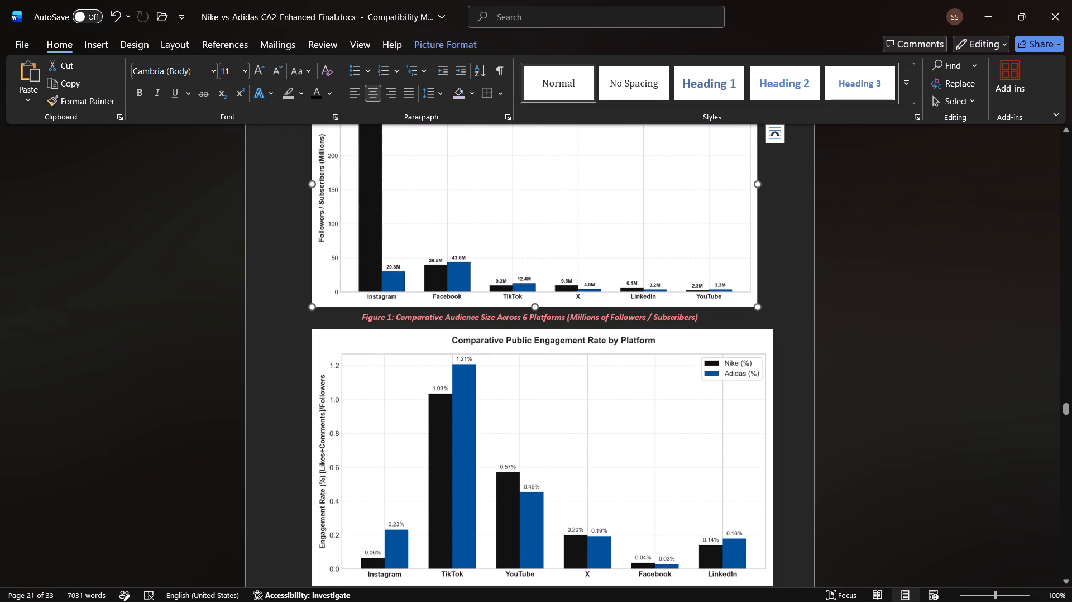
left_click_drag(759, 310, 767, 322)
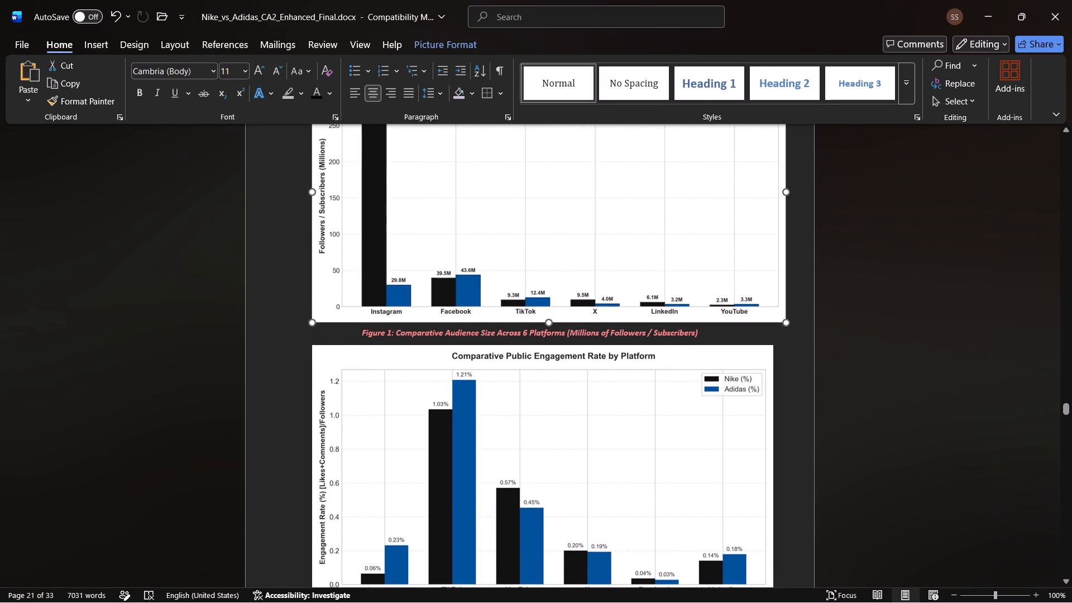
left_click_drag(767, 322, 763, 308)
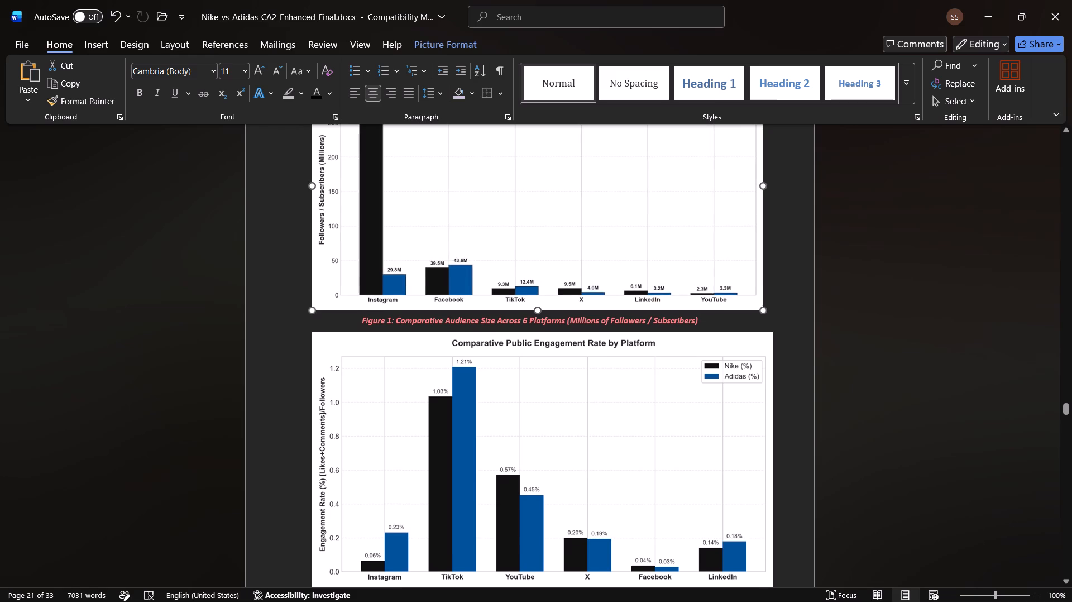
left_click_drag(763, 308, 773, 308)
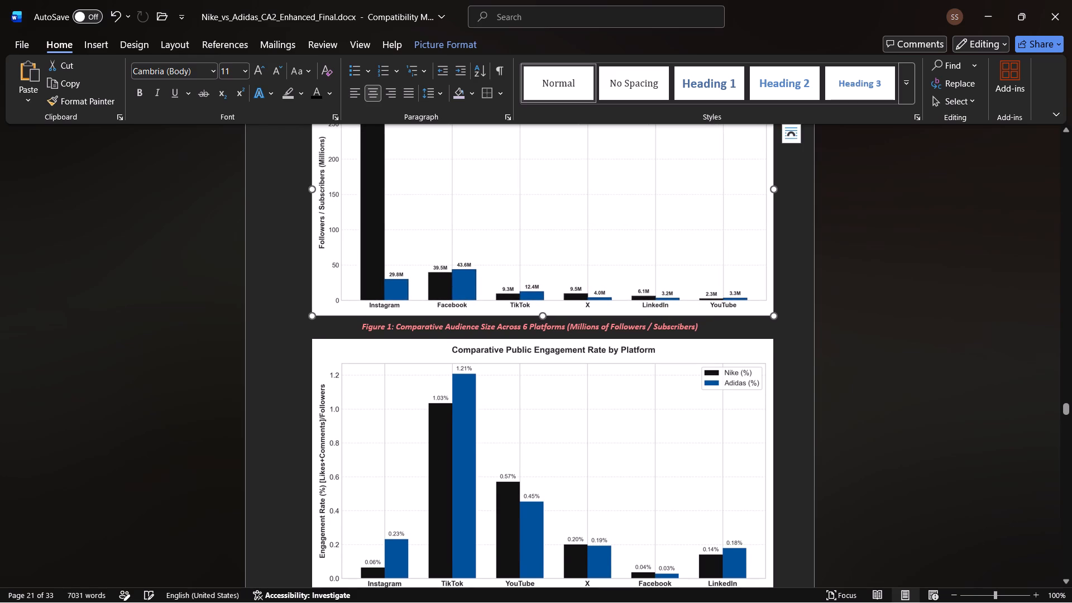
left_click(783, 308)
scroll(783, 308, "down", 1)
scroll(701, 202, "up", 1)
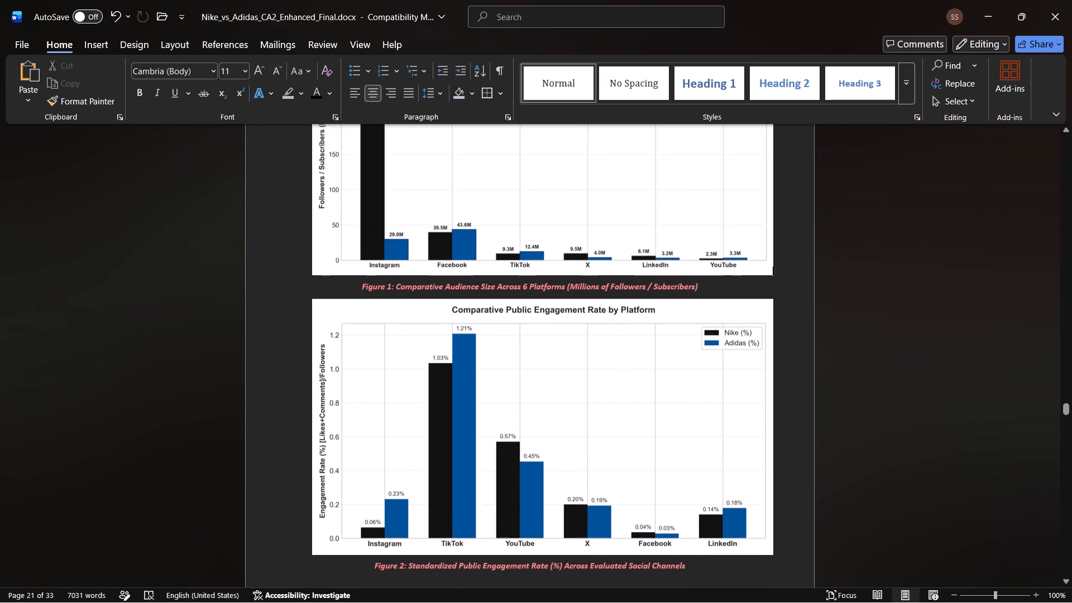
Shrink the Audience Size by Social Platform chart proportionally to roughly the body text width.
left_click(709, 228)
left_click_drag(774, 305, 756, 280)
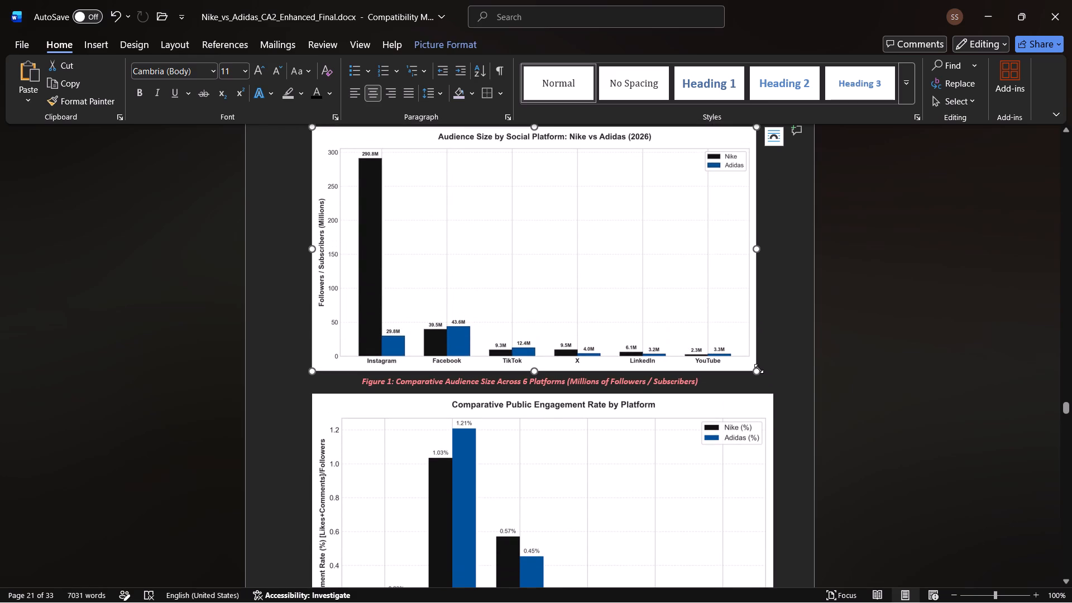
Shrink the Comparative Public Engagement Rate by Platform chart proportionally to match the width of the Audience Size chart.
scroll(748, 409, "down", 1)
left_click(748, 408)
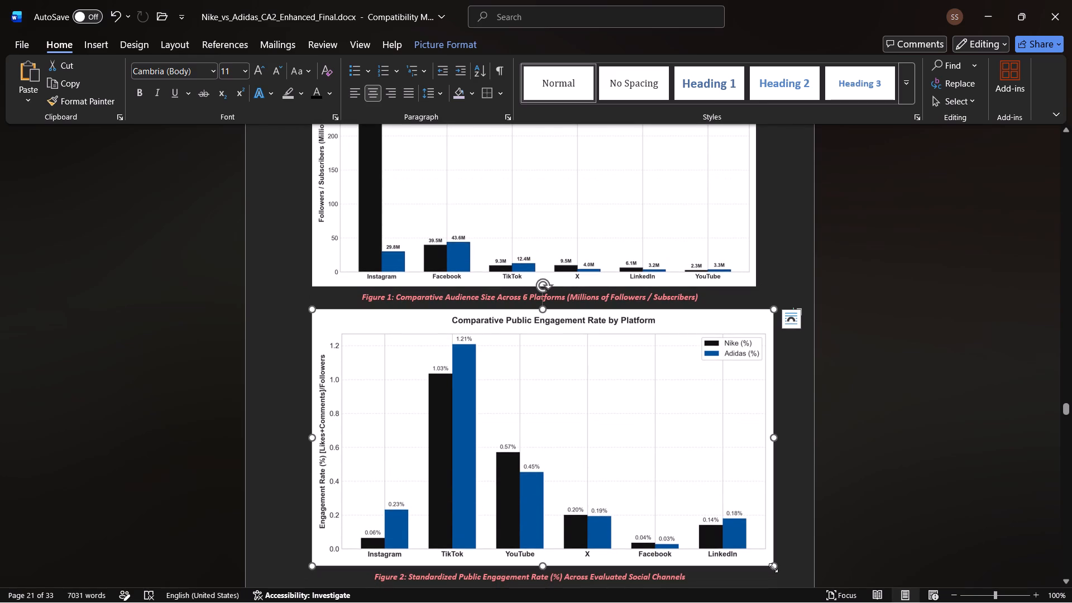
left_click_drag(773, 571, 758, 545)
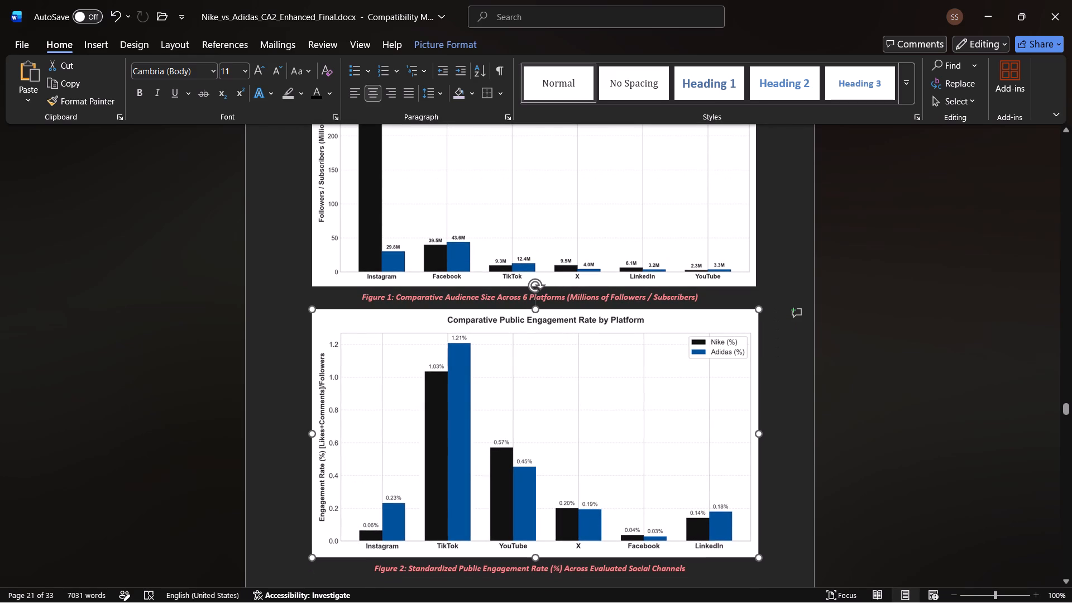
left_click_drag(758, 545, 757, 543)
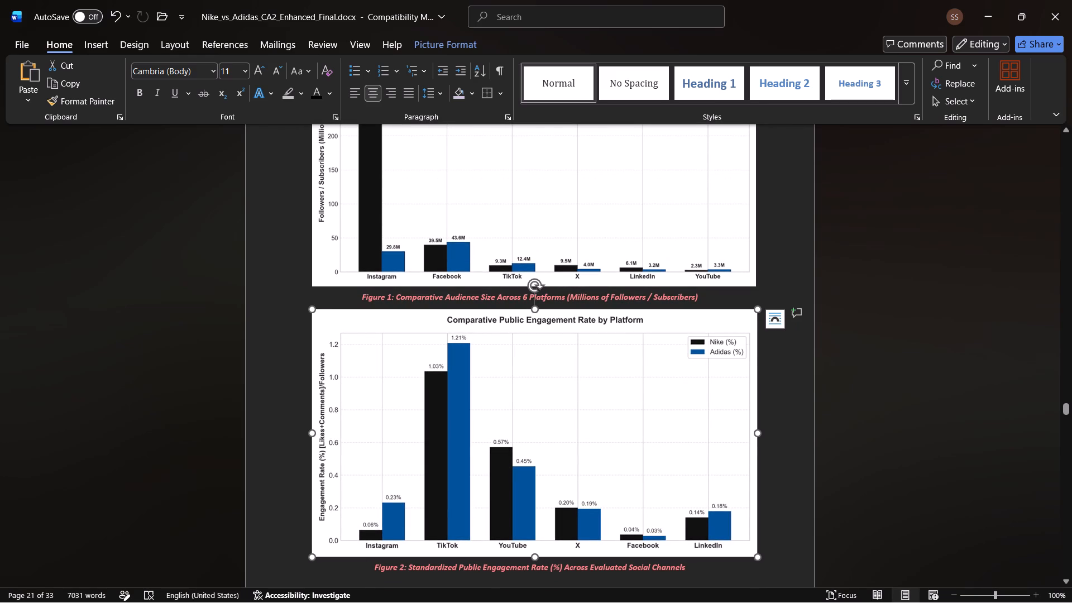
Increase the font size of the Figure 1 audience size caption to 10.
left_click_drag(700, 296, 369, 295)
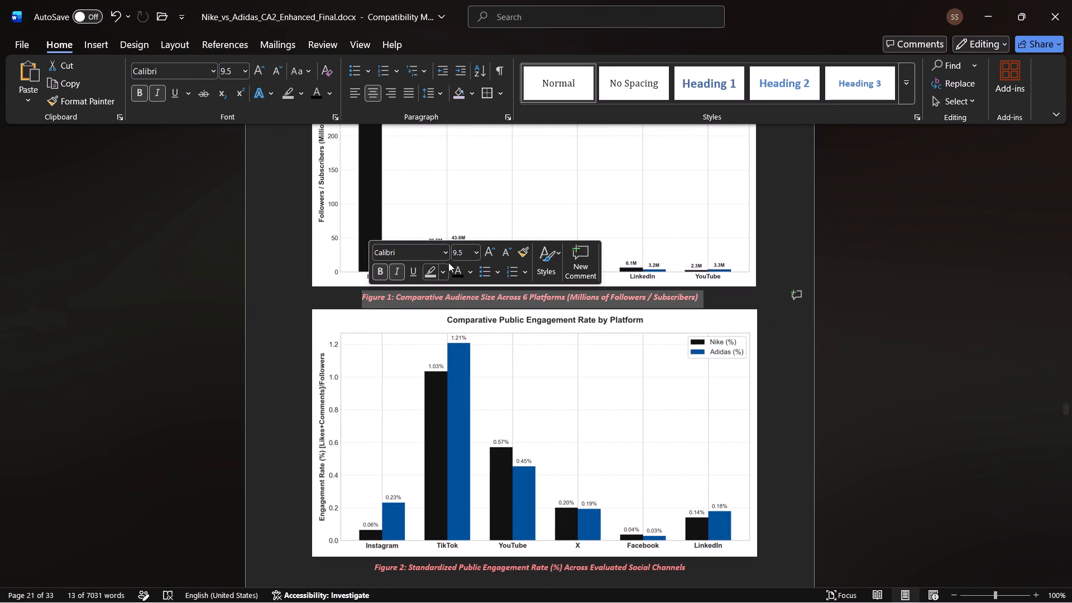
left_click(497, 251)
Select the Figure 2 caption beneath the engagement rate chart.
scroll(537, 418, "down", 1)
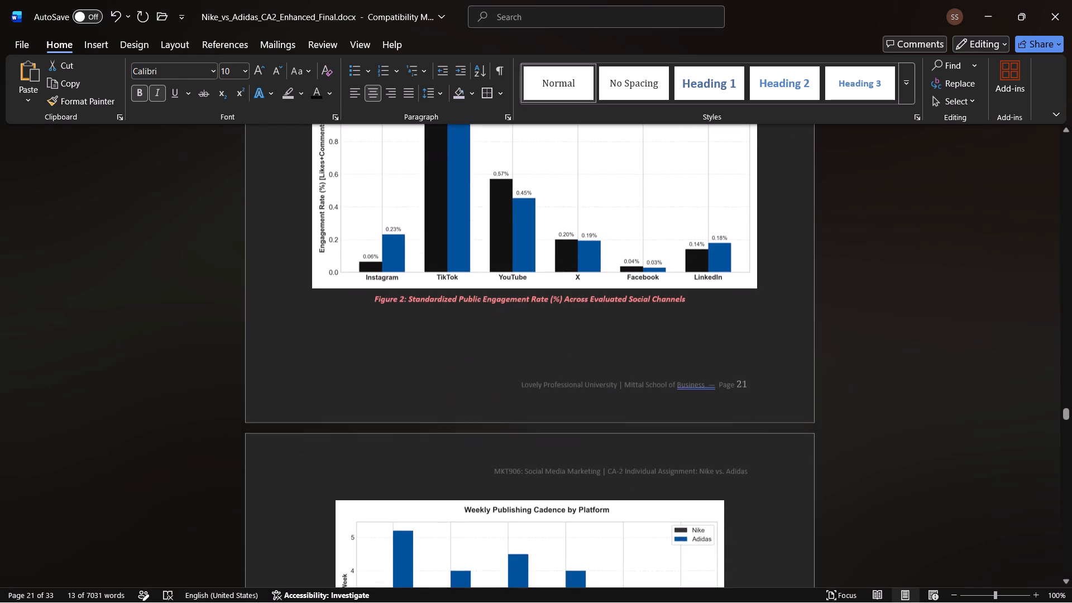
left_click_drag(687, 285, 374, 287)
left_click(374, 287)
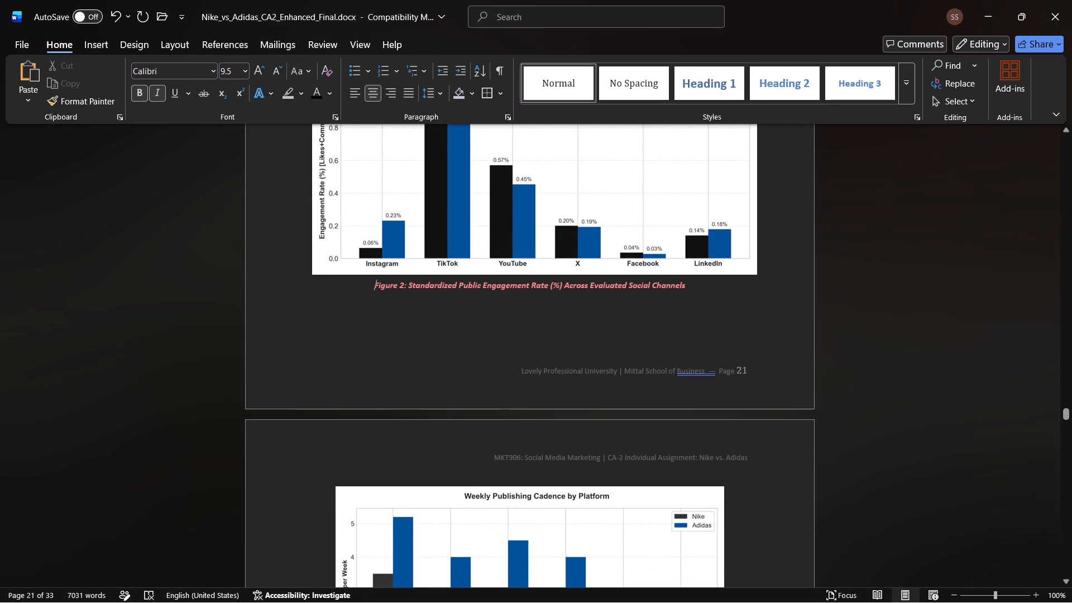
Increase the Figure 2 caption text by one font size increment to 10 pt.
left_click_drag(688, 288, 371, 294)
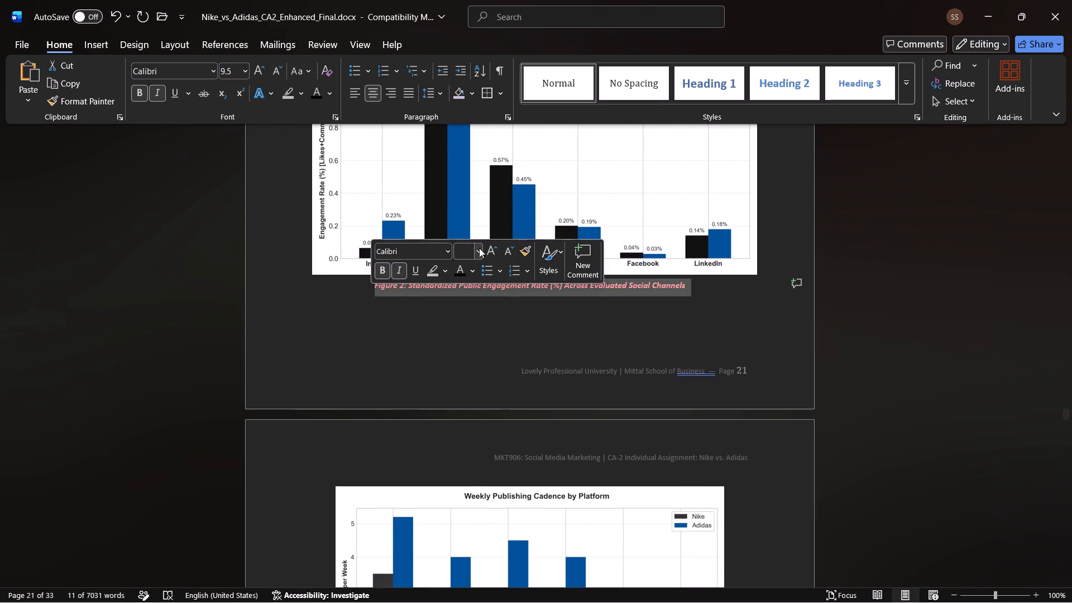
left_click(489, 248)
left_click(485, 347)
Increase the Figure 1 caption text below the Audience Size chart to 11 pt.
scroll(485, 347, "up", 1)
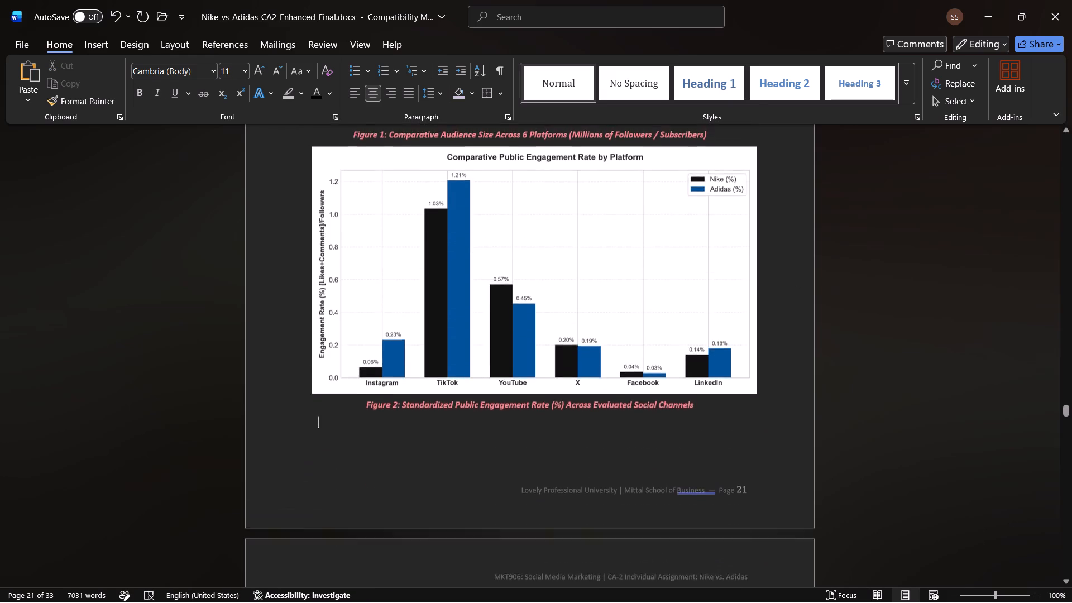
scroll(485, 347, "up", 2)
scroll(504, 377, "down", 1)
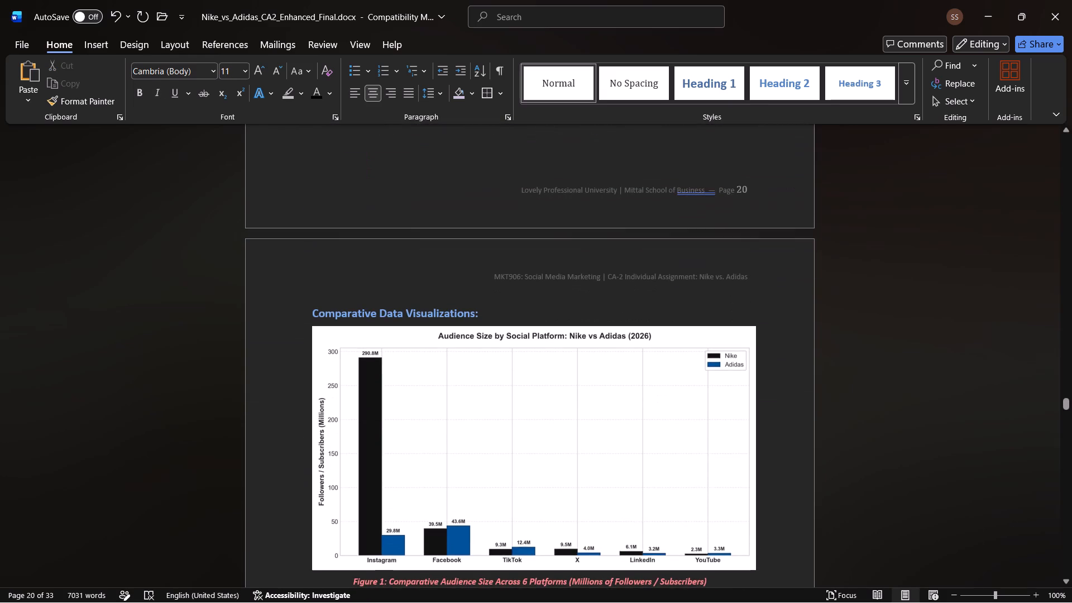
scroll(496, 340, "down", 1)
scroll(691, 460, "down", 1)
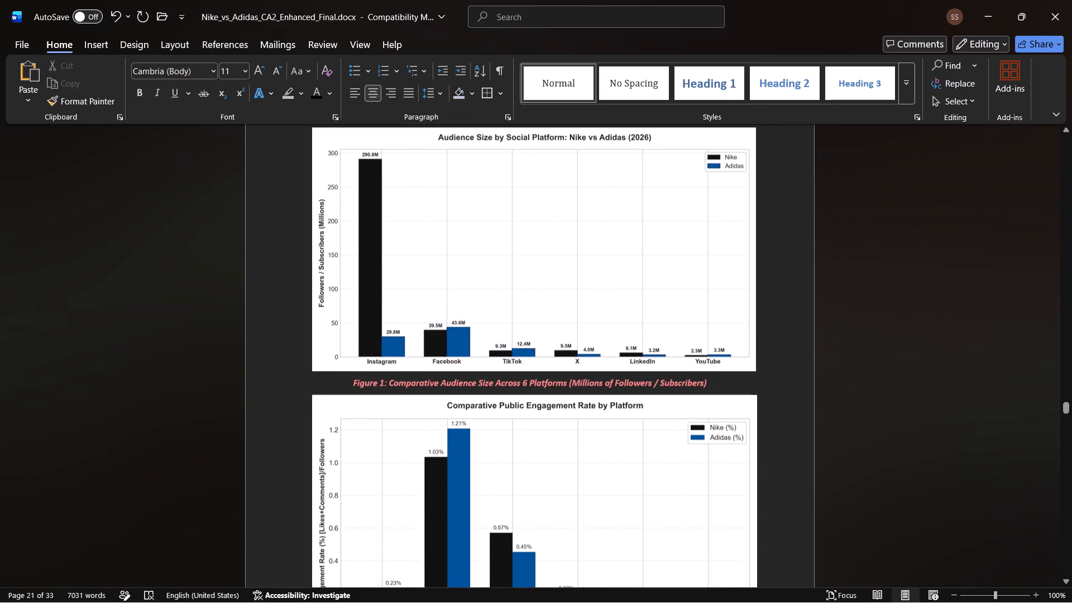
left_click_drag(714, 379, 420, 373)
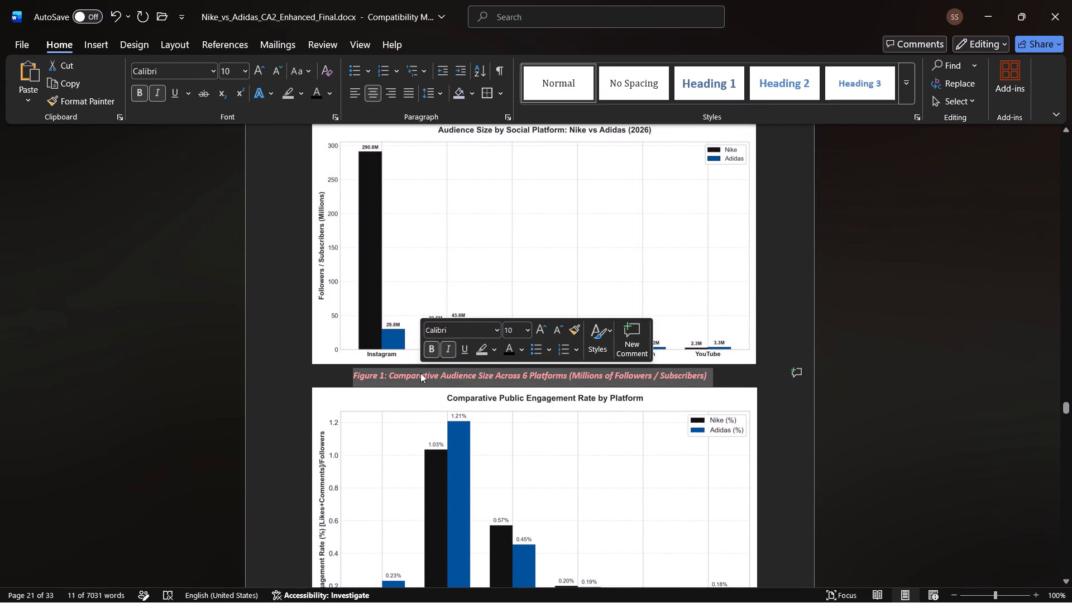
left_click(537, 335)
Increase the Figure 2 caption text below the engagement rate chart to 11 pt.
scroll(537, 335, "down", 1)
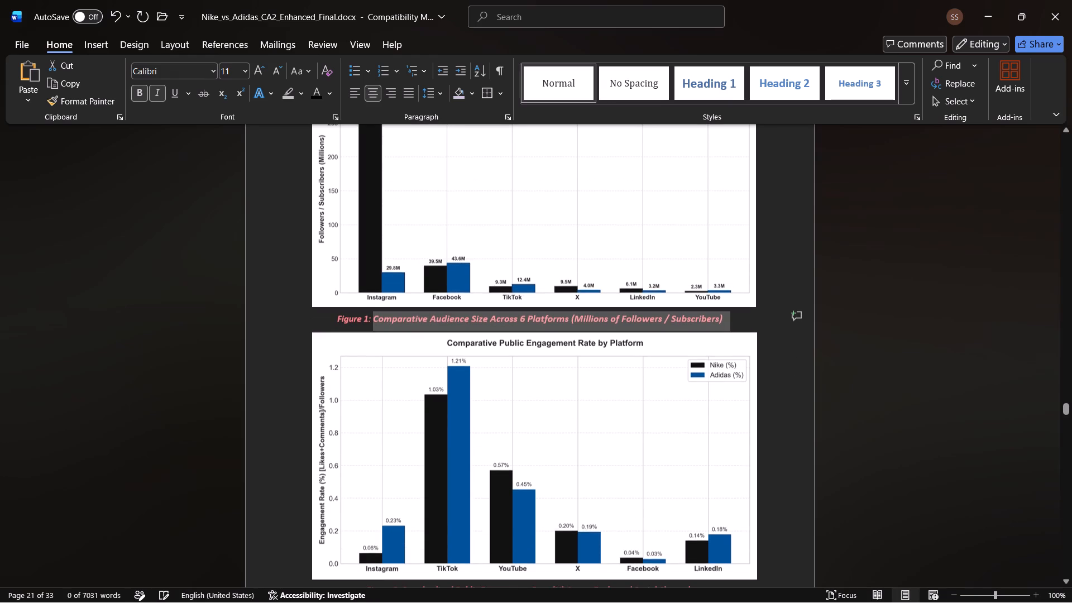
scroll(671, 447, "down", 2)
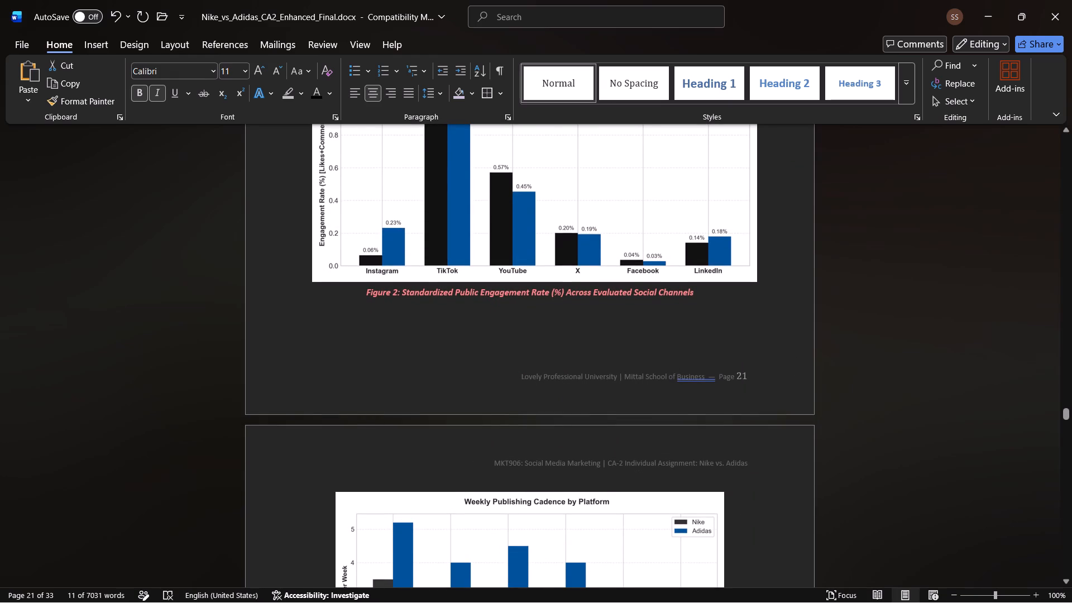
left_click_drag(706, 284, 698, 294)
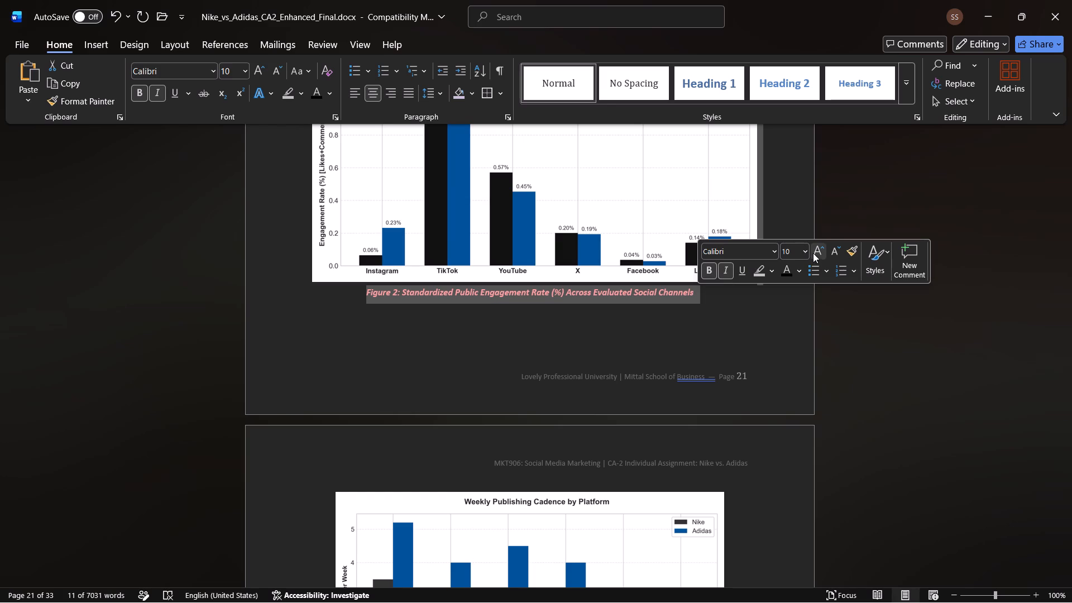
left_click(815, 252)
left_click(688, 327)
Enlarge the Weekly Publishing Cadence by Platform chart proportionally to roughly the full body text width.
scroll(688, 327, "down", 2)
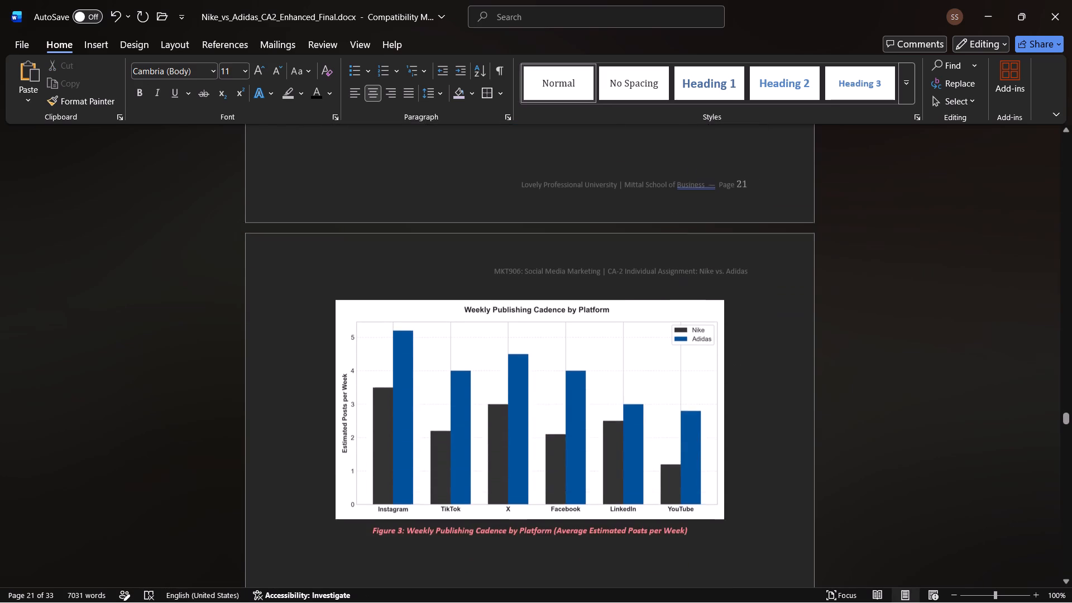
left_click(695, 403)
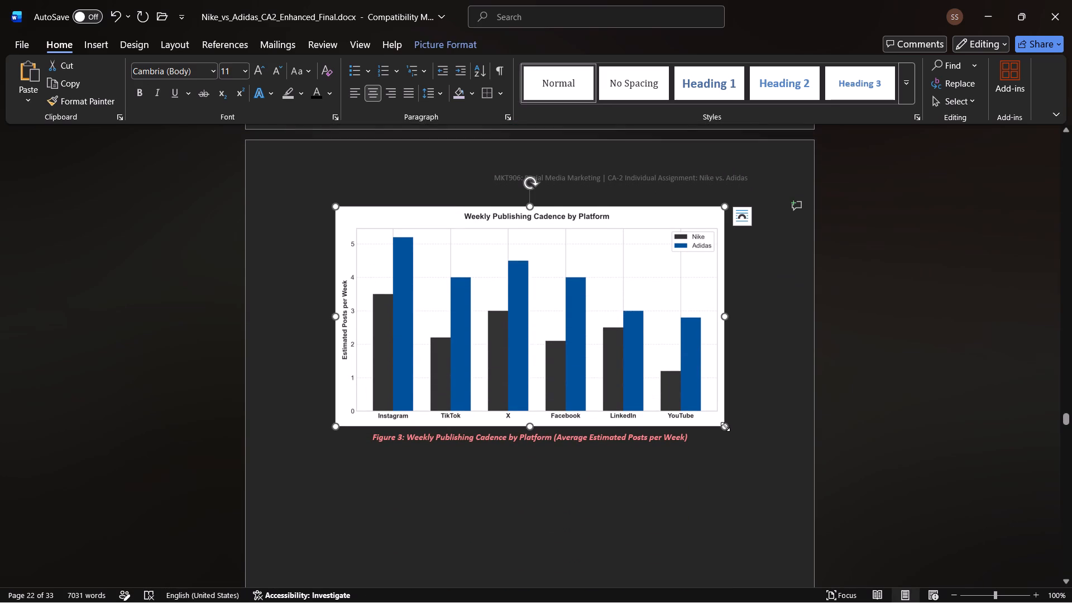
left_click_drag(725, 427, 755, 457)
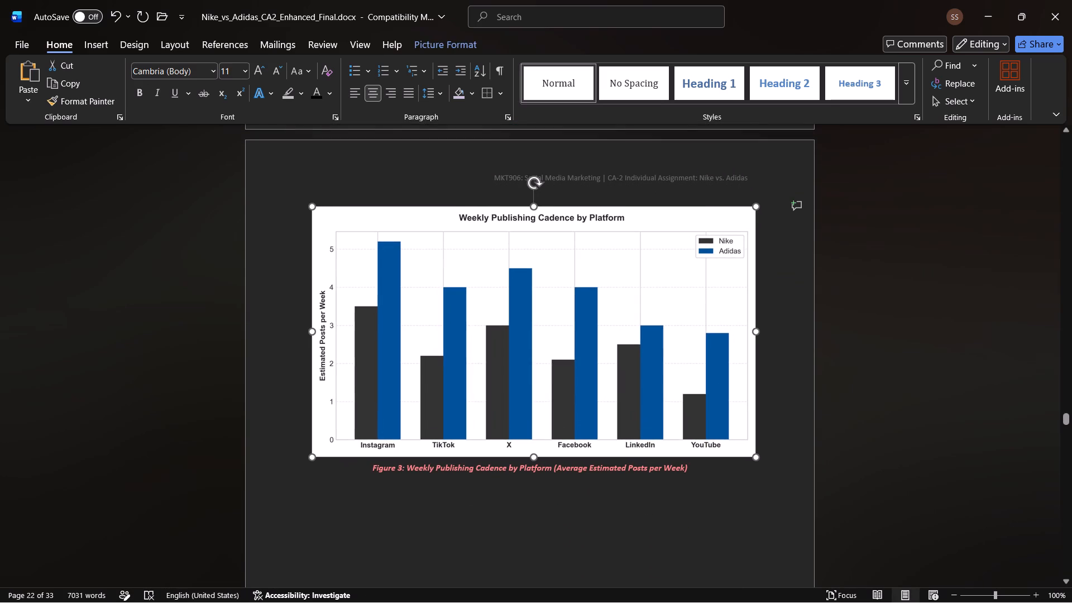
left_click_drag(755, 457, 763, 457)
Increase the Figure 3 caption text below the Weekly Publishing Cadence chart to 11 pt.
left_click_drag(693, 467, 377, 471)
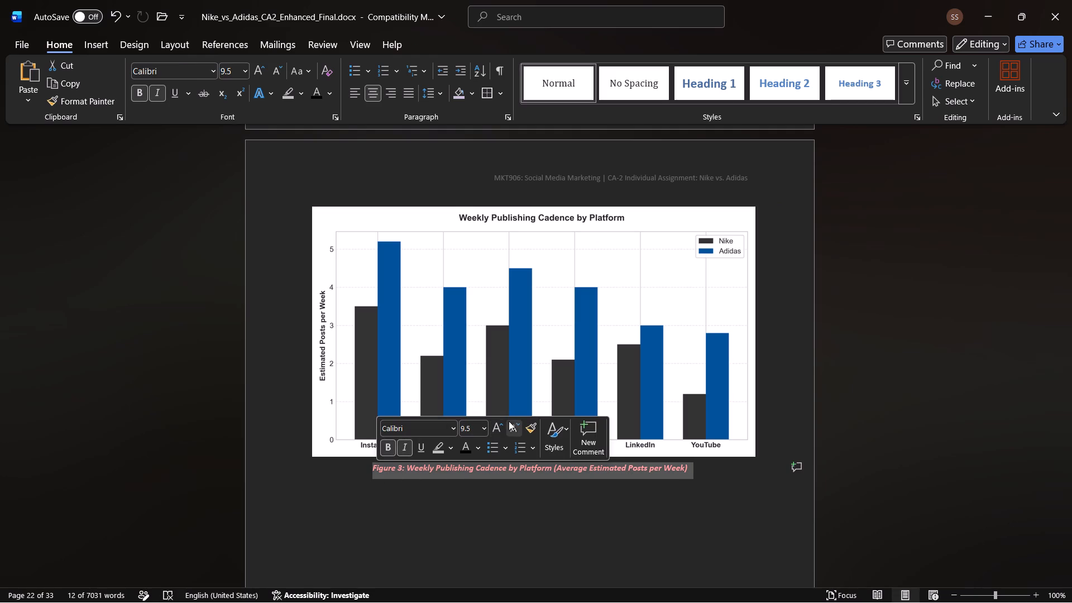
double_click(502, 425)
left_click(538, 519)
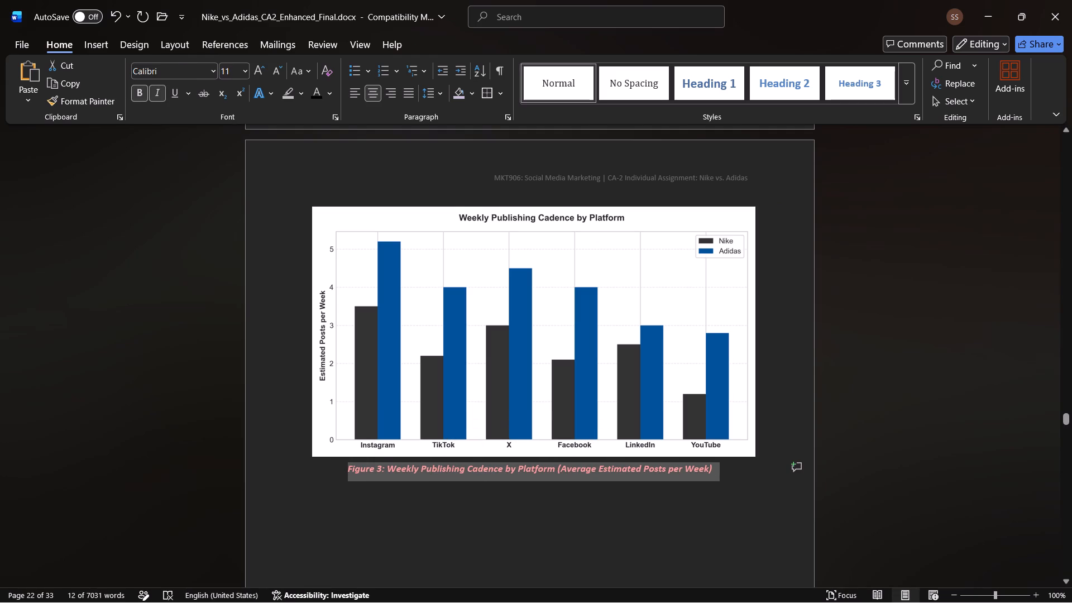
Stretch the Weekly Publishing Cadence chart slightly taller while keeping its width.
scroll(538, 519, "down", 1)
scroll(538, 519, "up", 2)
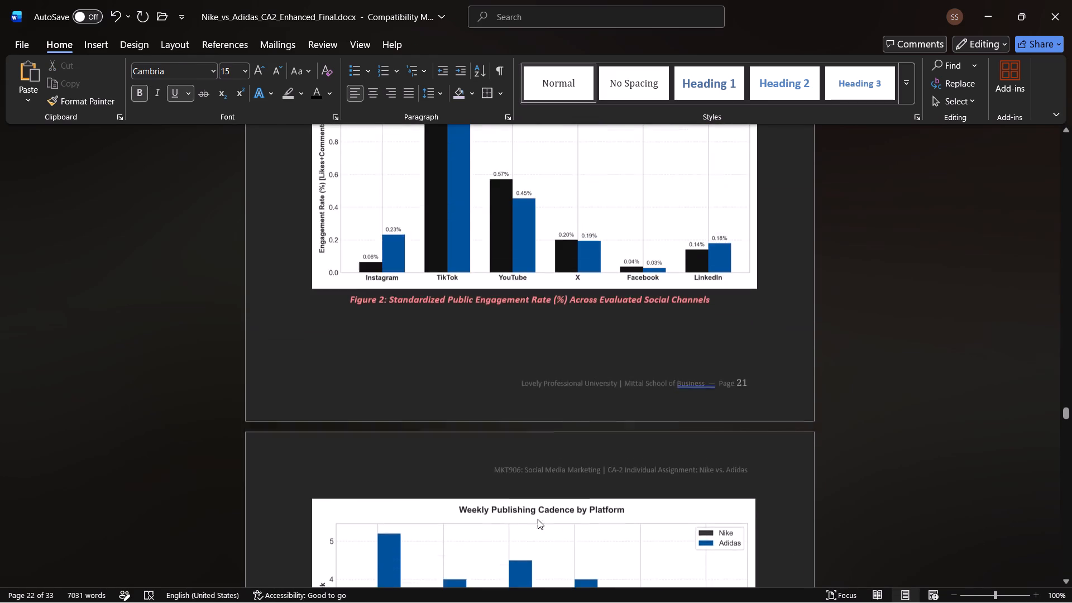
scroll(538, 519, "up", 2)
scroll(538, 519, "down", 3)
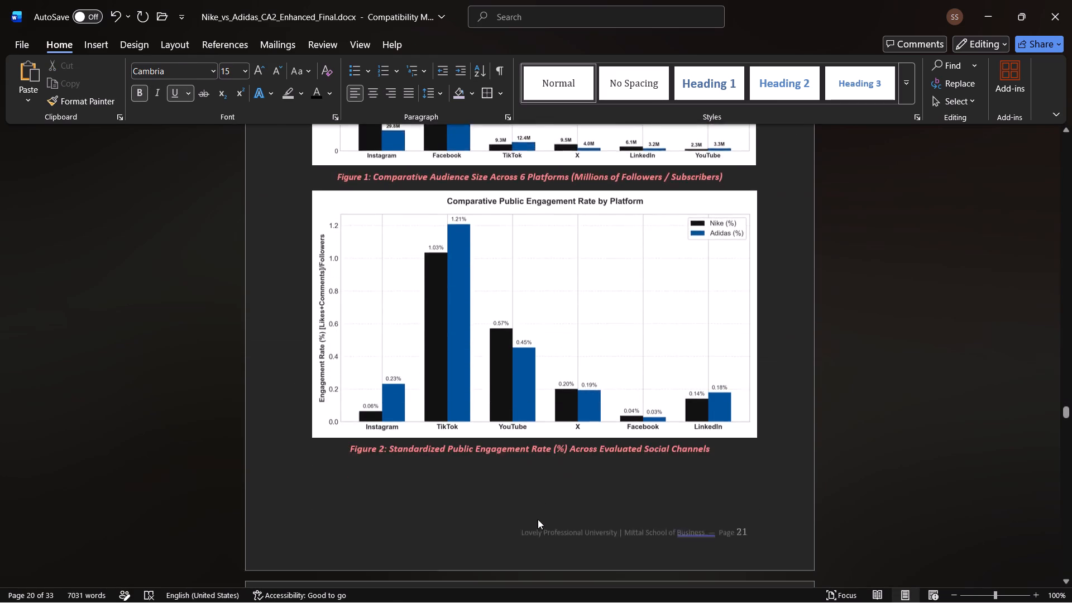
scroll(554, 463, "down", 1)
left_click(559, 449)
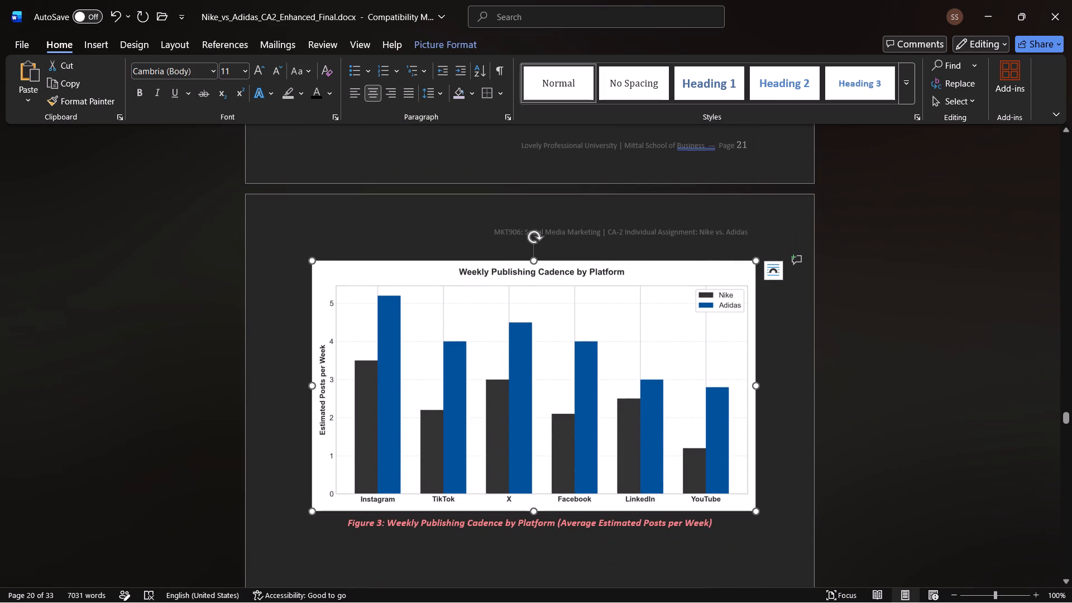
left_click_drag(534, 508, 535, 525)
left_click(535, 525)
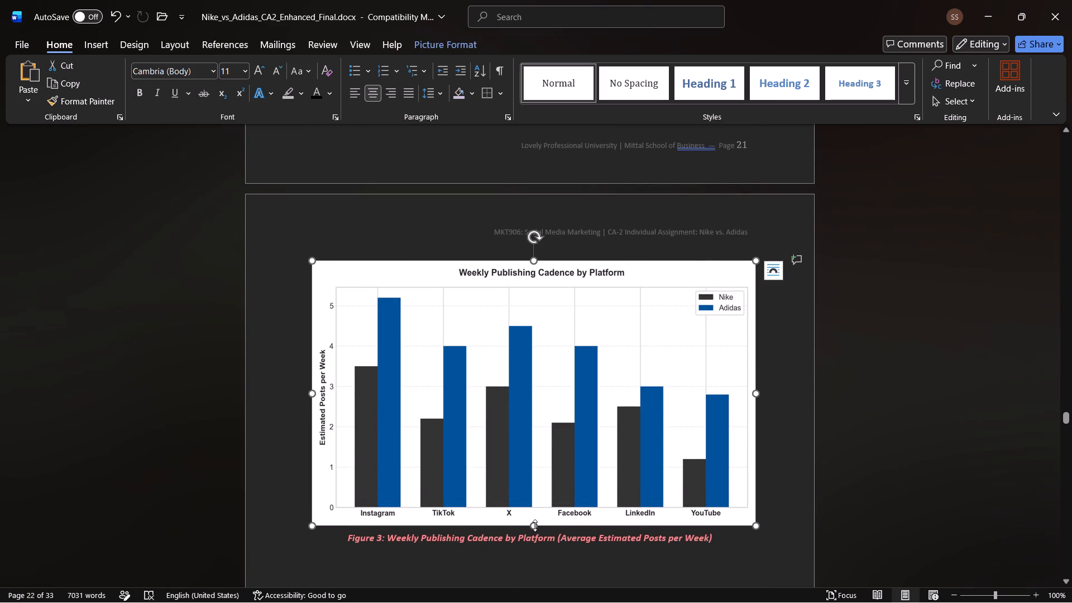
left_click(564, 475)
scroll(564, 475, "down", 1)
left_click(557, 490)
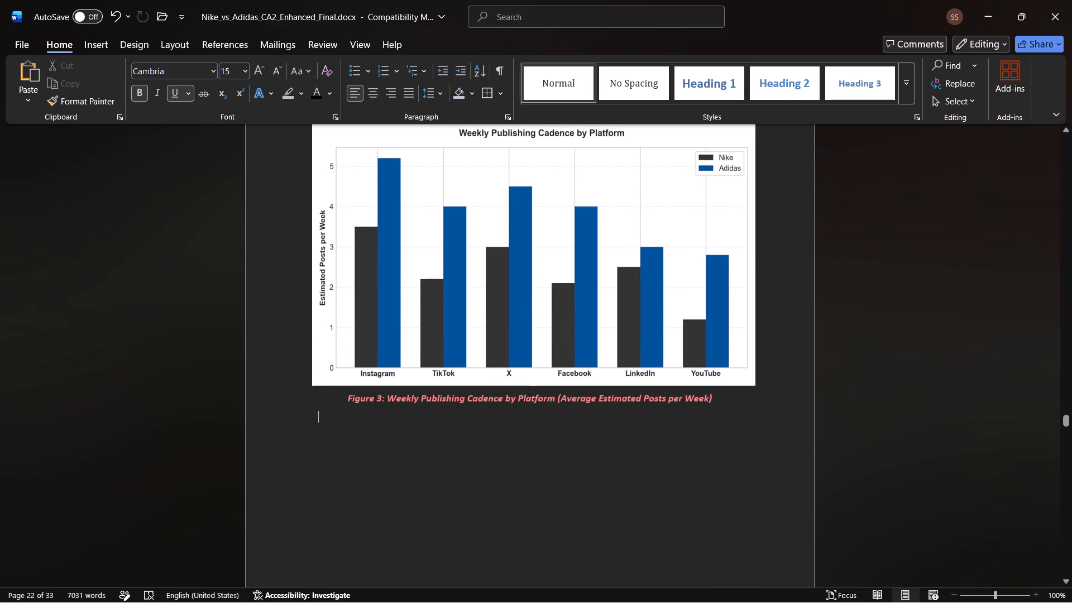
Enlarge the Nike SWOT matrix table in section 15, making it taller and slightly wider than the body text.
scroll(557, 490, "down", 4)
scroll(557, 490, "up", 1)
scroll(669, 495, "down", 1)
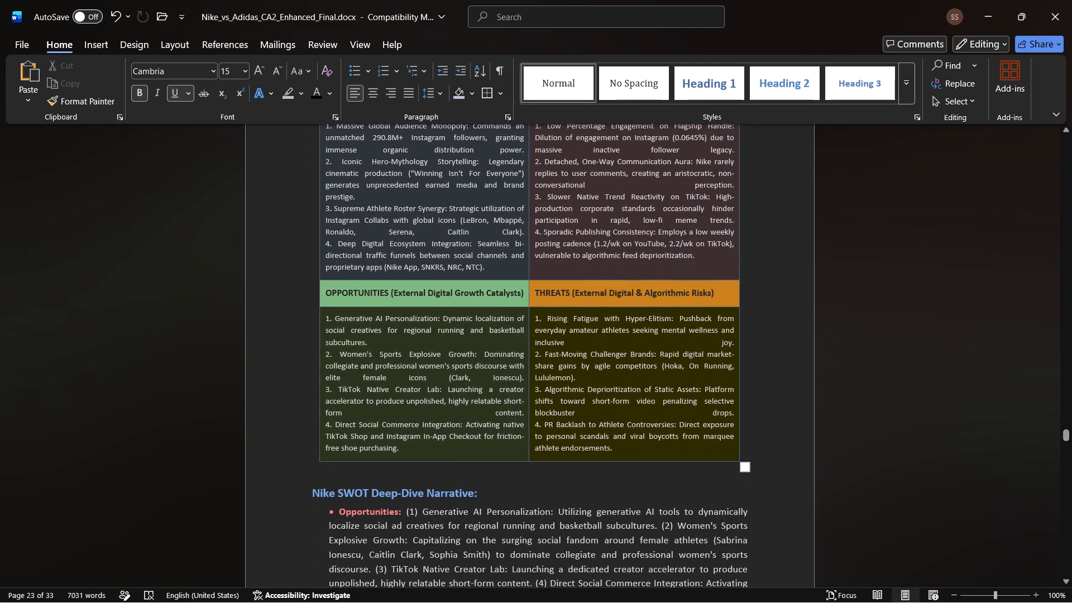
left_click_drag(744, 461, 765, 474)
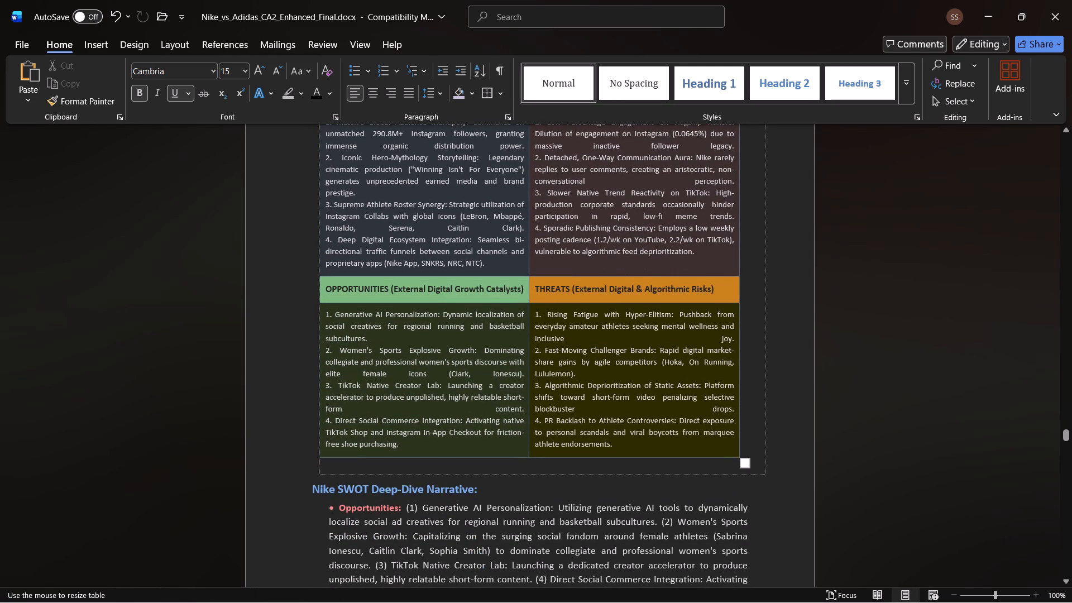
left_click_drag(765, 474, 778, 475)
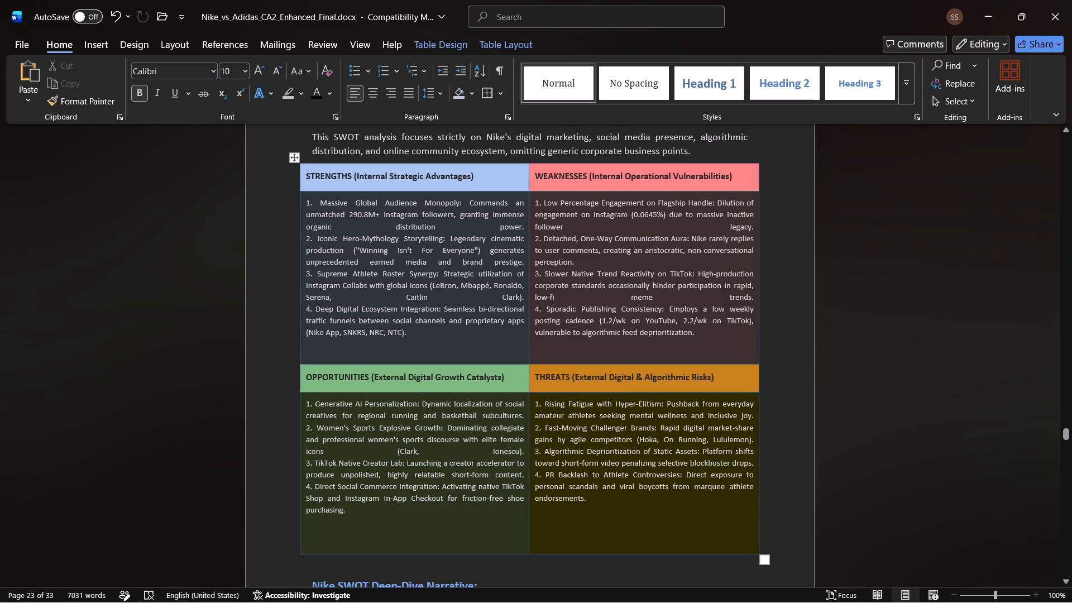
Increase all text in the Nike SWOT table by one font size increment to 11 pt.
left_click_drag(306, 174, 682, 484)
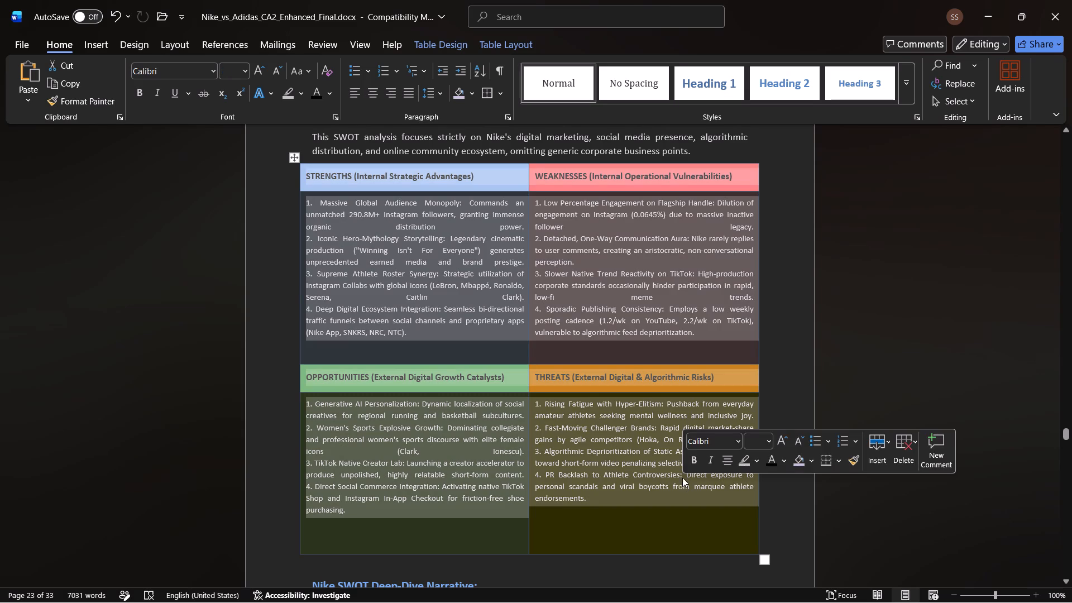
left_click(262, 65)
scroll(437, 242, "down", 1)
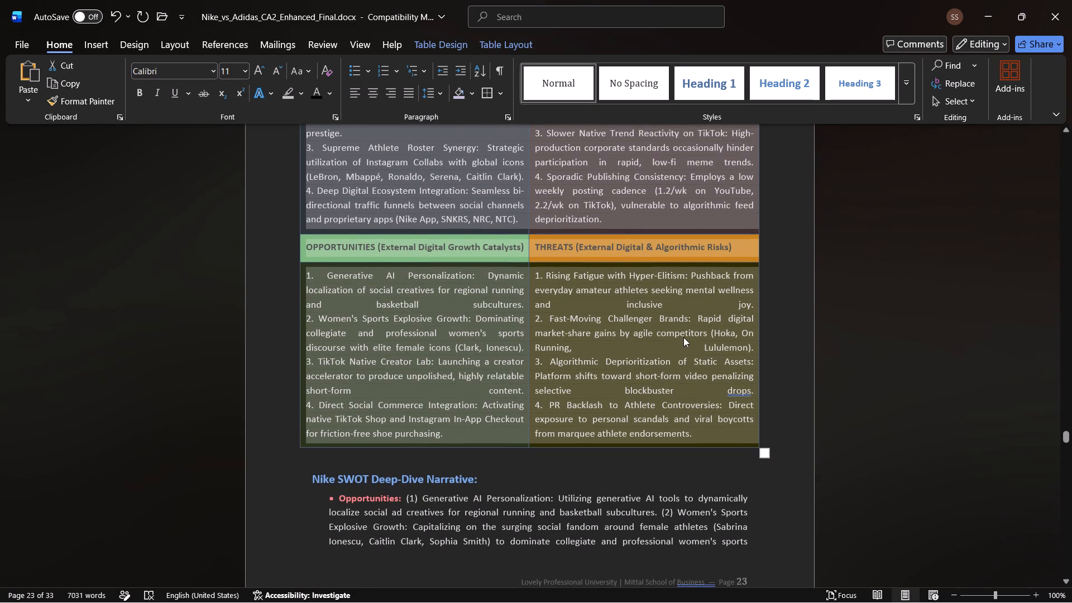
left_click(793, 350)
scroll(799, 381, "up", 1)
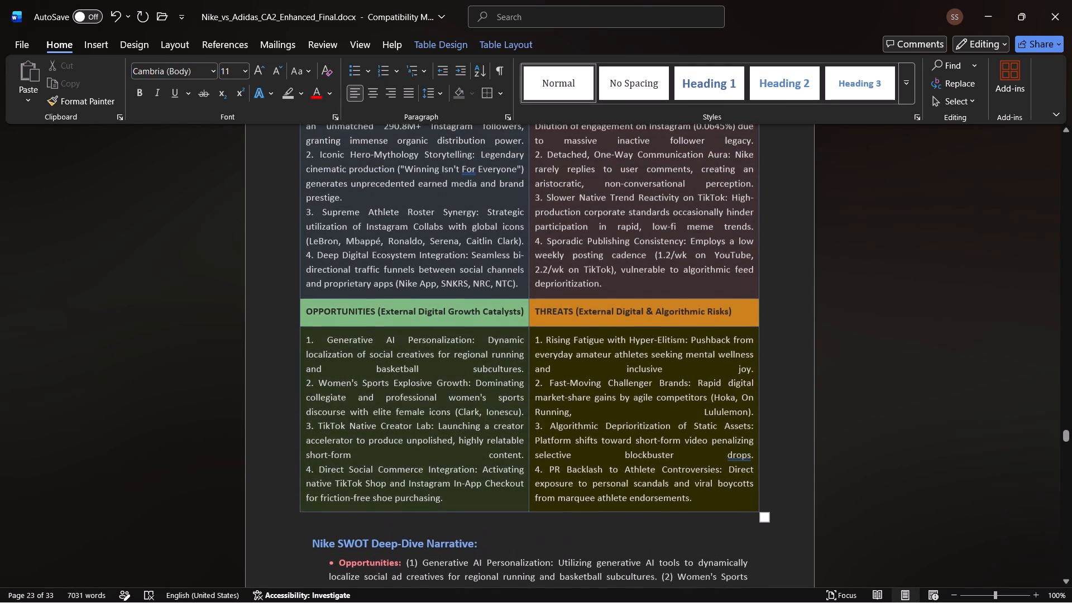
scroll(799, 381, "up", 1)
scroll(799, 381, "down", 1)
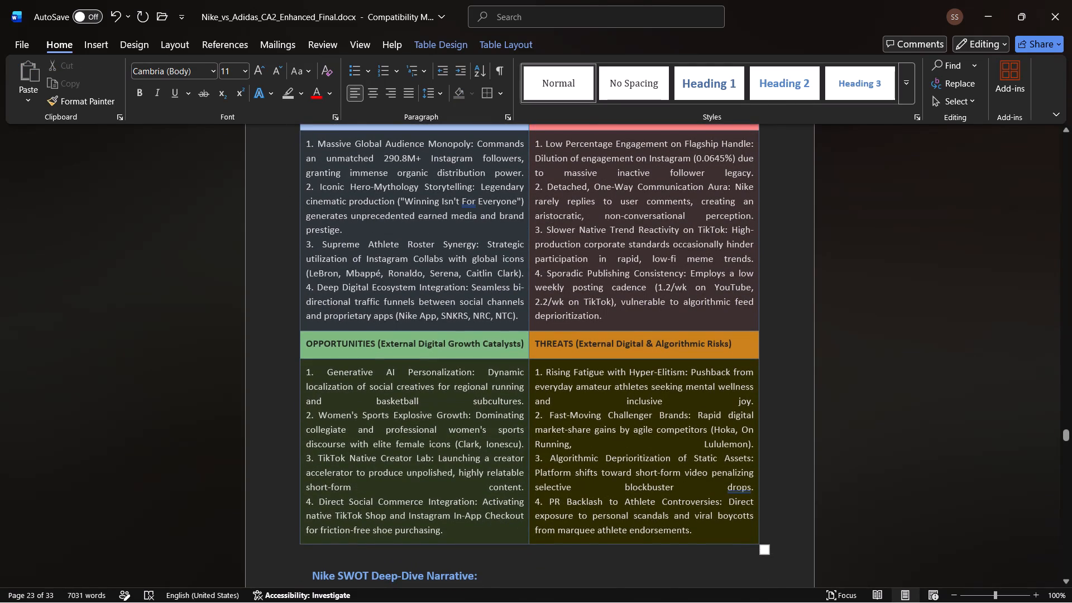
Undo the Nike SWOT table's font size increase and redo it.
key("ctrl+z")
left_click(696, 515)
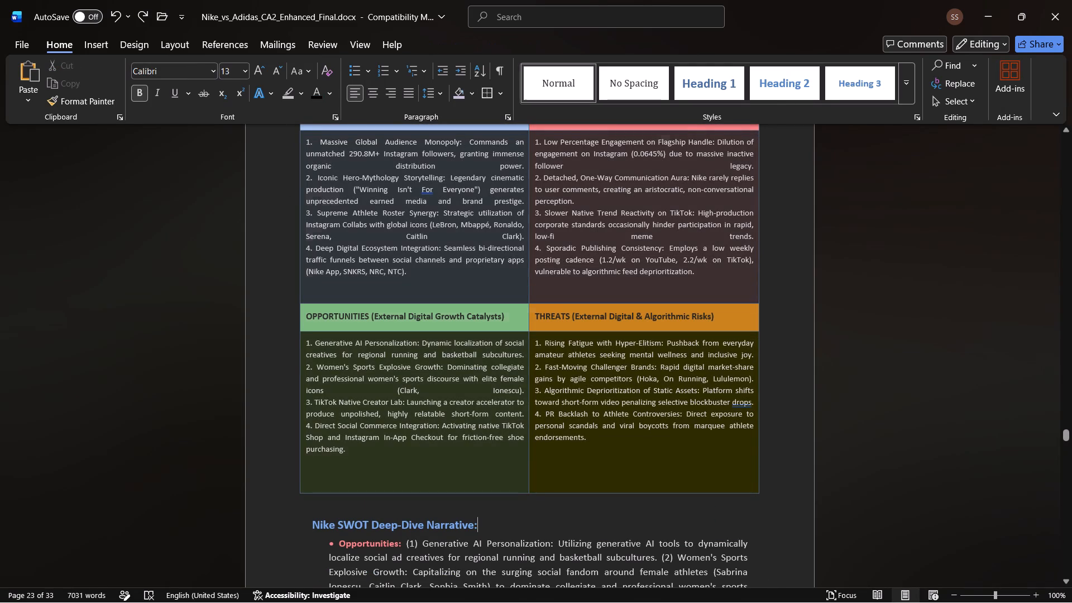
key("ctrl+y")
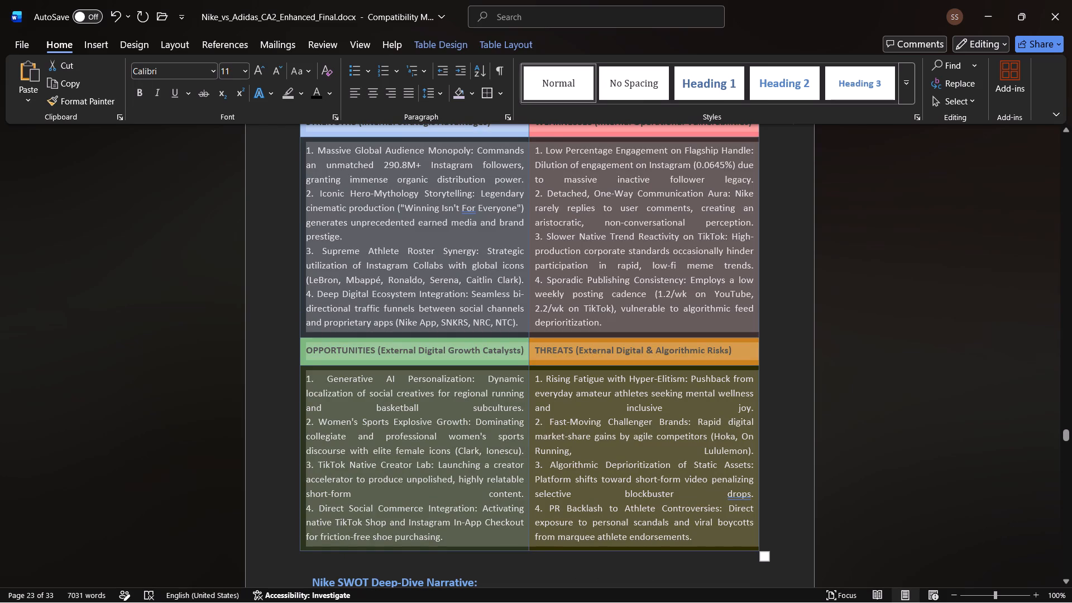
Widen the Nike SWOT table slightly so it extends further into both page margins.
left_click(763, 562)
left_click(736, 510)
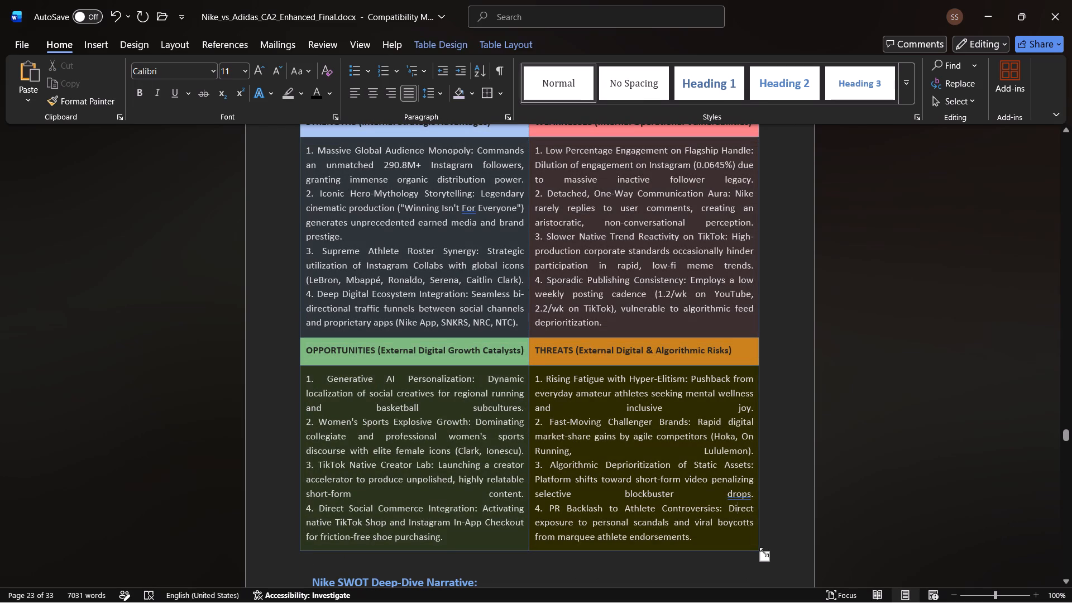
left_click_drag(766, 558, 781, 564)
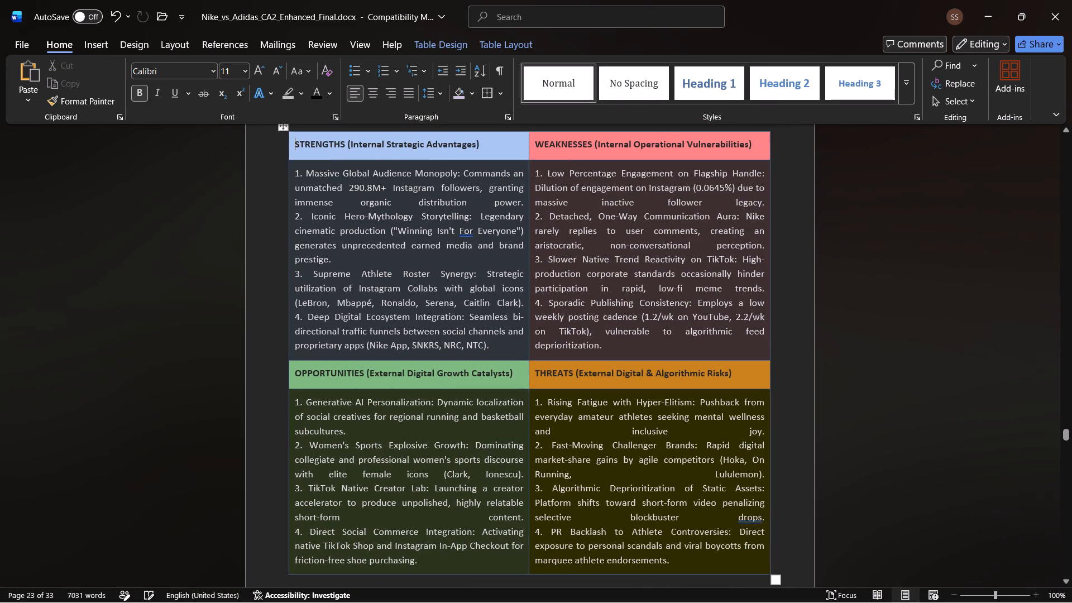
scroll(758, 516, "down", 1)
scroll(758, 516, "up", 1)
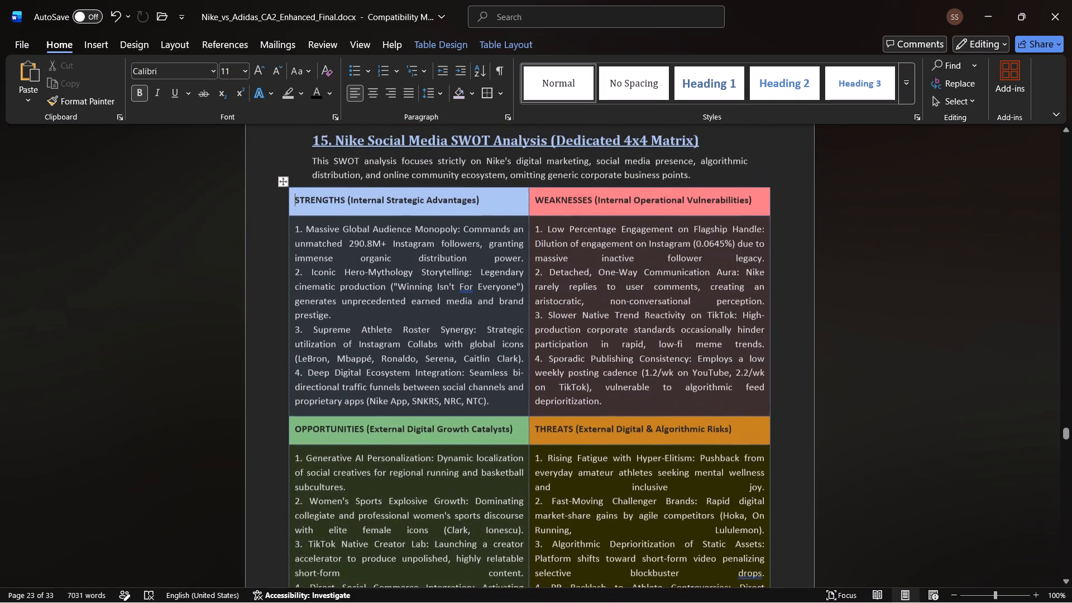
scroll(713, 456, "up", 1)
scroll(713, 456, "down", 1)
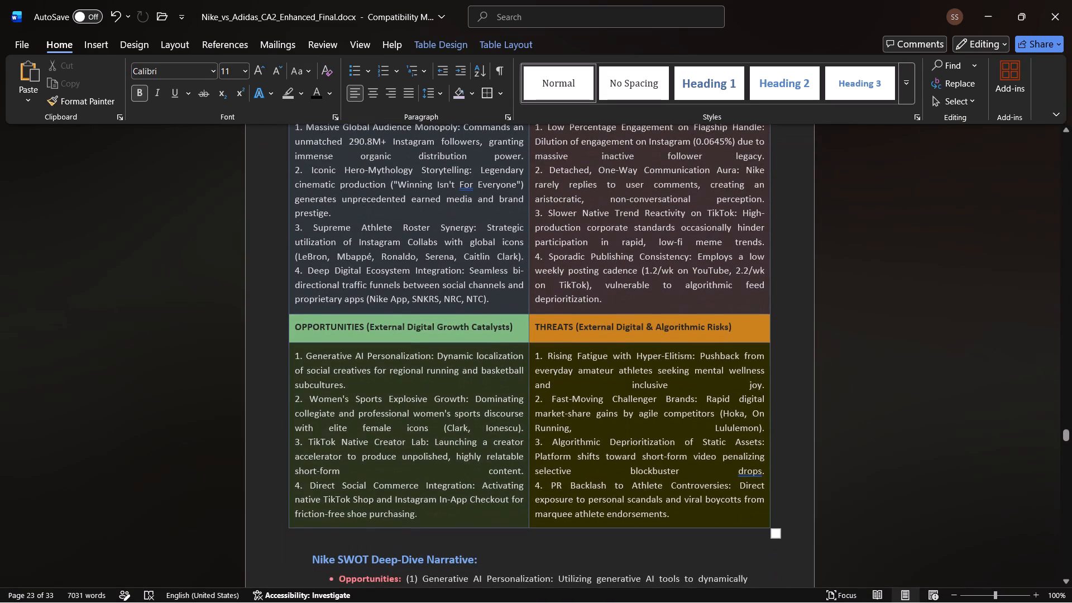
left_click(782, 368)
Enlarge the Nike SWOT table a little more, extending it further into both page margins.
scroll(782, 368, "down", 1)
scroll(674, 362, "down", 1)
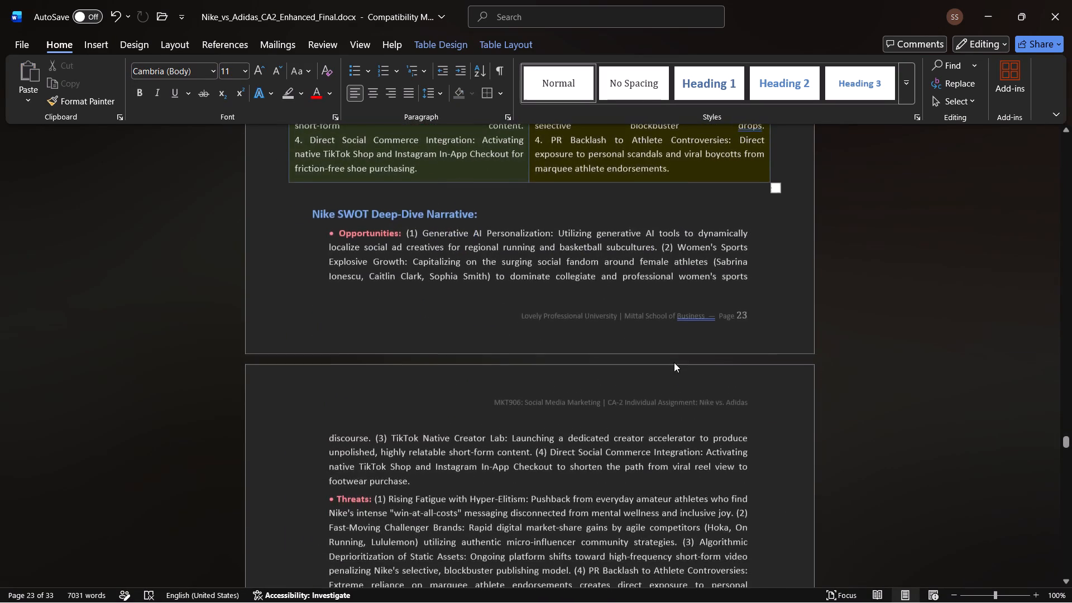
scroll(674, 362, "down", 2)
scroll(674, 362, "up", 4)
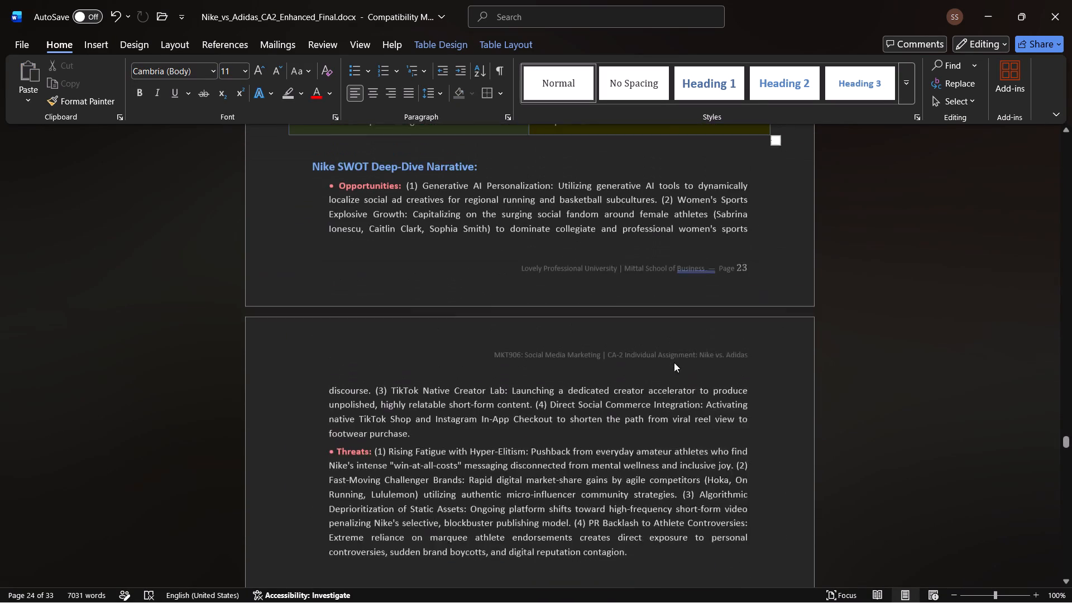
scroll(620, 332, "up", 1)
scroll(574, 317, "up", 1)
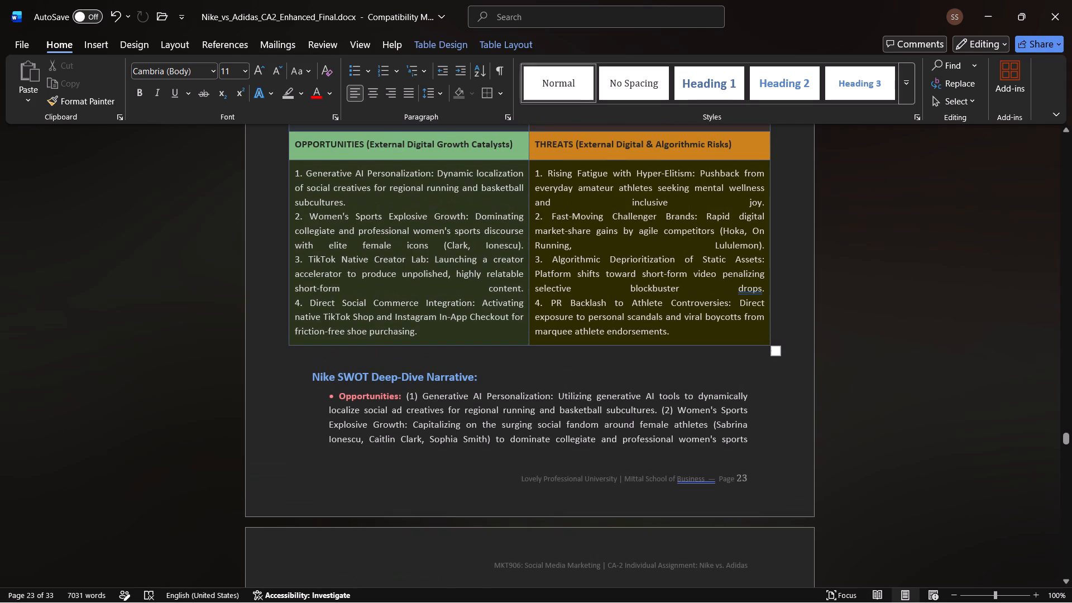
left_click_drag(777, 354, 792, 362)
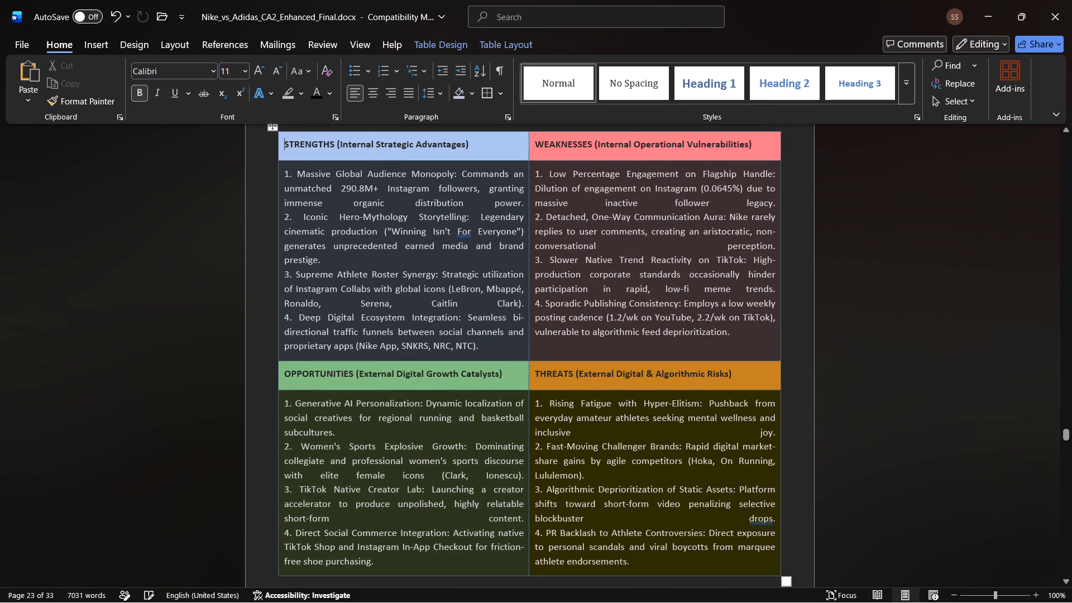
left_click(815, 381)
scroll(815, 381, "up", 1)
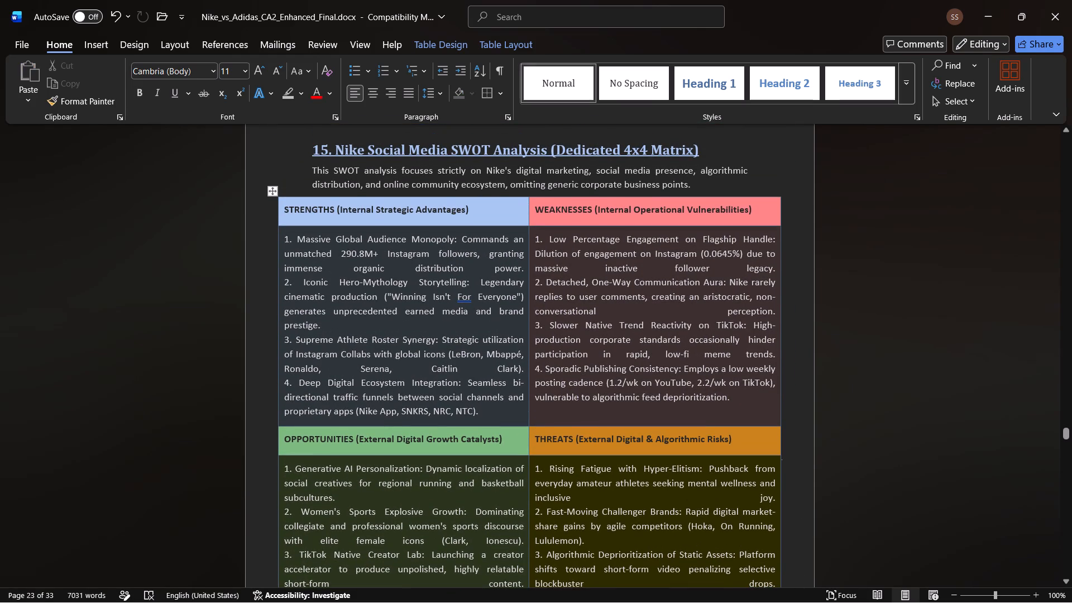
Change "For" to lowercase "for" in "Winning Isn't For Everyone" in the Strengths cell of the Nike SWOT table.
left_click(460, 294)
key("Right")
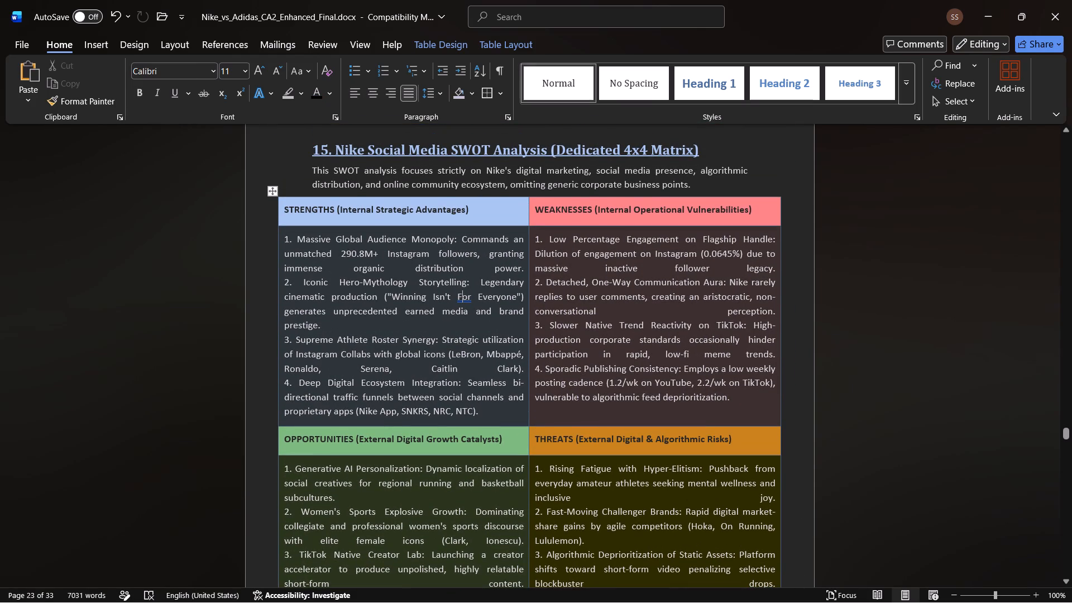
key("BackSpace")
key("f")
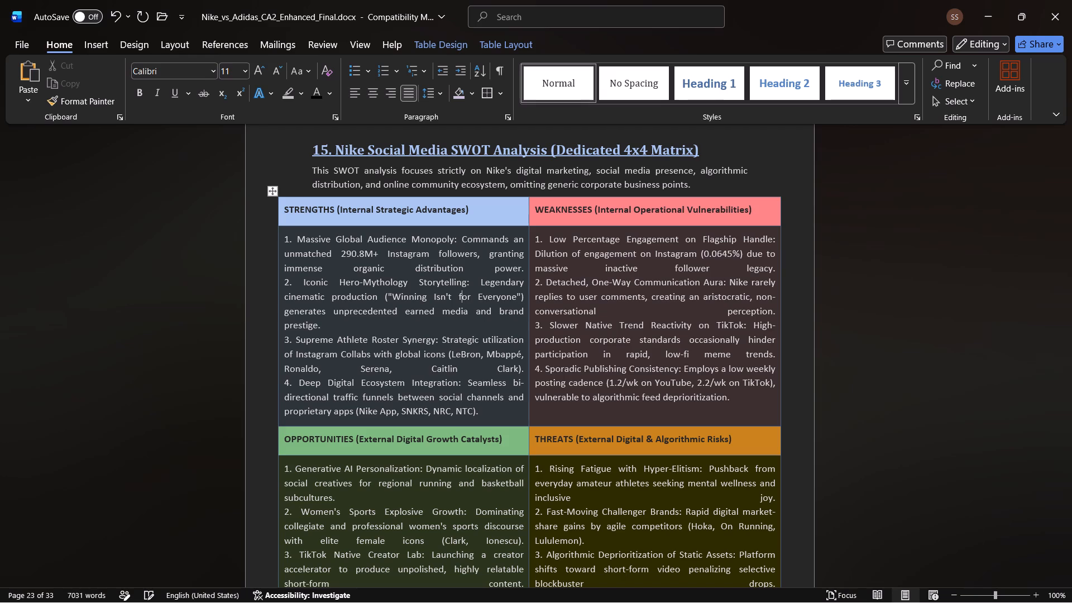
left_click(487, 321)
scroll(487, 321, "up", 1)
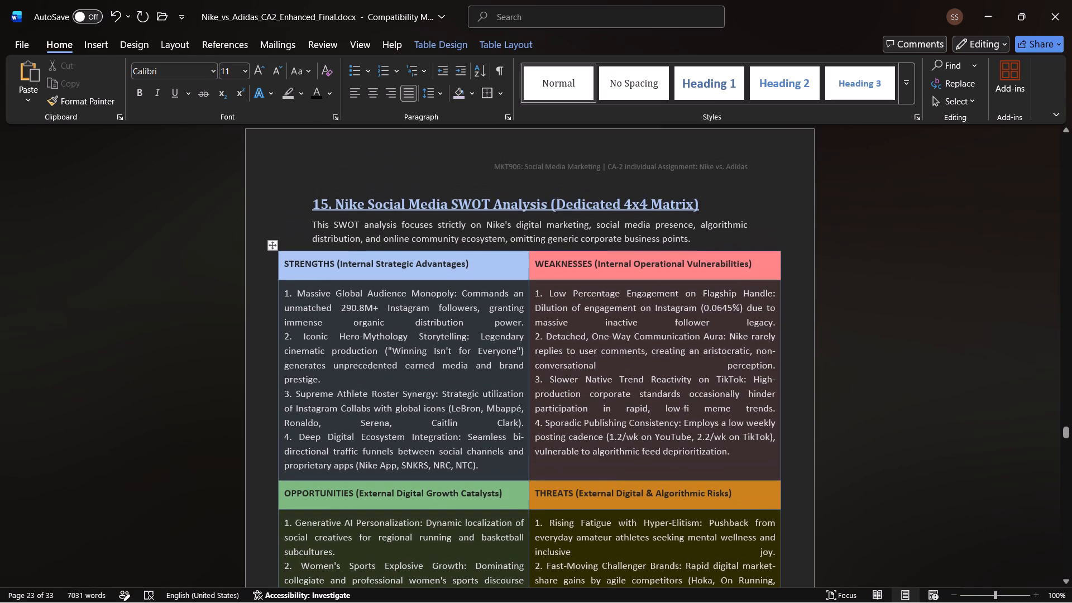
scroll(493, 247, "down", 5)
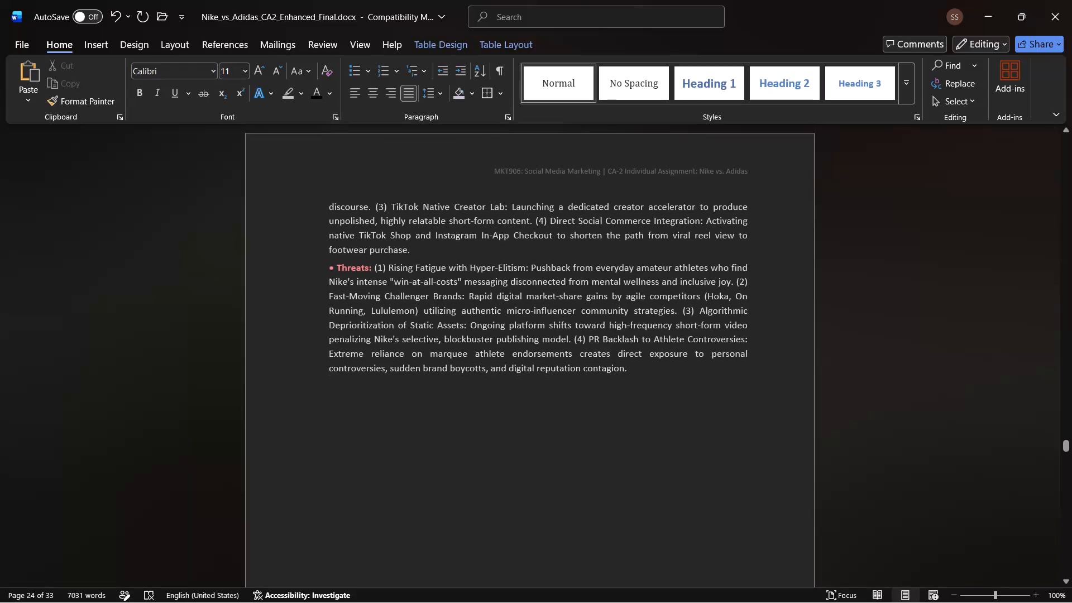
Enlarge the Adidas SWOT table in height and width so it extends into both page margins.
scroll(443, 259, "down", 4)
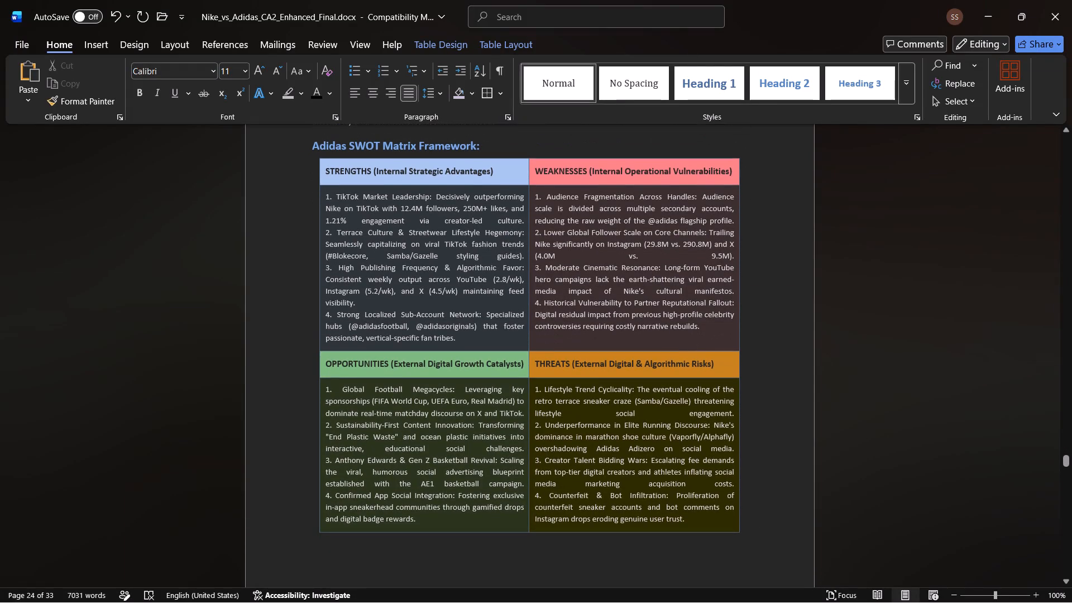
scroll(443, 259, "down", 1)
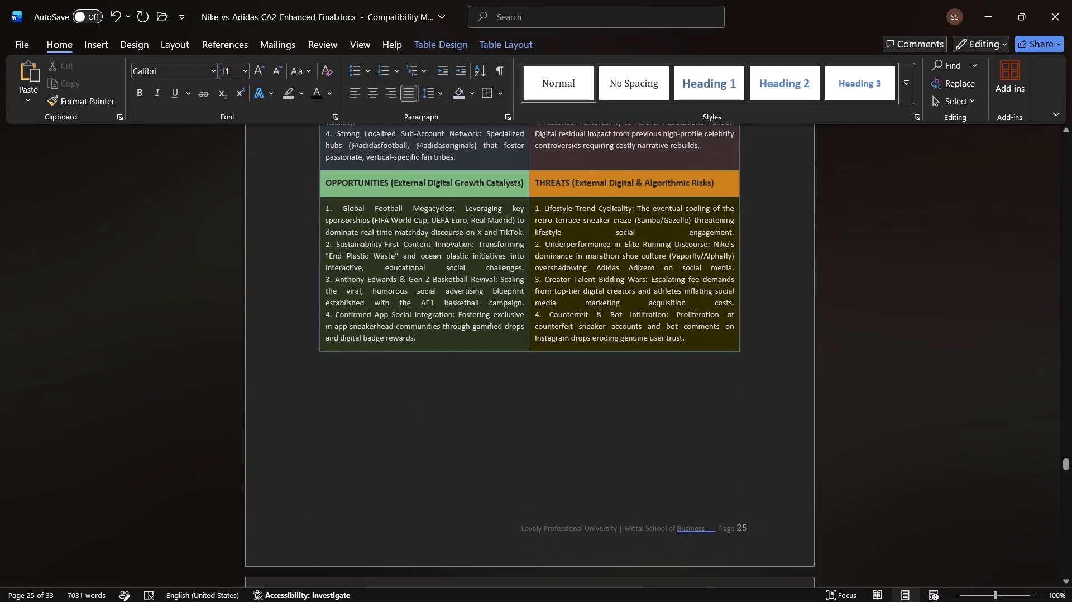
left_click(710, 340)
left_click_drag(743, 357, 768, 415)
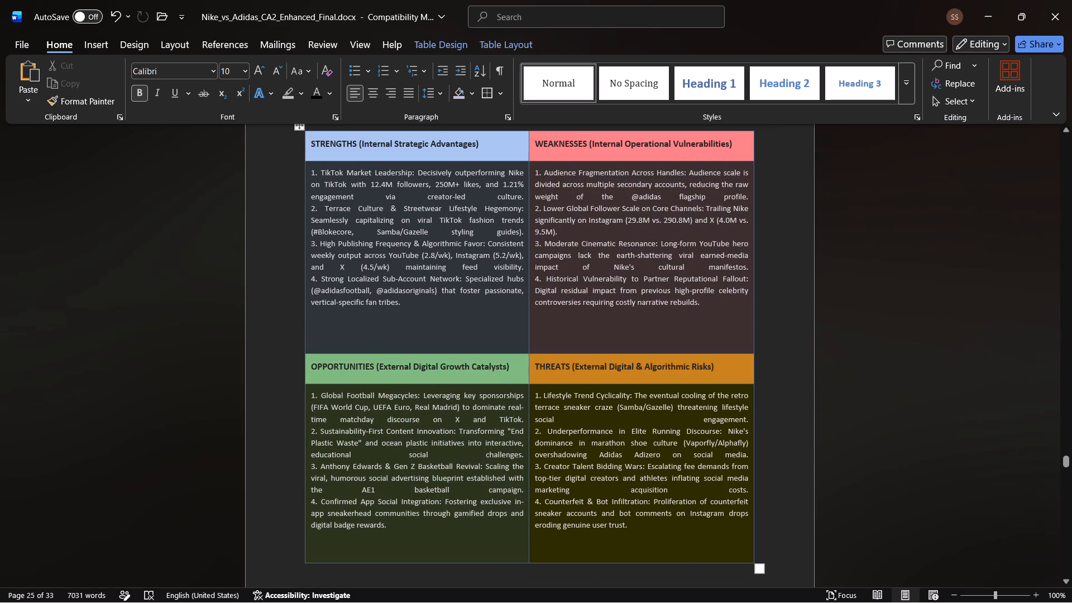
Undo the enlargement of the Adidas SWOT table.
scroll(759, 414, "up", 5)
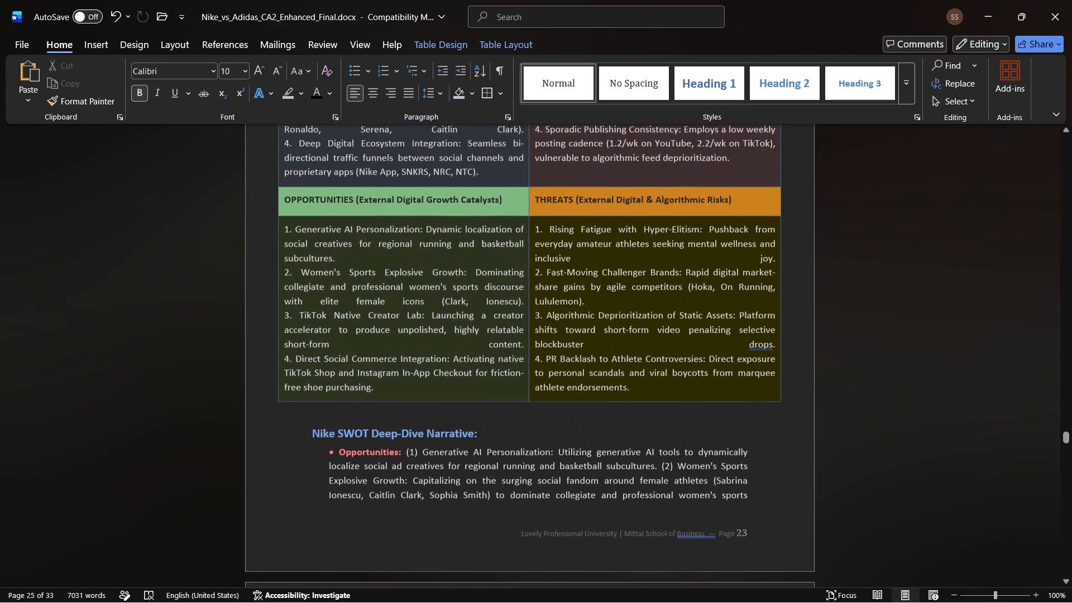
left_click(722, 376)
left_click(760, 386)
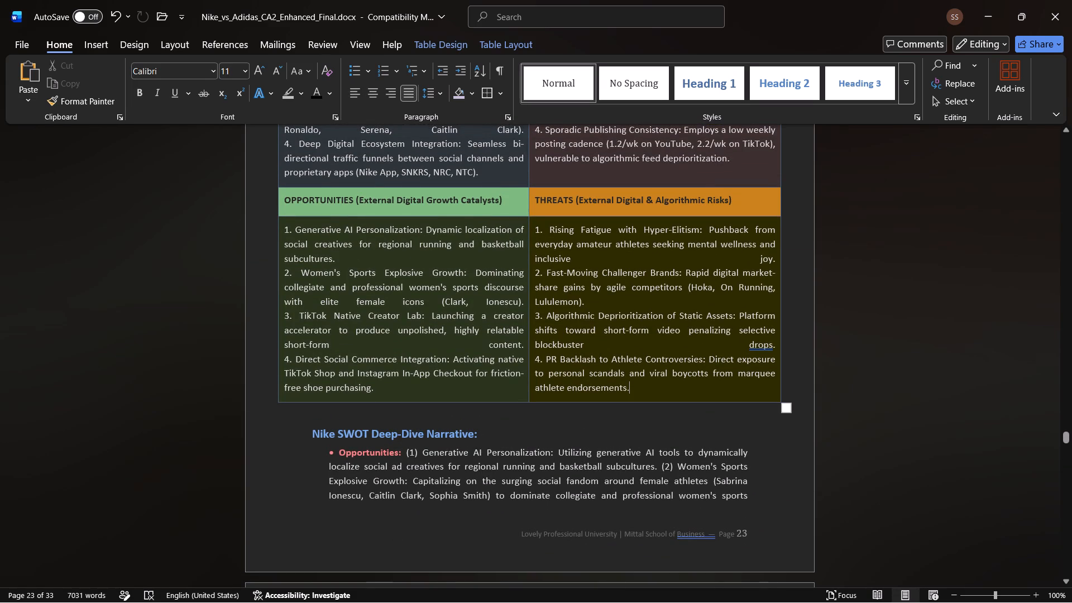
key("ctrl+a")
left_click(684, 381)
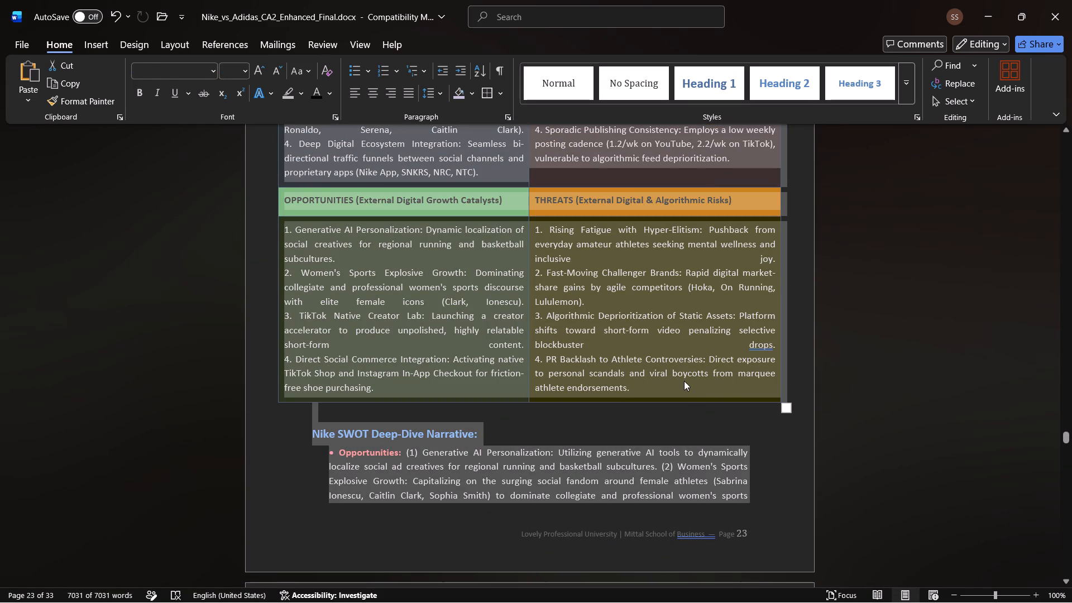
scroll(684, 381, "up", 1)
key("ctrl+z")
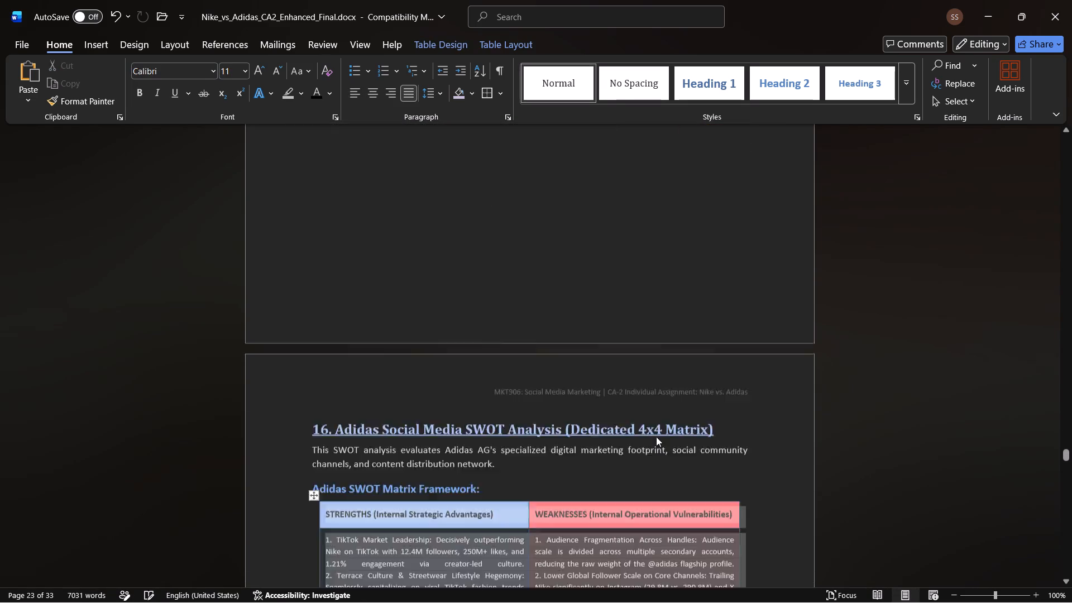
Review the pages holding the Nike and Adidas SWOT tables to compare their size and layout.
scroll(656, 437, "up", 4)
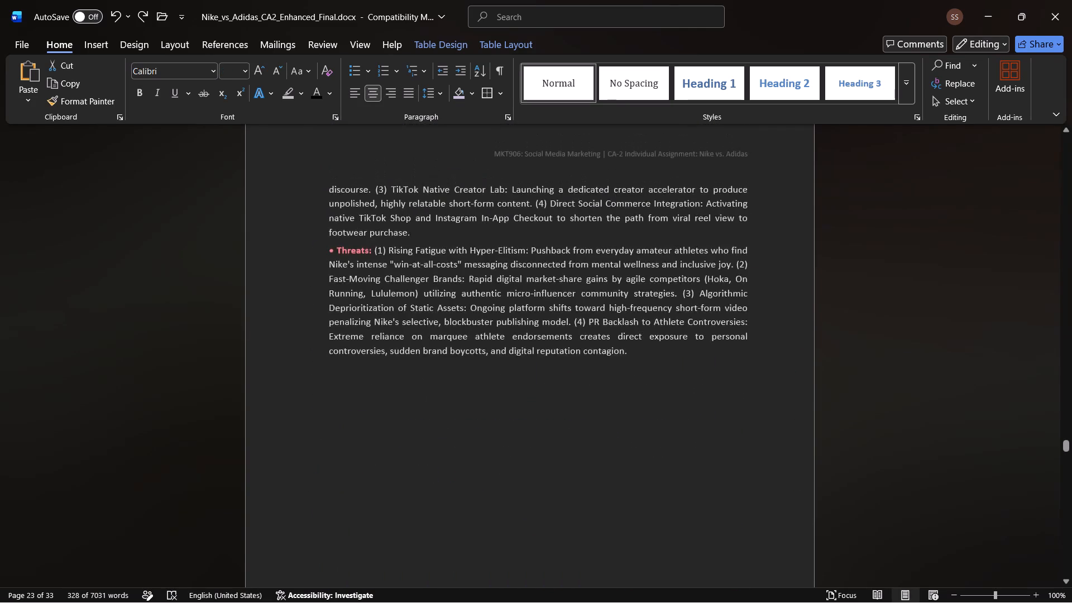
scroll(656, 437, "down", 4)
left_click(764, 401)
scroll(764, 401, "down", 1)
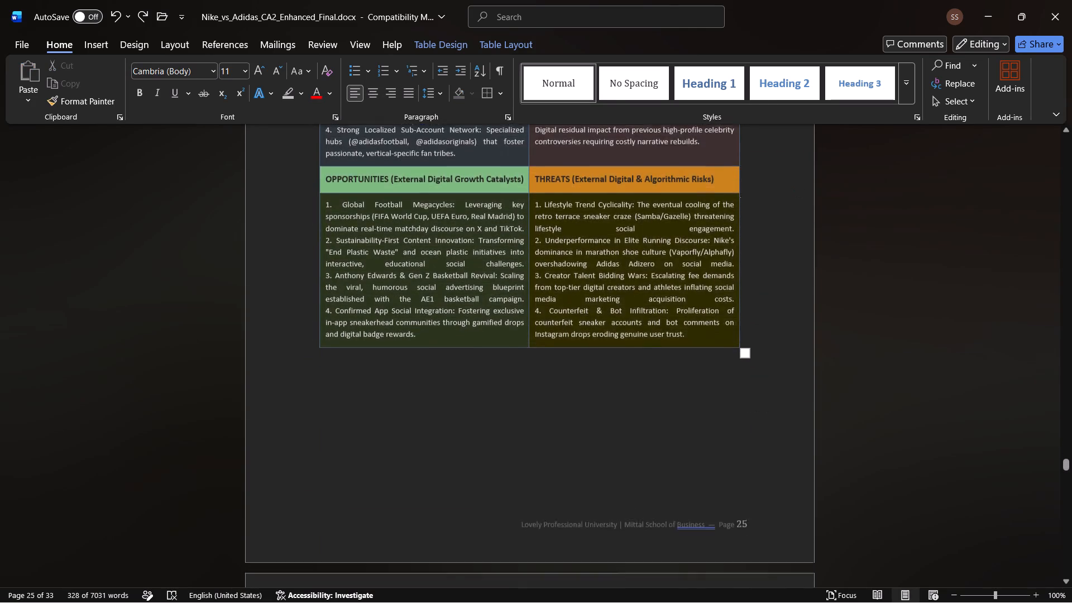
scroll(764, 401, "down", 4)
scroll(764, 401, "up", 5)
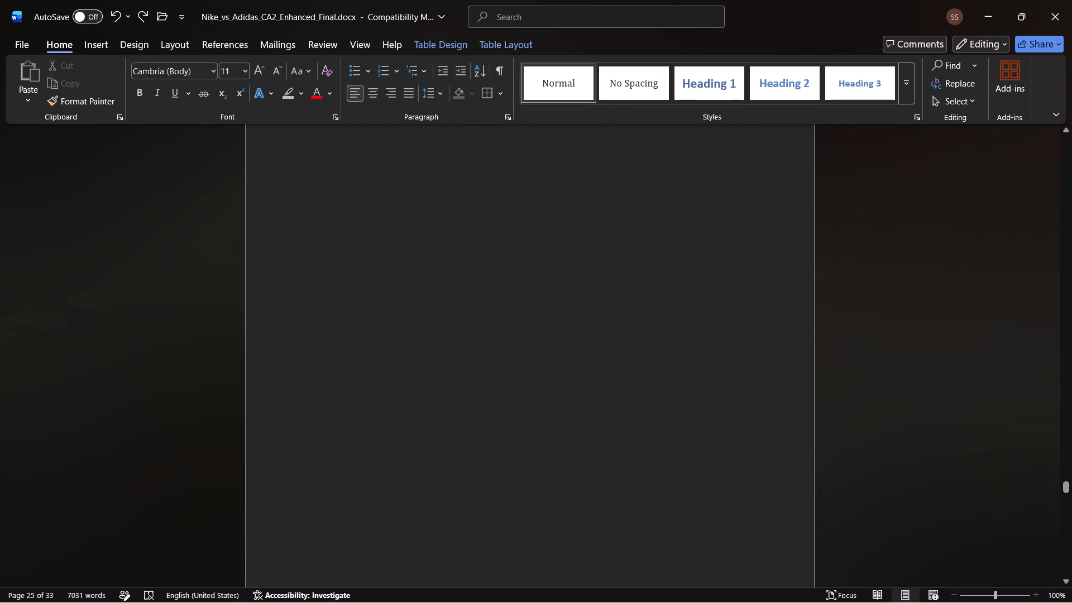
scroll(764, 401, "up", 6)
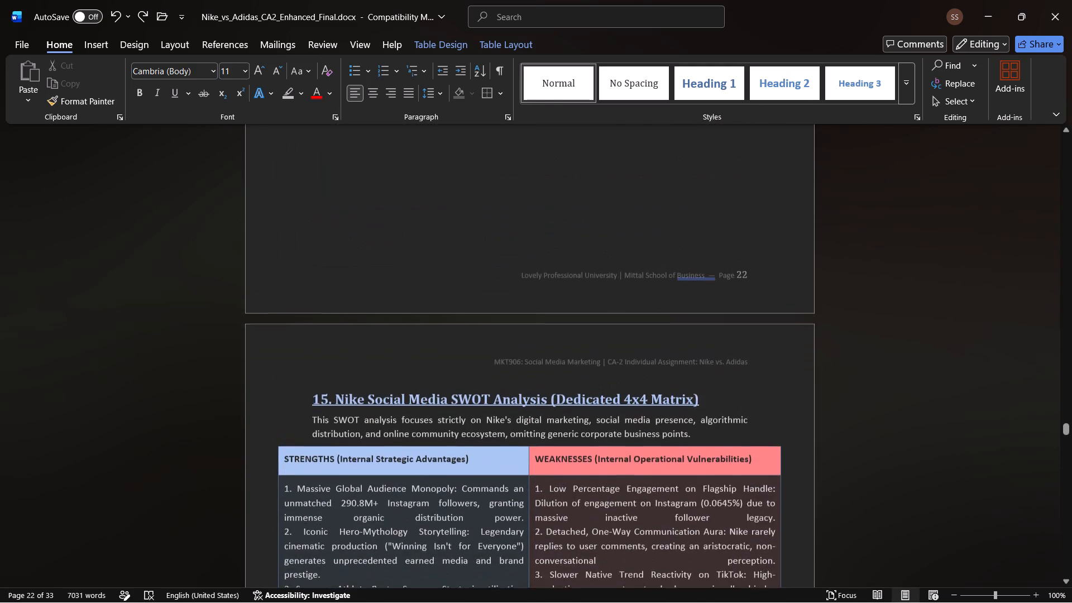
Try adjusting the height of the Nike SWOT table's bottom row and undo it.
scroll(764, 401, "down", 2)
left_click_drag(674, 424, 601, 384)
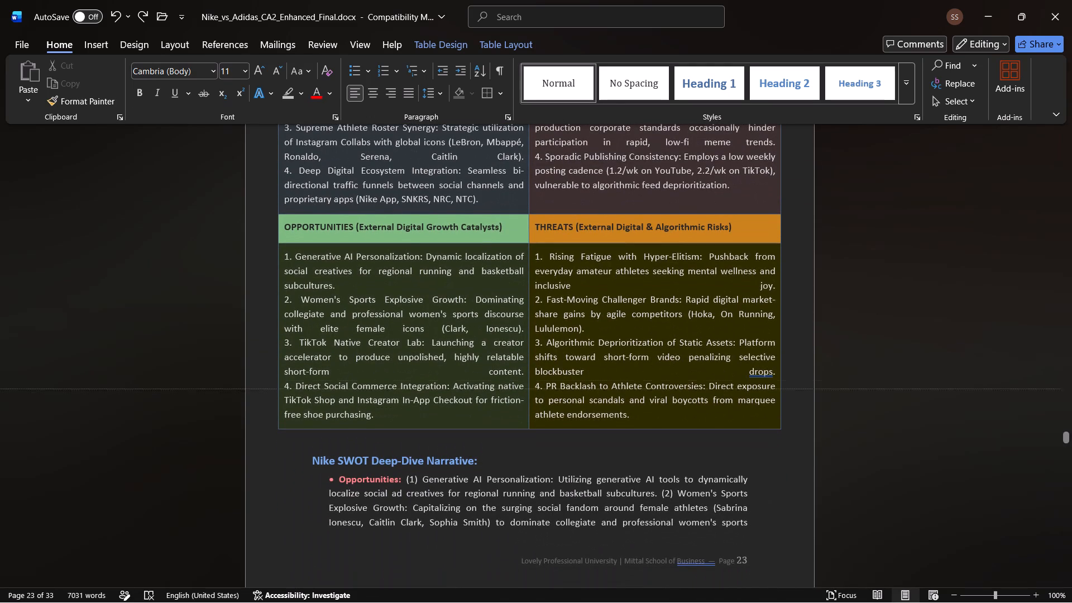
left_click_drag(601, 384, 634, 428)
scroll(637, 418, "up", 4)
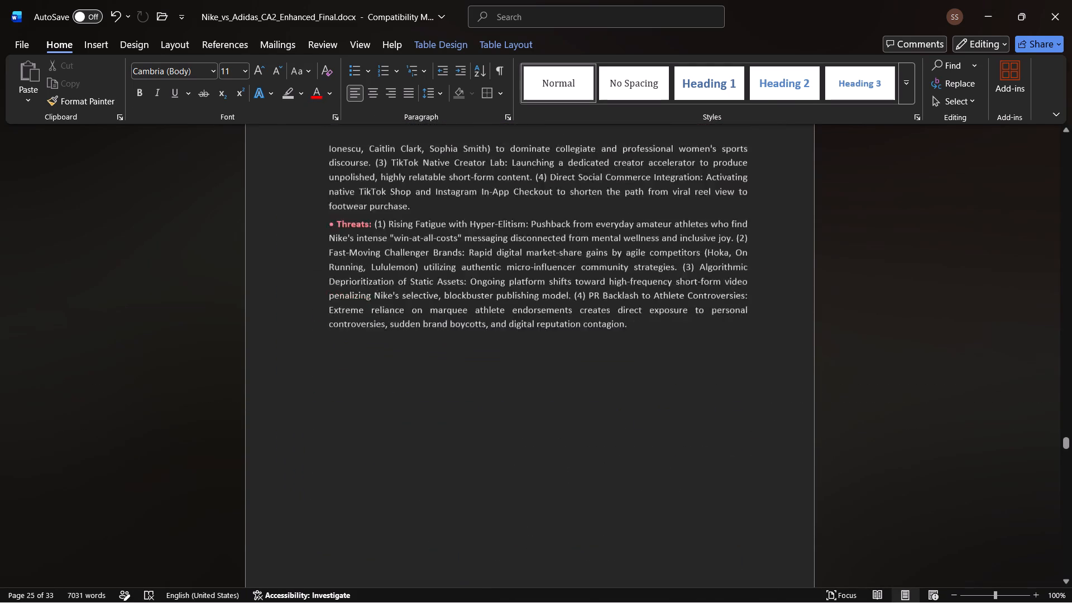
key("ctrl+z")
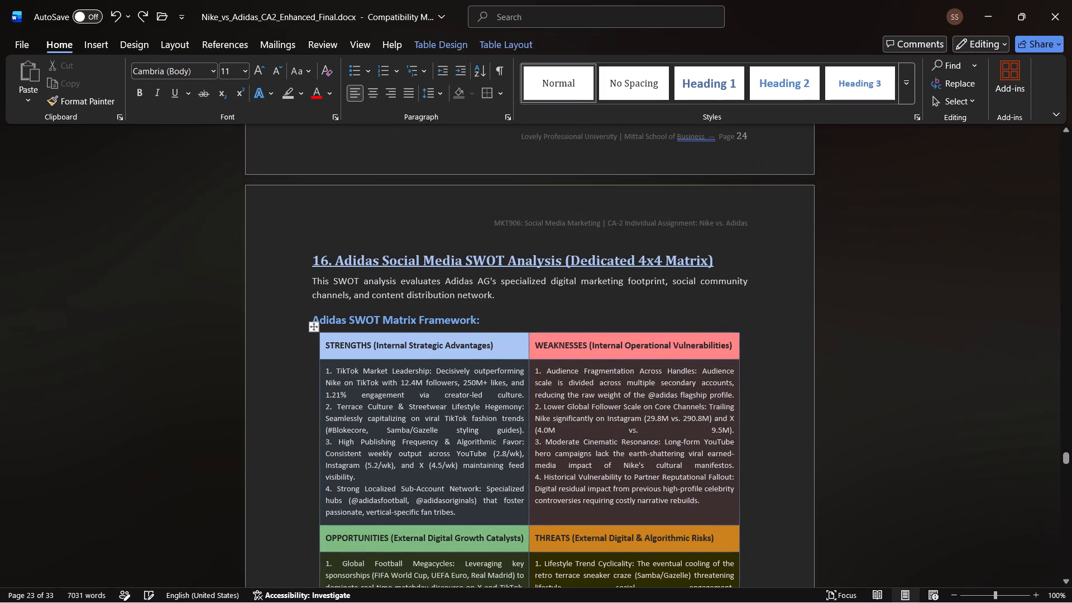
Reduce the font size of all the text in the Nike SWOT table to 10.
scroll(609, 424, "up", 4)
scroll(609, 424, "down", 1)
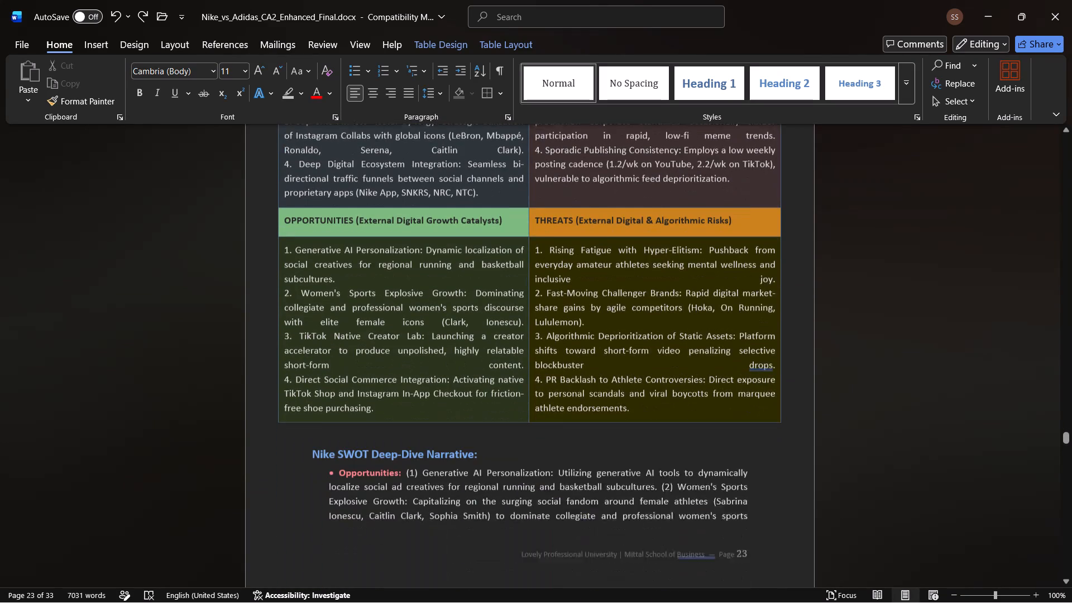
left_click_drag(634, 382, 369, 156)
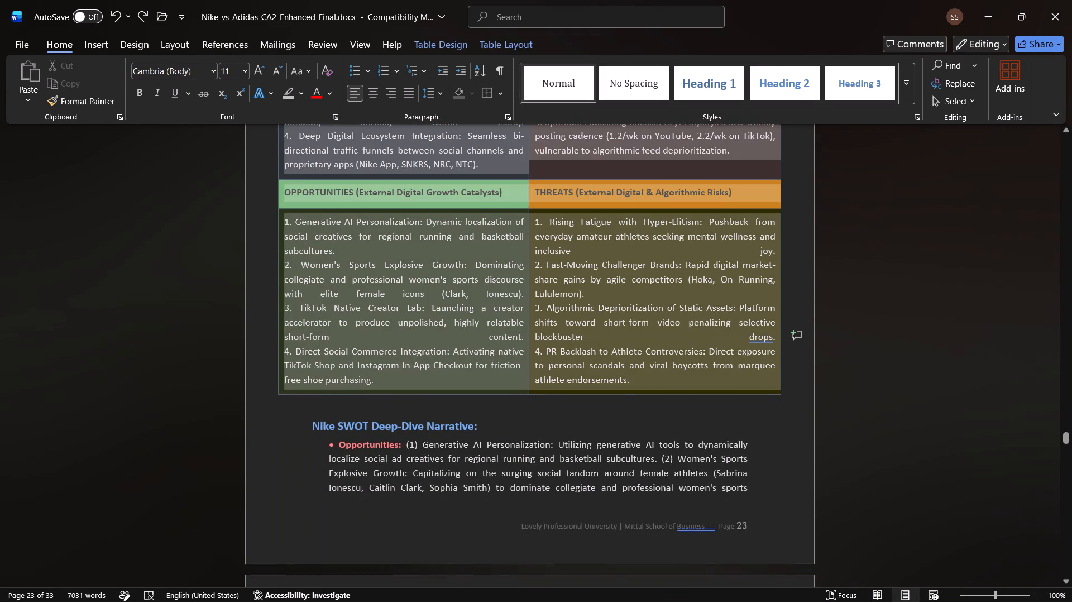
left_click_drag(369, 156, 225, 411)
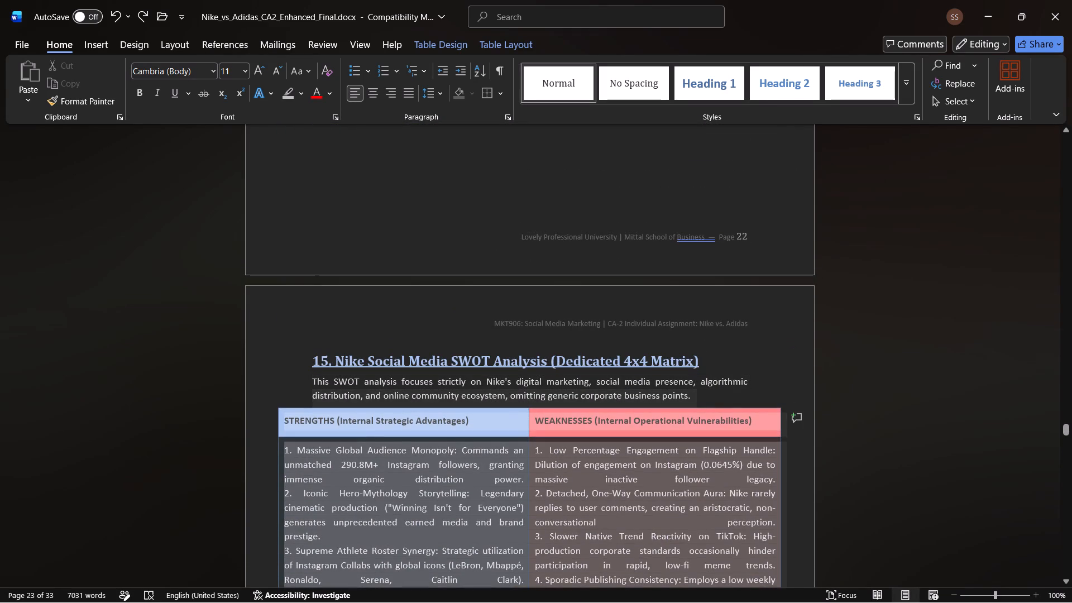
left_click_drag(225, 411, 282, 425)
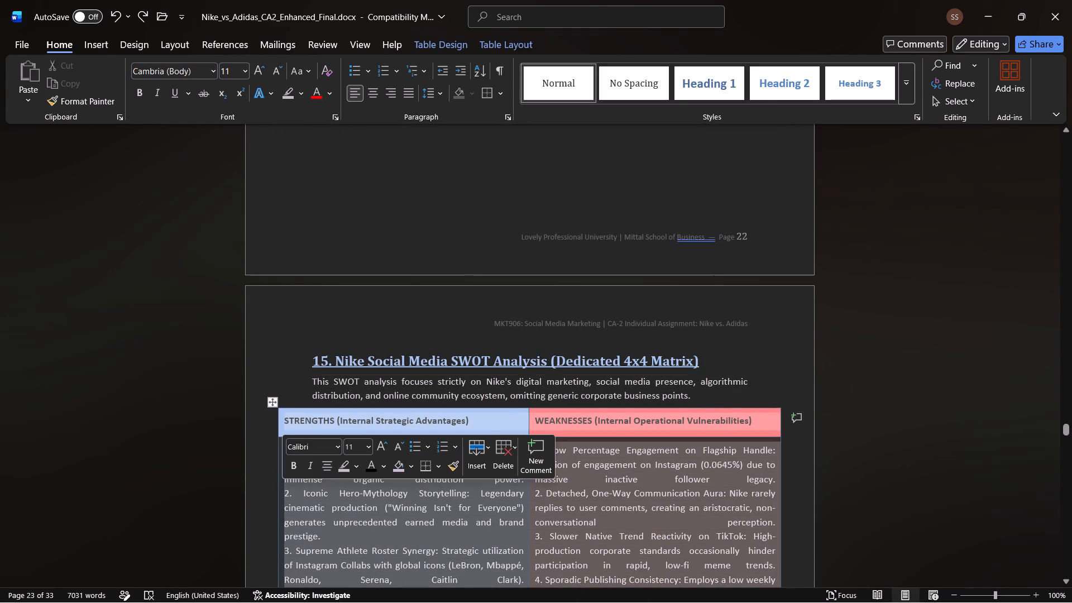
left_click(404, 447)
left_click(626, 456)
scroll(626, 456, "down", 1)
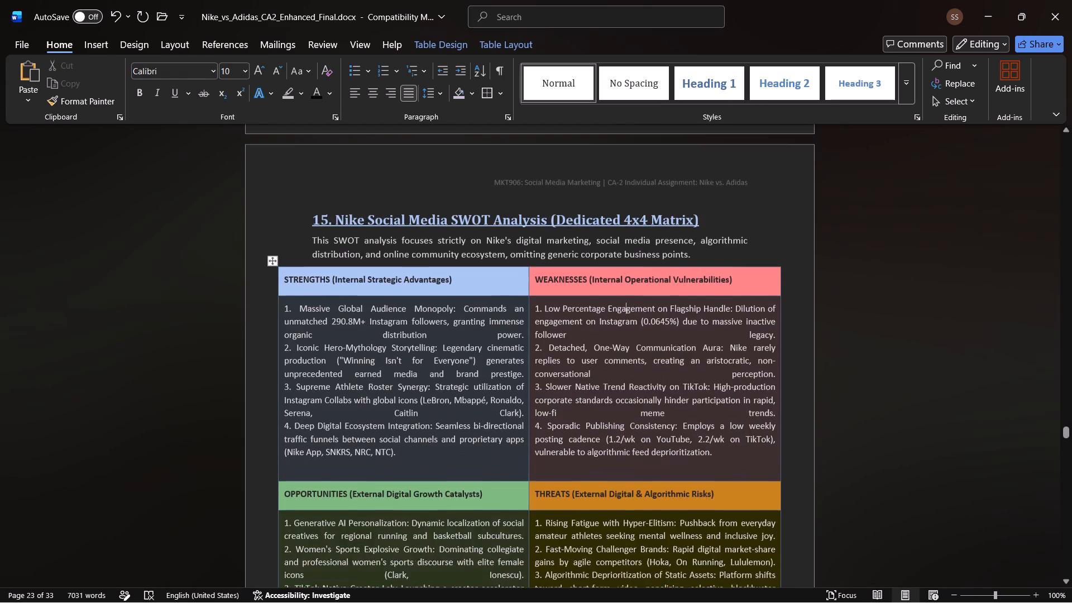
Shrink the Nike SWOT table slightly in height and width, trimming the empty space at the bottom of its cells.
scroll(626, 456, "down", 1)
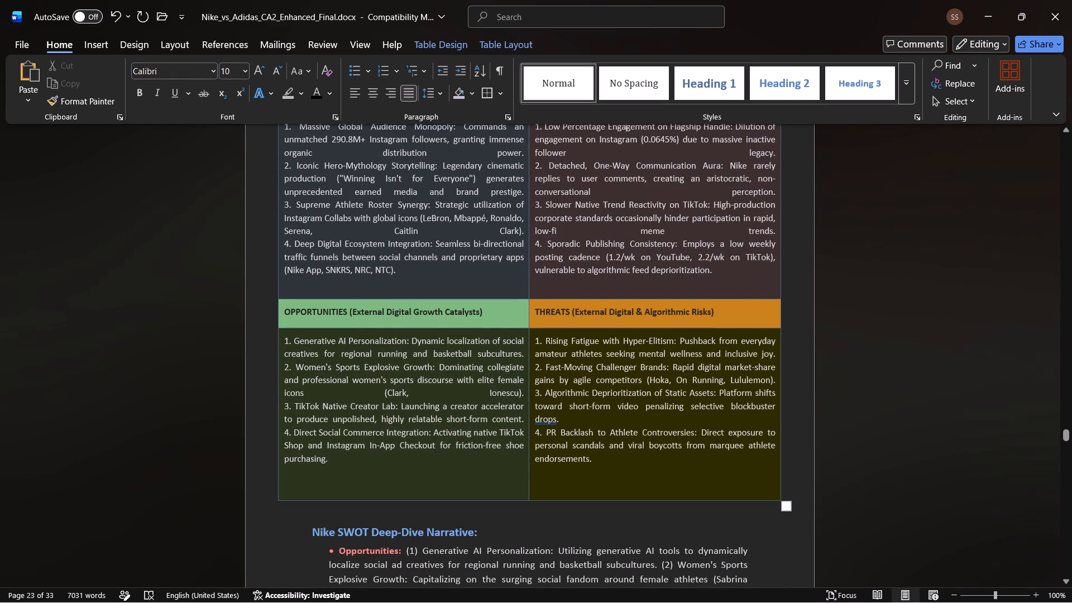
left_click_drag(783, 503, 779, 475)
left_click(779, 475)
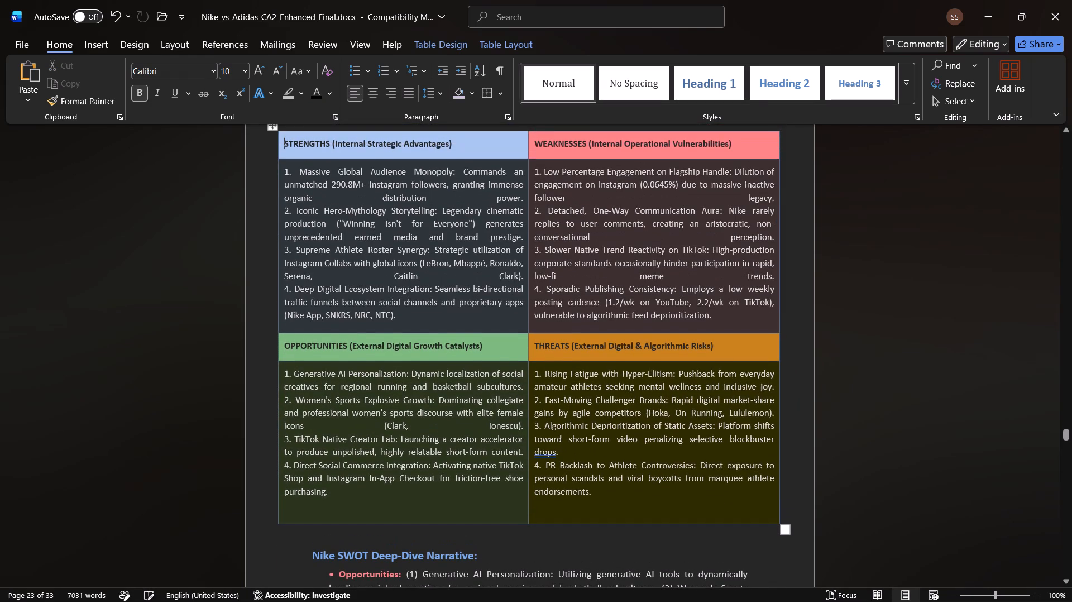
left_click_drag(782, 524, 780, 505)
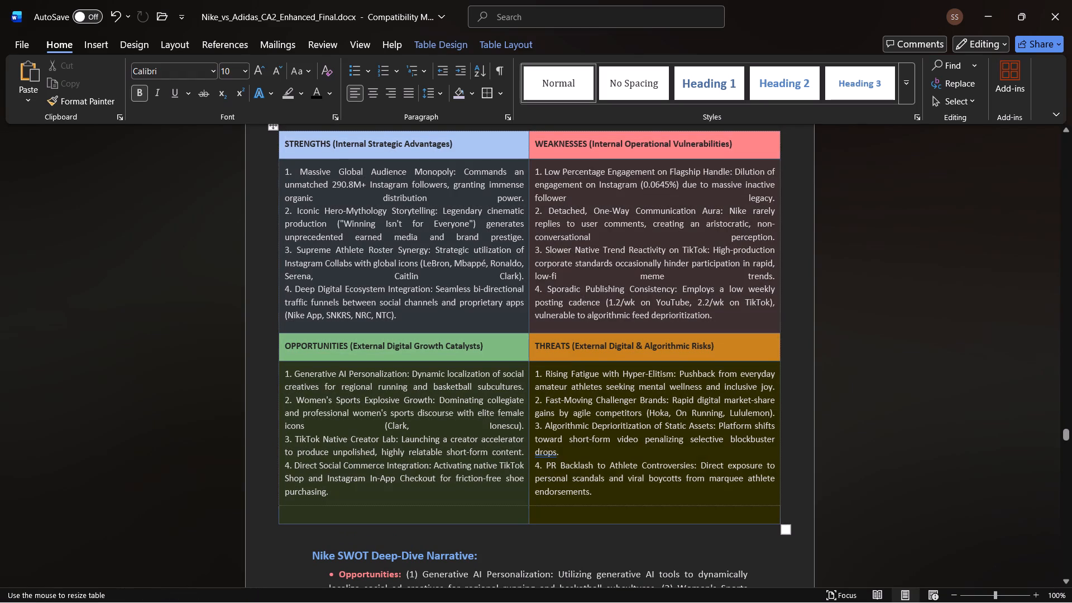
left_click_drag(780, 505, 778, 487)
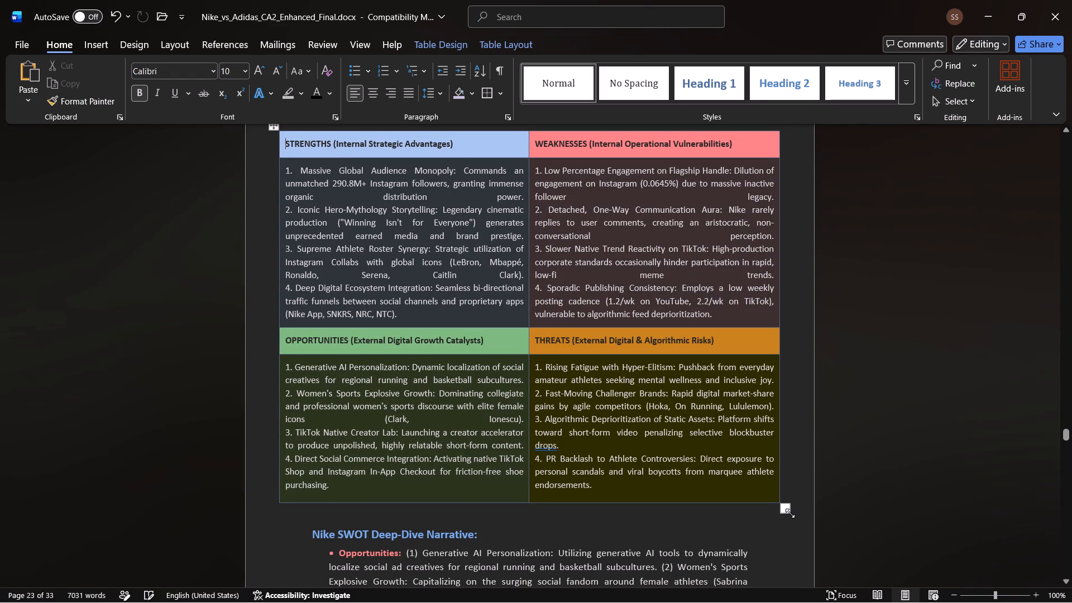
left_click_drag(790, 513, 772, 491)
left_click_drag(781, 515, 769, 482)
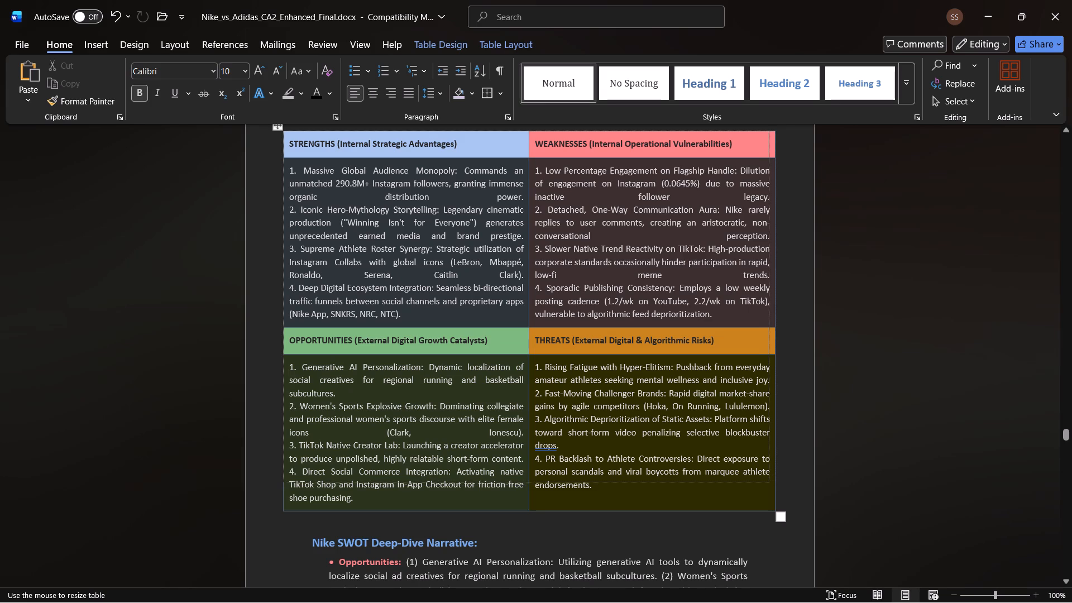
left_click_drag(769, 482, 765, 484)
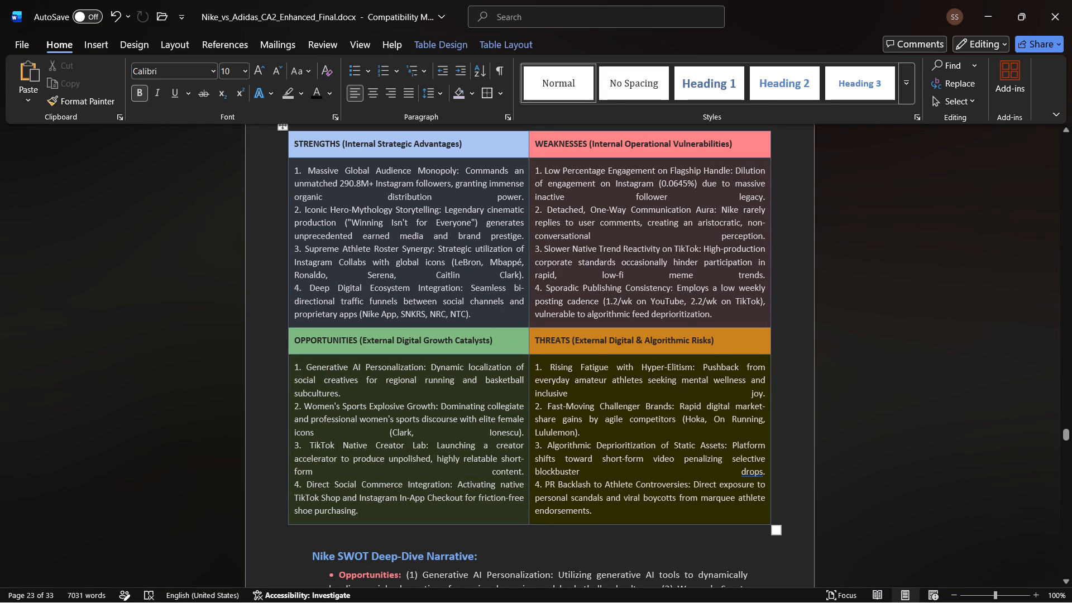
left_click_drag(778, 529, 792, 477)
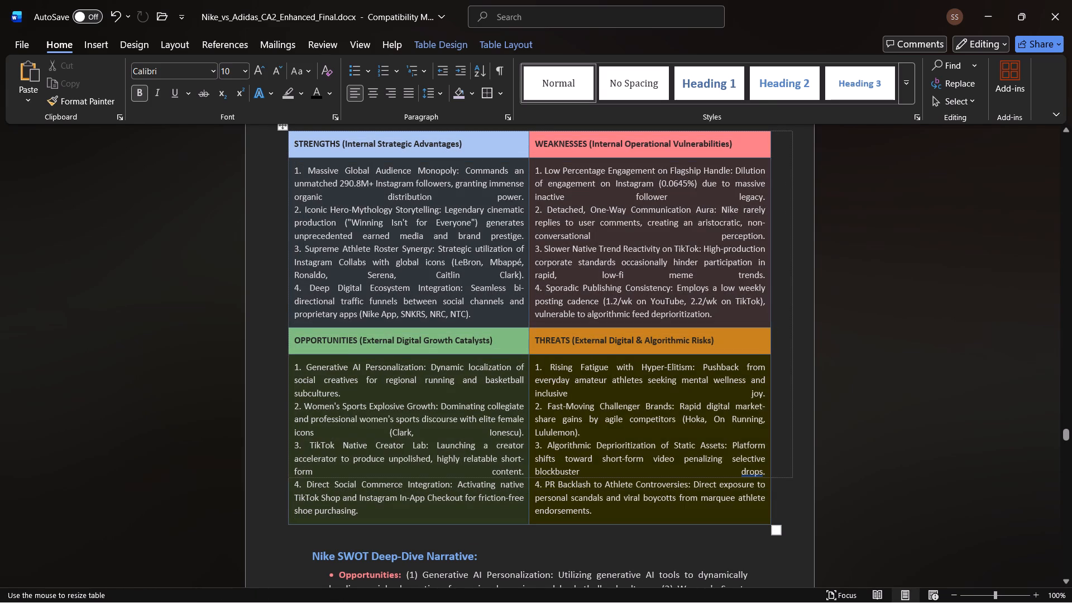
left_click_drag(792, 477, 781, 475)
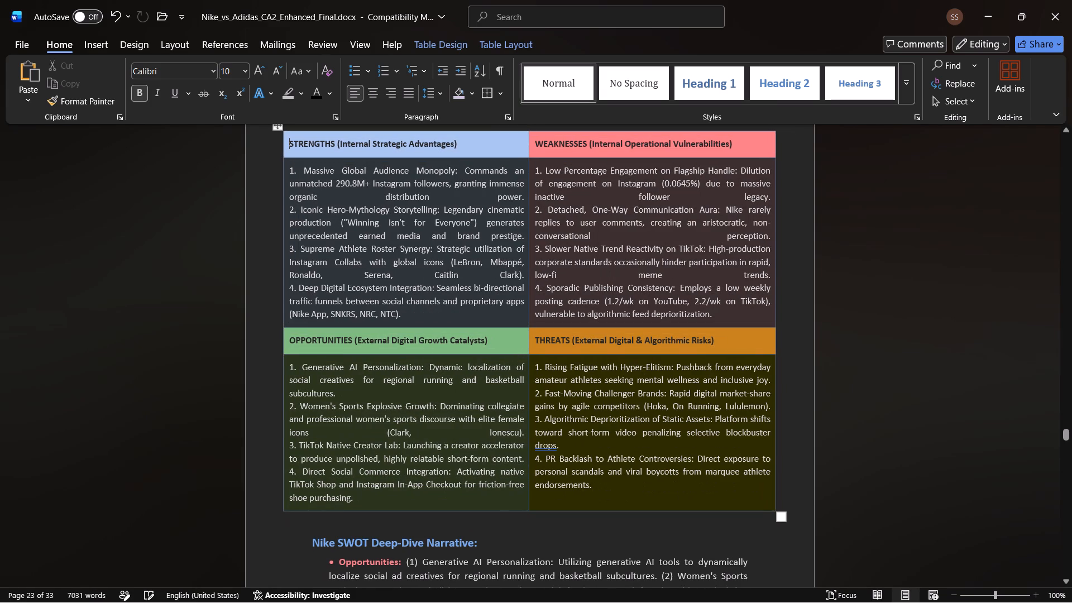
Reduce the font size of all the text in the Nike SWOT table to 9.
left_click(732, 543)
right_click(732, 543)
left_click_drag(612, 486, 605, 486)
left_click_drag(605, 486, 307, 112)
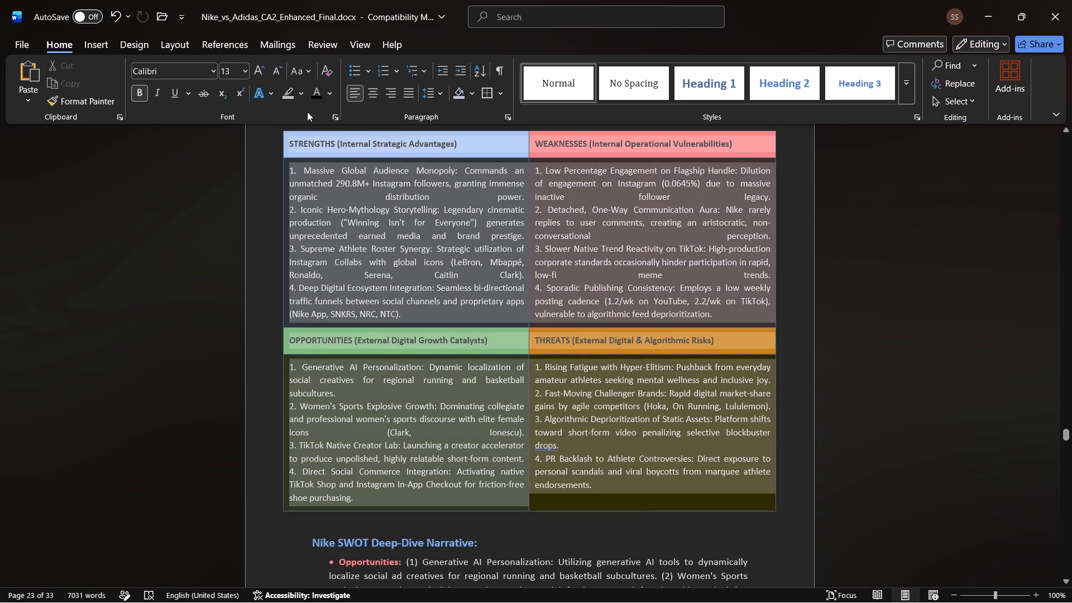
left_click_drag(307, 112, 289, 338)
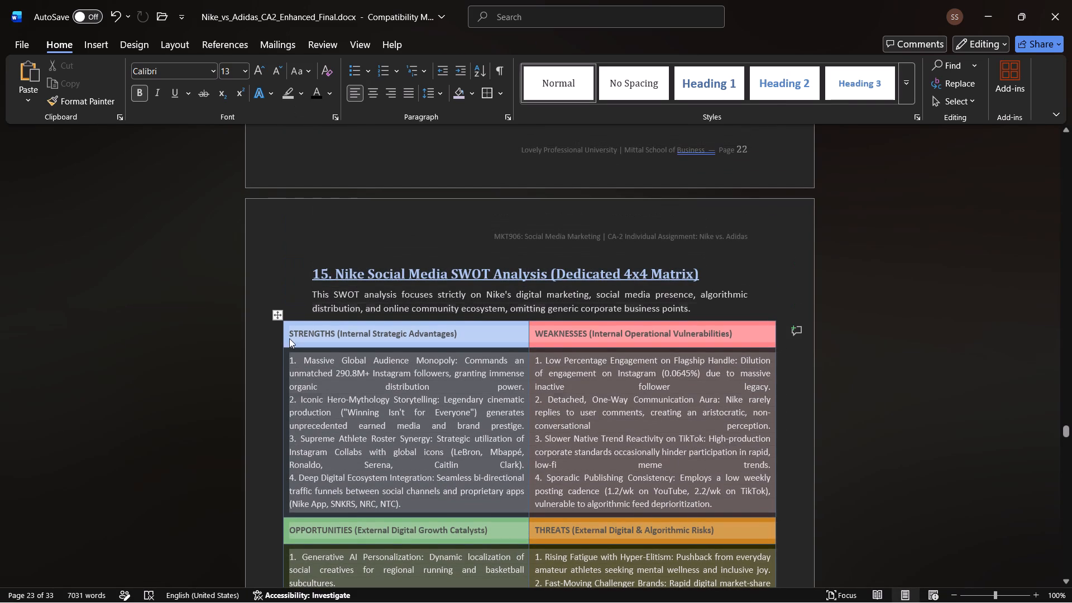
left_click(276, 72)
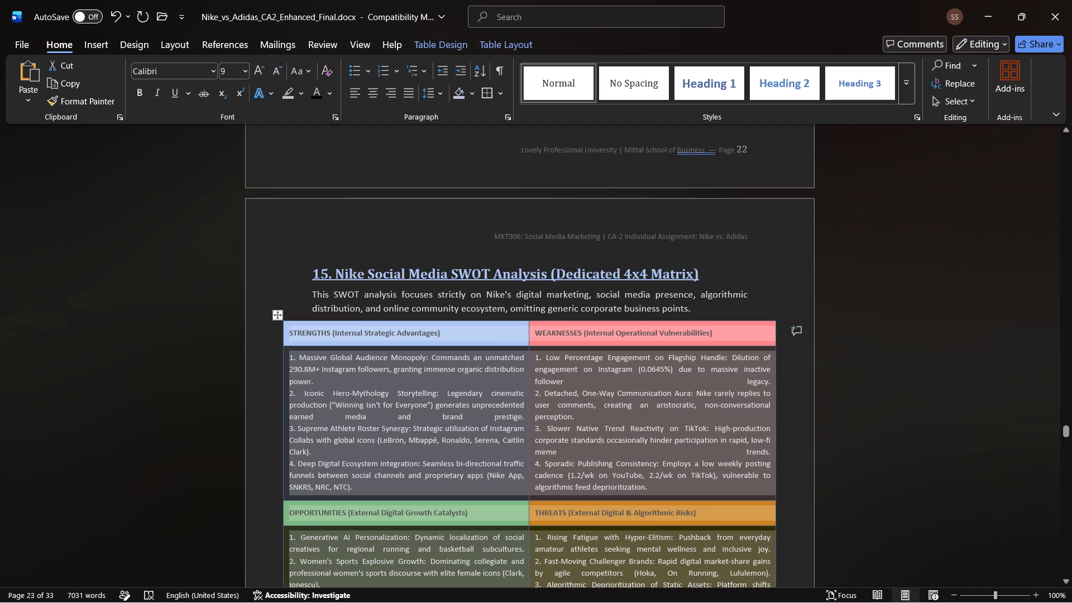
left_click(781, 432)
Undo the Nike SWOT table's font size, resizing and lowercase "for" changes, going back to the earlier edit of the Figure 3 chart.
scroll(781, 432, "down", 1)
scroll(778, 520, "down", 1)
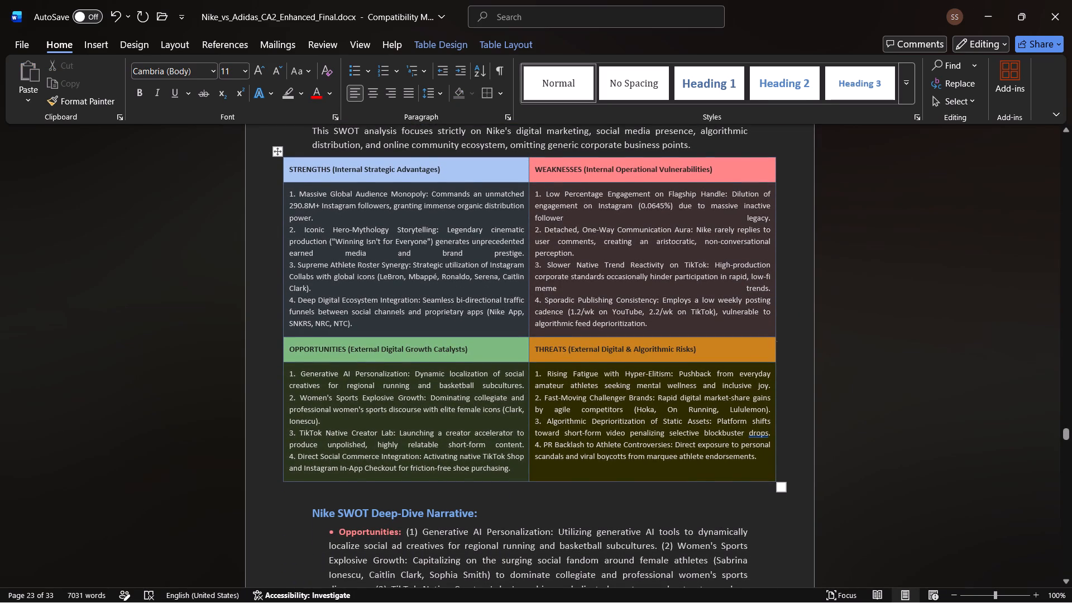
key("ctrl+z")
key("ctrl+z")
key("ctrl+z")
key("ctrl+z")
key("ctrl+z")
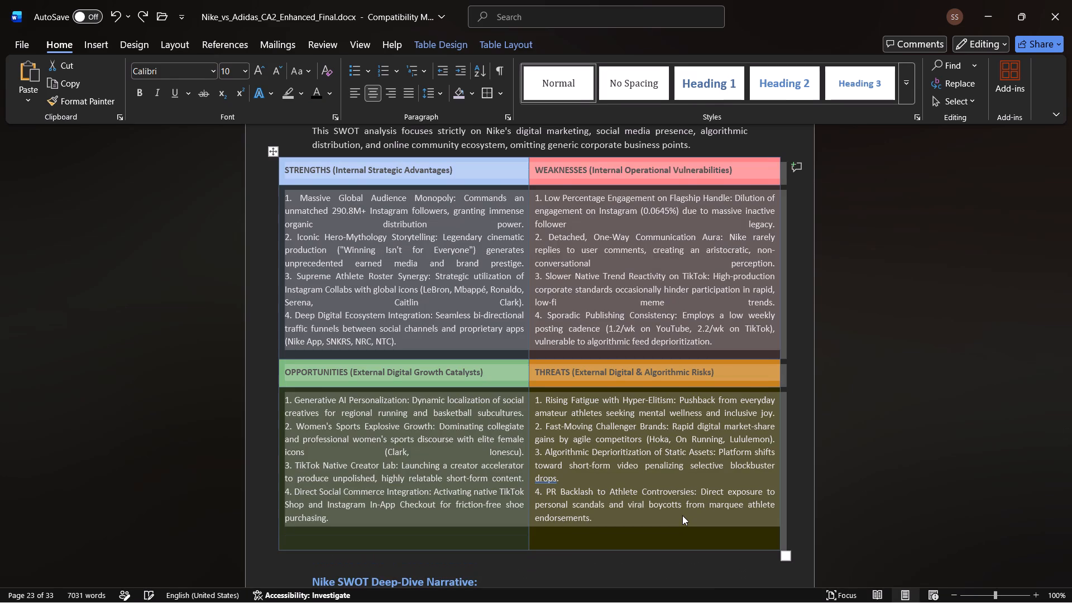
key("ctrl+z")
key("ctrl+z")
key("ctrl+z")
key("ctrl+z")
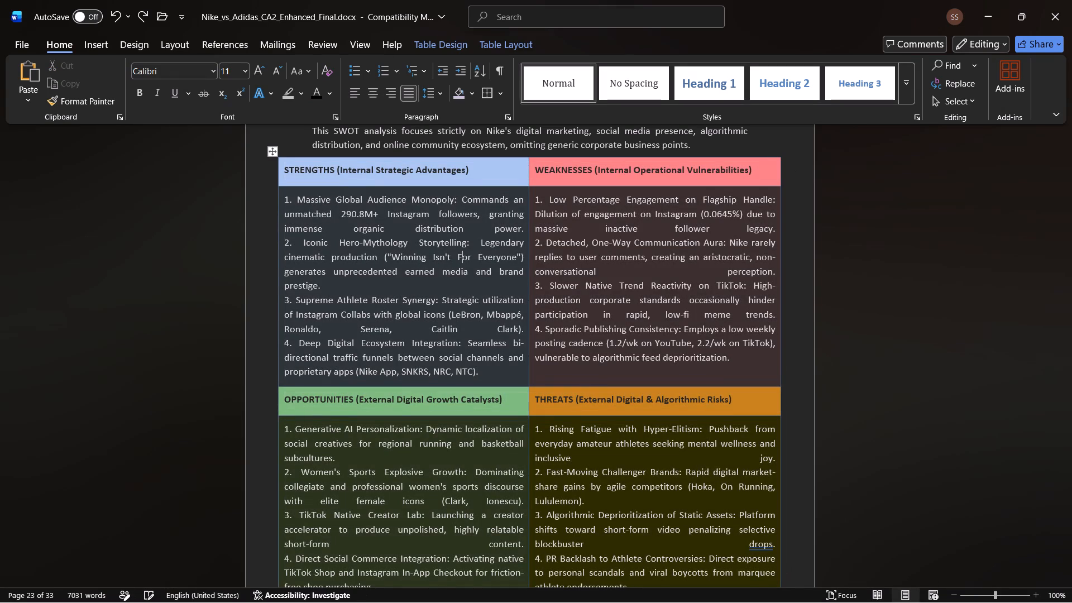
key("ctrl+z")
key("ctrl+z")
key("ctrl+z")
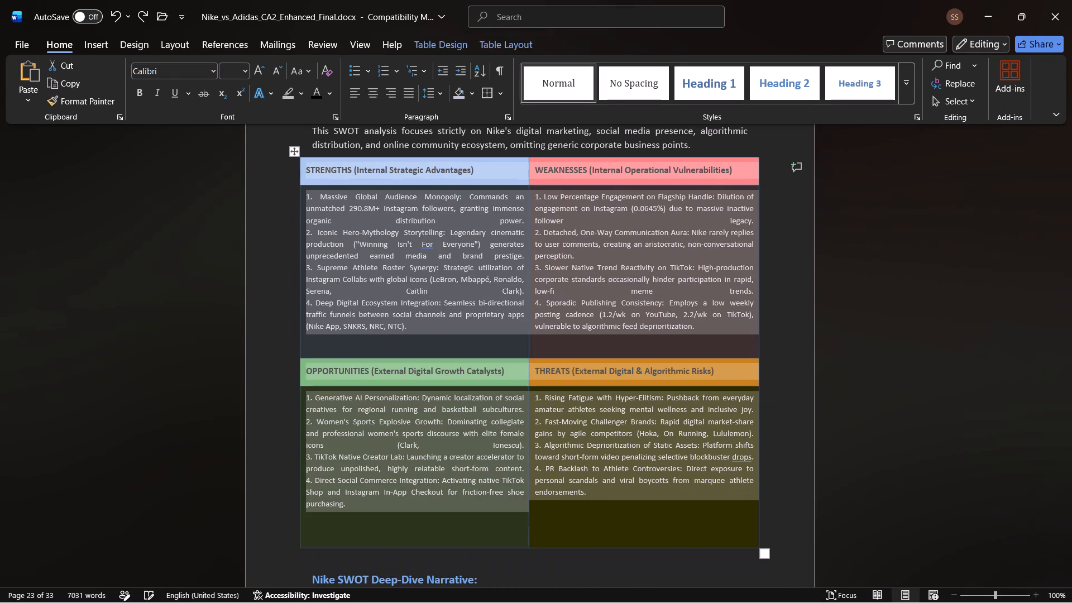
key("ctrl+z")
key("ctrl+z")
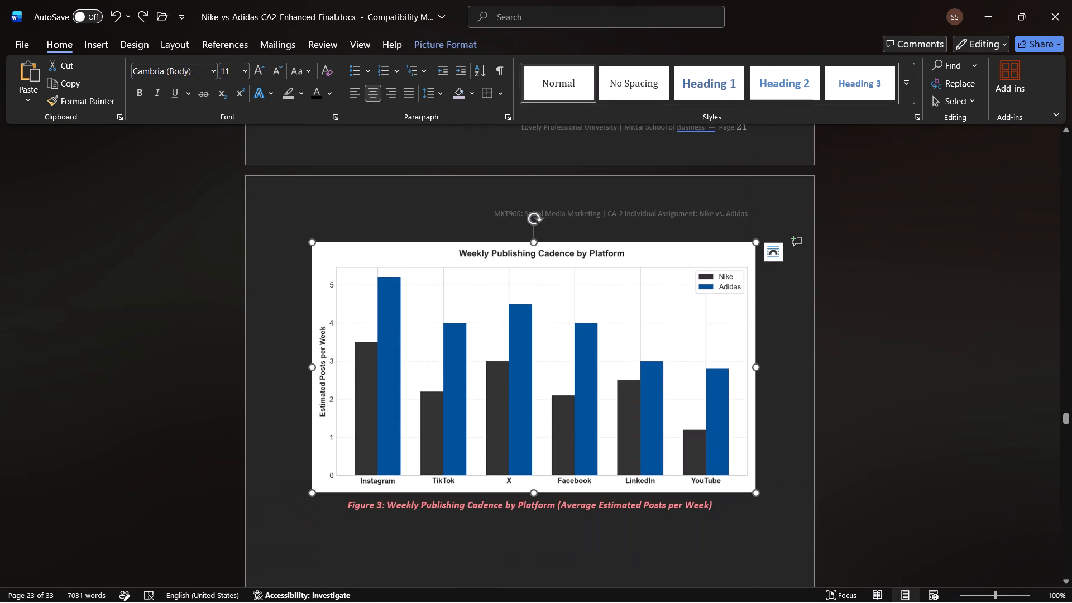
Redo the undone changes to the Nike SWOT table's text size and dimensions.
key("ctrl+y")
key("ctrl+y")
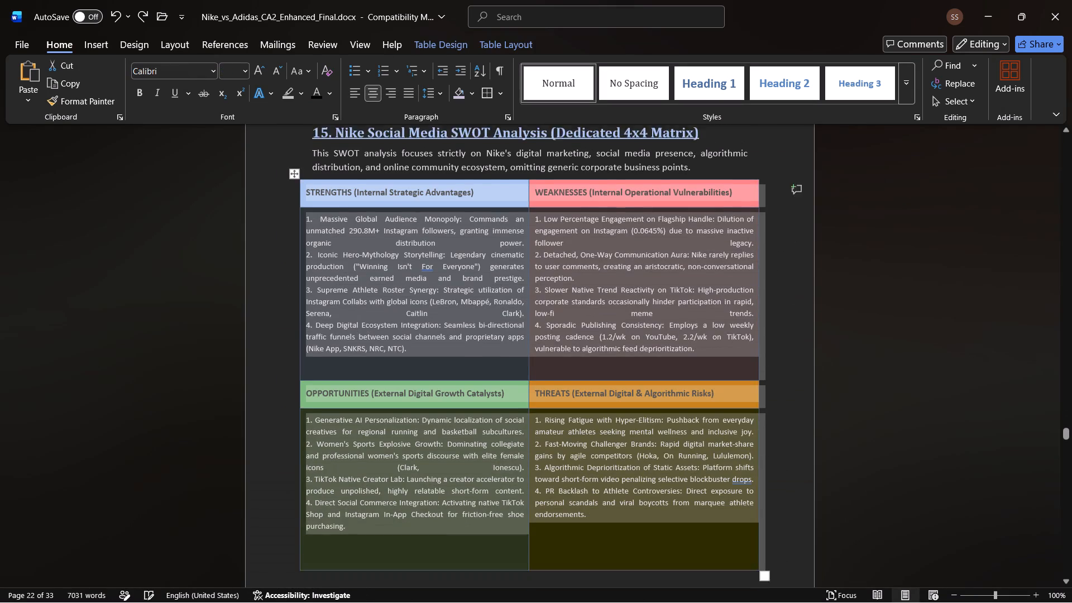
left_click(682, 515)
scroll(682, 515, "down", 1)
scroll(682, 515, "up", 1)
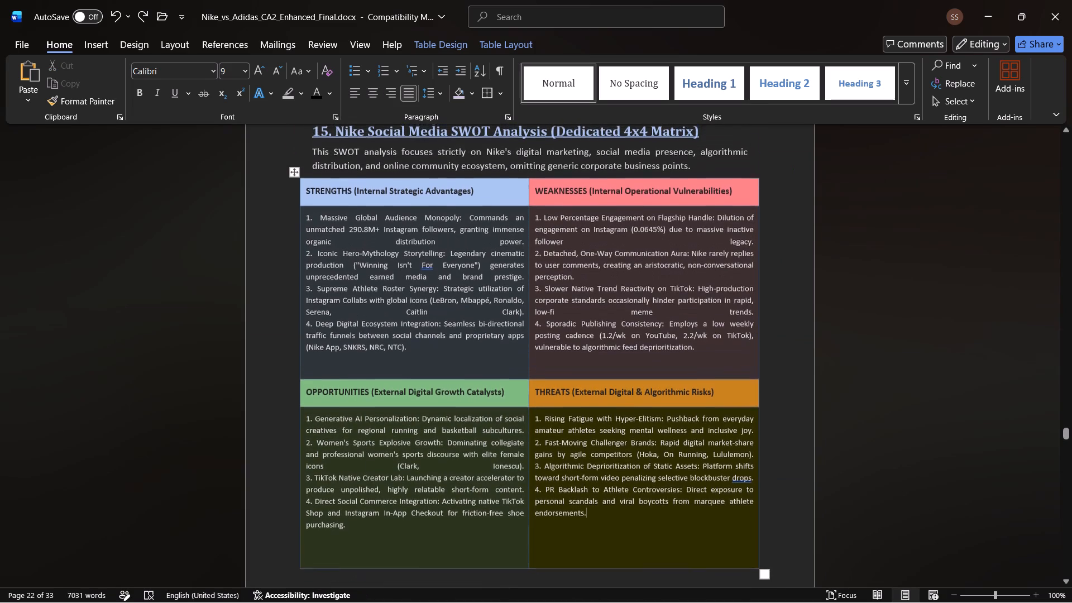
left_click(819, 390)
left_click(796, 393)
scroll(796, 393, "down", 1)
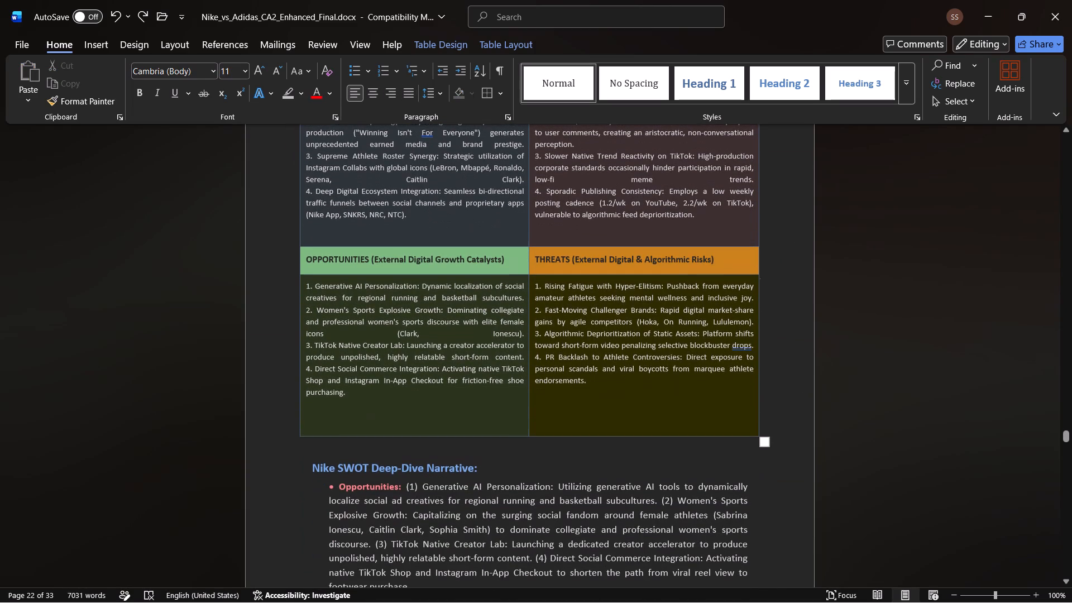
Enlarge the Nike SWOT table slightly in width and height, using the Adidas SWOT section for comparison.
left_click(753, 477)
scroll(753, 477, "up", 2)
scroll(753, 477, "down", 7)
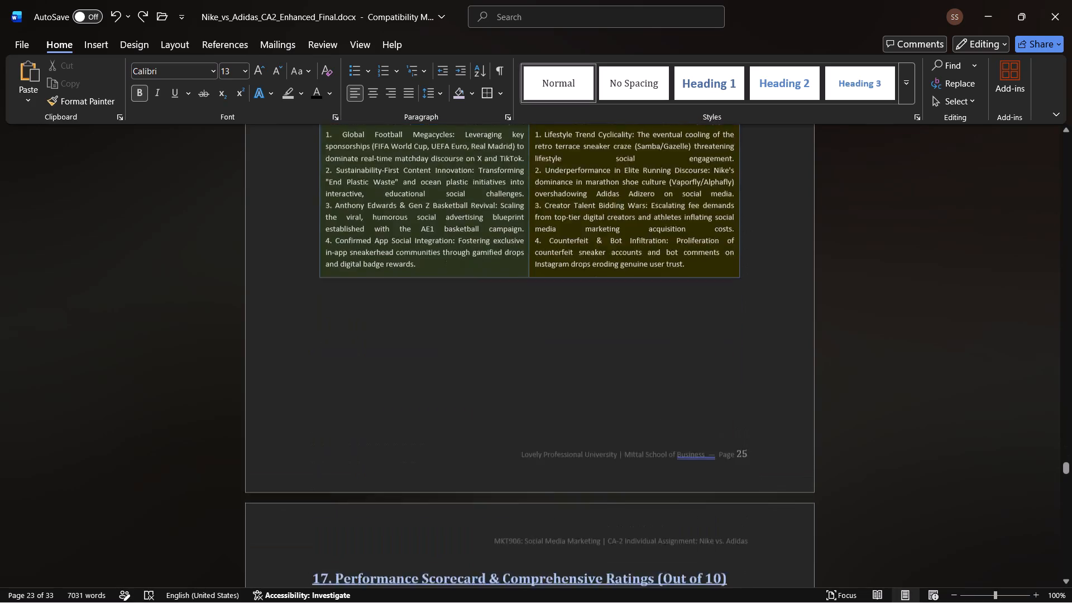
scroll(753, 477, "up", 3)
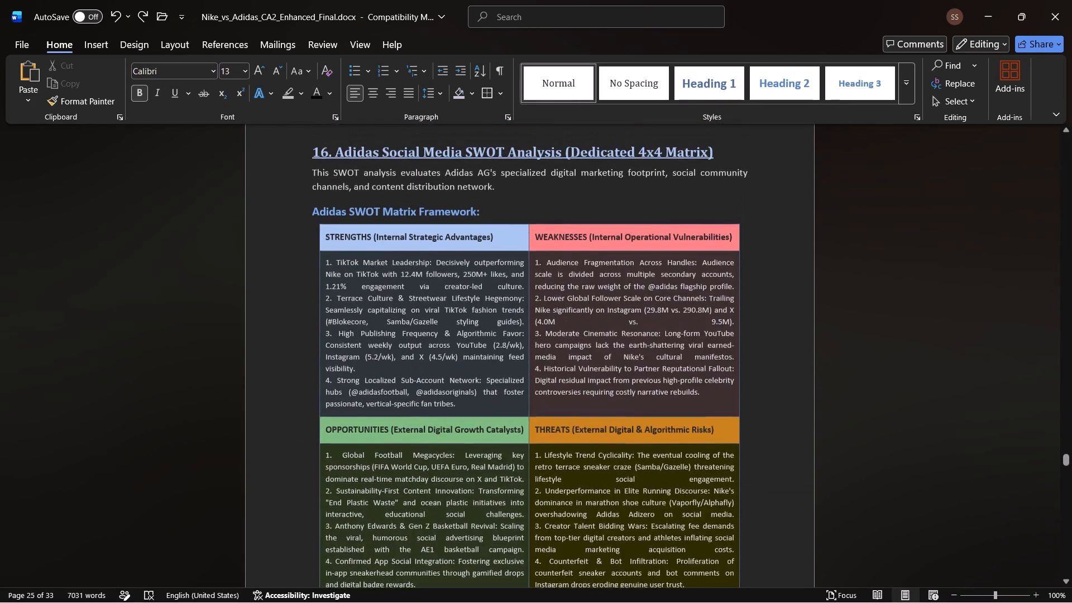
scroll(753, 477, "up", 5)
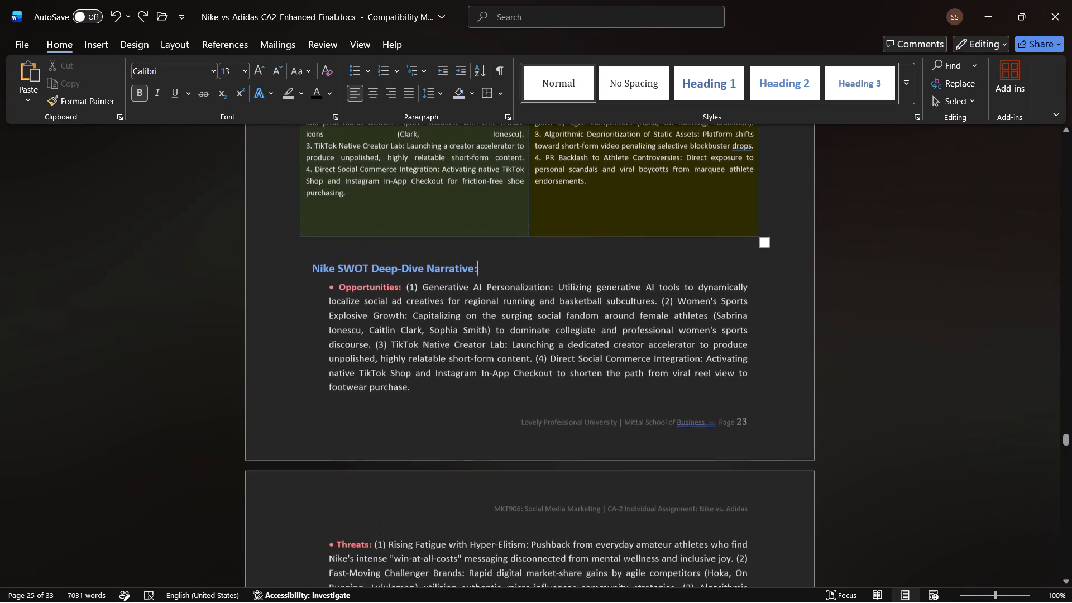
left_click_drag(764, 245, 769, 260)
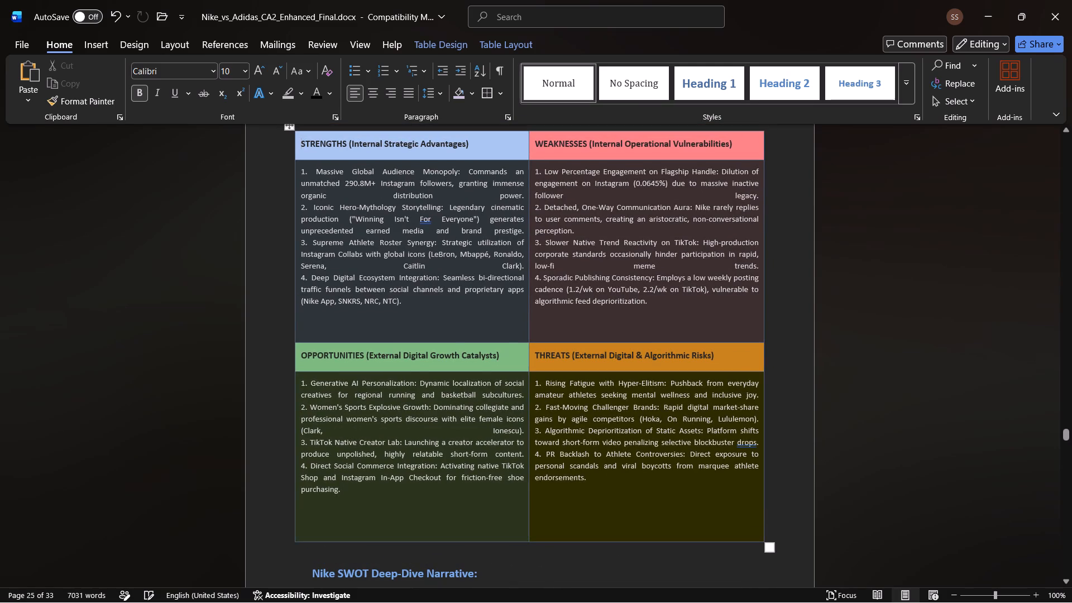
Enlarge the Adidas SWOT table in width and height so it extends slightly past both text margins.
scroll(796, 301, "down", 3)
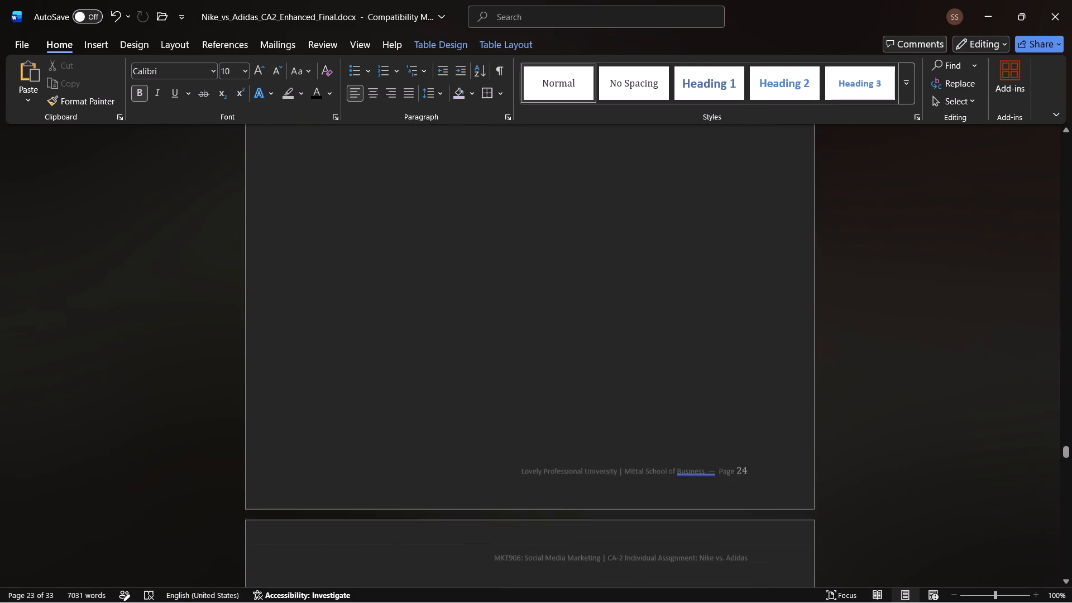
scroll(796, 301, "down", 1)
scroll(746, 270, "up", 2)
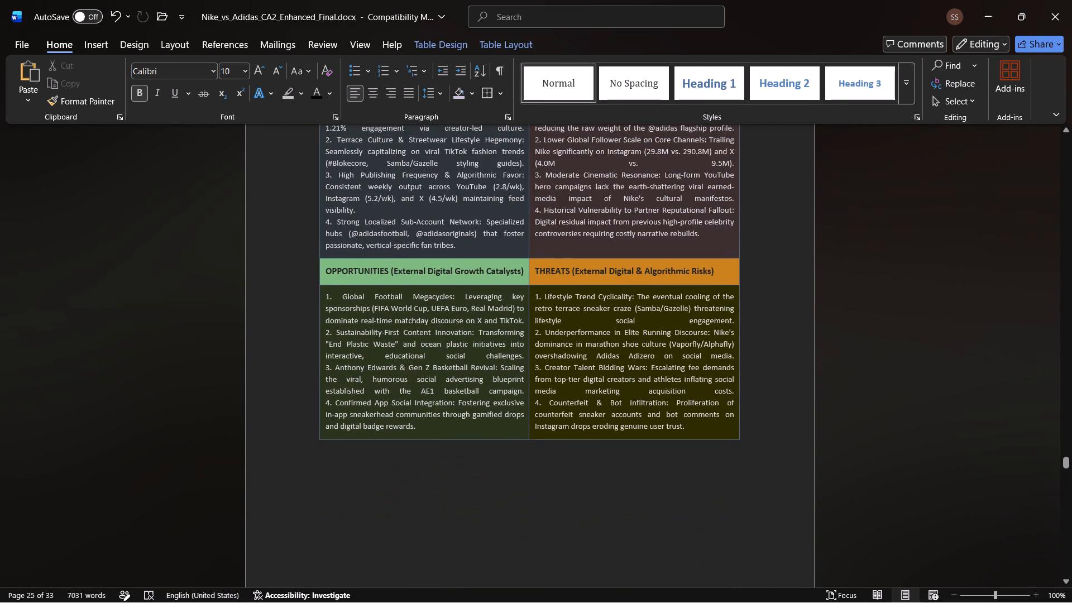
left_click(734, 432)
left_click_drag(746, 447, 758, 468)
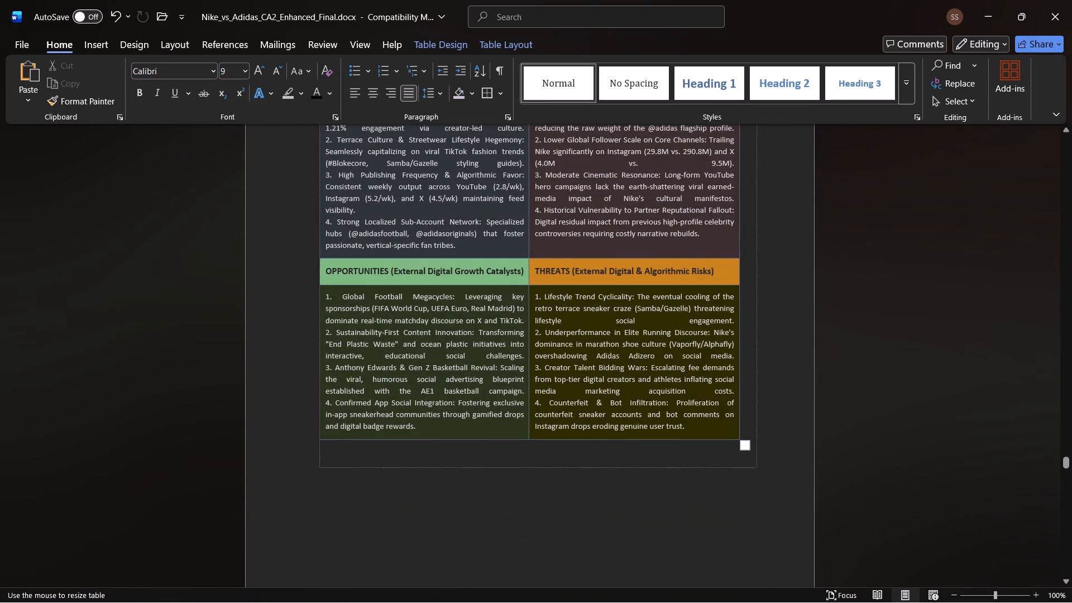
left_click_drag(758, 468, 777, 481)
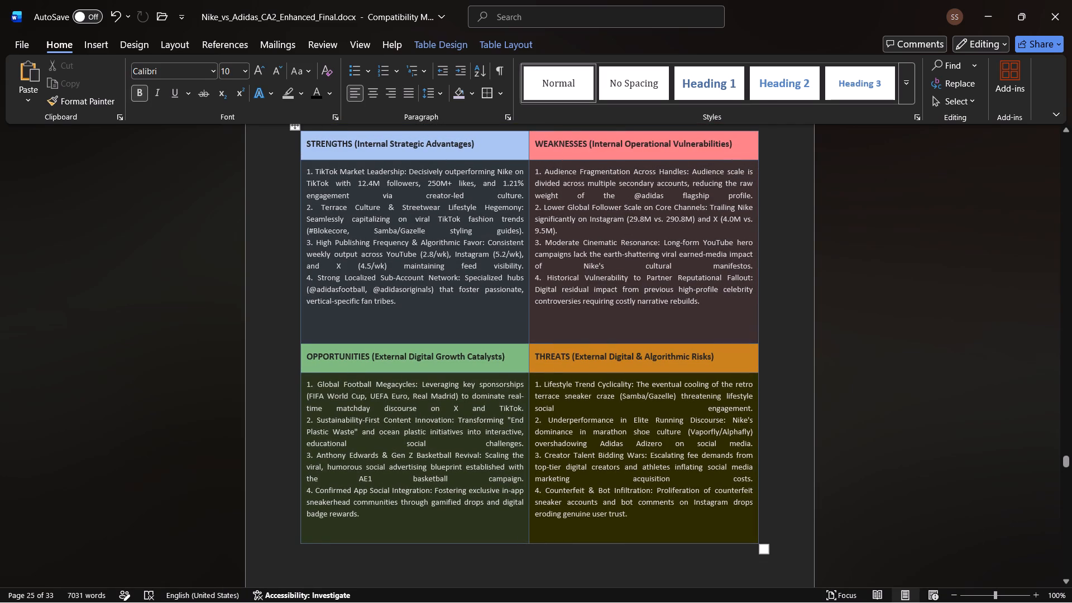
left_click_drag(764, 554, 777, 575)
scroll(789, 505, "up", 1)
left_click(788, 460)
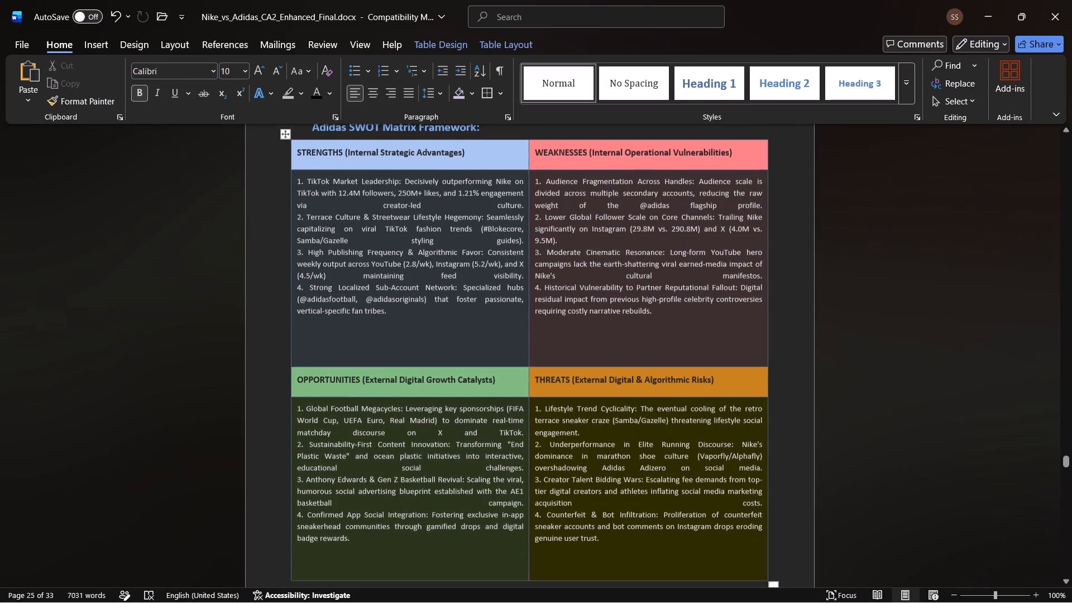
Increase the font size of the section 16 Adidas Social Media SWOT Analysis heading to 16.
scroll(788, 460, "up", 1)
scroll(566, 254, "up", 1)
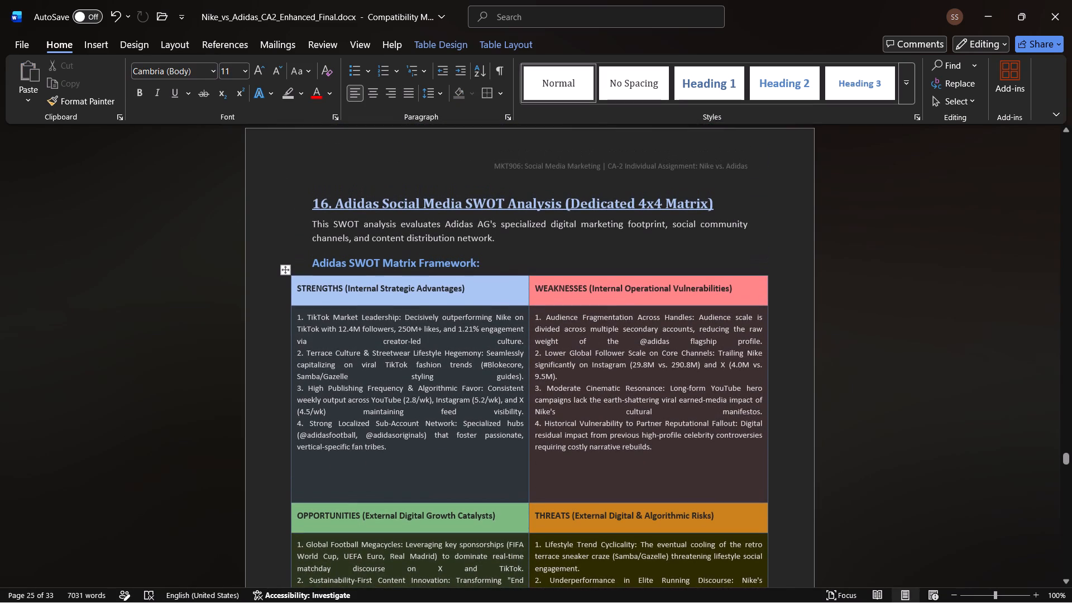
left_click_drag(724, 196, 304, 195)
left_click(421, 156)
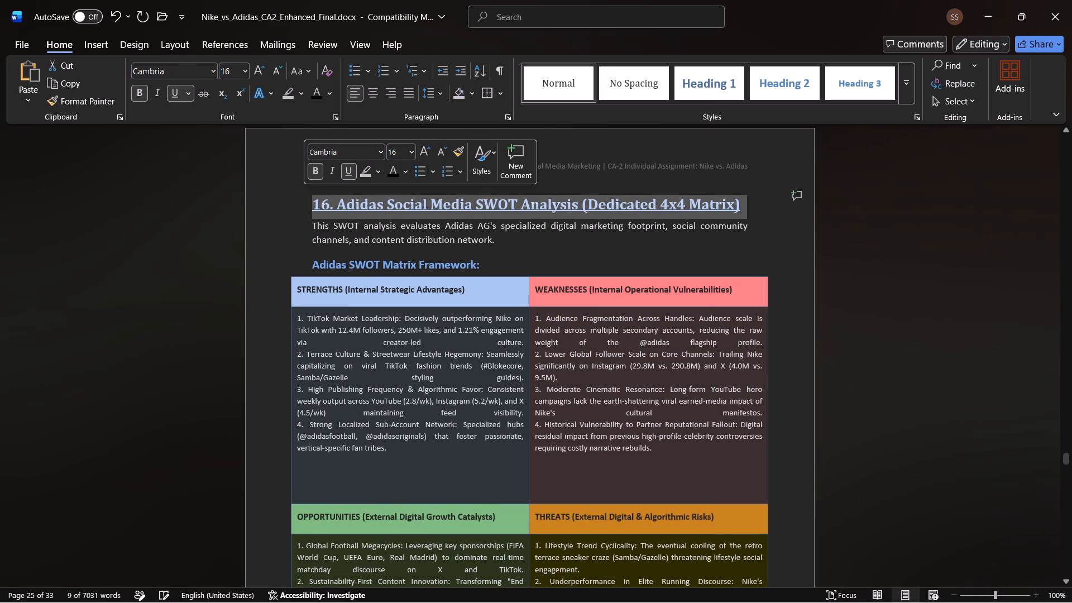
left_click(586, 248)
Insert a blank line after the "Nike SWOT Deep-Dive Narrative:" heading.
scroll(586, 248, "up", 4)
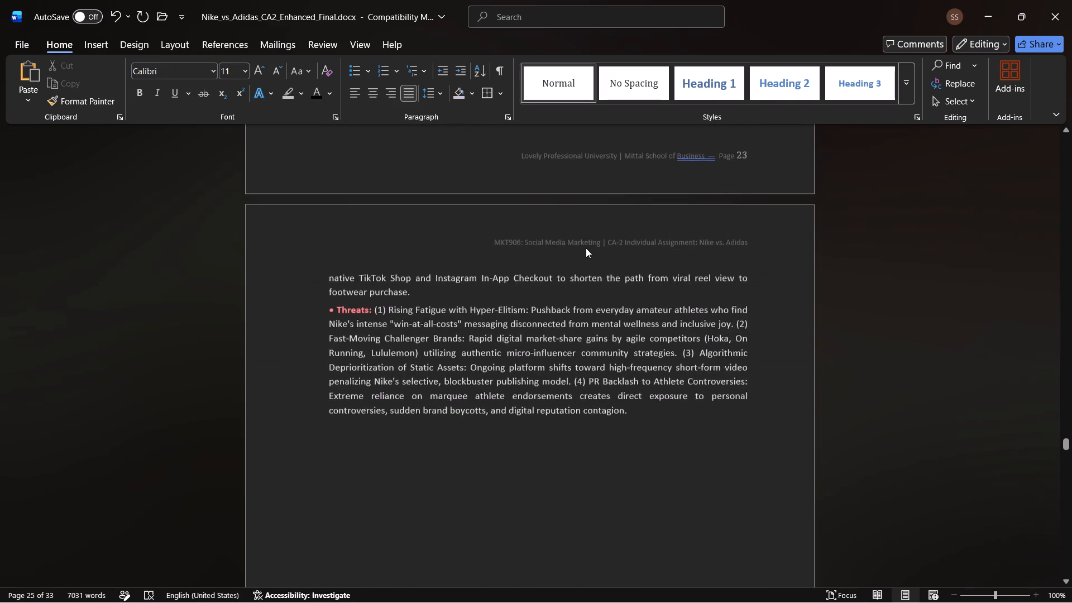
scroll(586, 248, "up", 2)
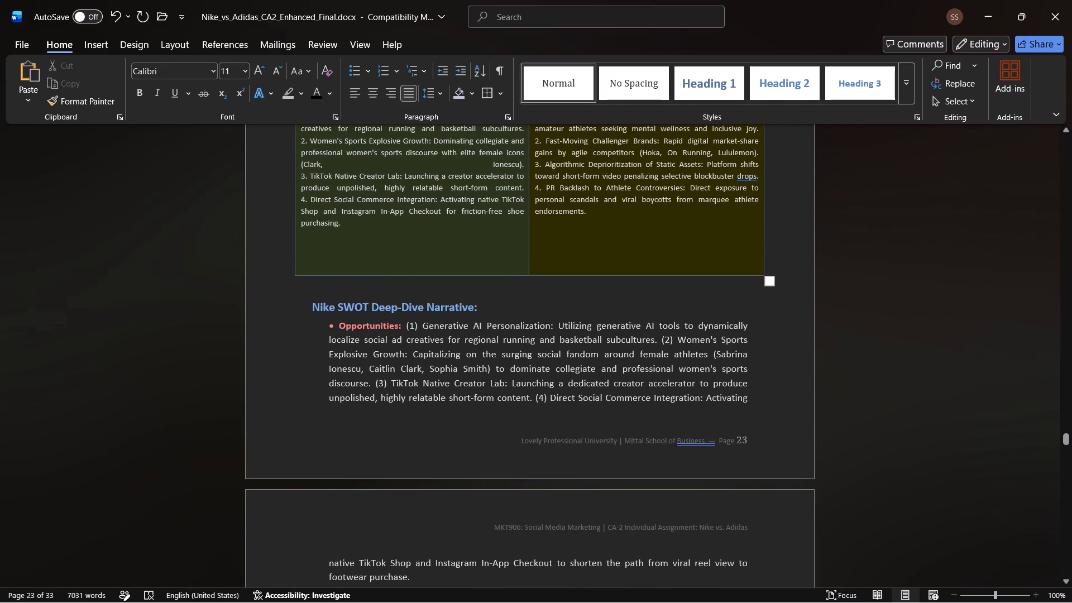
left_click(485, 304)
key("Return")
Increase the font size of the section 17 Performance Scorecard & Comprehensive Ratings heading to 16.
scroll(485, 304, "down", 2)
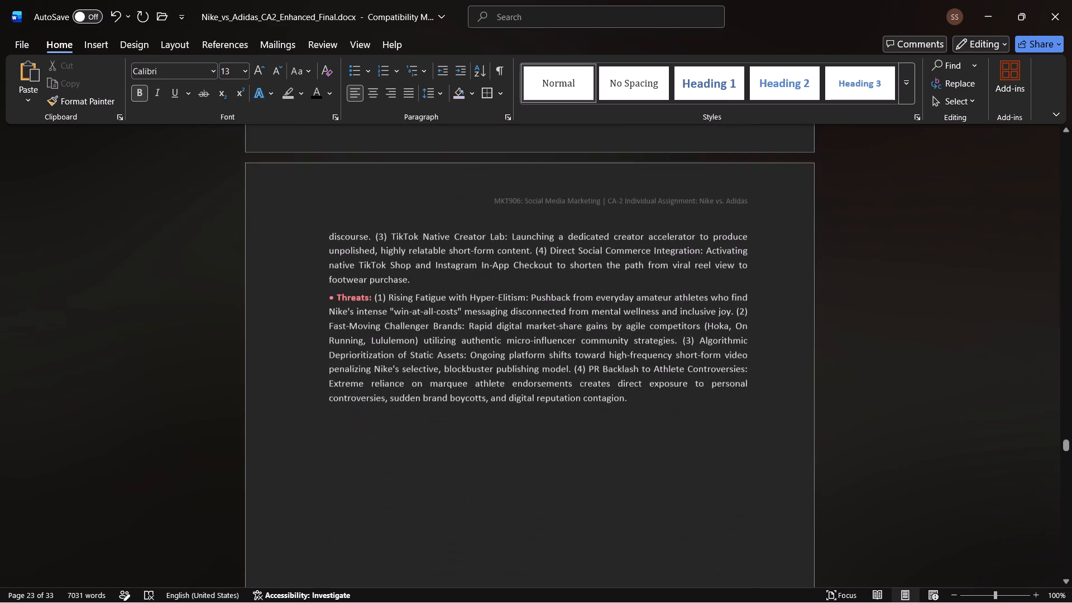
scroll(485, 304, "down", 3)
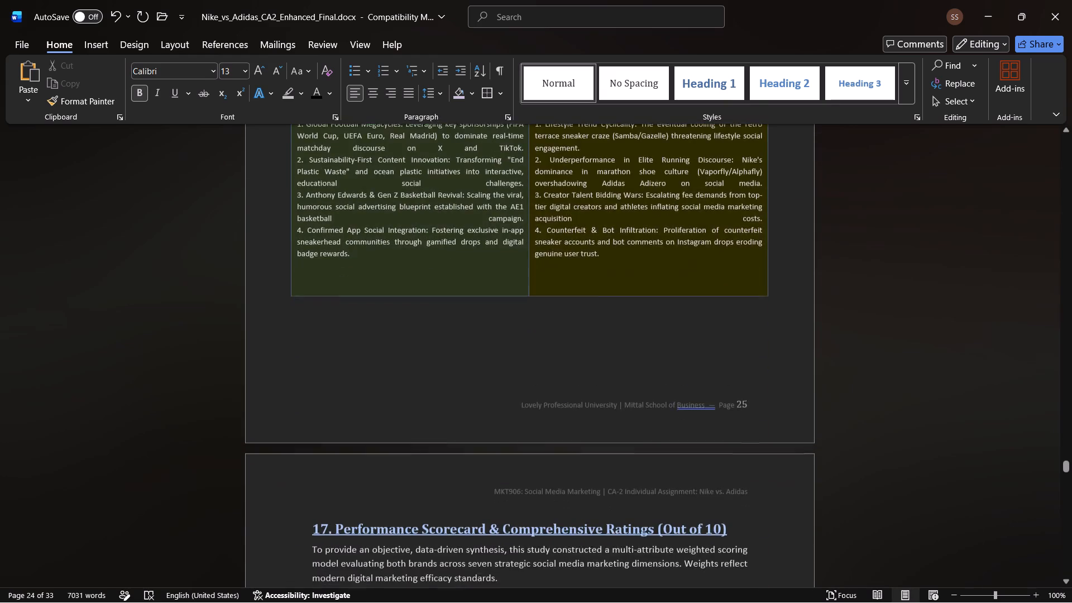
scroll(485, 304, "down", 1)
scroll(475, 349, "down", 1)
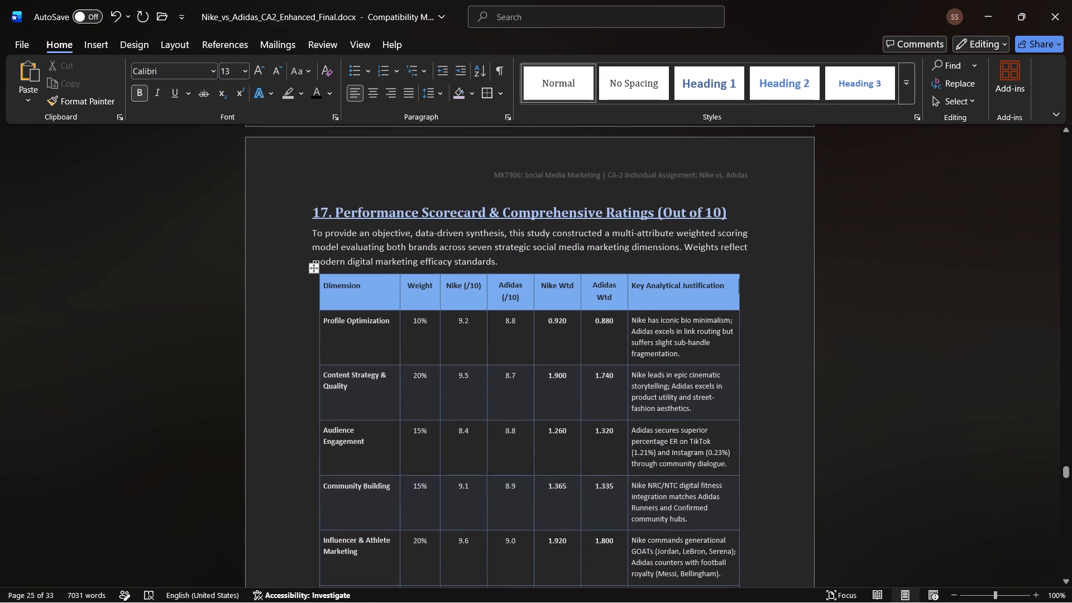
left_click_drag(732, 210, 318, 213)
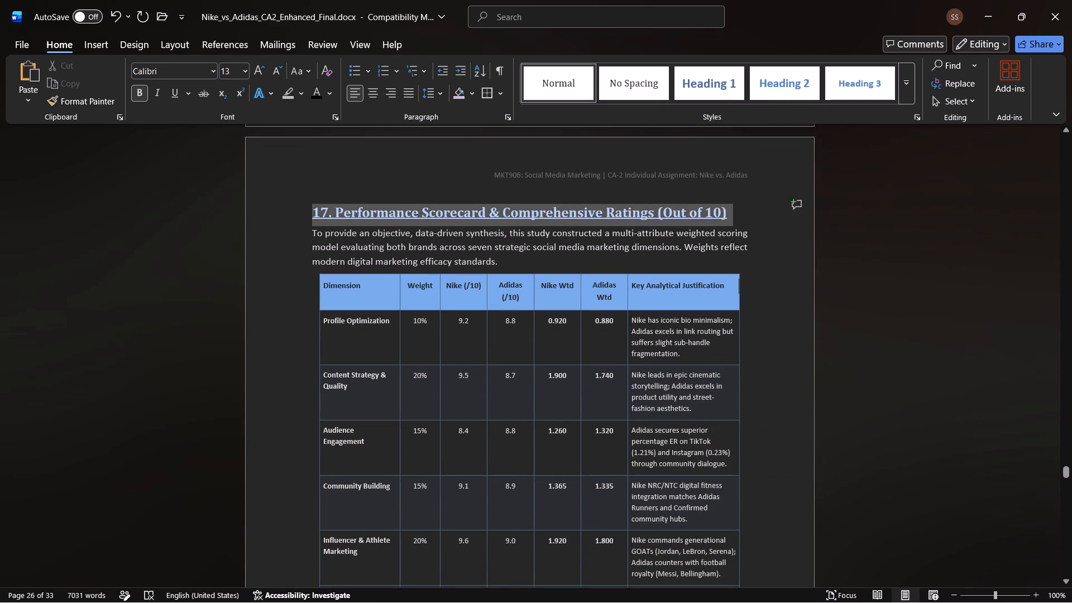
left_click_drag(318, 213, 318, 213)
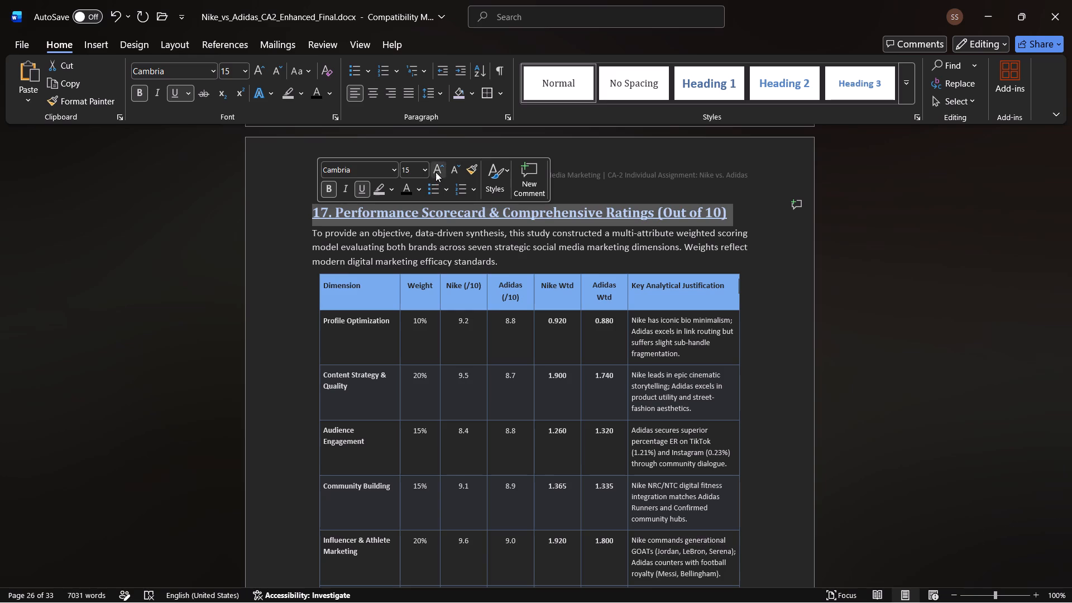
left_click(435, 172)
left_click(618, 231)
Widen the section 17 performance scorecard table so it extends slightly past both text margins.
scroll(618, 231, "down", 1)
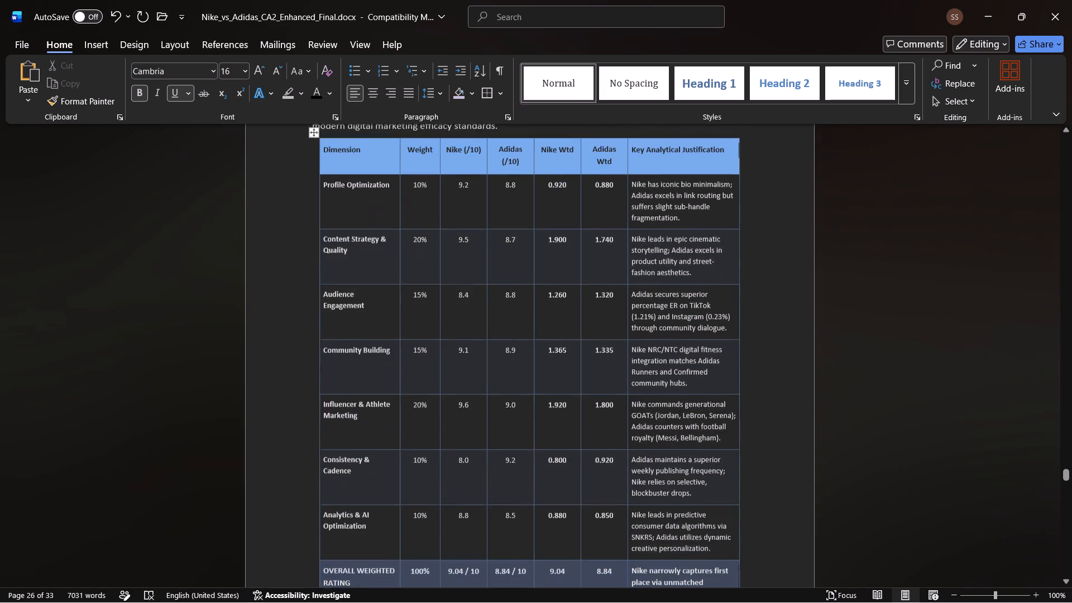
scroll(618, 231, "down", 1)
left_click_drag(745, 384, 776, 384)
scroll(776, 384, "down", 1)
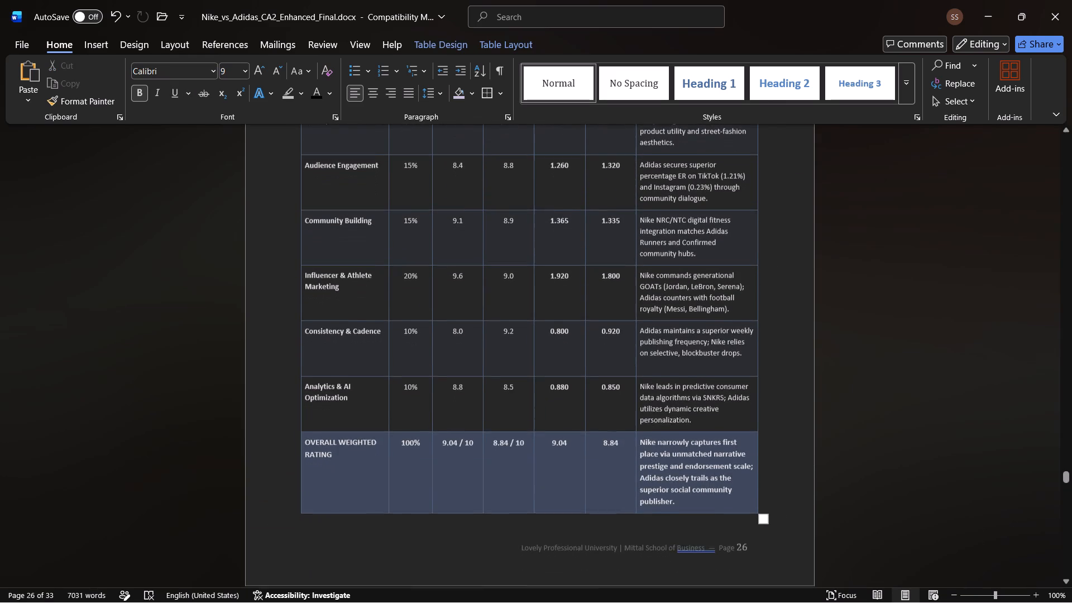
left_click_drag(767, 511, 778, 508)
scroll(740, 539, "up", 1)
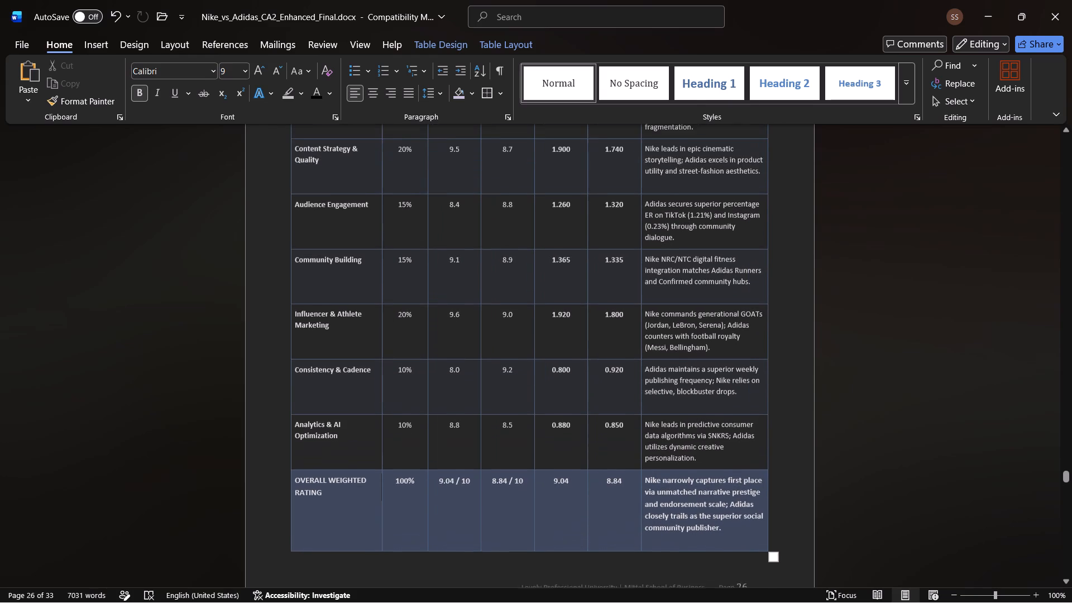
Increase the font size of the Figure 4 Multi-Attribute Radar Scorecard caption by two increments.
scroll(821, 430, "down", 2)
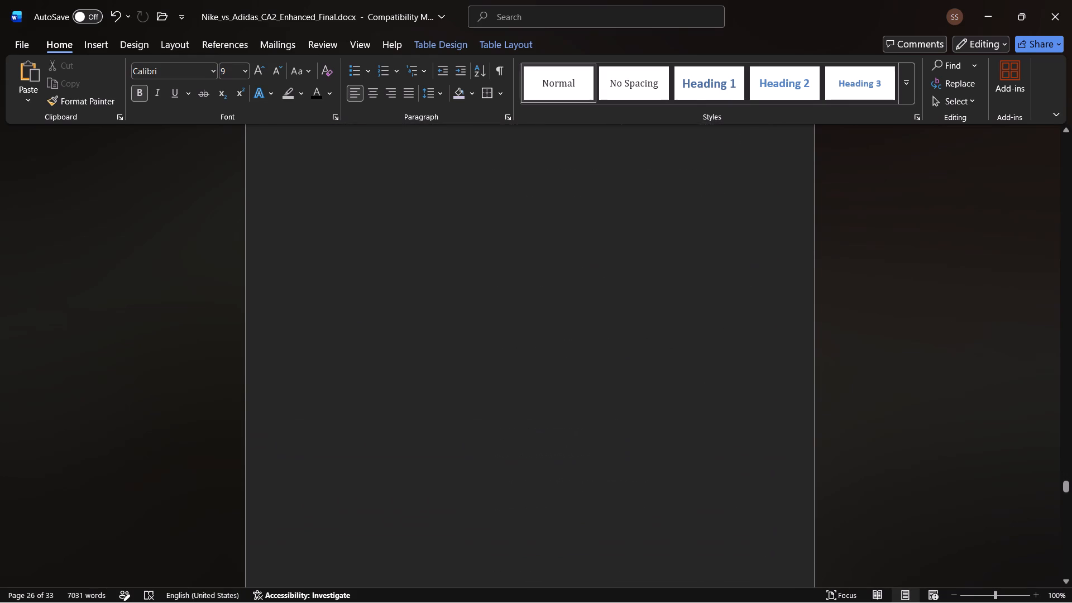
scroll(792, 411, "down", 1)
scroll(792, 411, "up", 3)
scroll(792, 411, "down", 6)
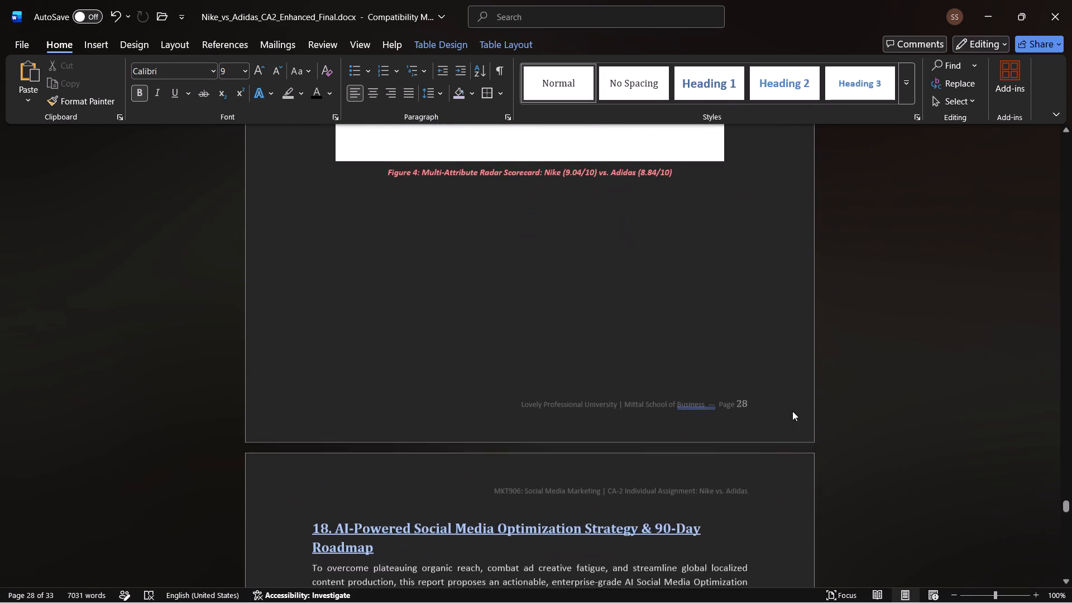
scroll(792, 411, "down", 1)
scroll(792, 411, "up", 1)
left_click_drag(679, 372, 427, 375)
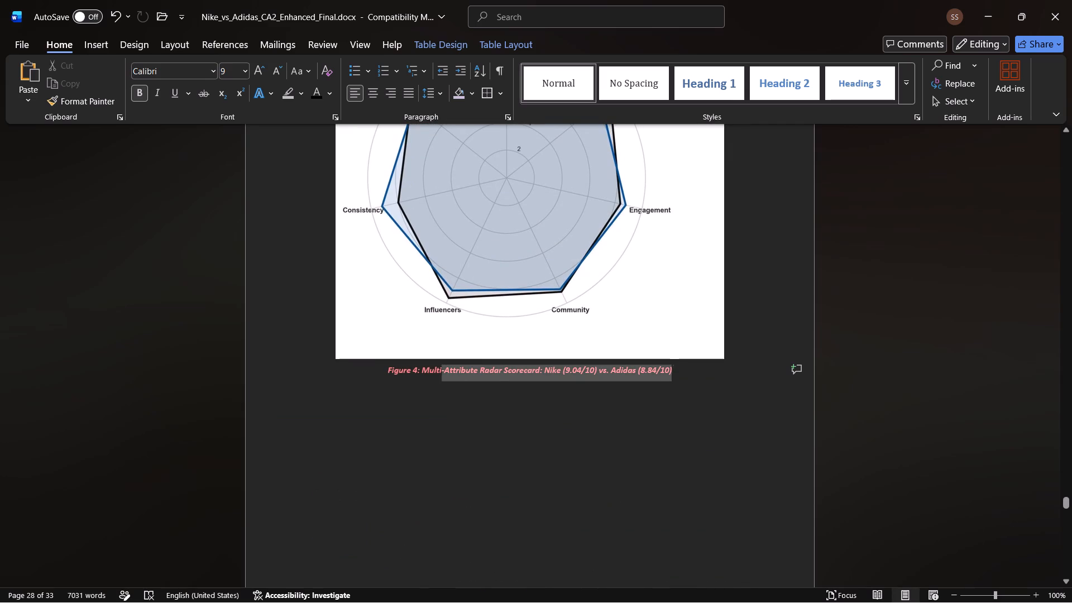
left_click_drag(427, 375, 392, 379)
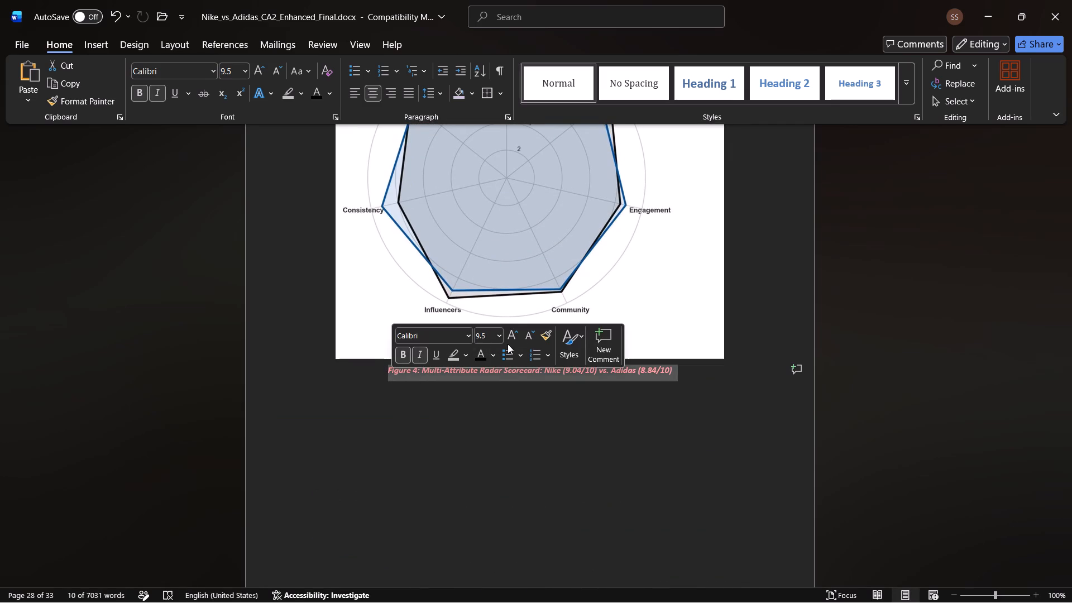
double_click(509, 337)
left_click(494, 434)
Enlarge the Figure 4 radar chart image slightly, keeping its proportions.
scroll(494, 434, "up", 1)
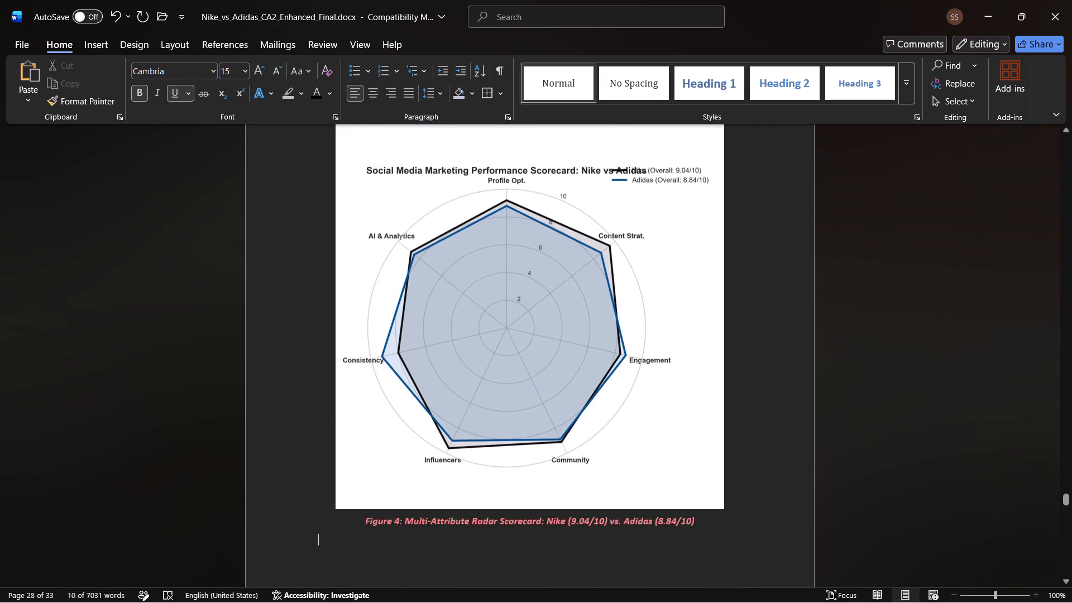
left_click(577, 392)
left_click_drag(725, 533, 738, 501)
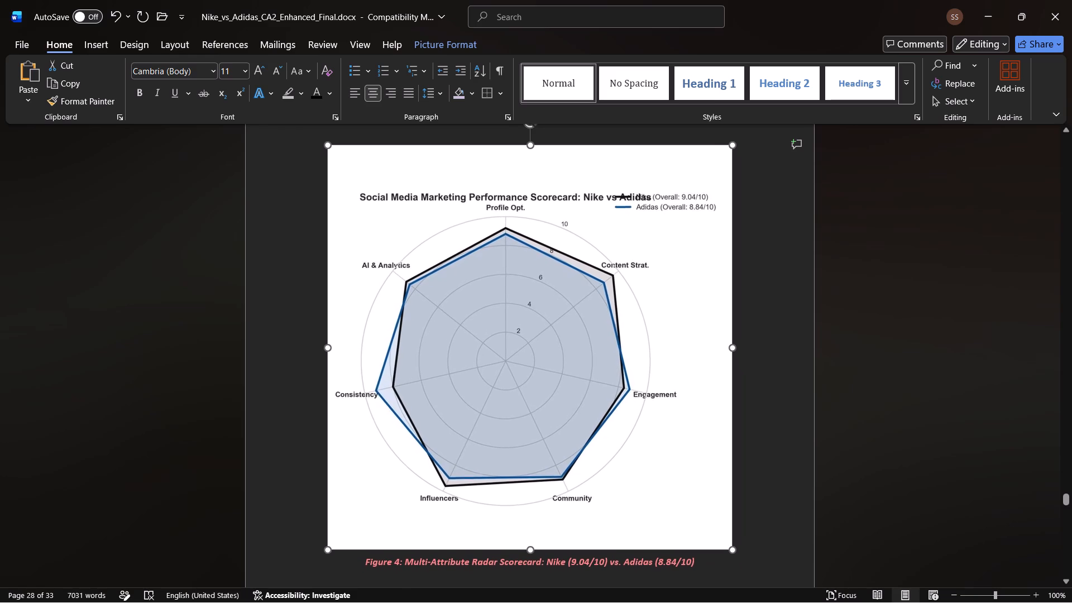
left_click_drag(738, 501, 735, 490)
left_click(762, 470)
Enlarge the Enterprise Agentic Social Marketing Workflow callout box in section 18 slightly in width and height.
scroll(762, 470, "down", 1)
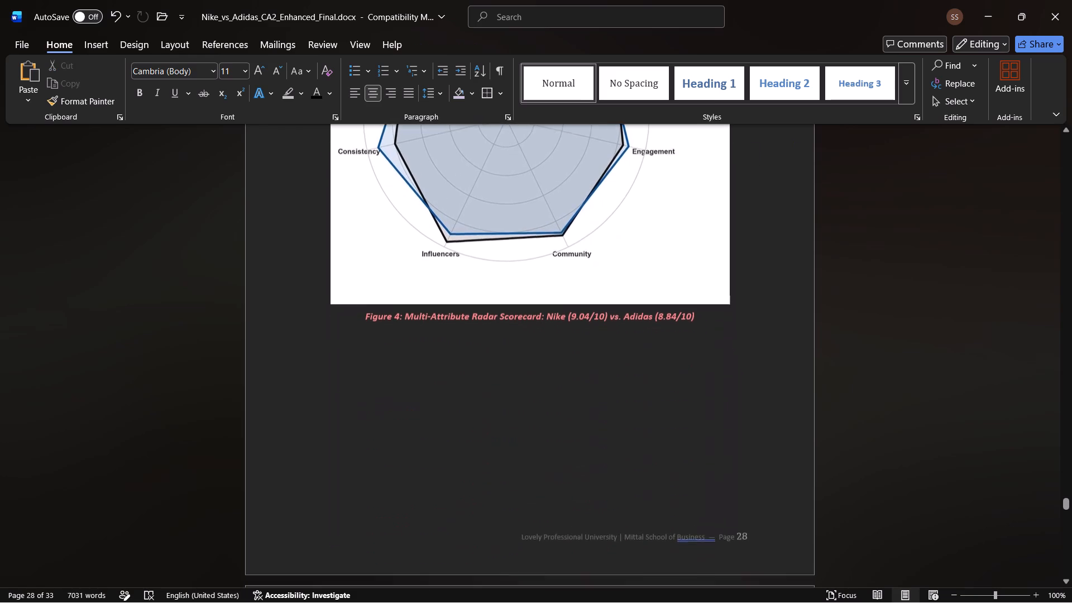
scroll(762, 470, "down", 4)
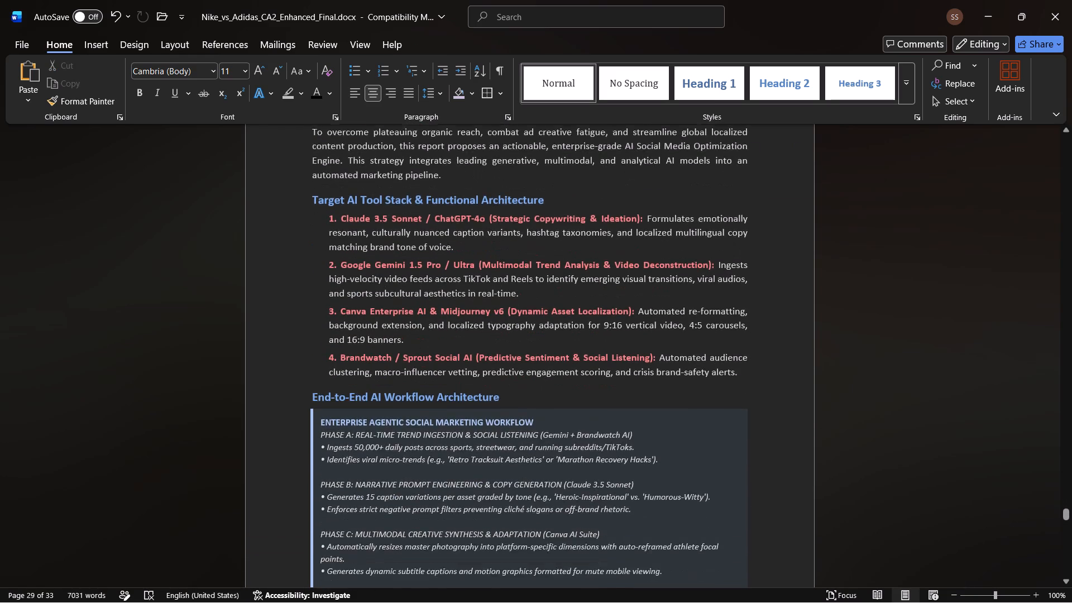
scroll(762, 470, "down", 1)
scroll(762, 470, "up", 1)
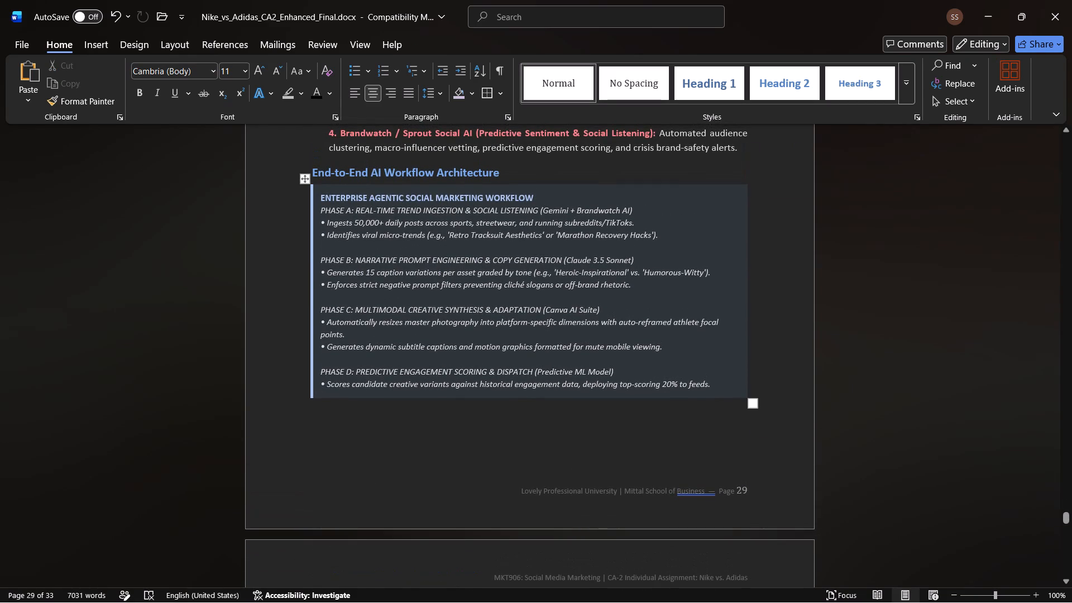
left_click(736, 387)
left_click_drag(756, 402, 766, 428)
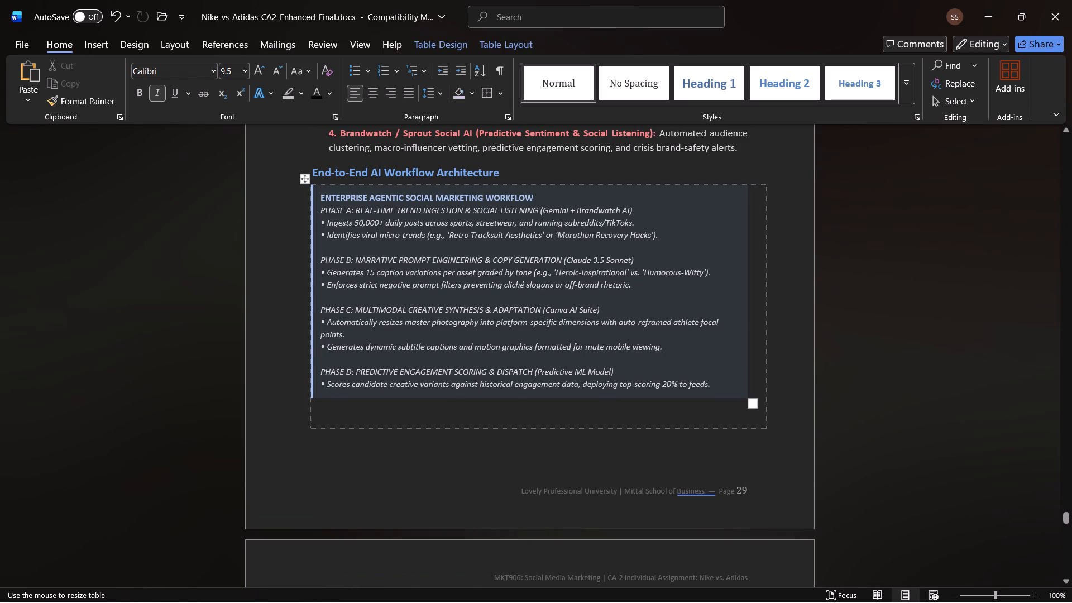
left_click_drag(766, 428, 773, 423)
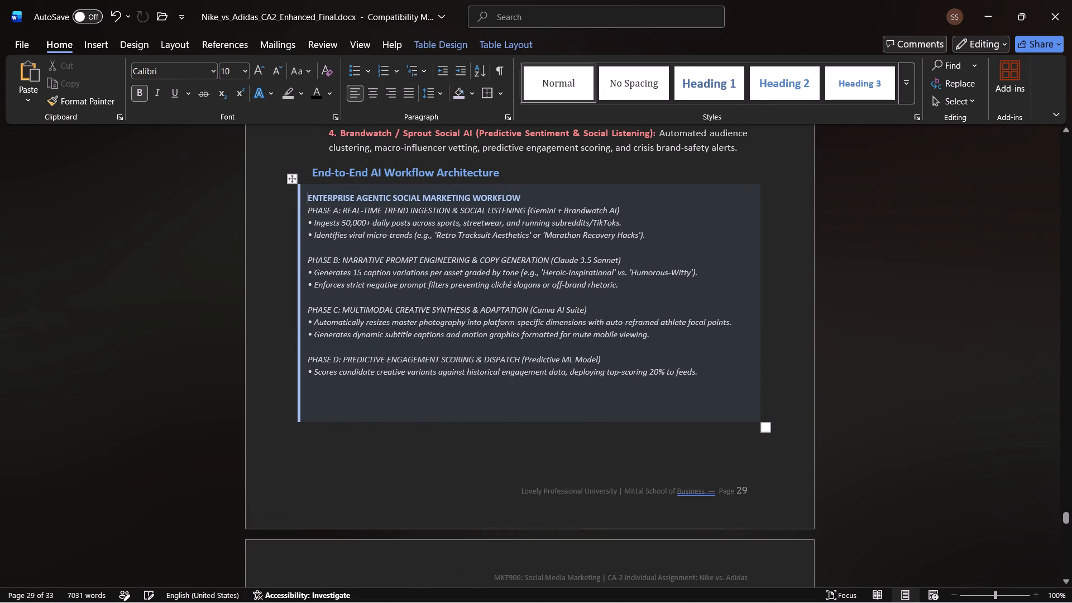
Increase the font size of all text in the Enterprise Agentic Social Marketing Workflow callout box by one increment.
left_click(731, 448)
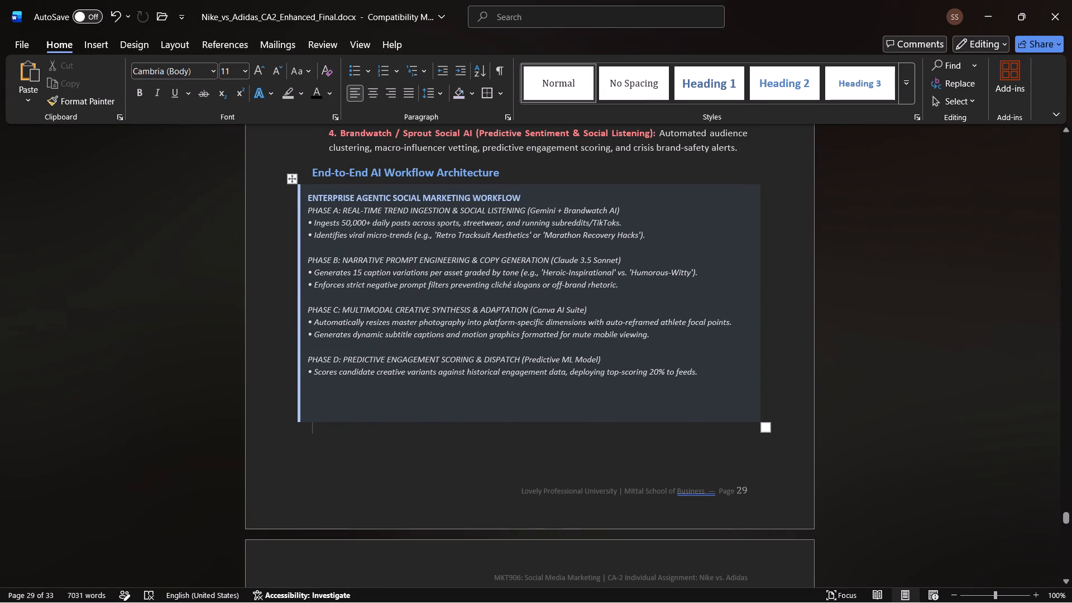
left_click(713, 372)
key("ctrl+a")
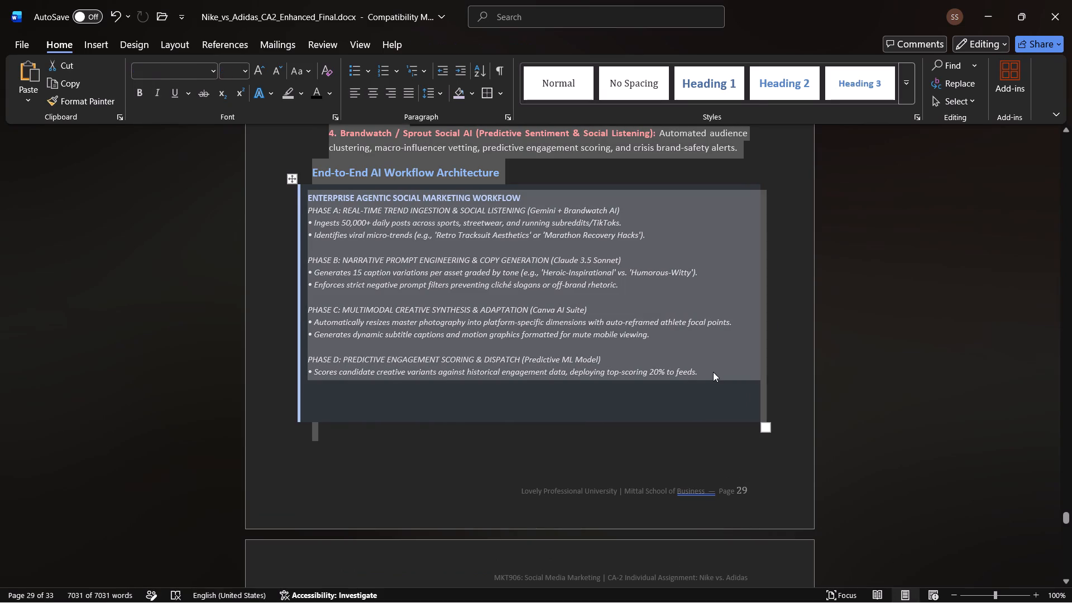
left_click(702, 370)
left_click_drag(701, 370, 312, 199)
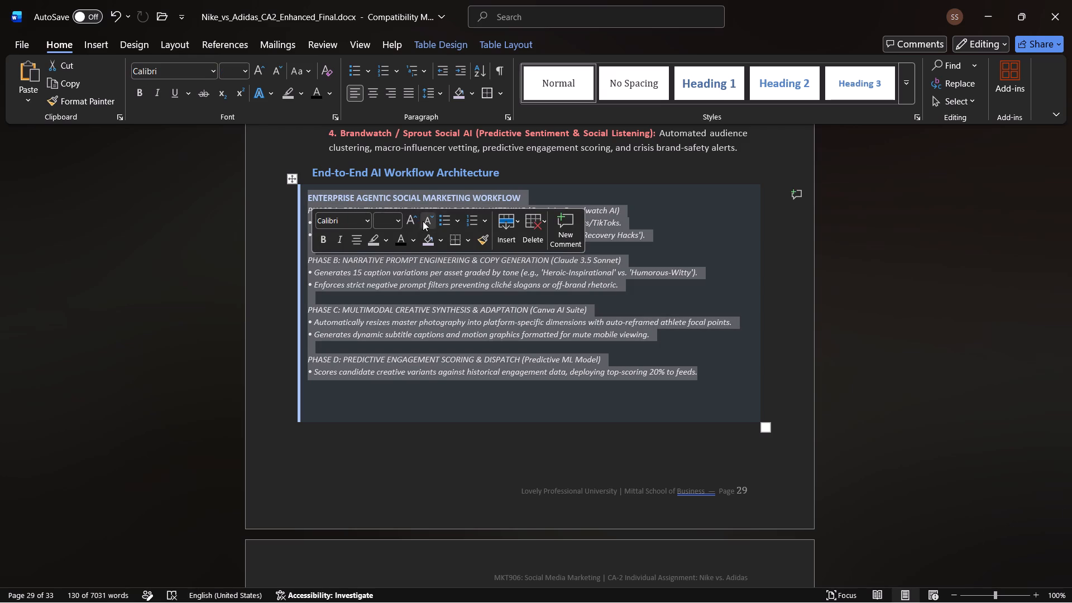
left_click(414, 221)
left_click(479, 445)
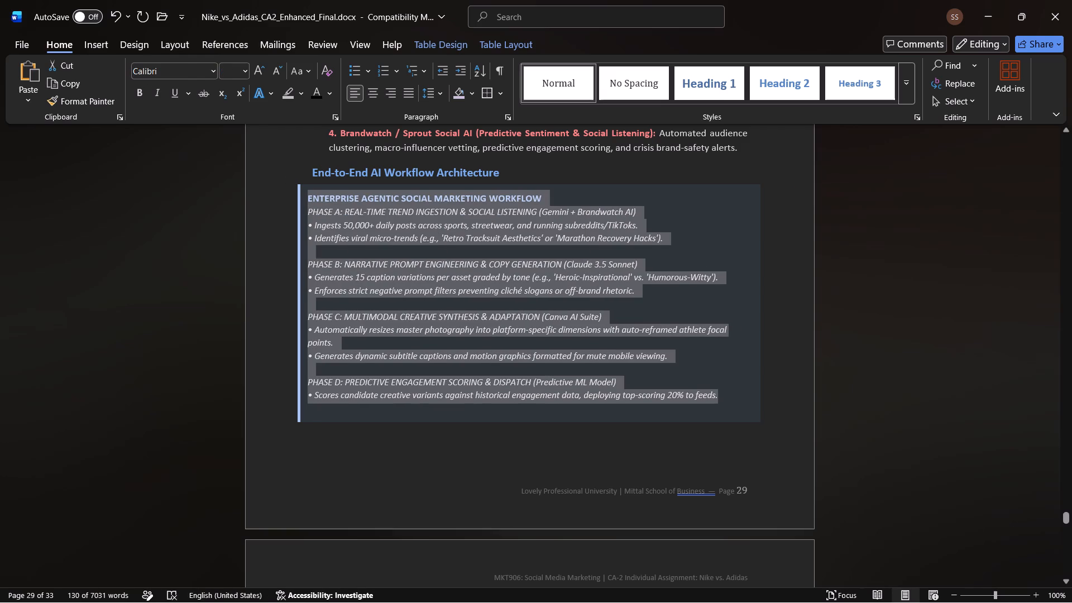
Increase the font size of the Sample Production Prompt Templates heading by one increment.
scroll(479, 445, "up", 1)
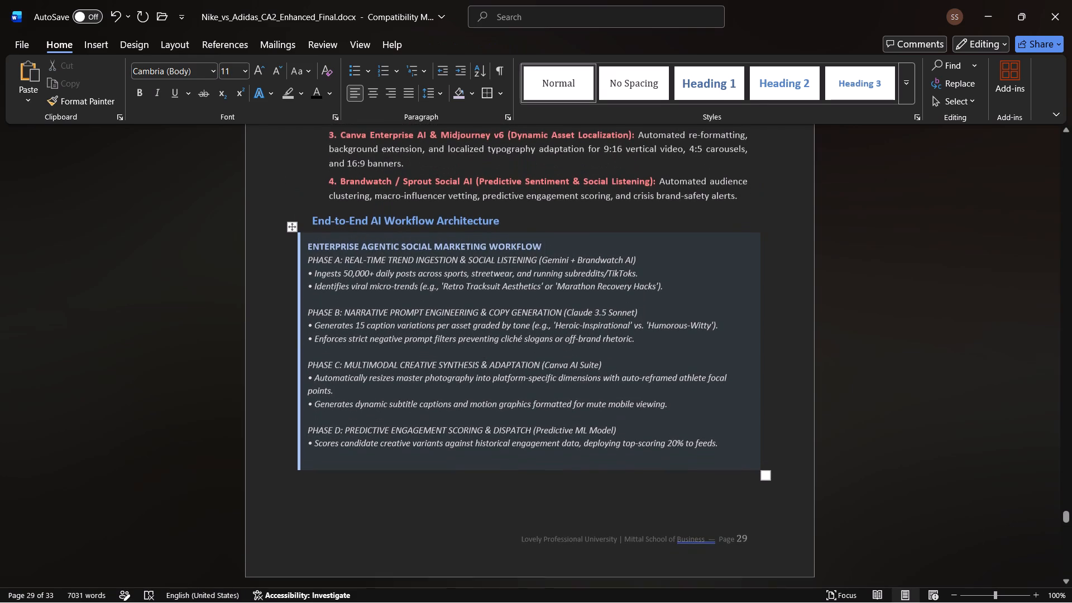
scroll(479, 445, "down", 3)
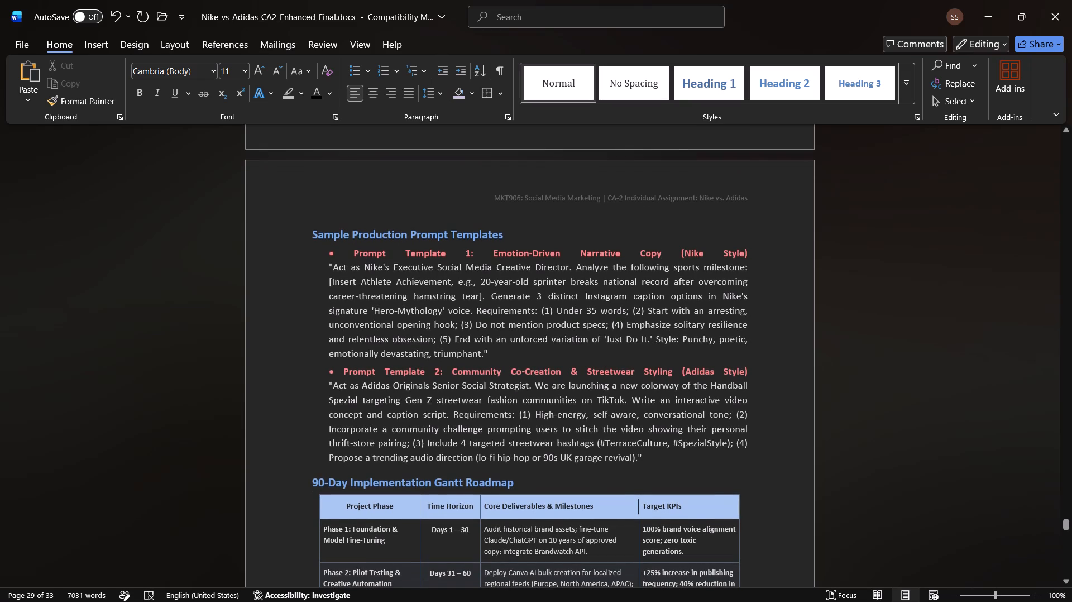
left_click_drag(507, 228, 418, 231)
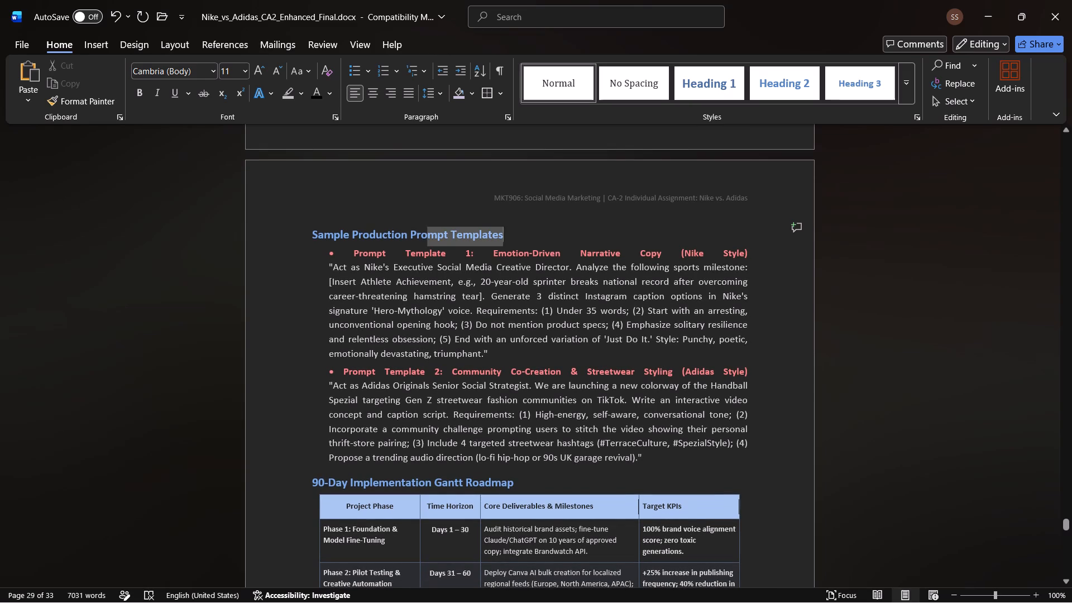
left_click_drag(418, 231, 313, 232)
left_click(430, 188)
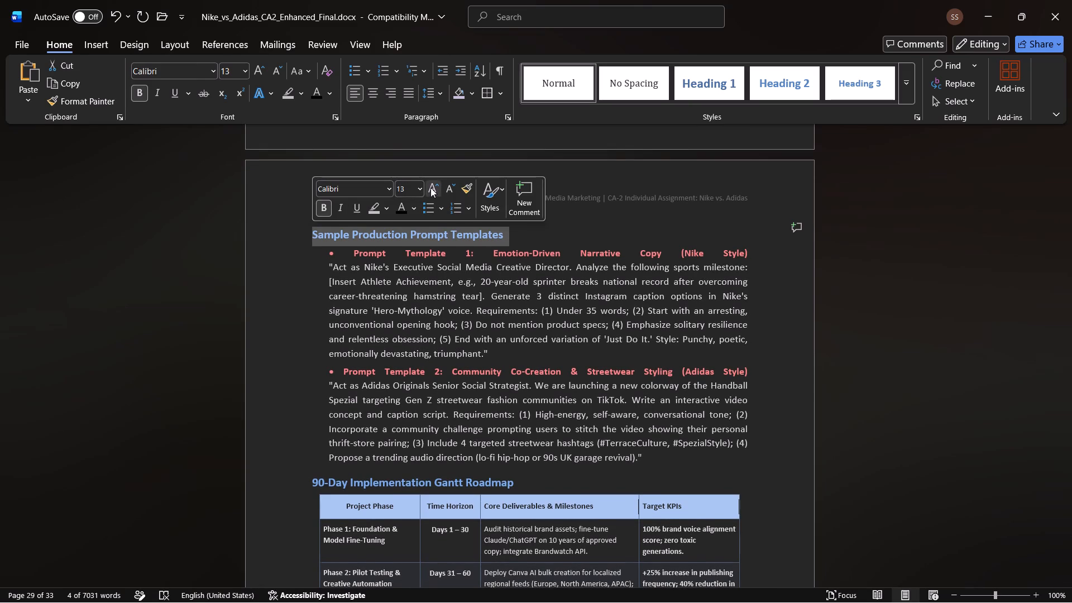
left_click(477, 295)
Enlarge the 90-Day Implementation Gantt Roadmap table in width and height so it extends past both text margins and nearly fills the page.
scroll(477, 295, "down", 1)
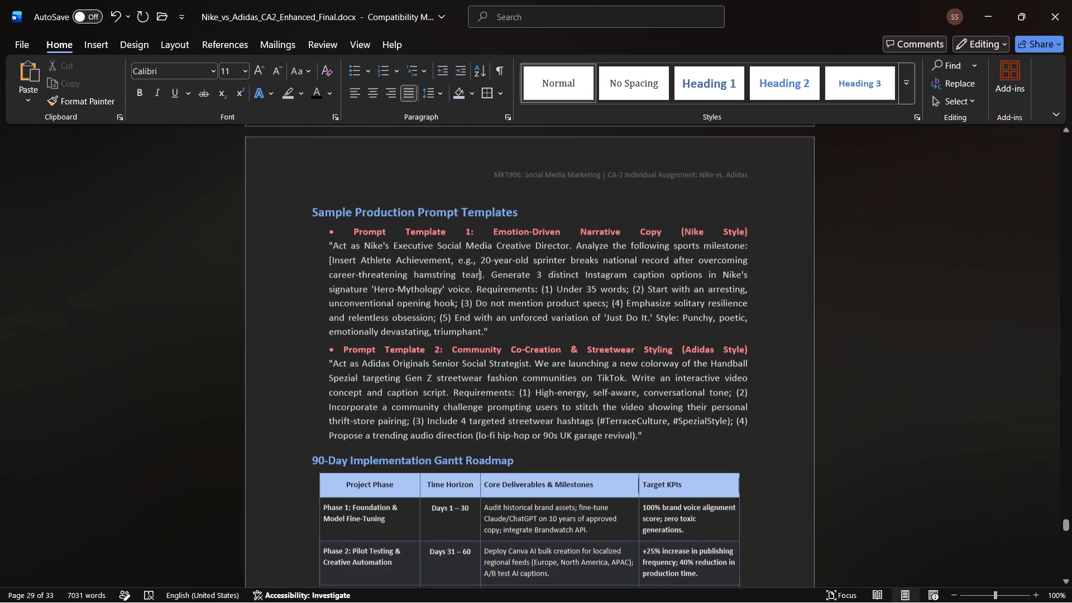
scroll(462, 232, "down", 3)
scroll(462, 232, "up", 3)
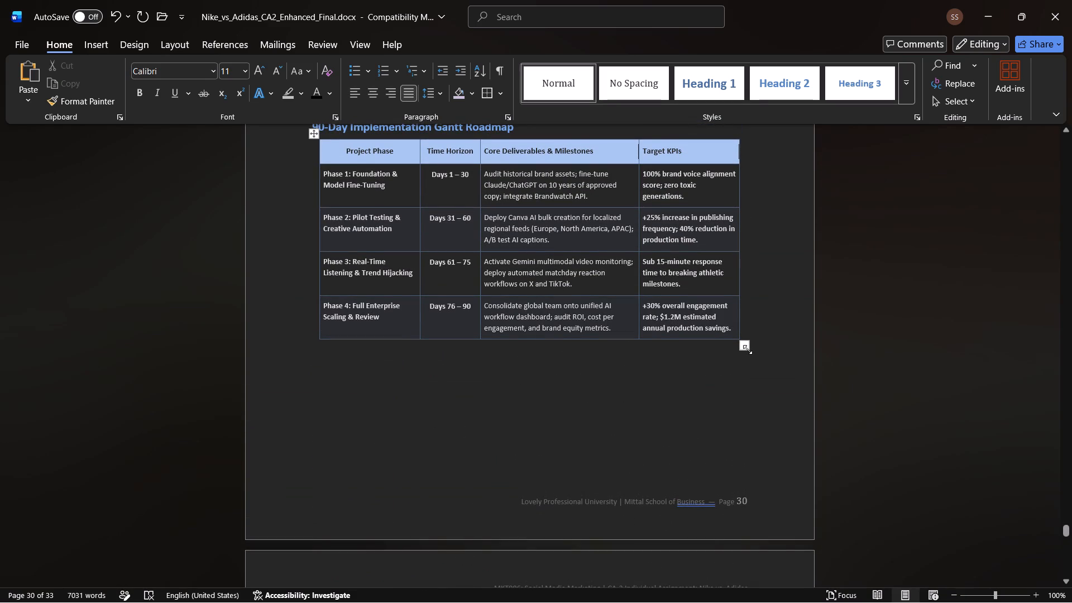
left_click_drag(748, 350, 770, 419)
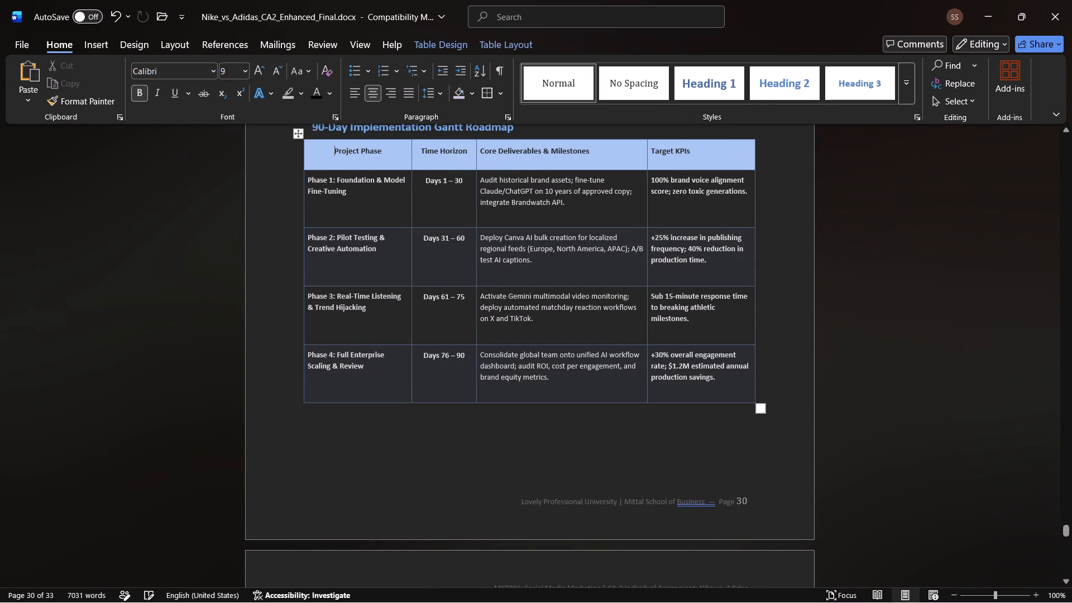
scroll(738, 429, "up", 1)
left_click_drag(759, 463, 778, 476)
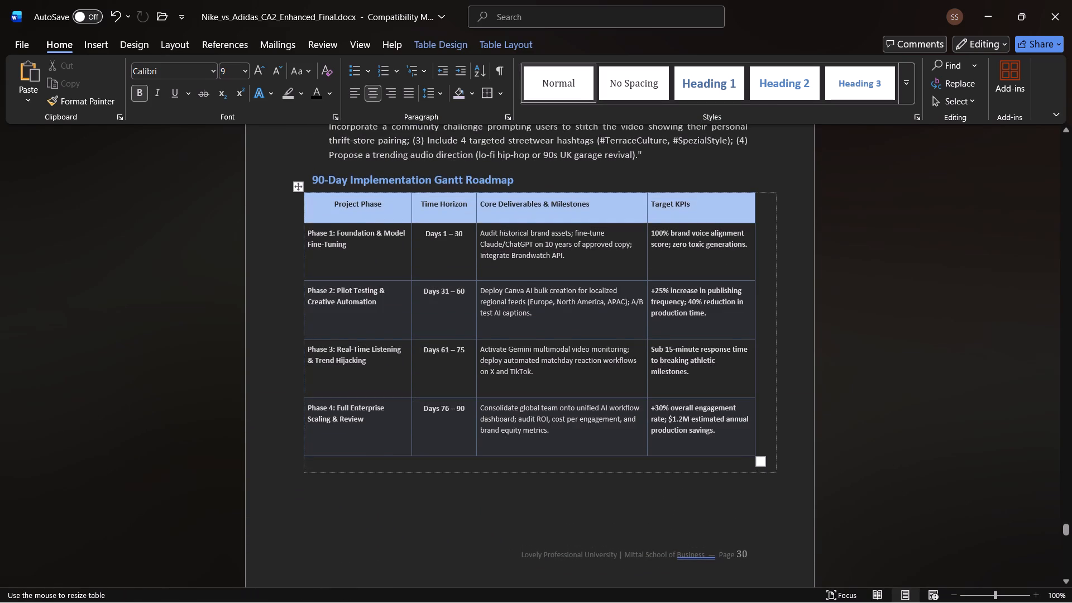
left_click_drag(778, 476, 778, 477)
left_click_drag(777, 484, 789, 508)
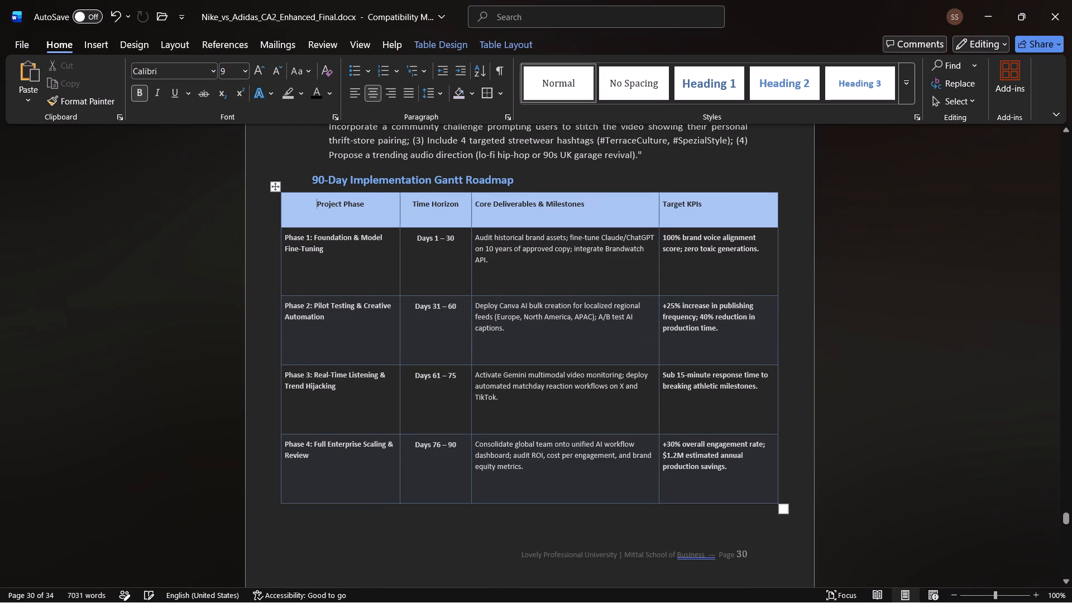
left_click(832, 447)
Check the page flow and blank space from the Gantt roadmap table through the Data Privacy section to section 19.
scroll(832, 447, "down", 3)
scroll(767, 441, "down", 3)
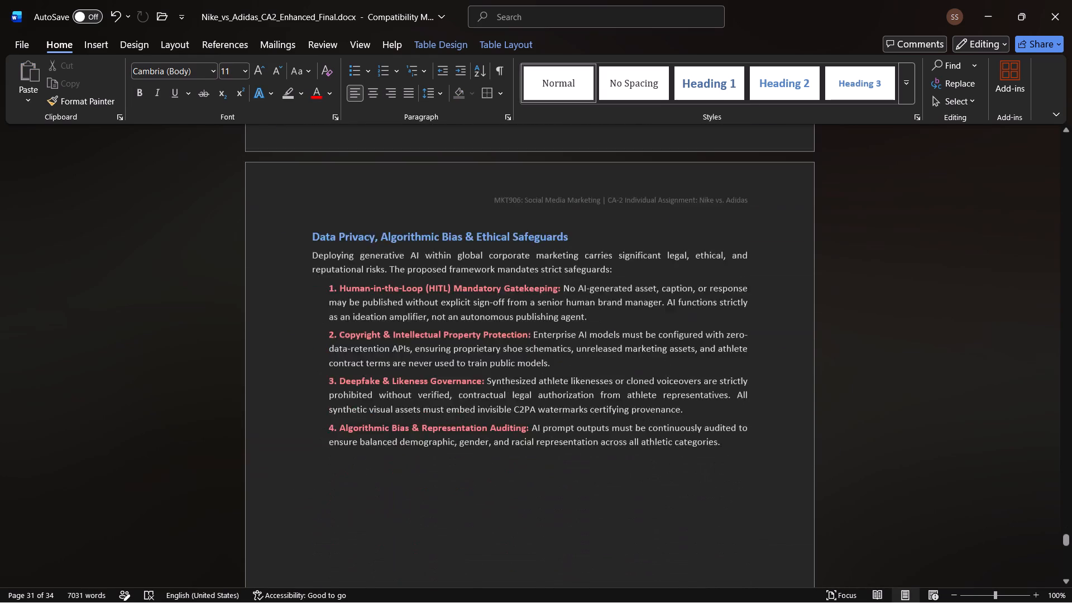
scroll(698, 430, "up", 1)
scroll(698, 430, "down", 3)
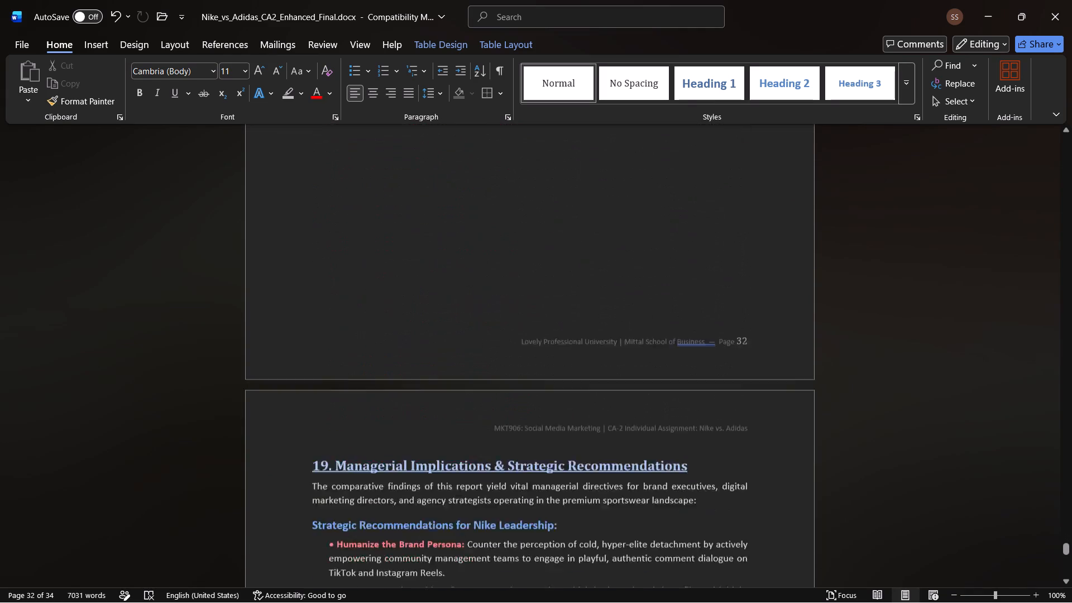
scroll(698, 430, "down", 1)
scroll(698, 430, "up", 4)
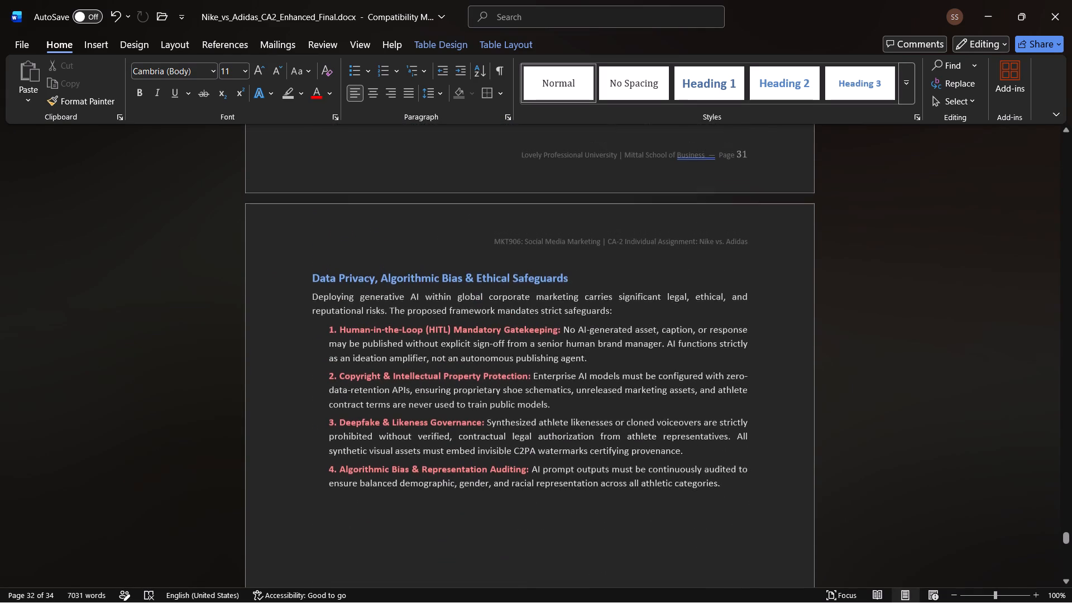
scroll(656, 377, "up", 4)
scroll(656, 377, "down", 3)
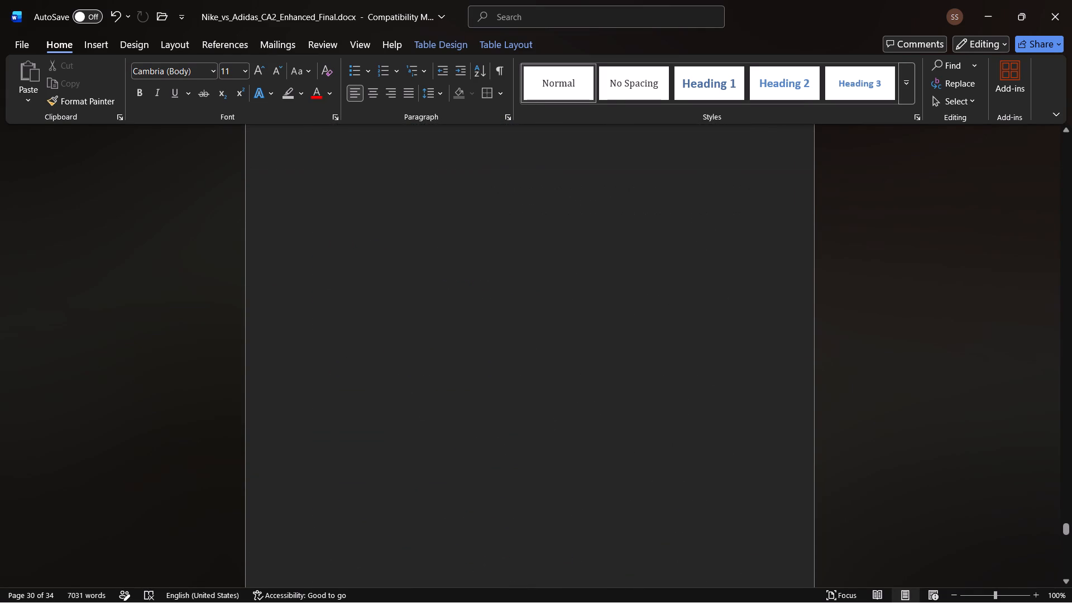
scroll(650, 372, "down", 1)
scroll(524, 368, "down", 1)
scroll(524, 368, "up", 3)
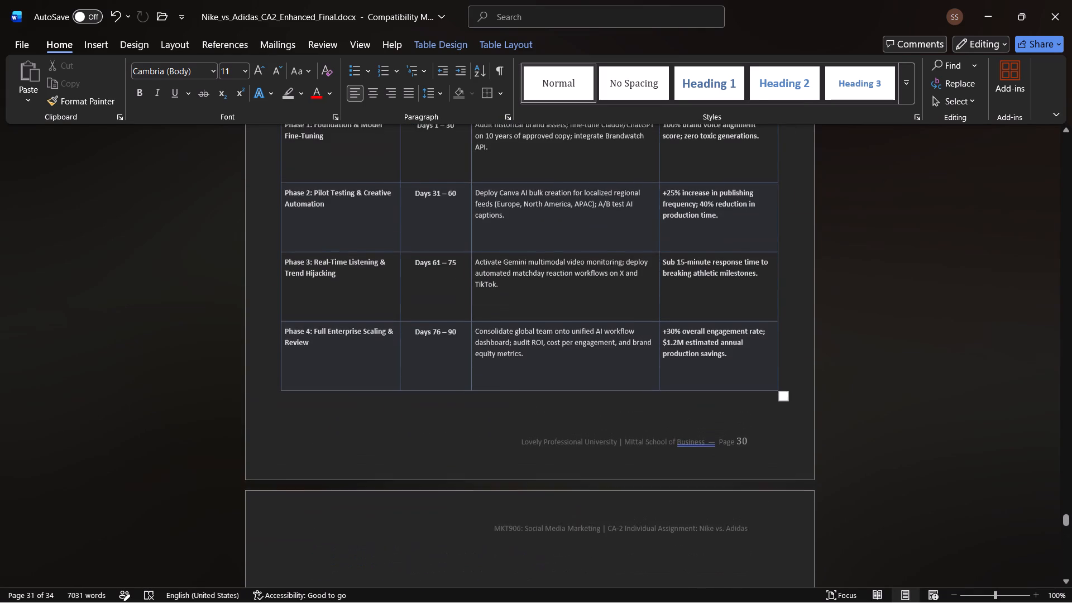
scroll(524, 368, "up", 1)
scroll(524, 368, "down", 5)
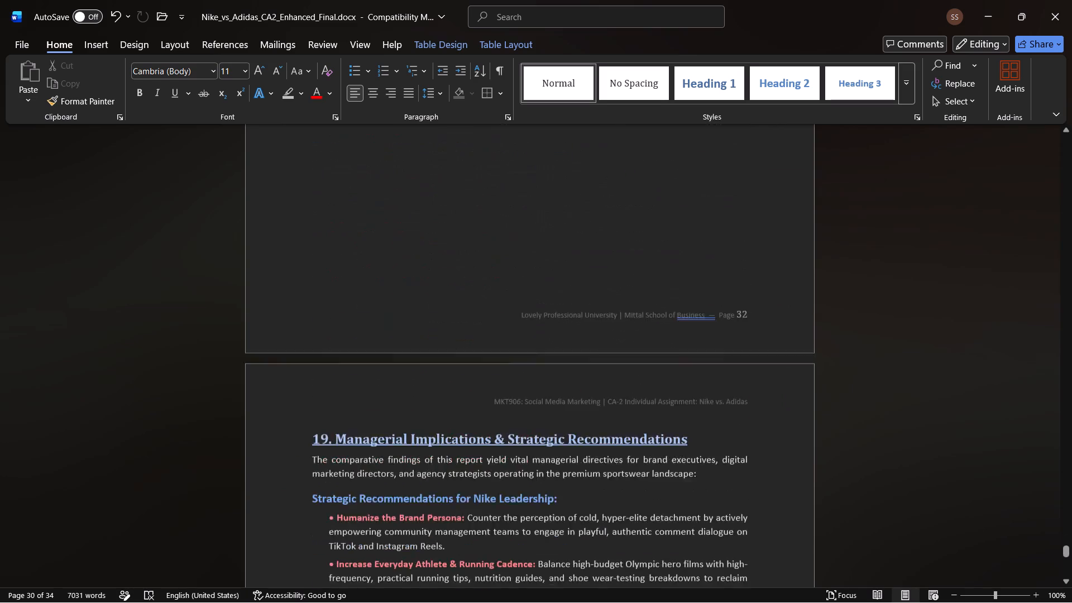
Set the section 19 Managerial Implications & Strategic Recommendations heading to 16 pt.
scroll(524, 368, "up", 1)
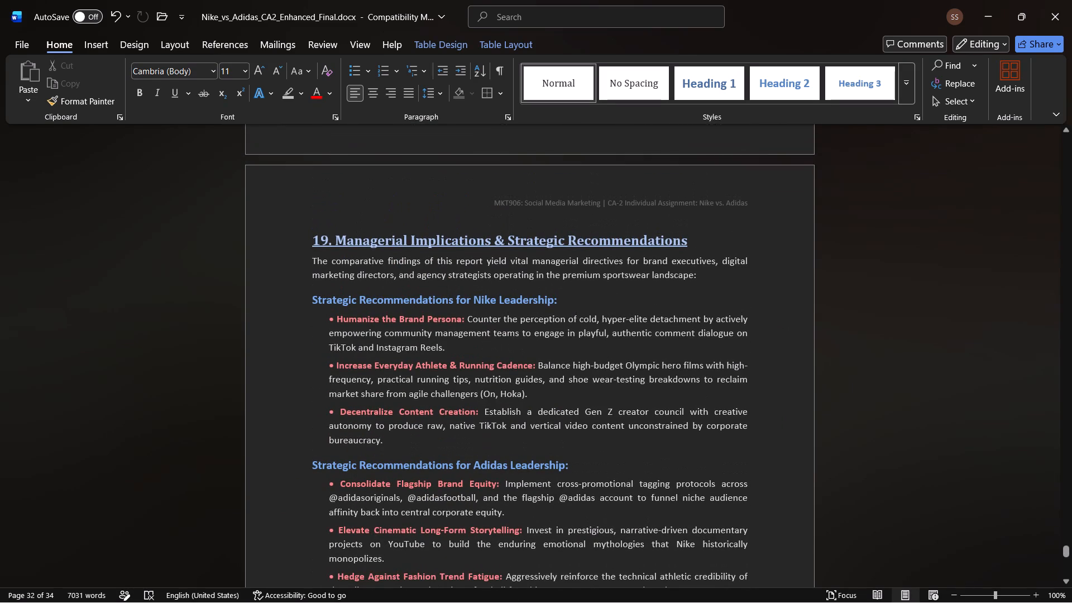
left_click_drag(696, 240, 314, 240)
left_click(430, 194)
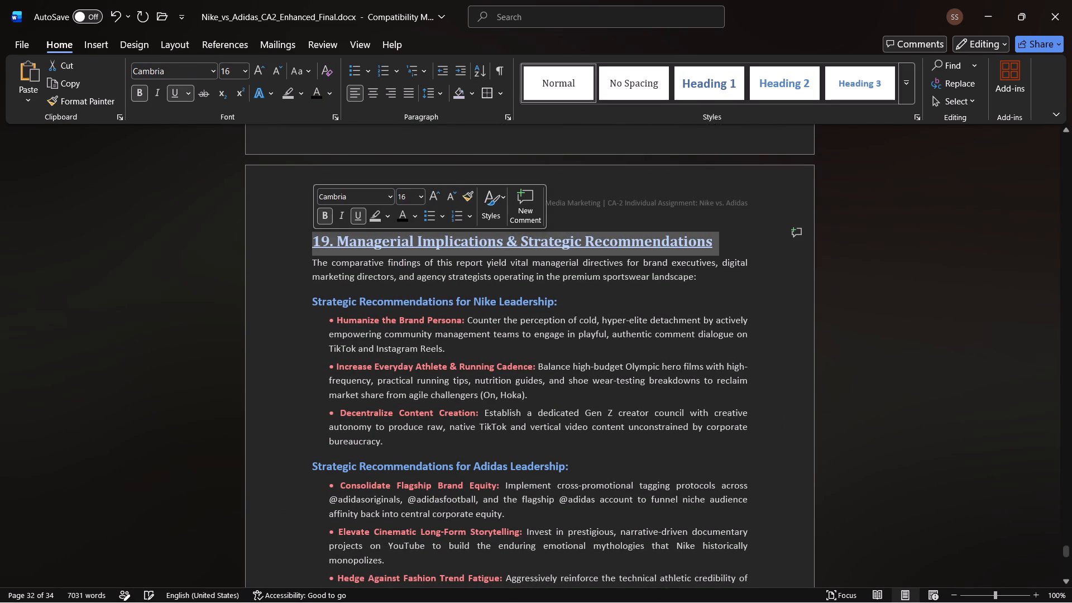
left_click(453, 286)
Set the section 20 Conclusion & Strategic Summary heading to 16 pt.
scroll(453, 286, "down", 2)
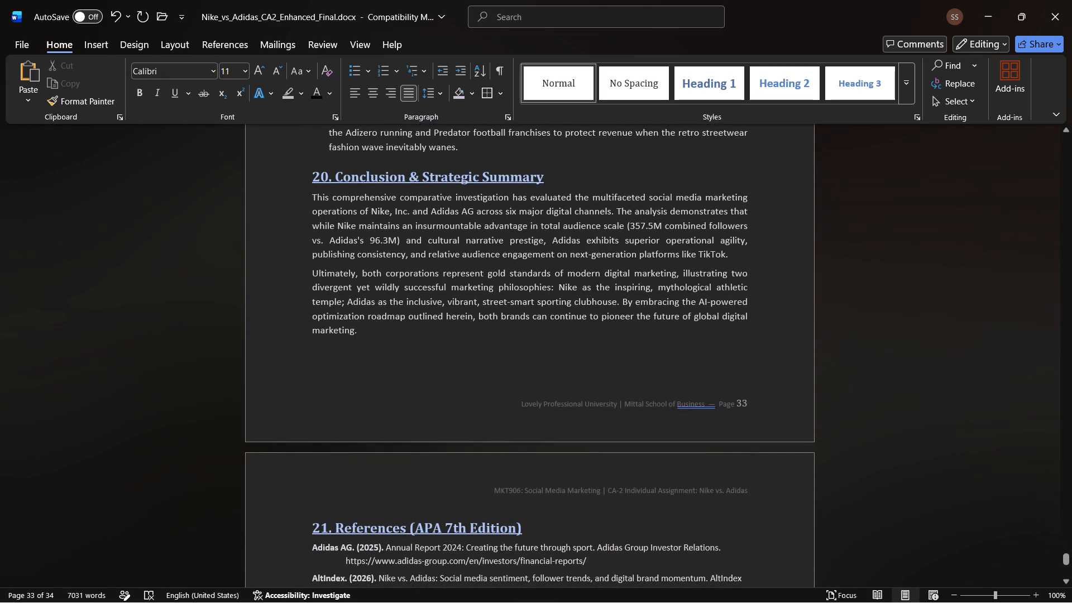
left_click_drag(552, 177, 308, 184)
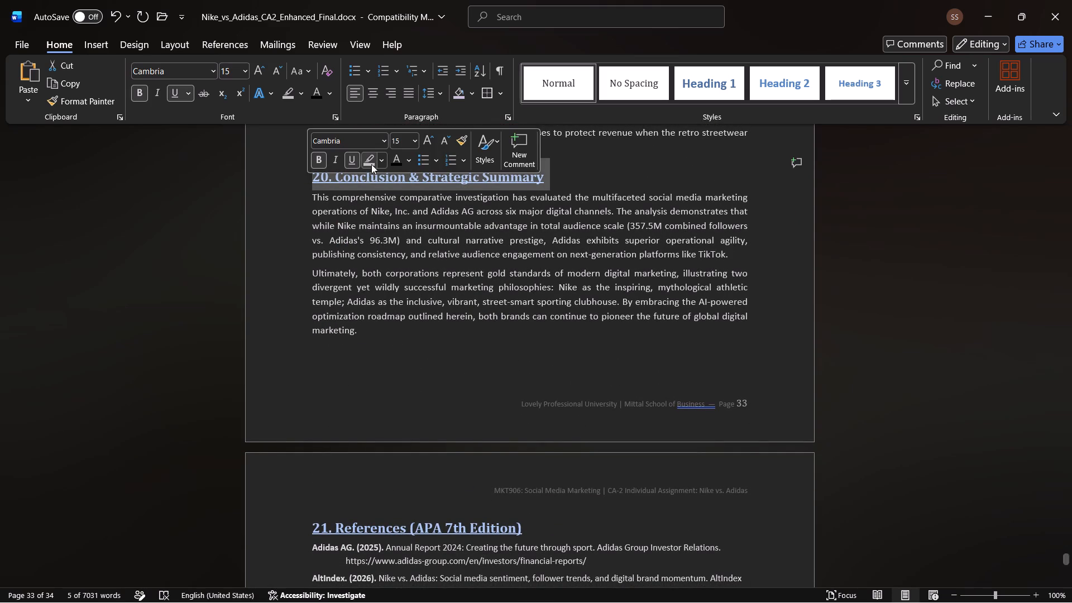
left_click(428, 142)
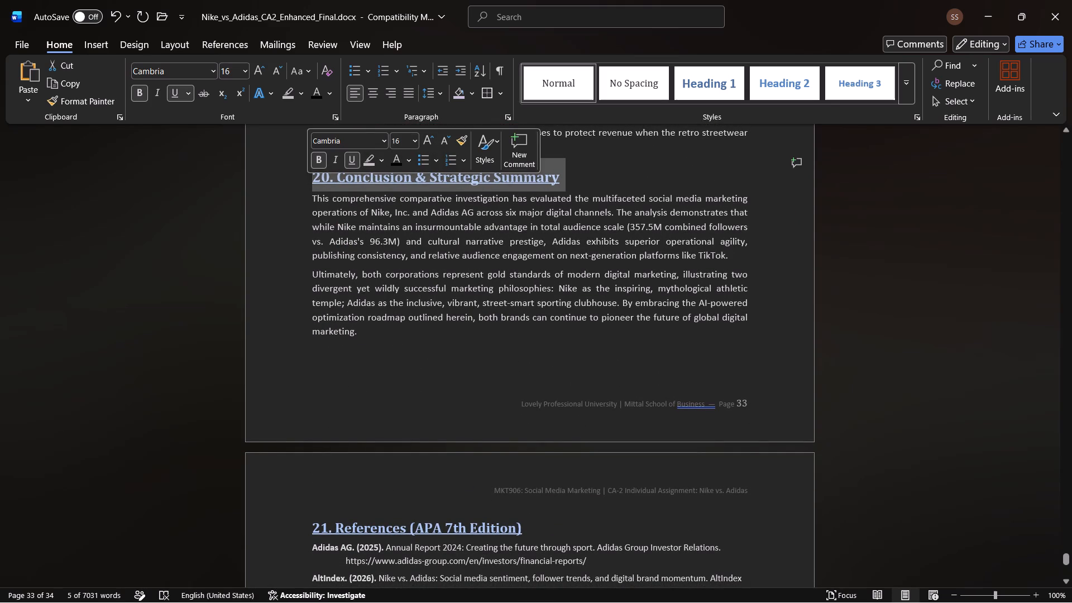
Insert a blank line between the last Adidas leadership recommendation and the section 20 heading.
left_click(559, 152)
key("Return")
scroll(521, 226, "down", 1)
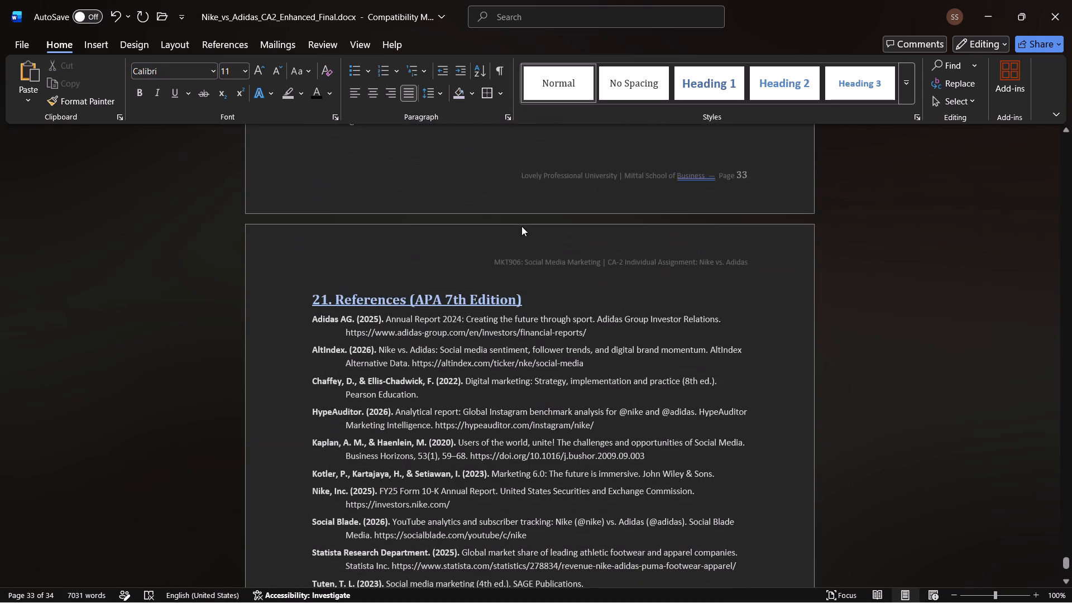
scroll(521, 226, "up", 2)
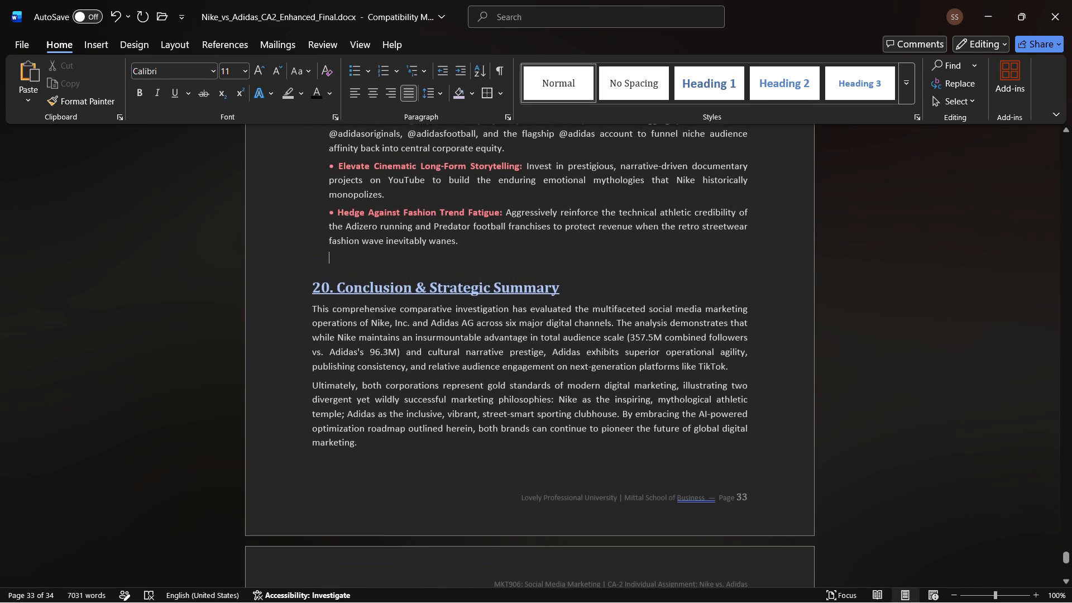
Review the layout of the references page and of the earlier pages from the Adidas SWOT matrix through the section 18 prompt templates.
scroll(531, 262, "down", 4)
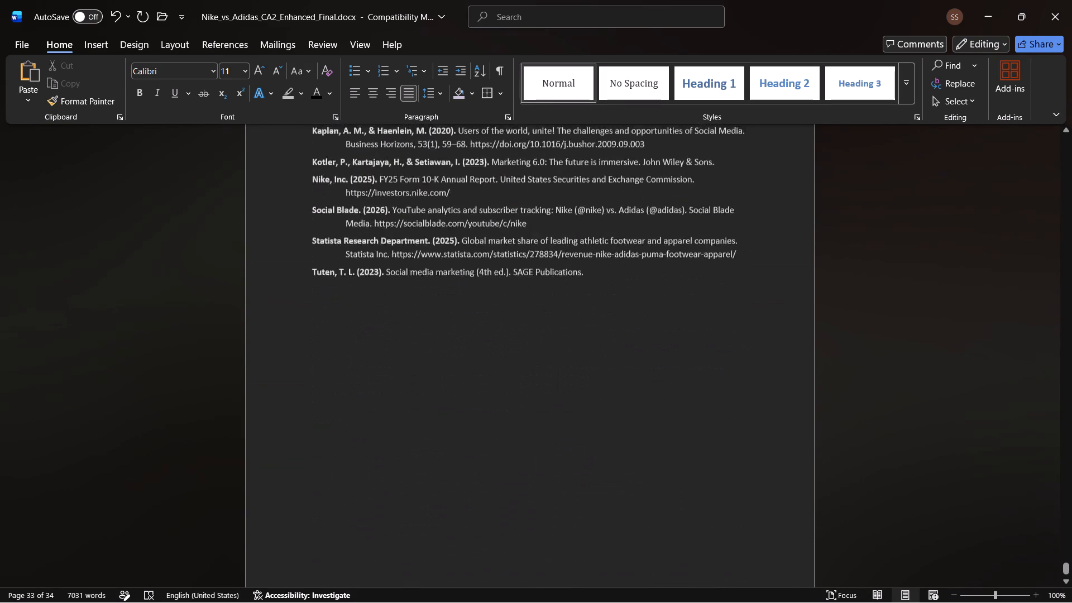
scroll(531, 262, "down", 1)
scroll(531, 262, "up", 14)
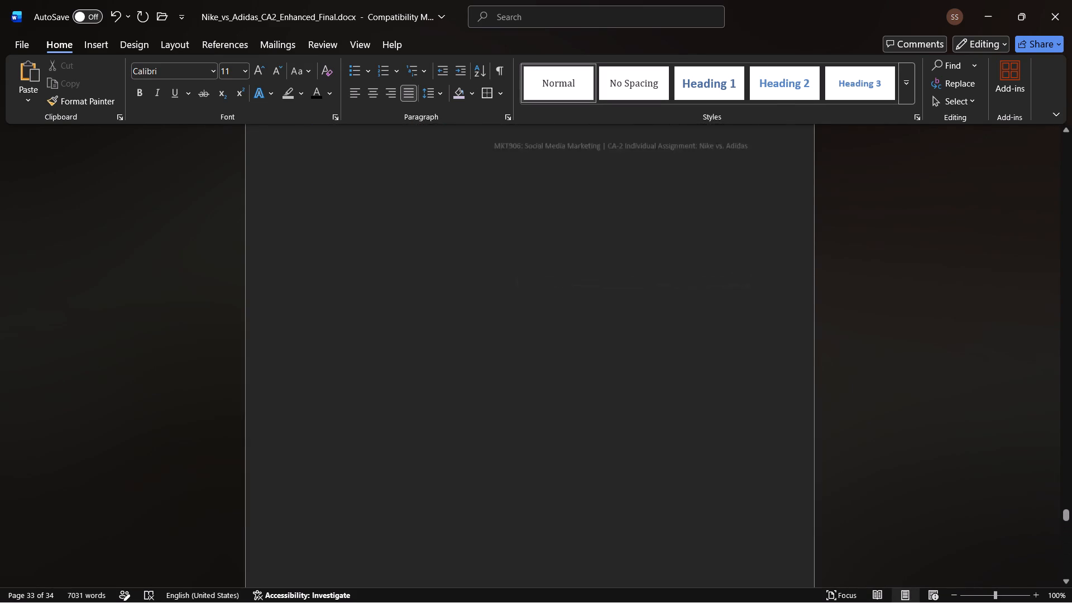
scroll(531, 262, "up", 8)
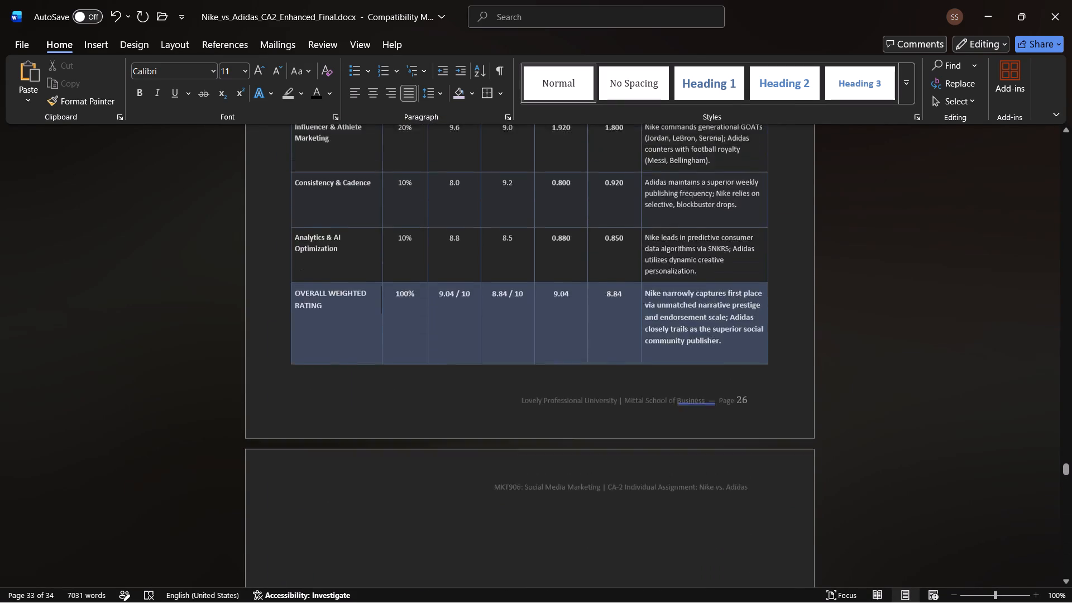
scroll(531, 262, "up", 2)
scroll(531, 262, "down", 2)
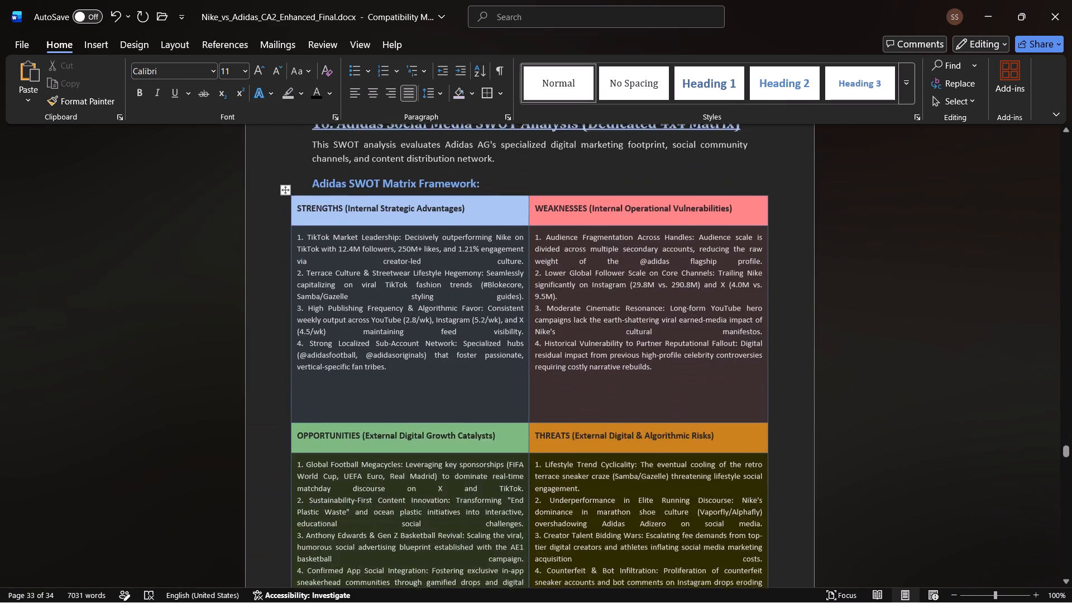
scroll(531, 262, "up", 2)
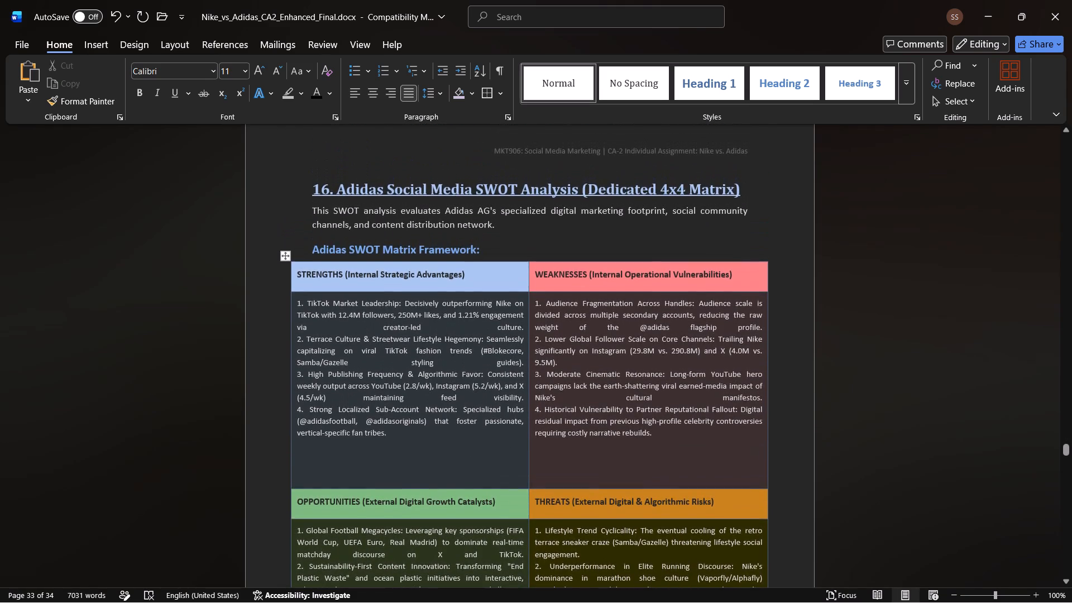
scroll(534, 225, "down", 8)
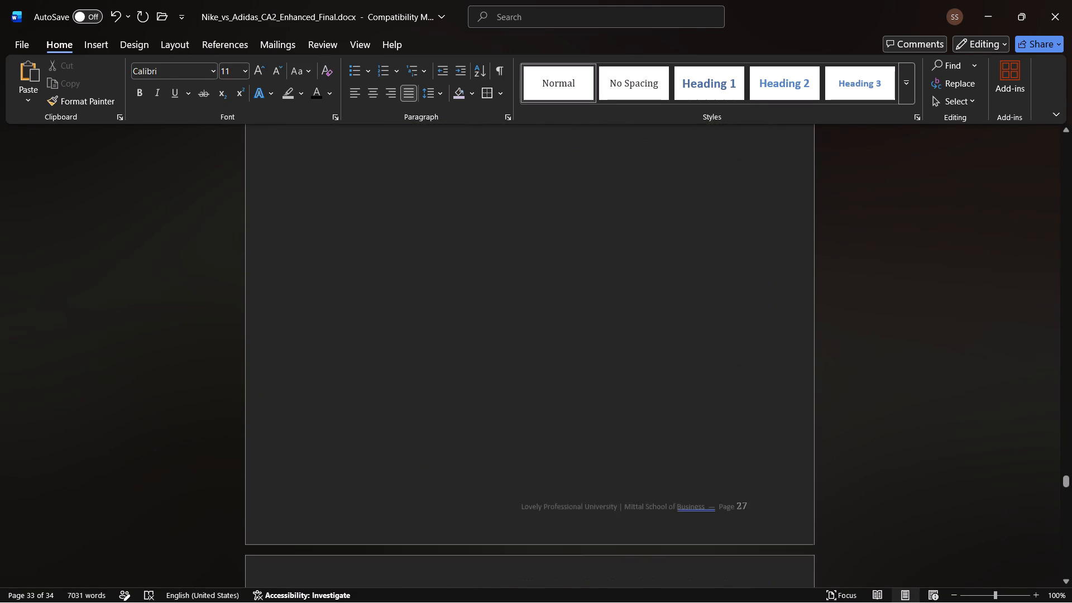
scroll(534, 225, "down", 5)
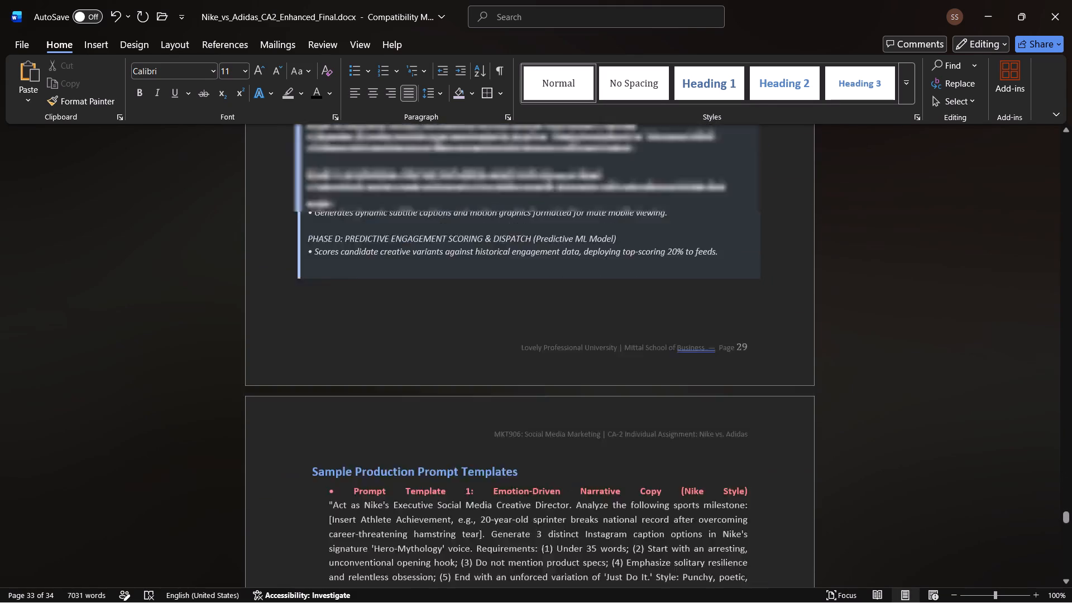
scroll(534, 225, "down", 1)
scroll(534, 225, "up", 14)
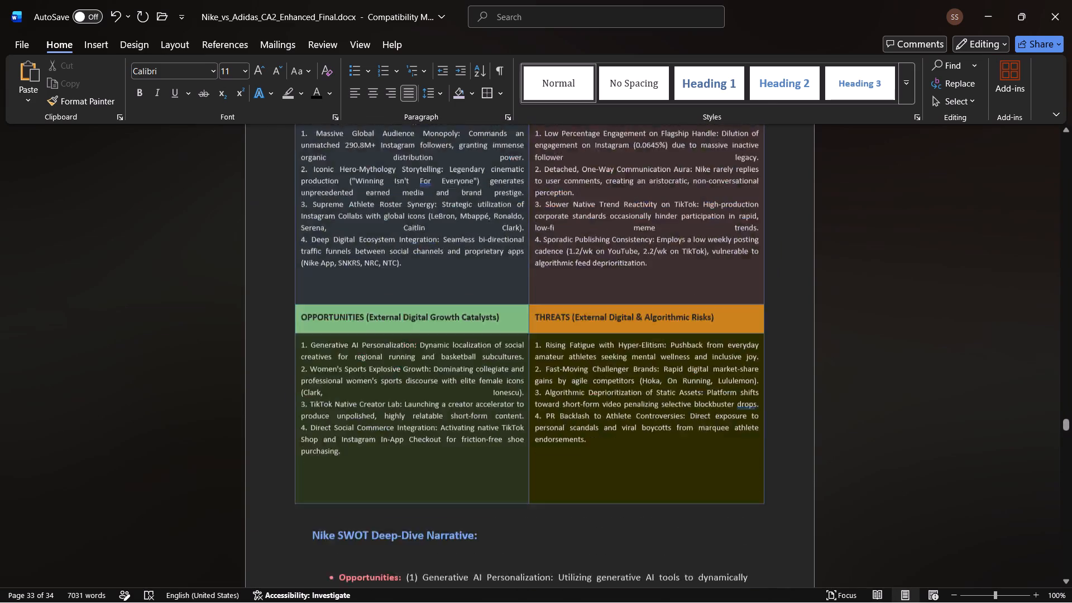
Review the page layout from the Nike SWOT matrix back through the platform analysis sections to the section 7 Facebook screenshots and observation box.
scroll(534, 225, "up", 5)
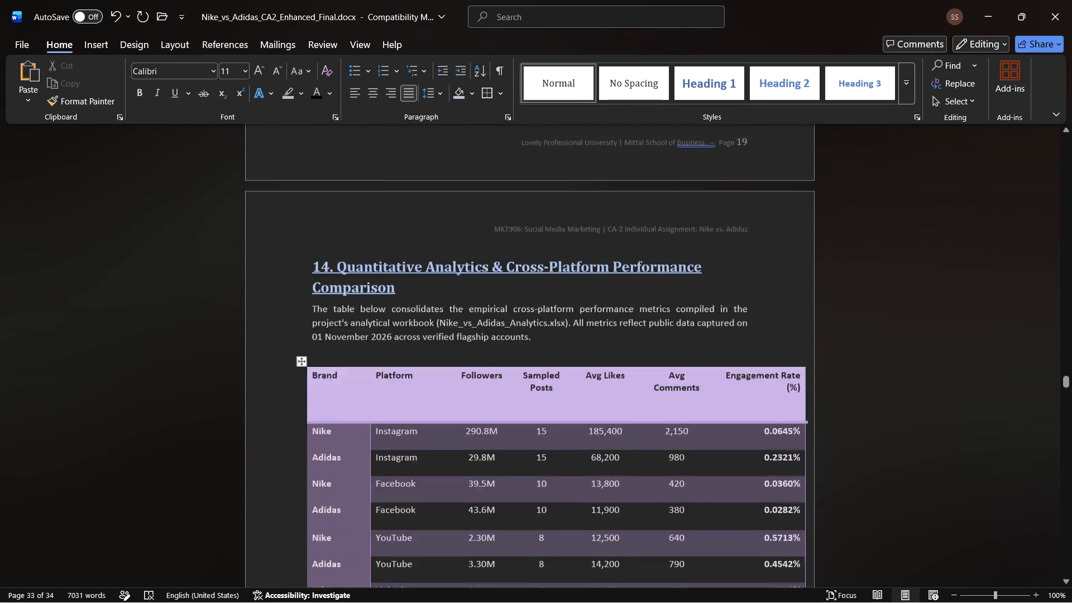
scroll(534, 225, "down", 2)
scroll(534, 225, "up", 2)
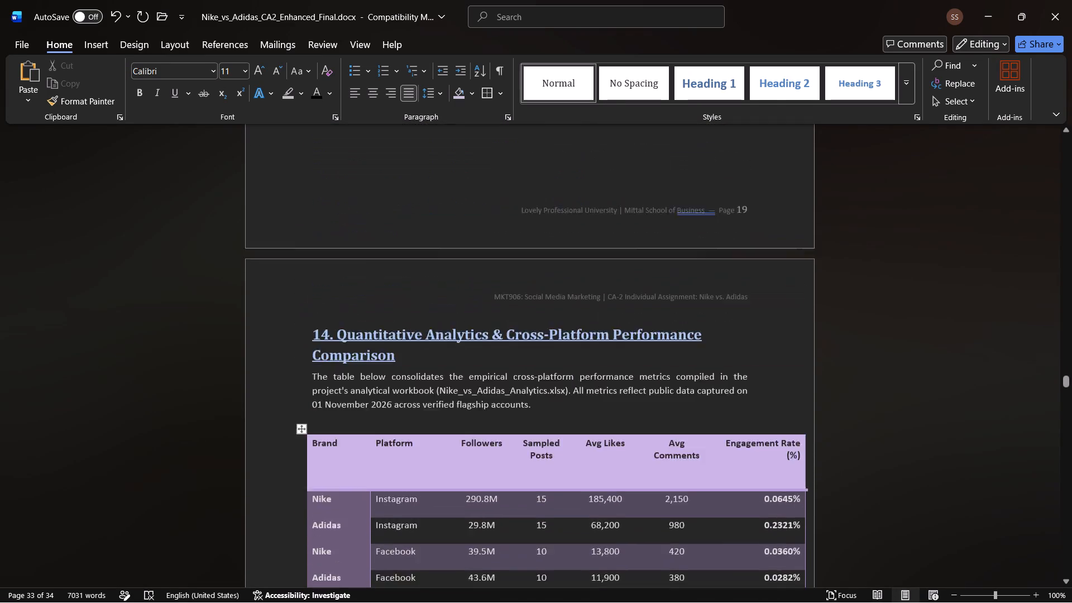
scroll(534, 225, "up", 6)
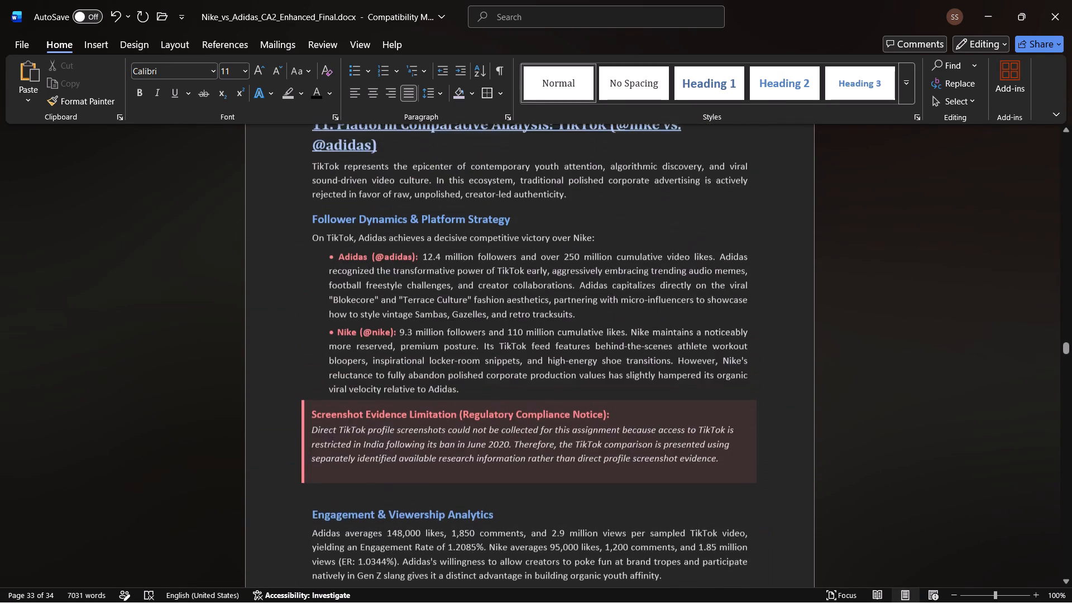
scroll(534, 225, "up", 4)
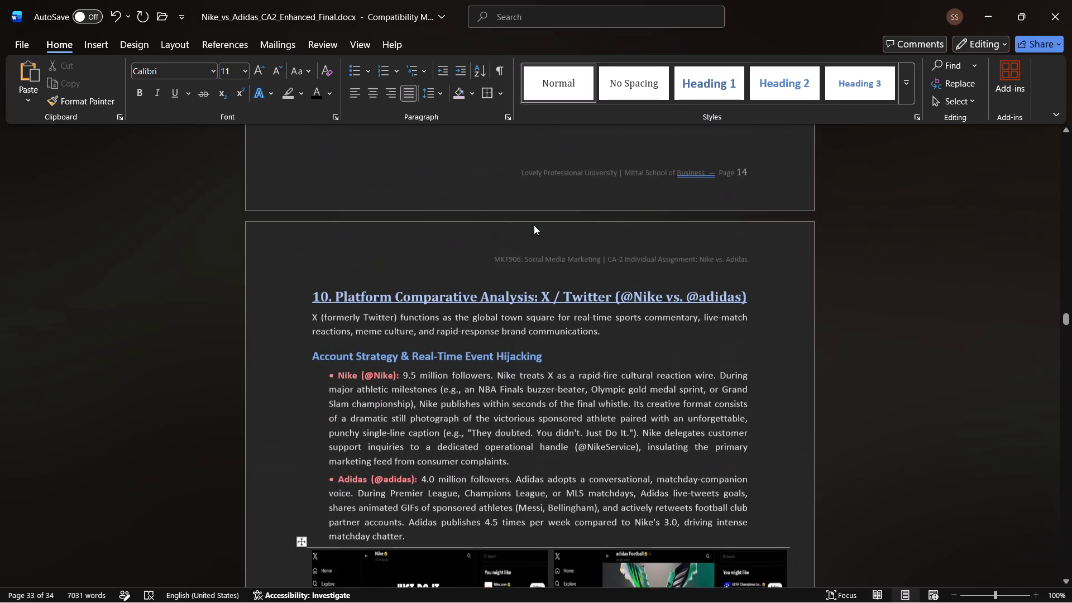
scroll(534, 225, "down", 2)
scroll(534, 225, "up", 2)
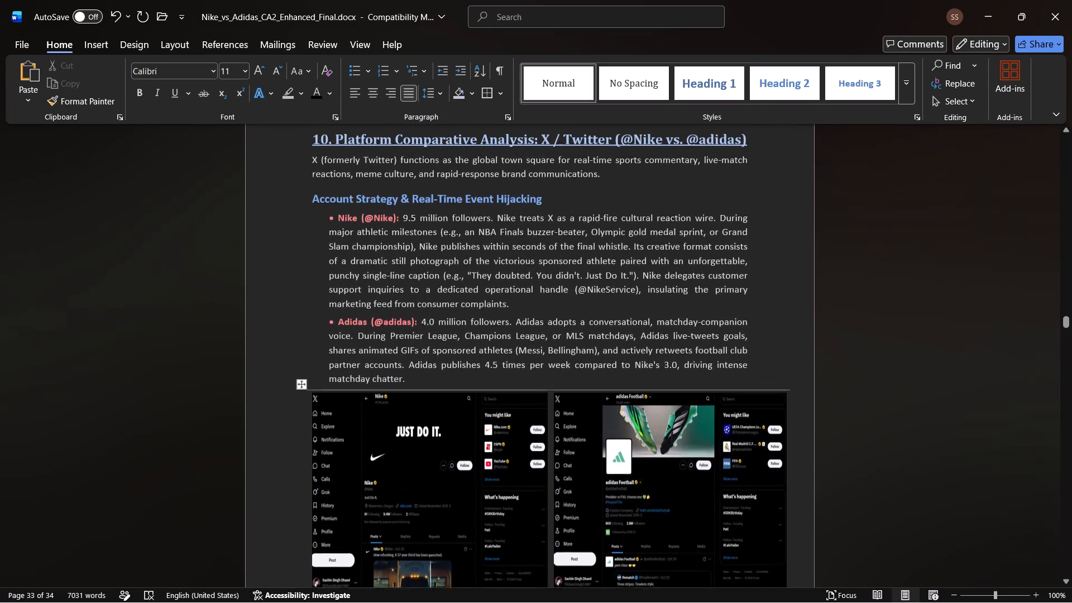
scroll(534, 225, "up", 3)
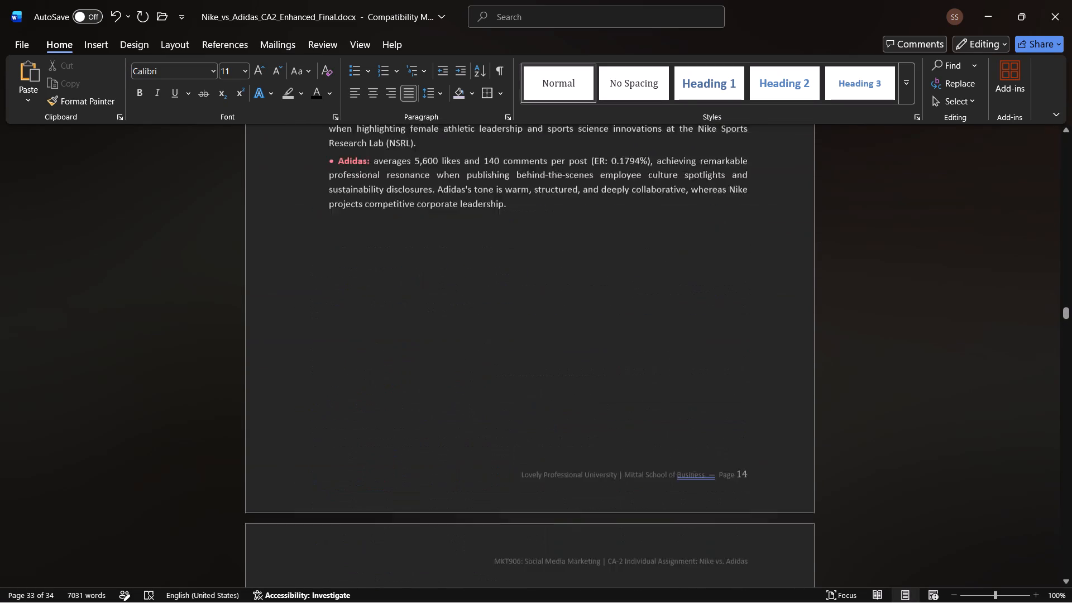
scroll(534, 225, "up", 4)
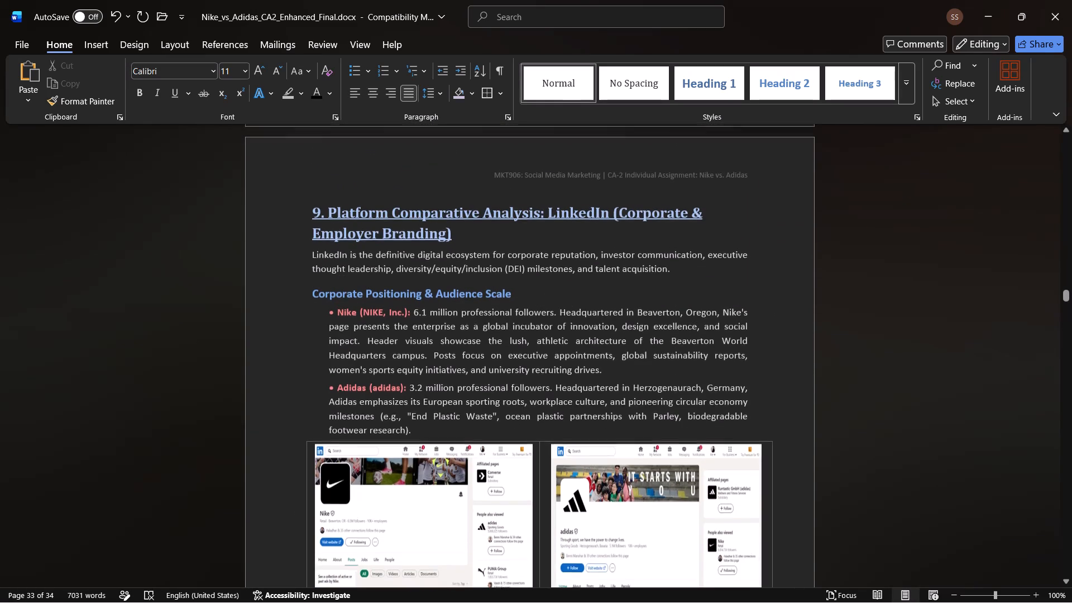
scroll(534, 225, "up", 2)
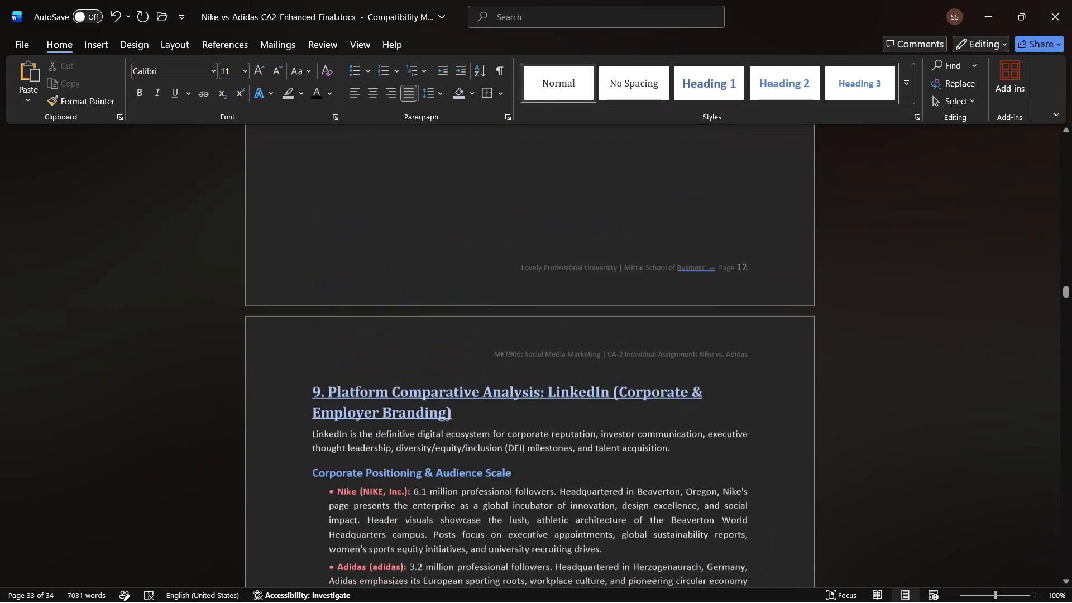
scroll(534, 225, "up", 3)
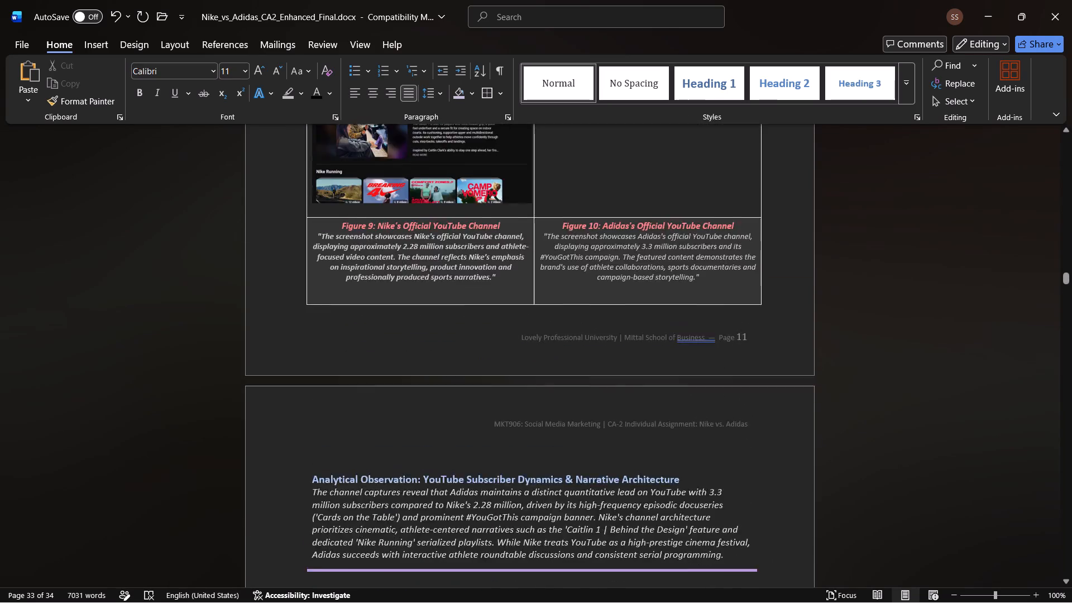
scroll(534, 225, "up", 3)
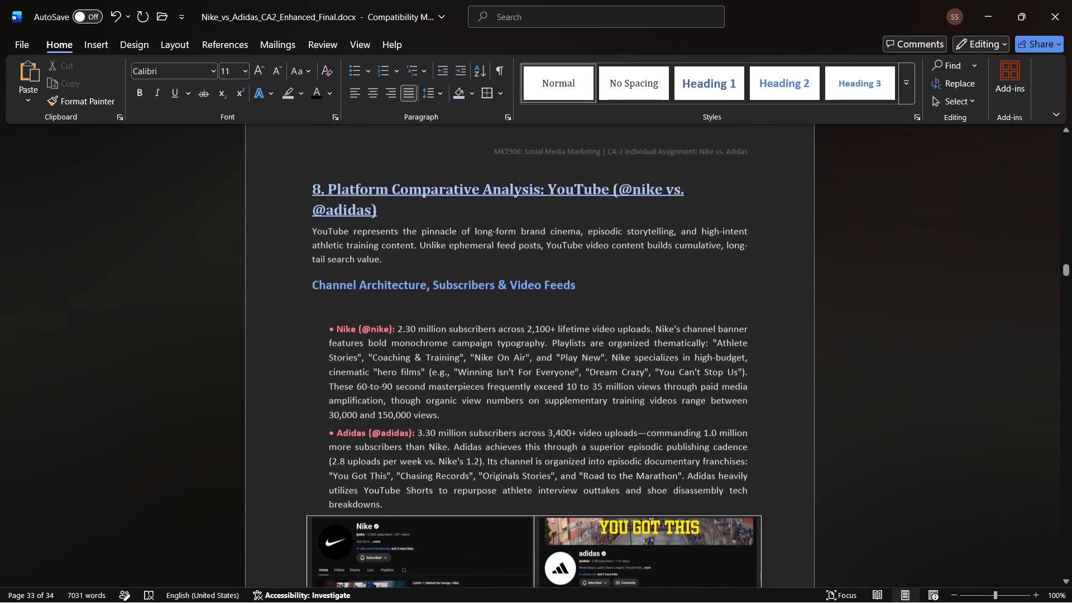
scroll(534, 225, "down", 1)
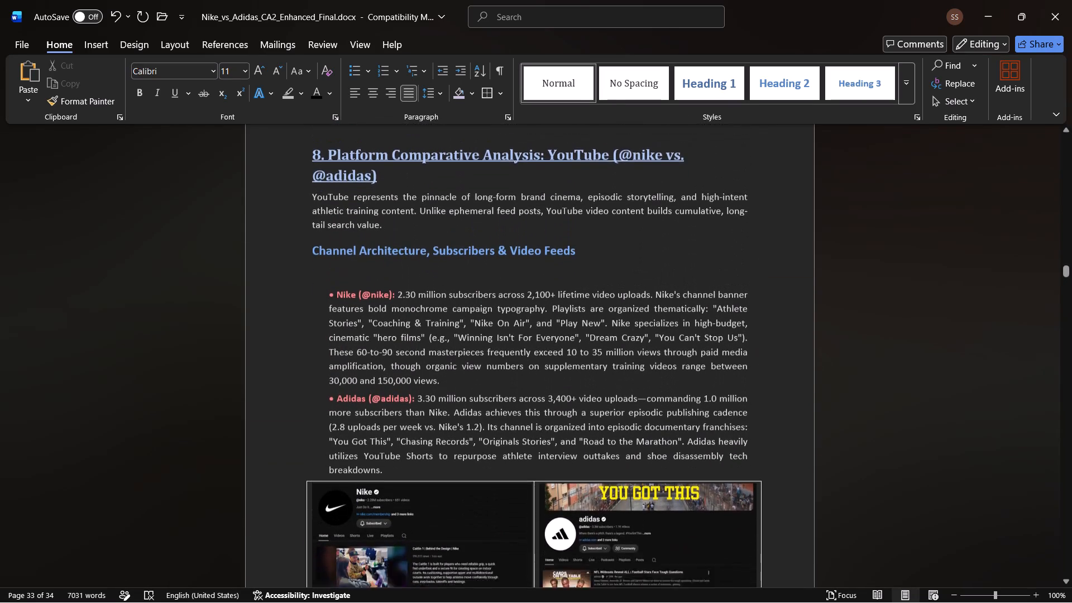
scroll(534, 225, "down", 1)
scroll(534, 225, "up", 2)
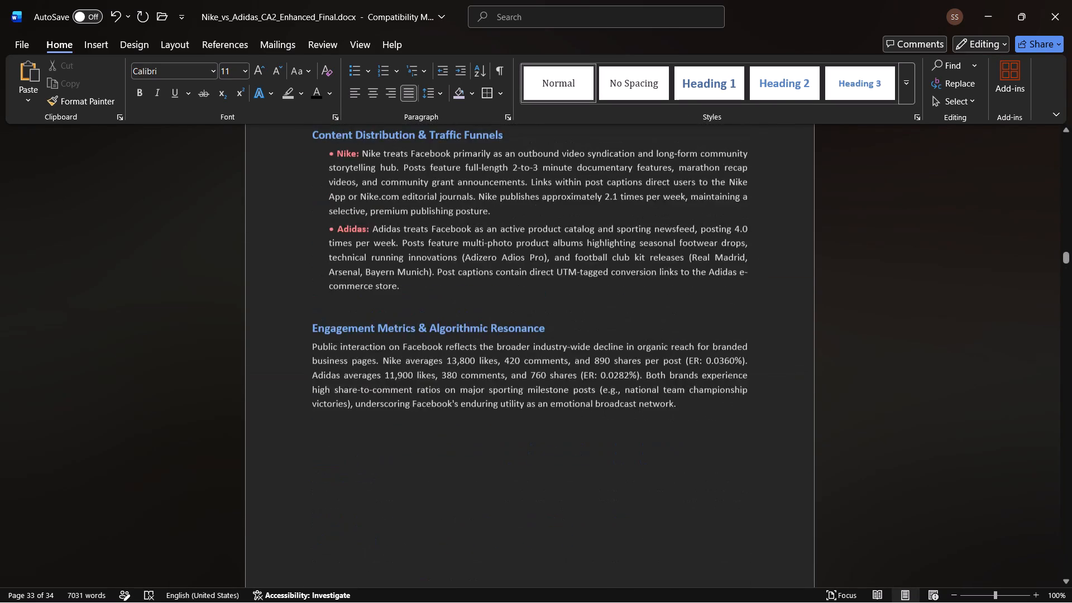
scroll(534, 225, "up", 2)
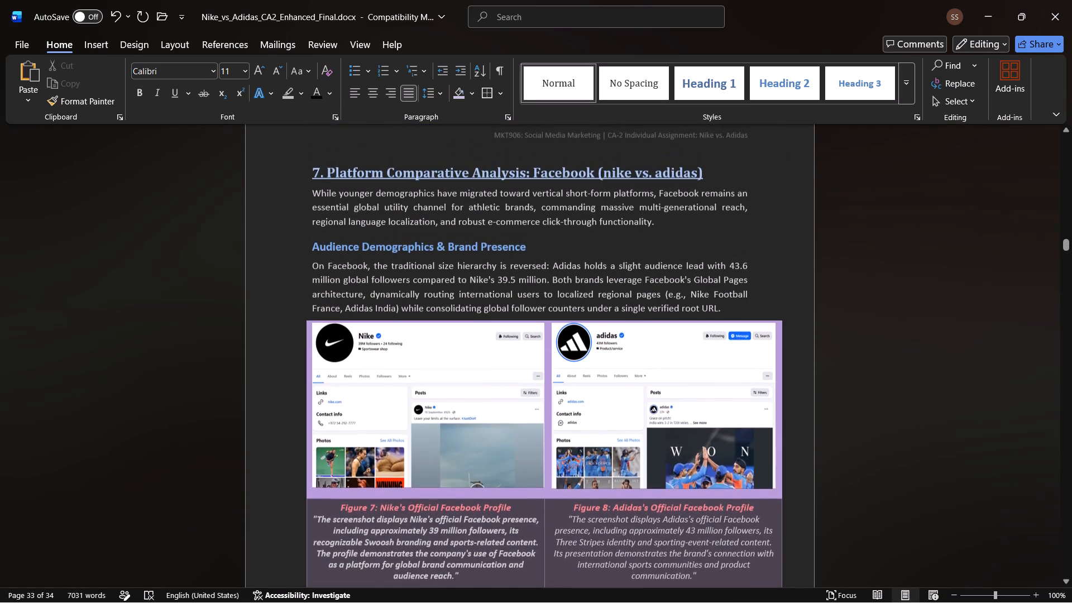
scroll(534, 225, "up", 1)
scroll(534, 225, "down", 1)
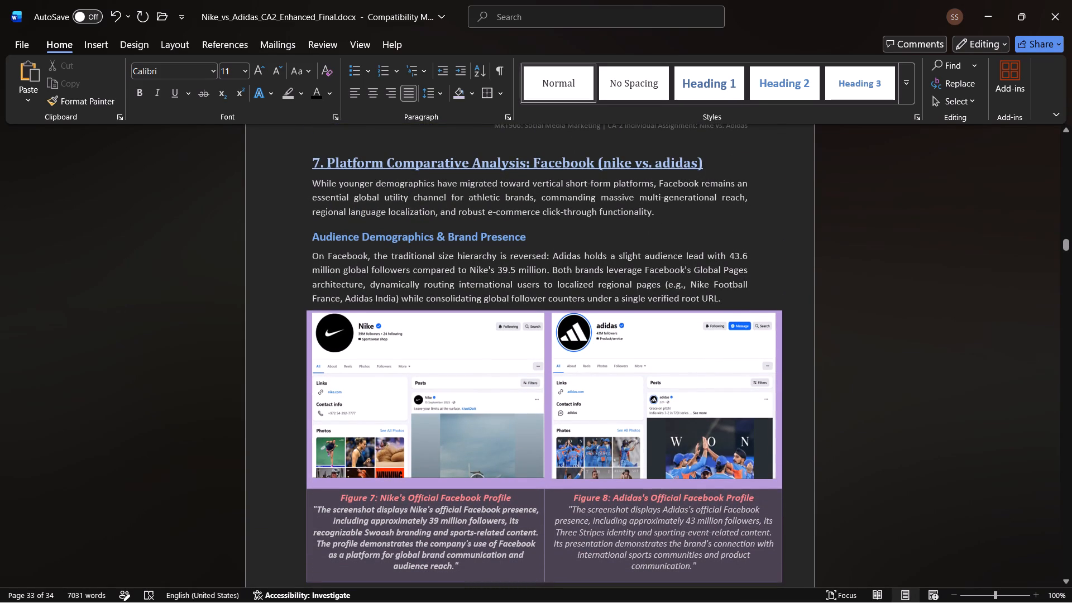
scroll(658, 241, "down", 2)
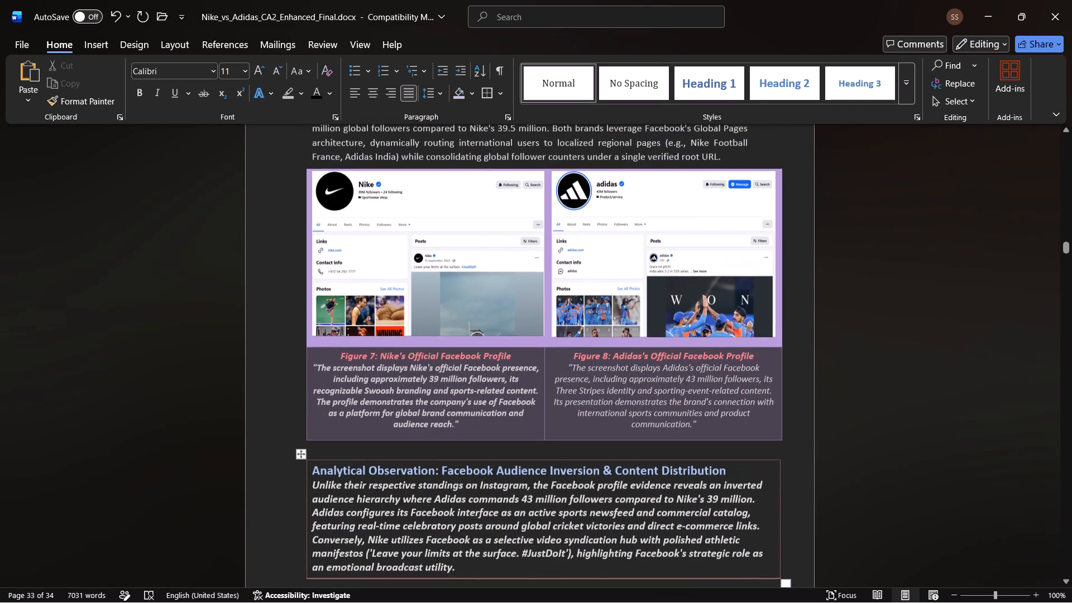
left_click(807, 312)
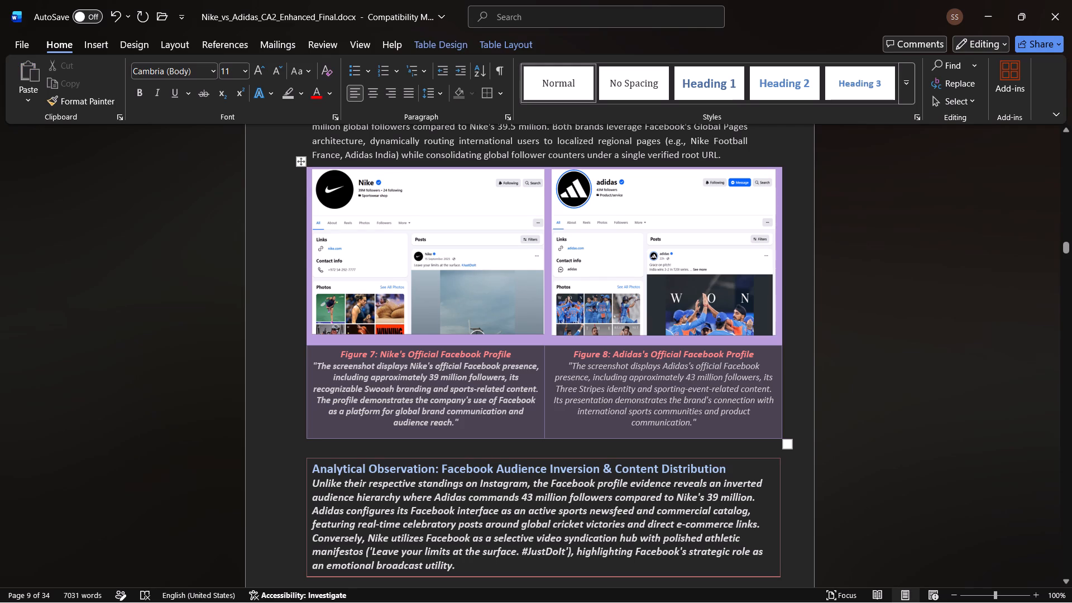
left_click(901, 456)
Examine the section 6 Instagram pages, including the profile screenshots, captions, Analytical Observation text and surrounding page spacing.
scroll(901, 456, "up", 3)
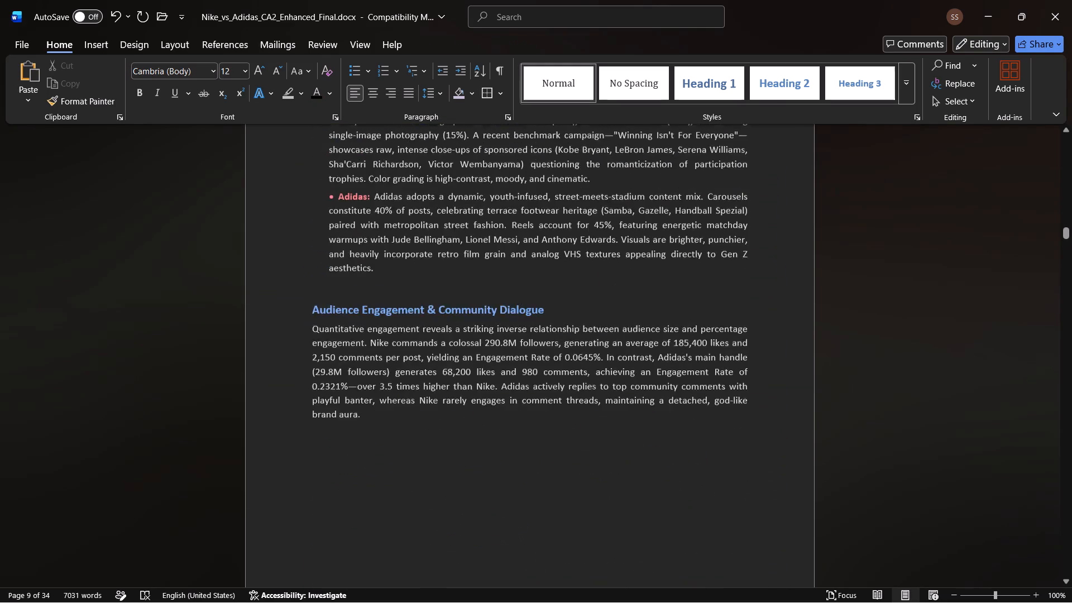
scroll(901, 456, "up", 3)
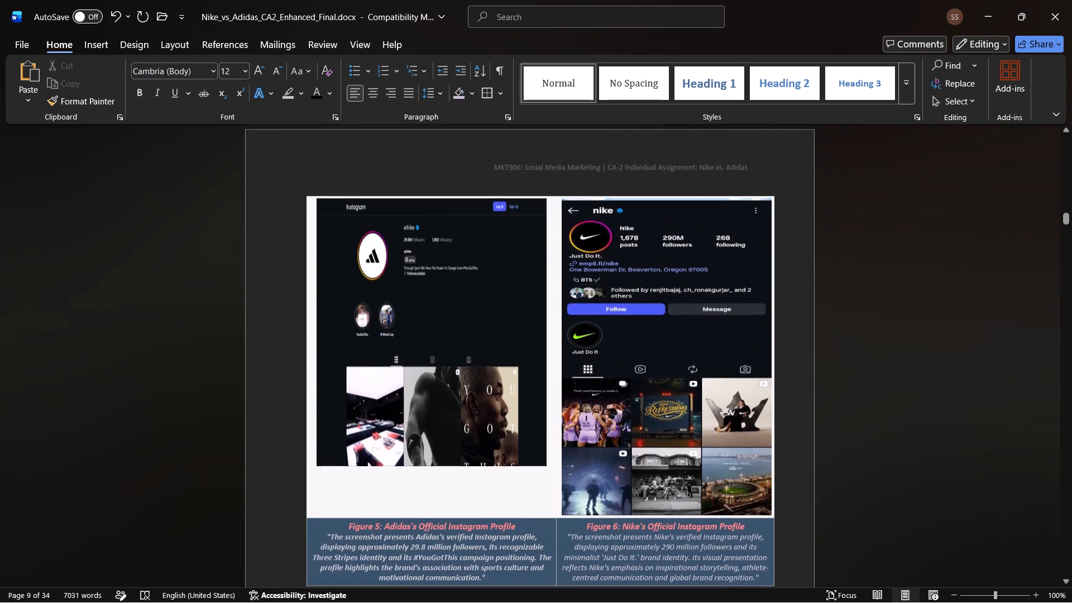
scroll(901, 456, "up", 3)
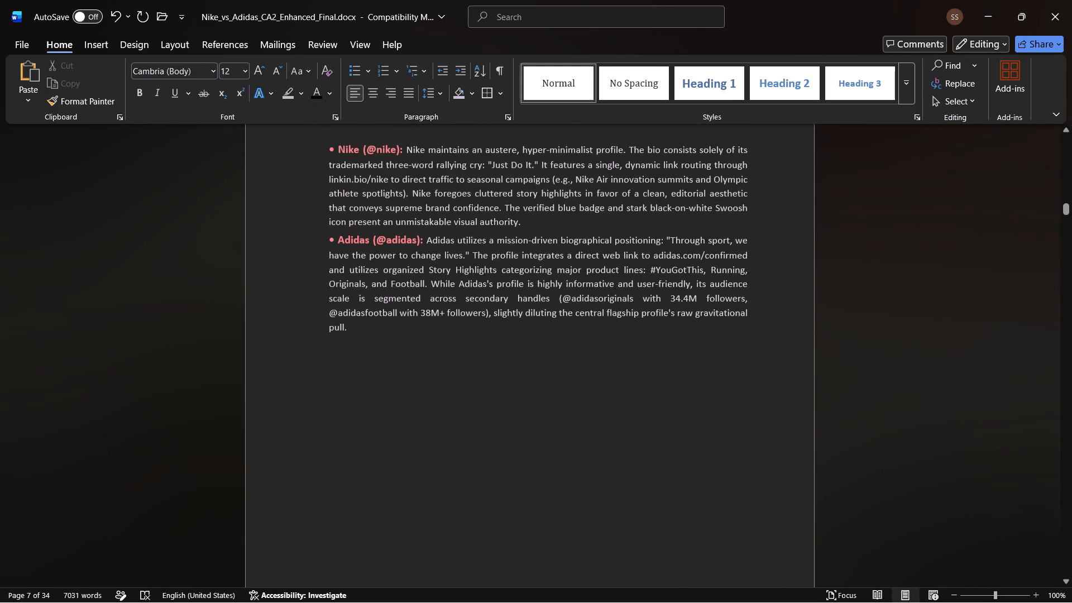
scroll(901, 456, "up", 2)
scroll(901, 456, "down", 1)
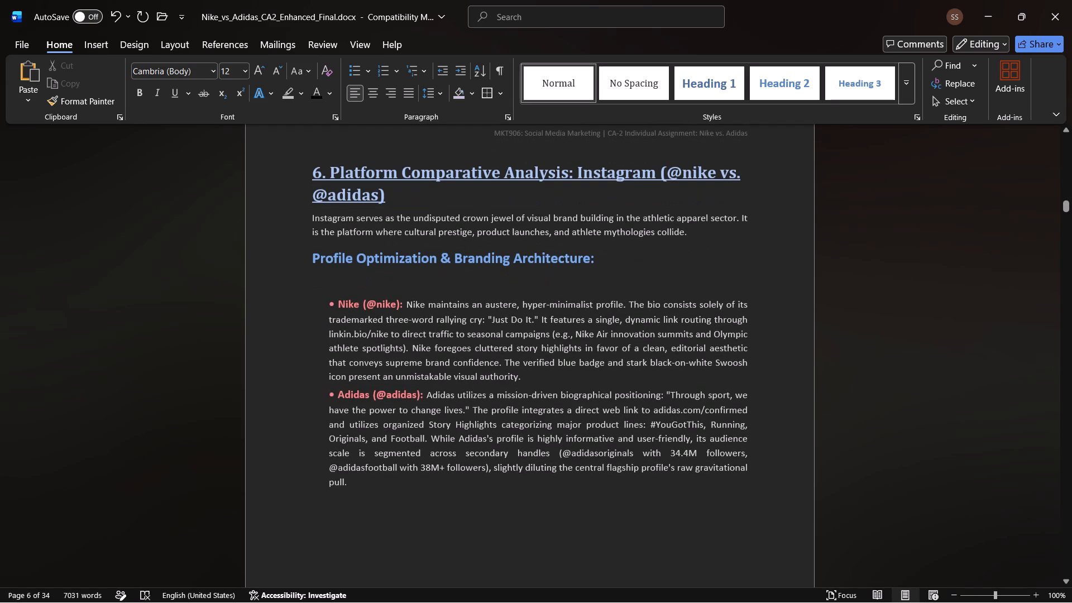
scroll(901, 456, "down", 4)
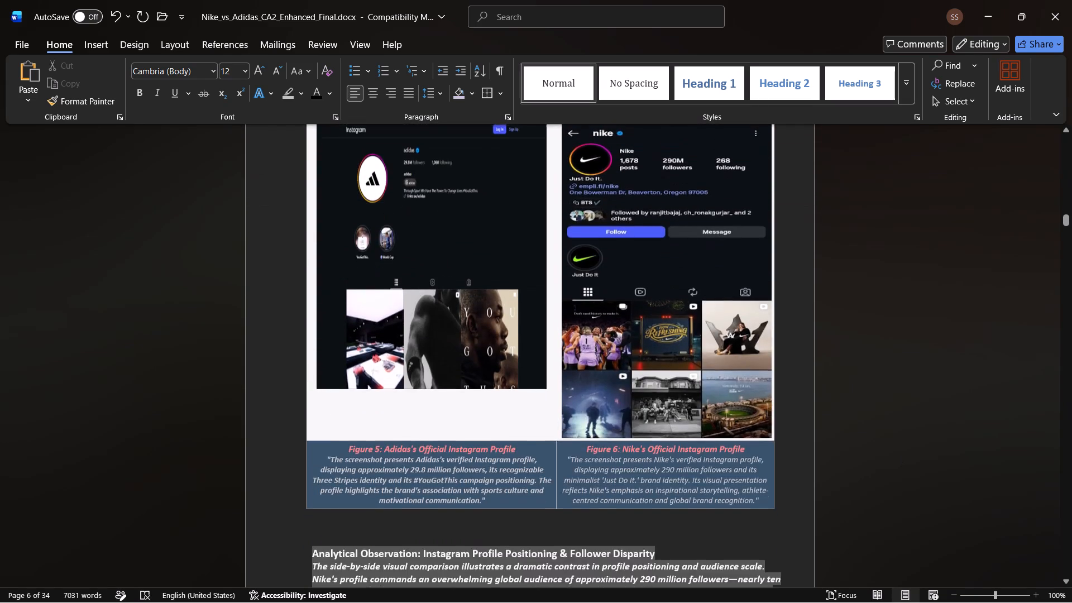
scroll(901, 456, "down", 1)
scroll(901, 456, "up", 1)
scroll(901, 456, "down", 1)
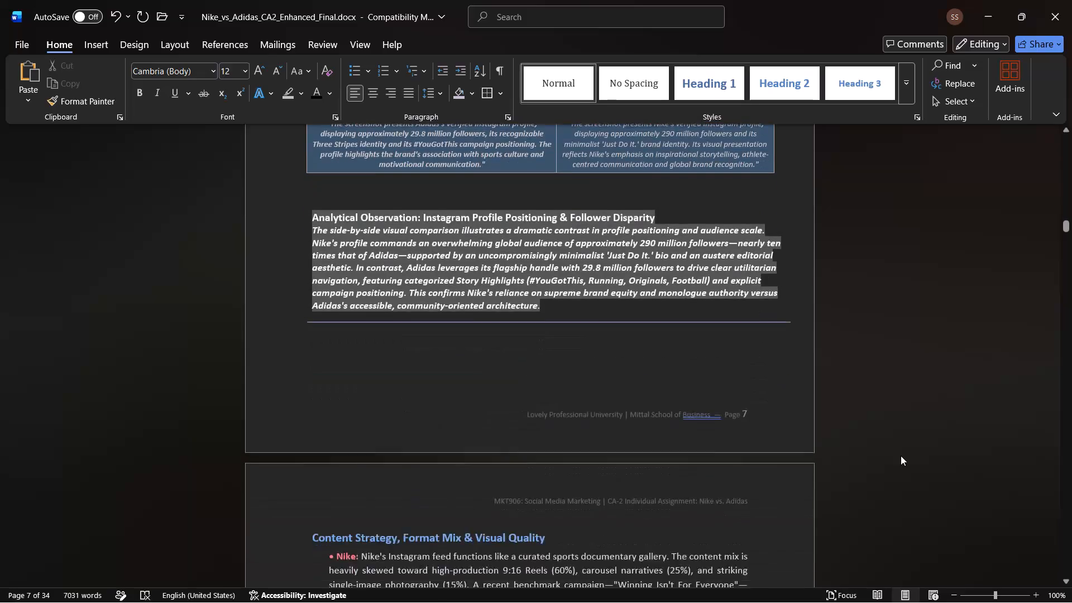
scroll(901, 456, "down", 2)
scroll(901, 456, "up", 3)
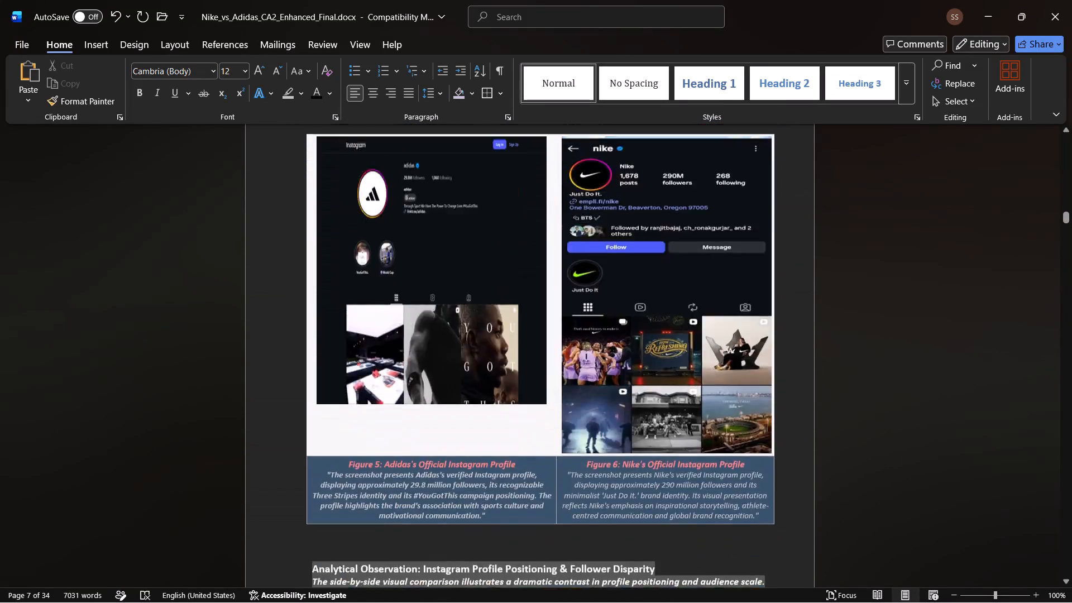
scroll(901, 456, "up", 3)
scroll(901, 456, "down", 4)
Shade the Standardized Mathematical Formulation box in section 5 with the lightest tint of the dark blue theme color.
scroll(901, 456, "up", 3)
scroll(901, 456, "down", 1)
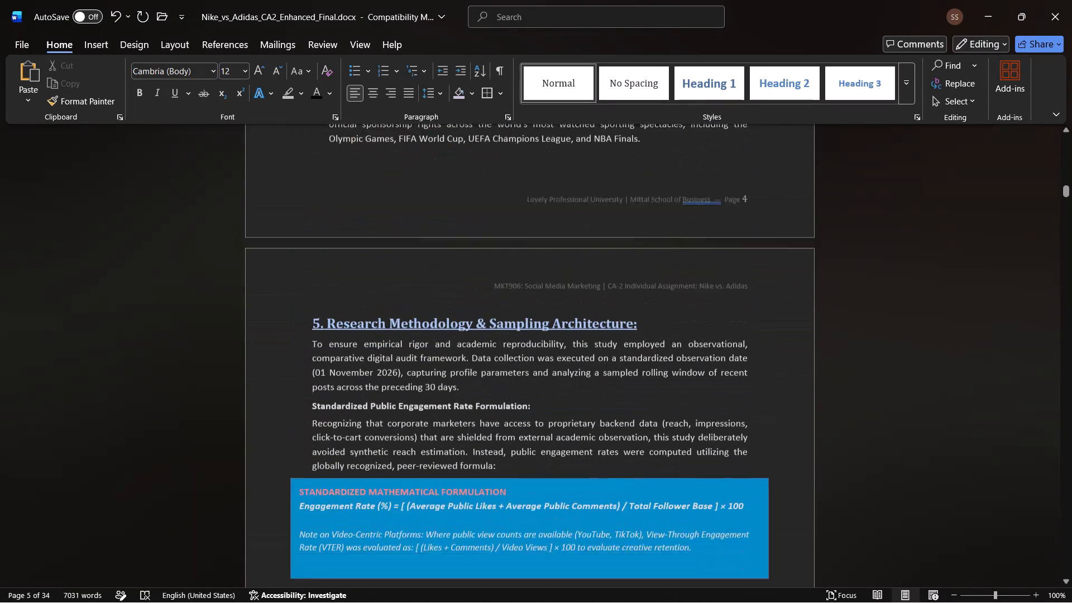
scroll(901, 456, "down", 1)
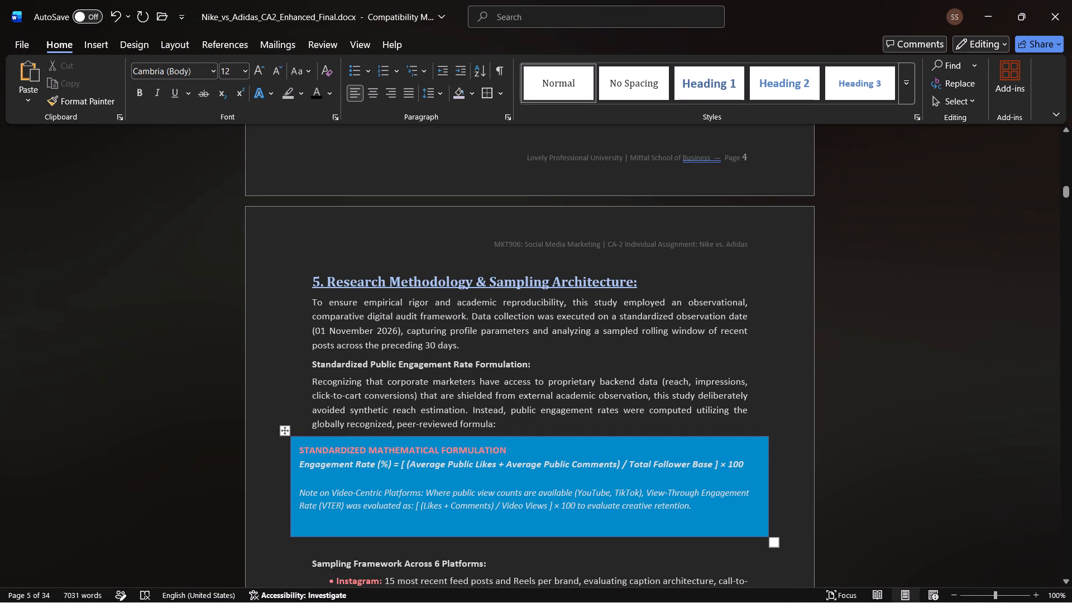
left_click(703, 523)
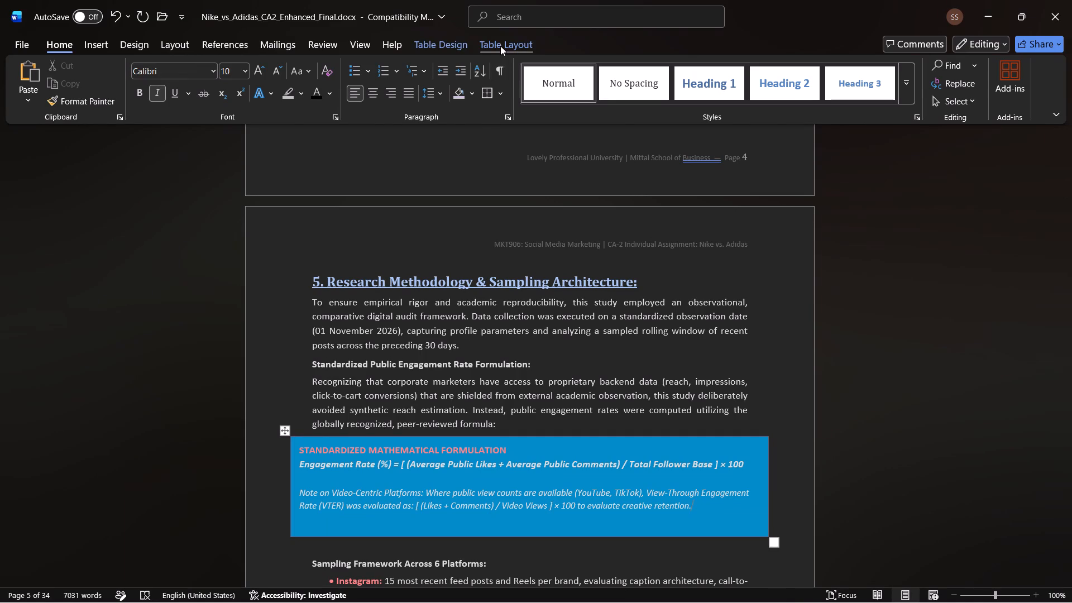
left_click(500, 46)
left_click(449, 47)
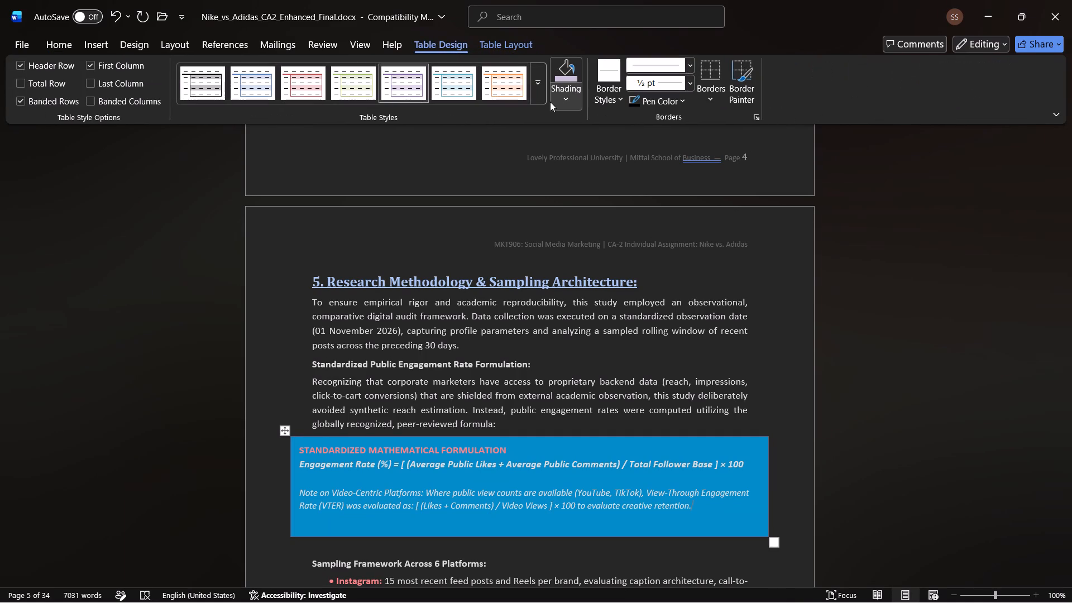
left_click(554, 103)
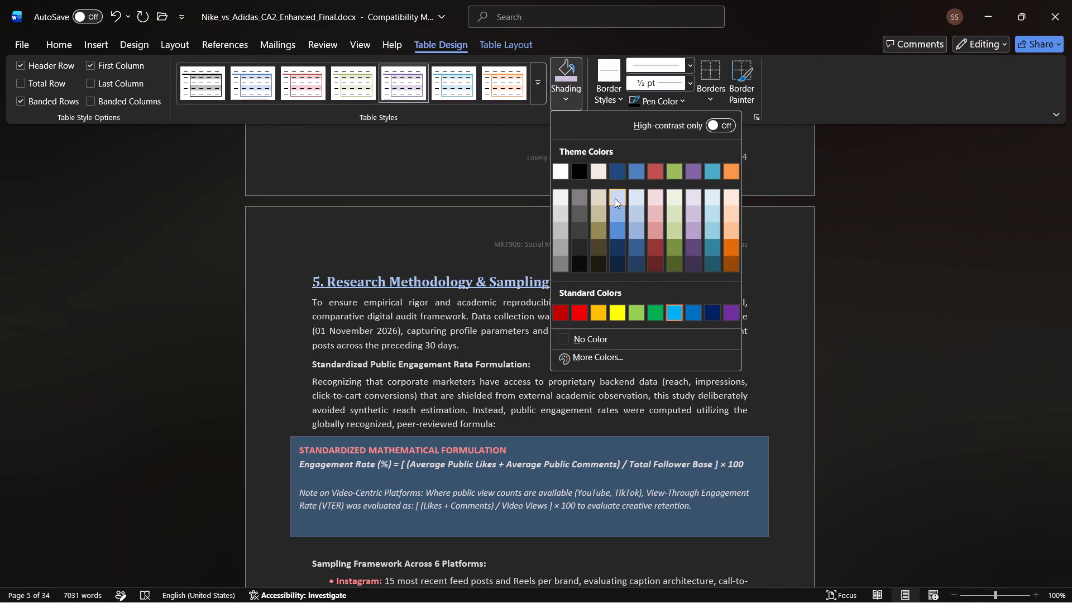
left_click(615, 198)
left_click(817, 363)
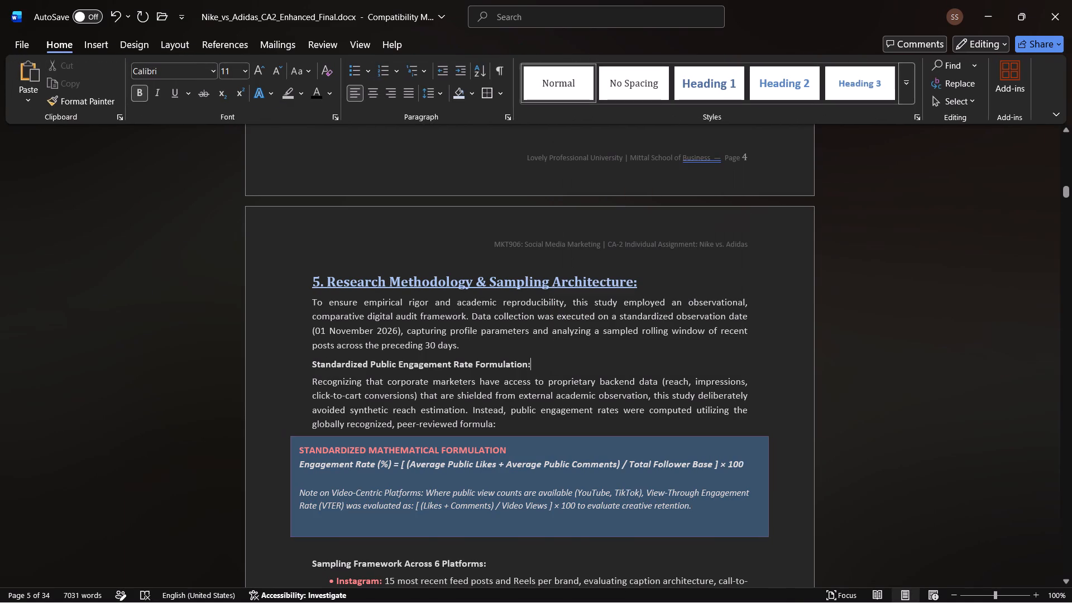
Review the rest of the section 5 methodology page and the earlier pages back to the cover page's details table.
scroll(859, 383, "down", 1)
scroll(722, 395, "down", 1)
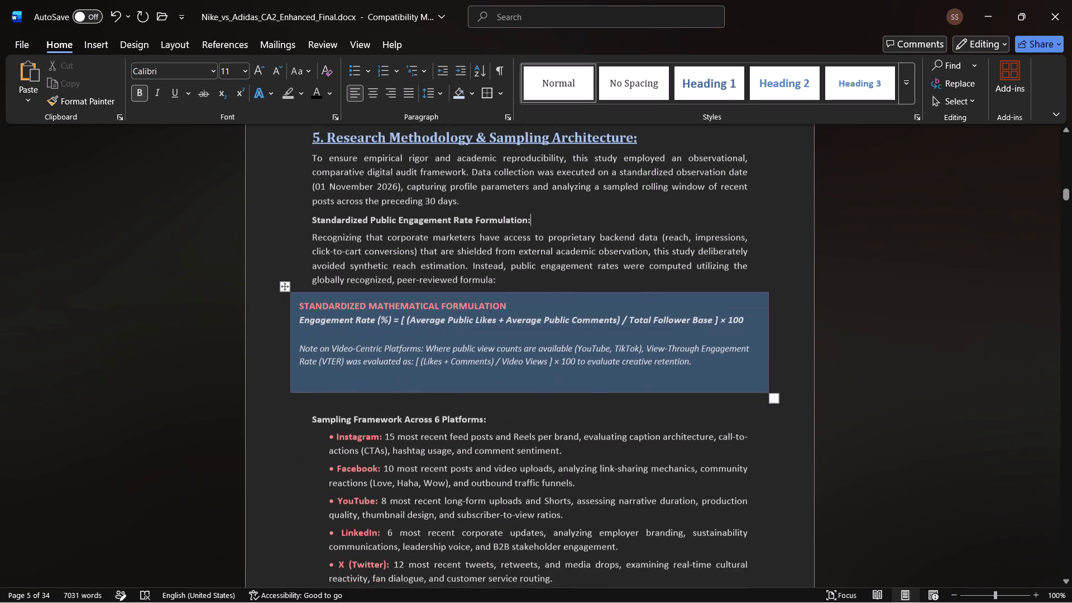
scroll(647, 406, "down", 1)
scroll(647, 406, "up", 3)
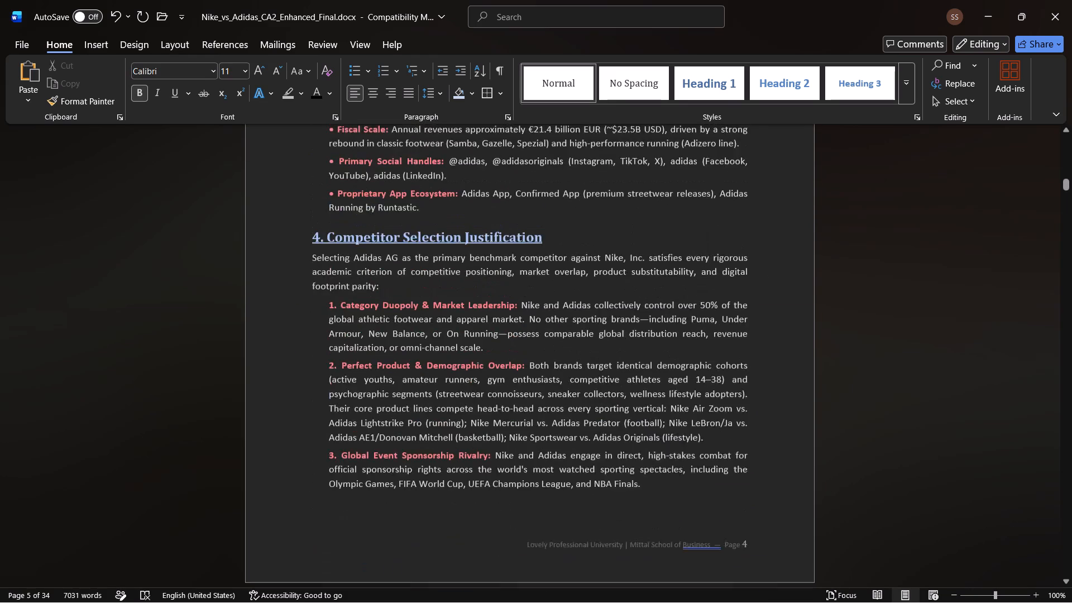
scroll(647, 406, "up", 7)
scroll(647, 406, "down", 2)
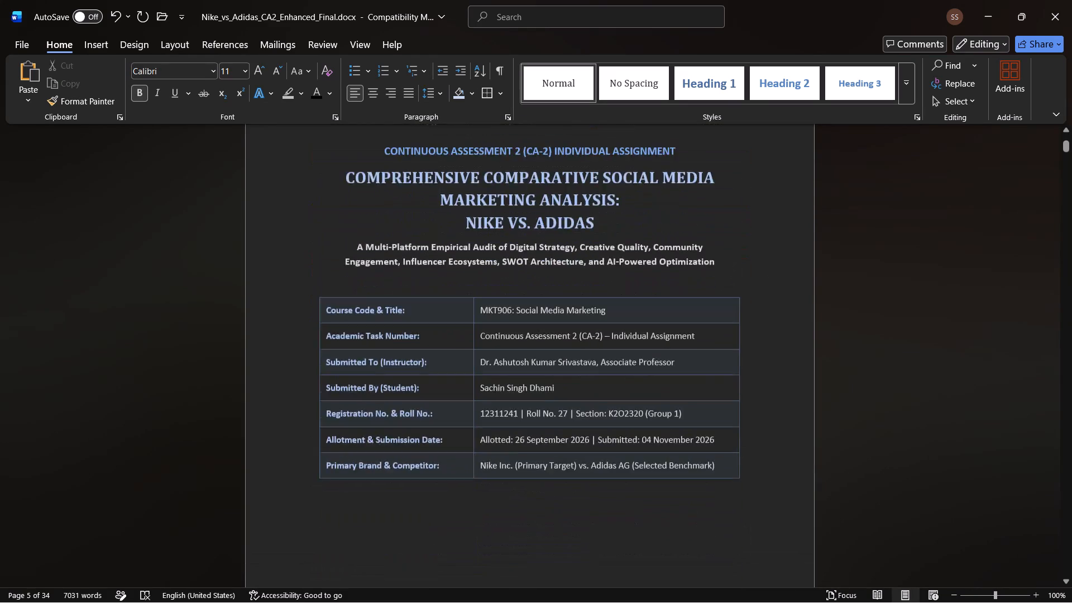
Set the section 6 Instagram Analytical Observation box's shading to No Color.
scroll(647, 406, "down", 14)
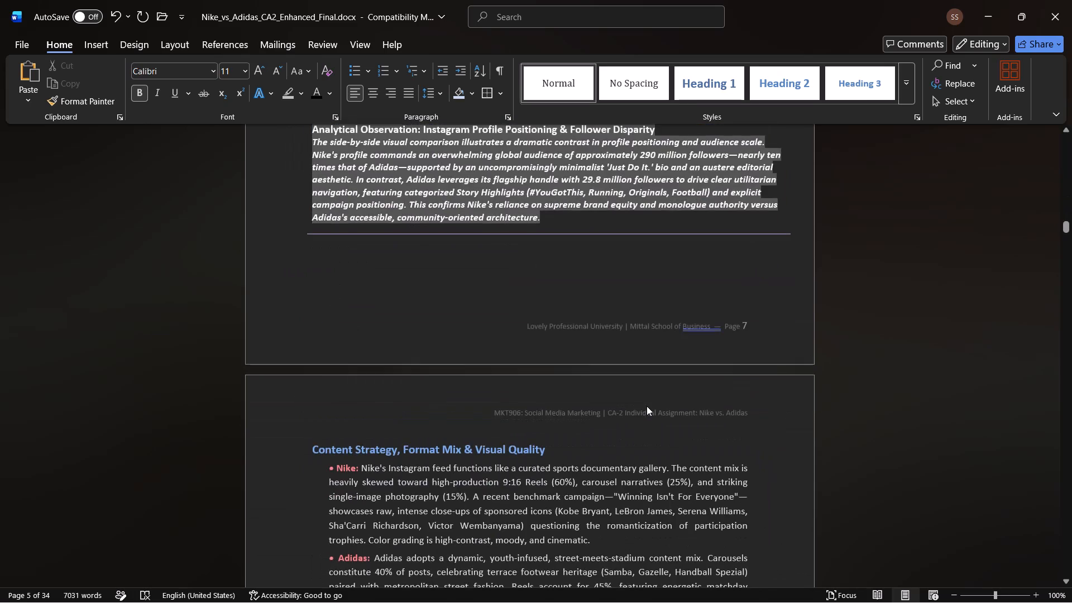
scroll(647, 406, "up", 1)
left_click(568, 326)
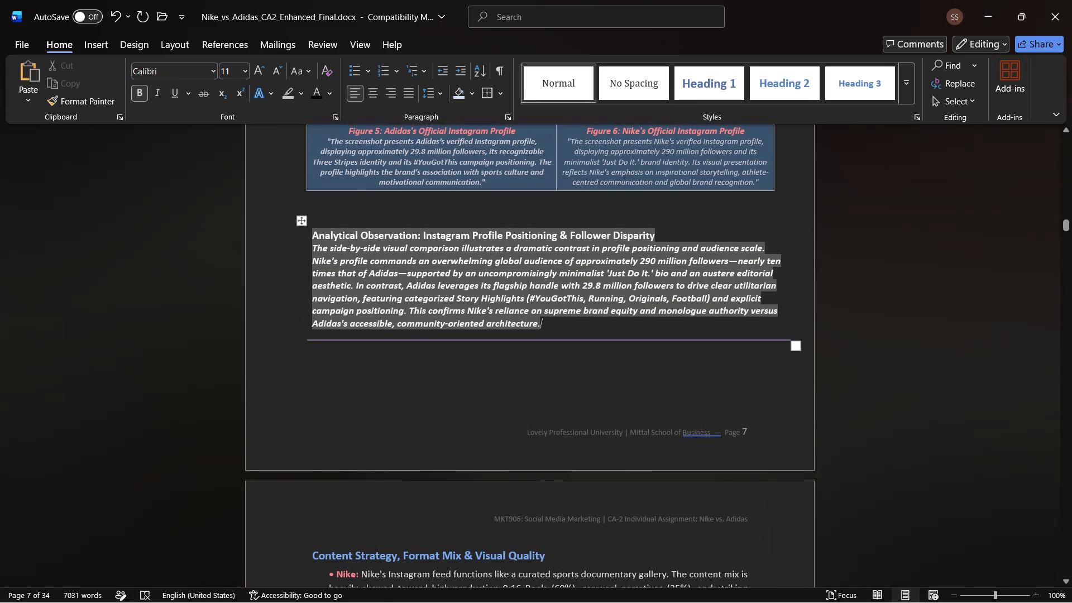
left_click_drag(568, 326, 311, 228)
left_click(471, 96)
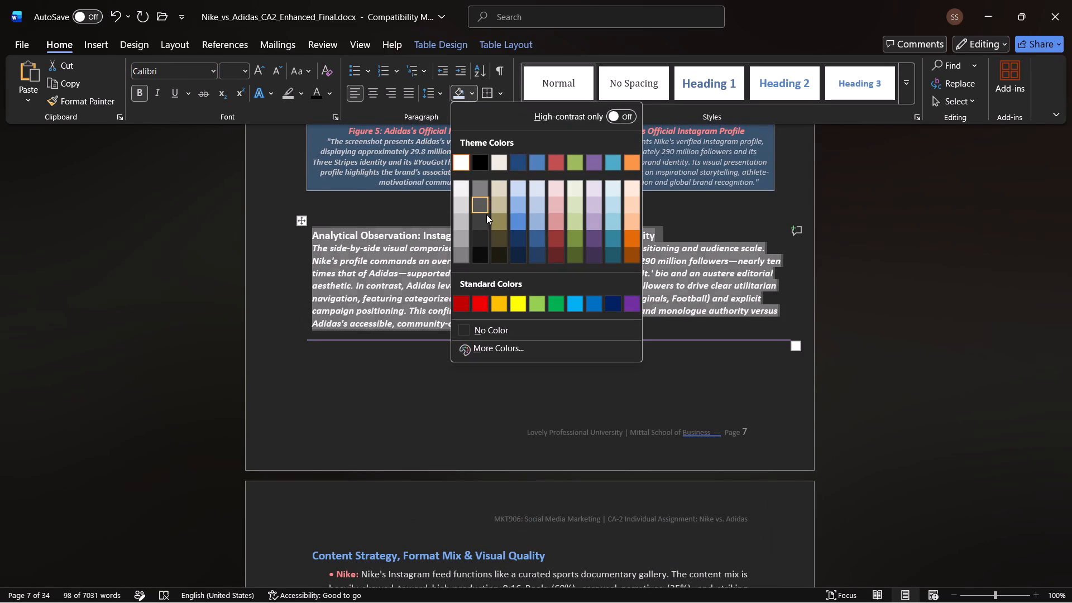
left_click(461, 331)
left_click(424, 371)
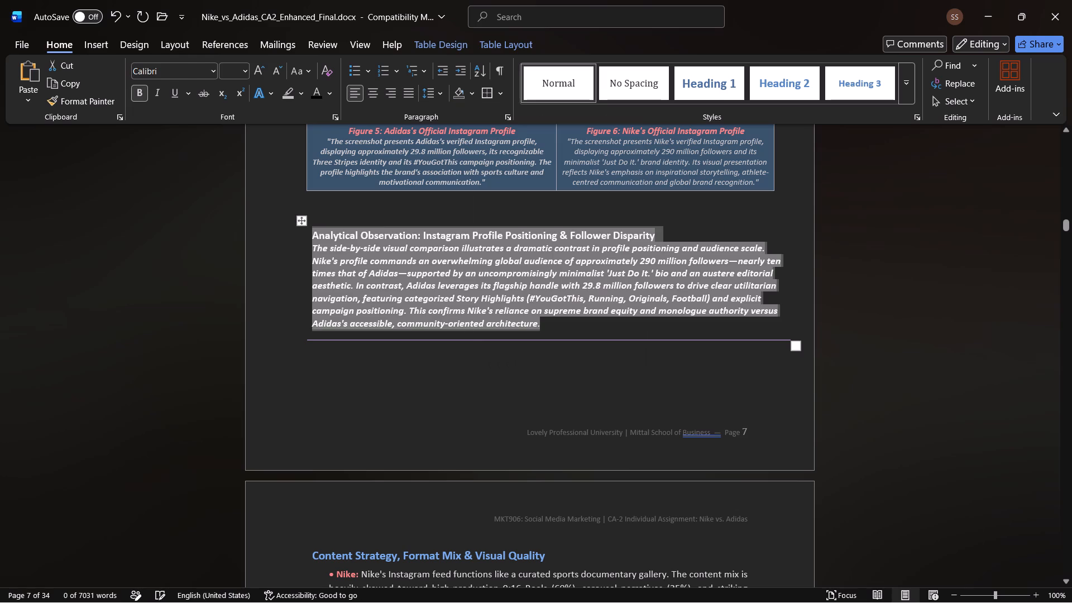
Set the text highlight to No Color for the whole Instagram Analytical Observation text.
left_click_drag(545, 327, 302, 238)
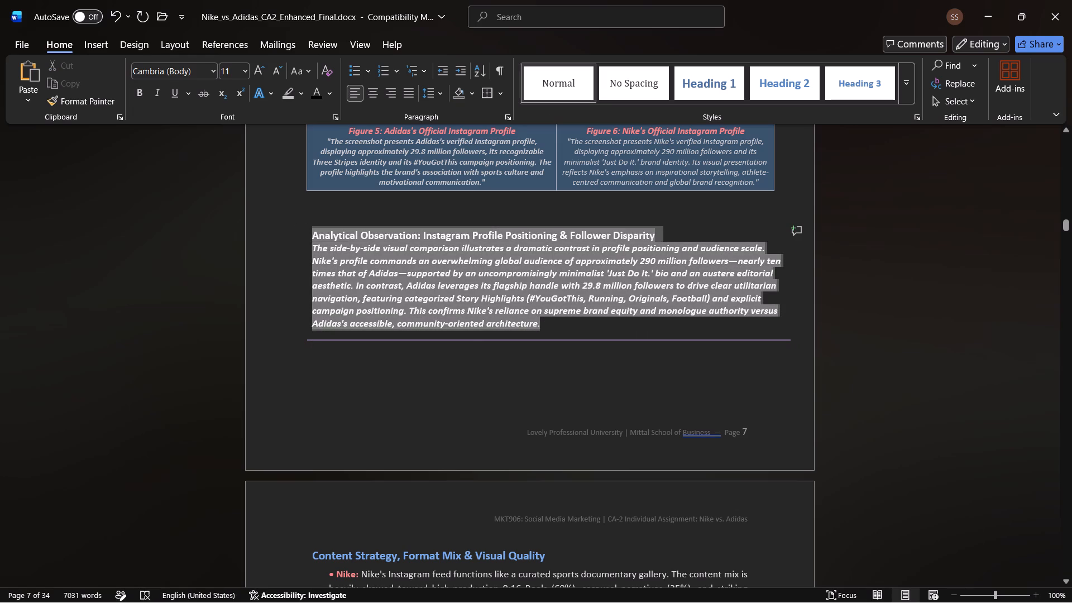
left_click_drag(302, 238, 314, 232)
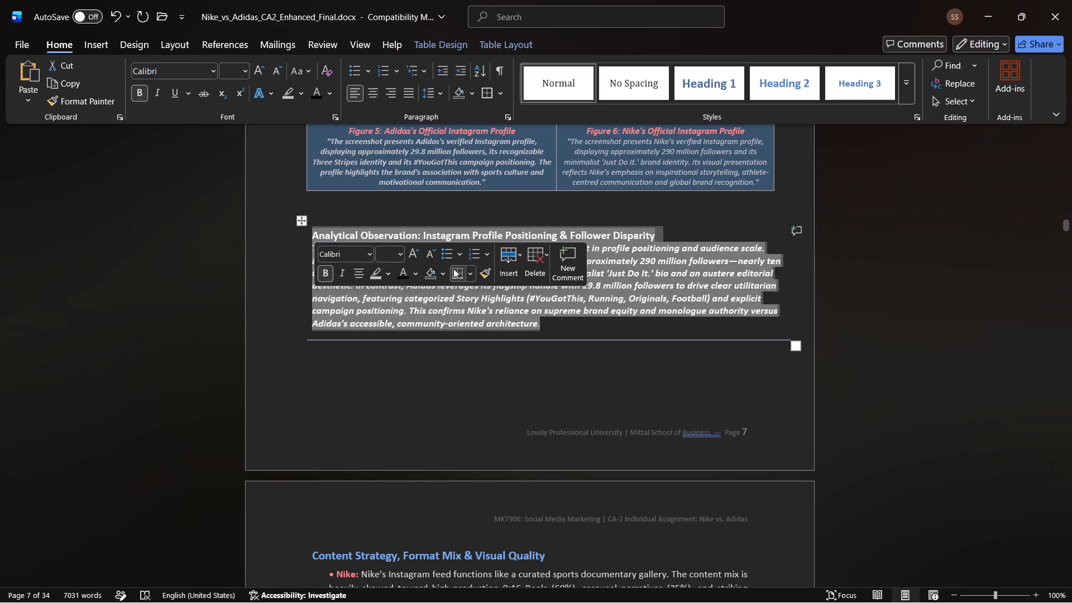
left_click(447, 273)
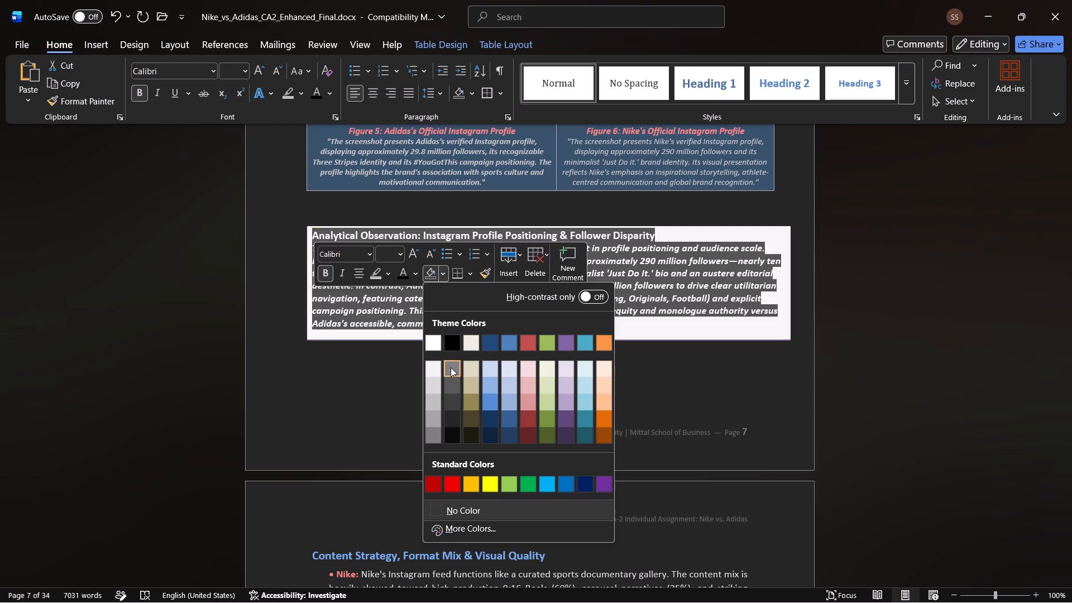
left_click(690, 410)
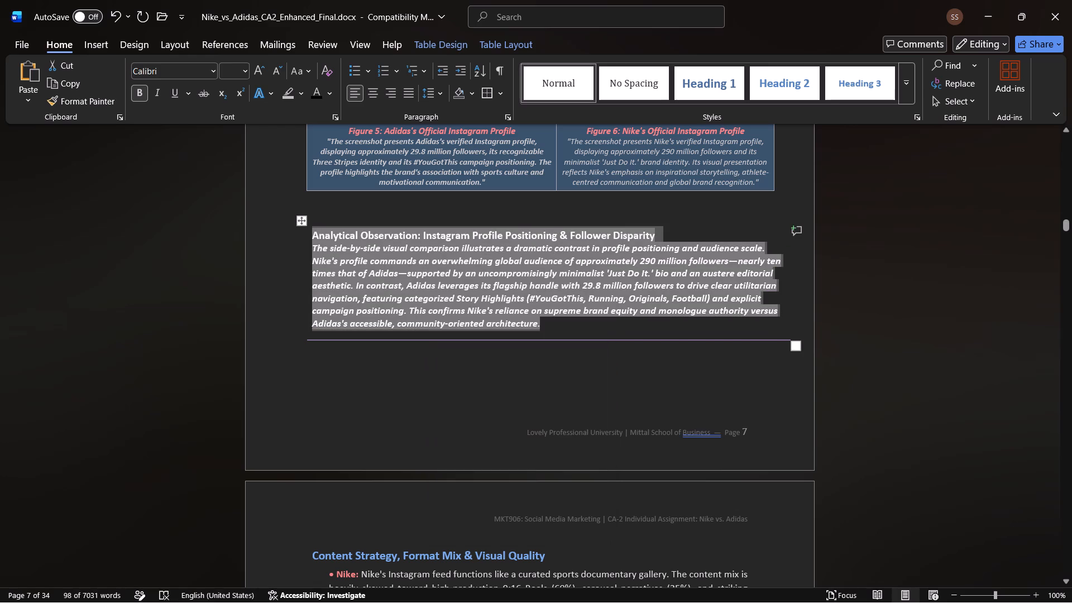
left_click(299, 90)
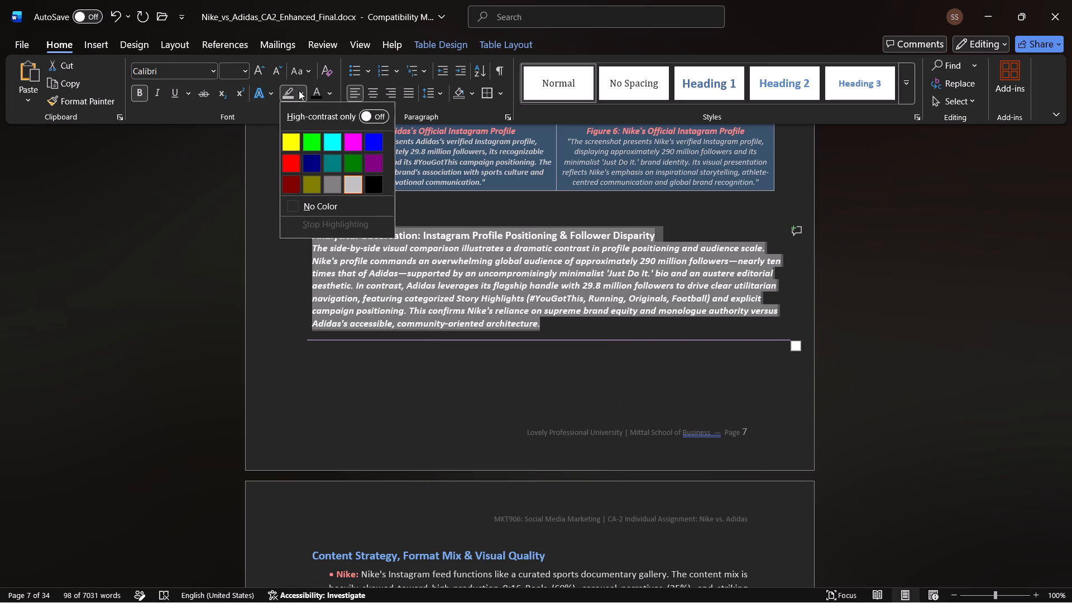
left_click(295, 204)
left_click(454, 402)
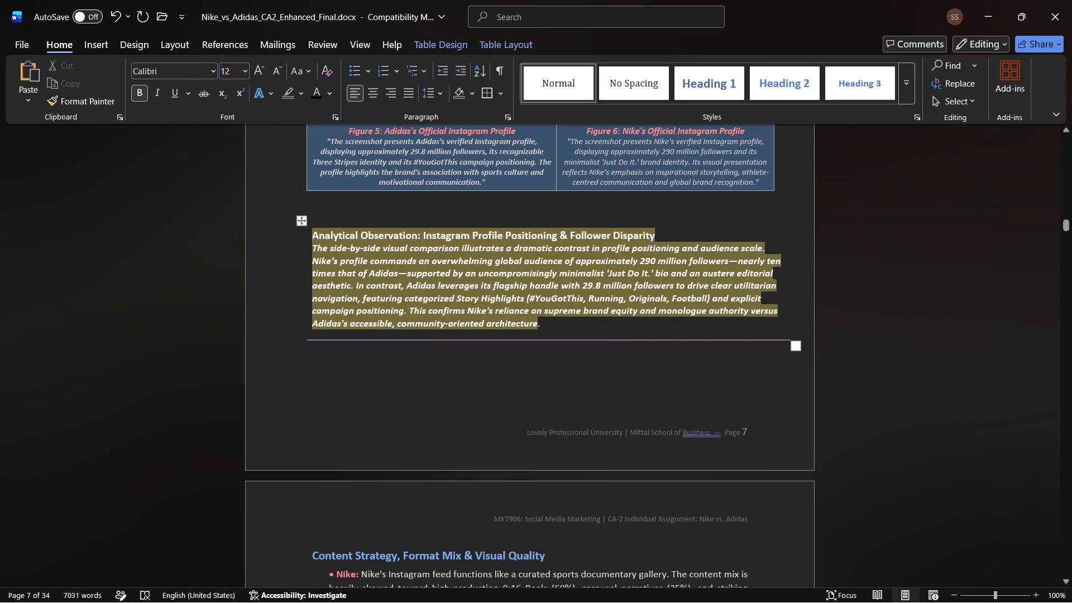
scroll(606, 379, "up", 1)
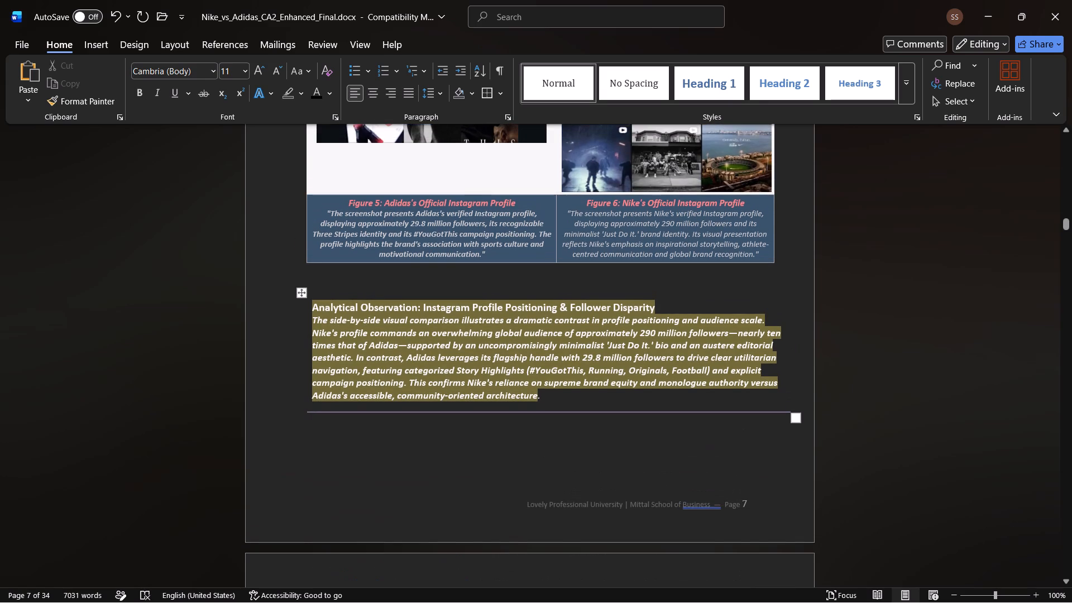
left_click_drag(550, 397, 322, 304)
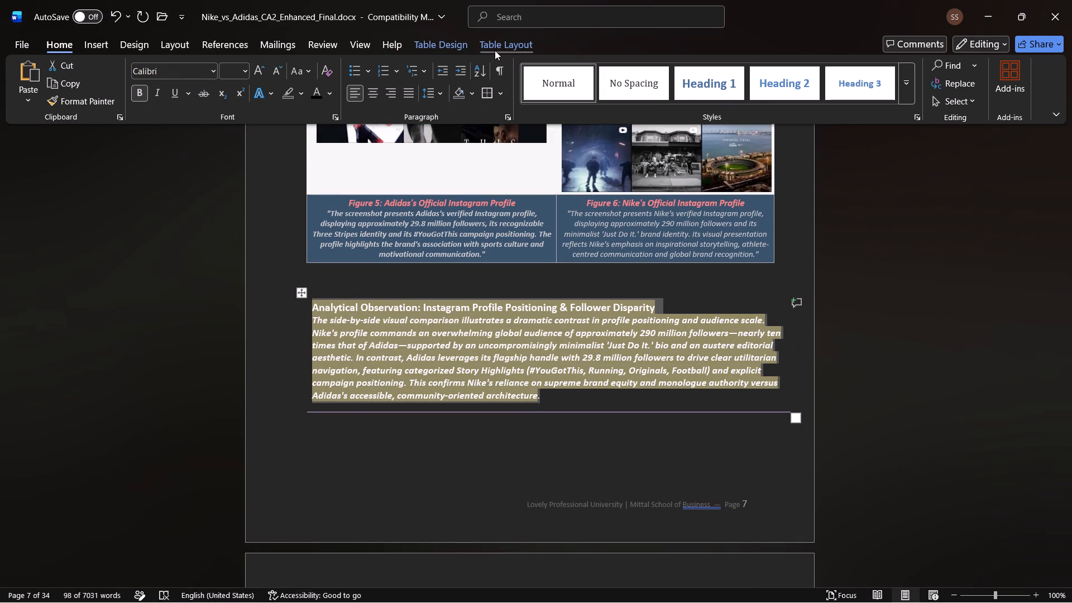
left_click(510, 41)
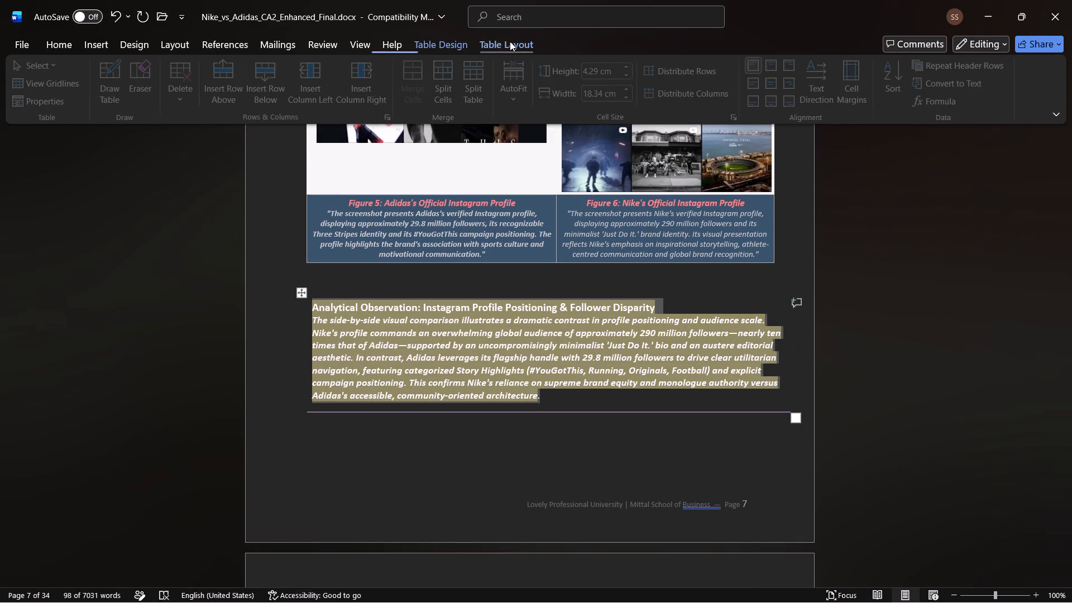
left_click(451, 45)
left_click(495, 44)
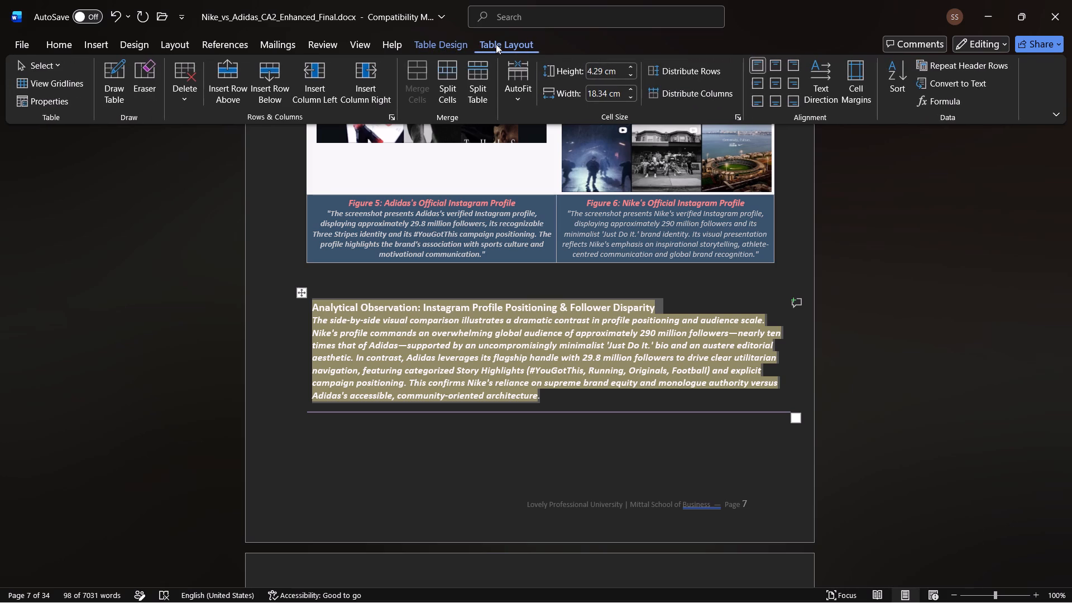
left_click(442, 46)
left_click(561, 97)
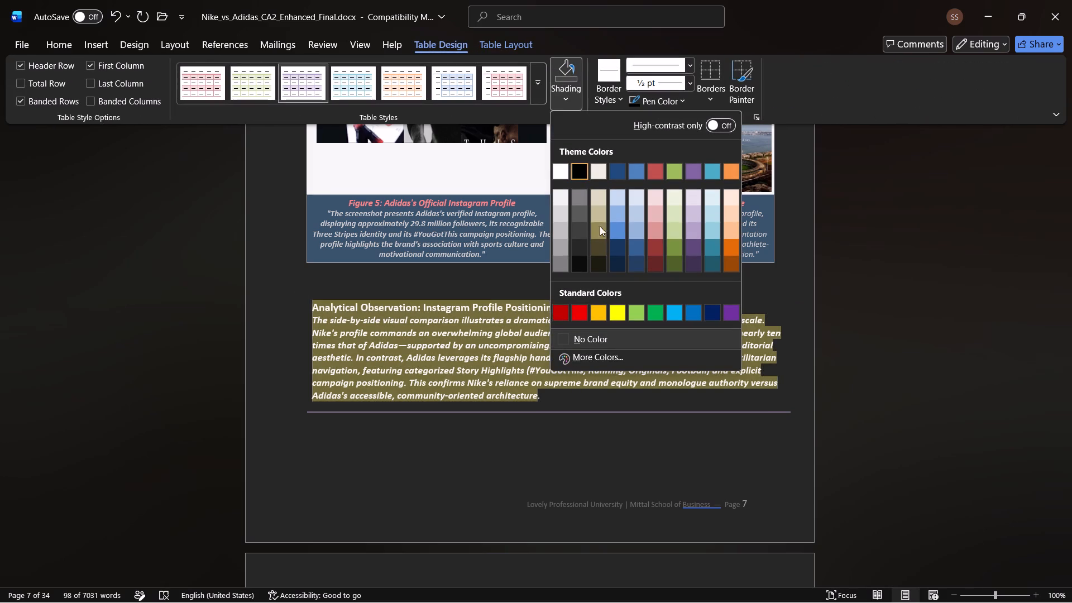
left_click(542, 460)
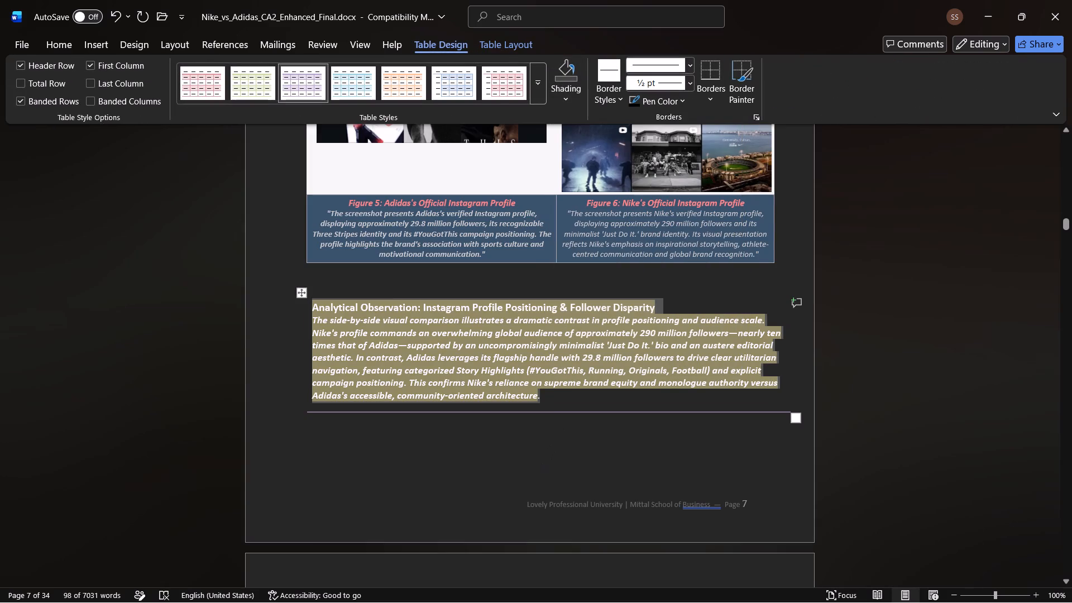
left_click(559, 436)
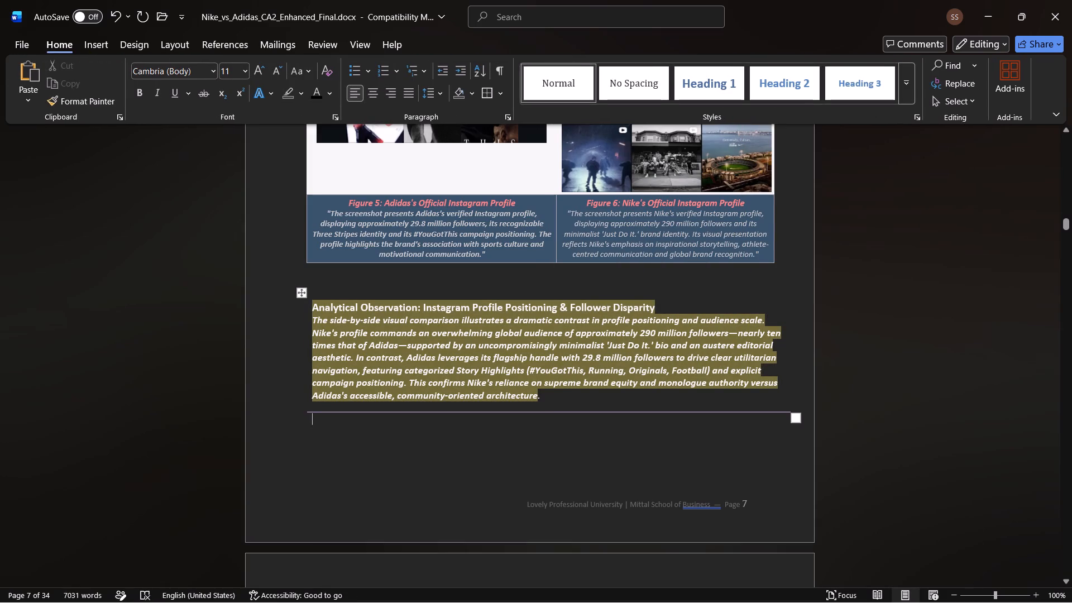
Apply the purple banded style from the Grid Tables group to the Instagram Analytical Observation box.
left_click_drag(553, 400, 310, 306)
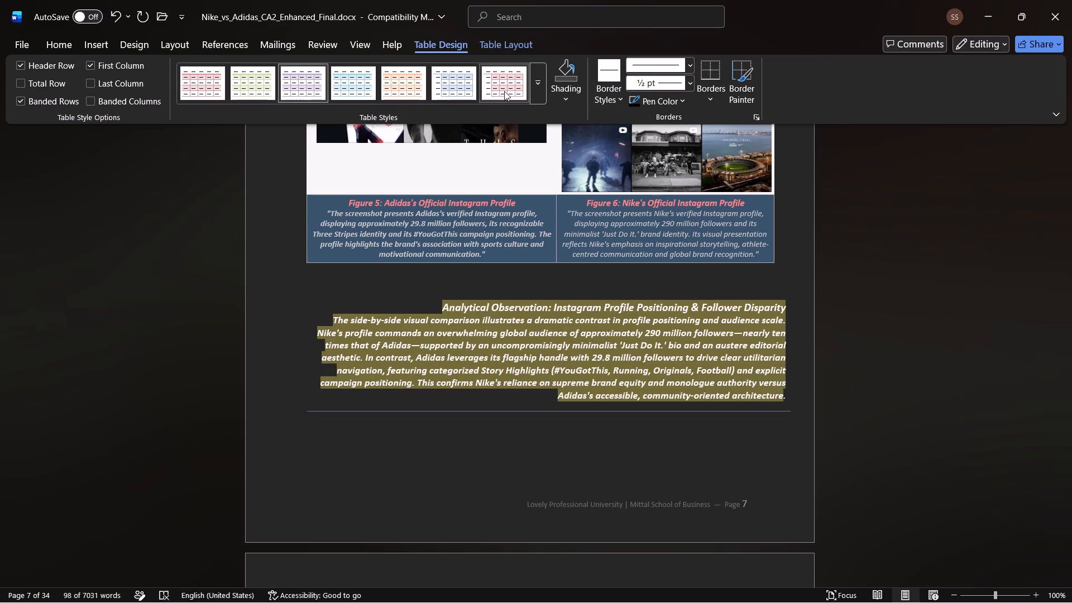
left_click(540, 85)
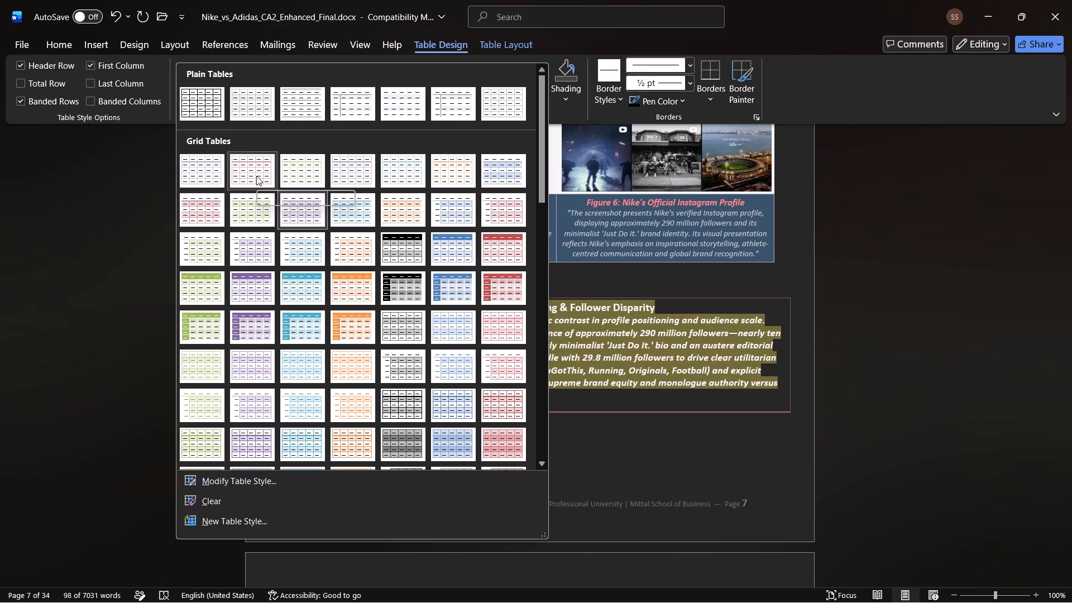
left_click(299, 207)
left_click(507, 491)
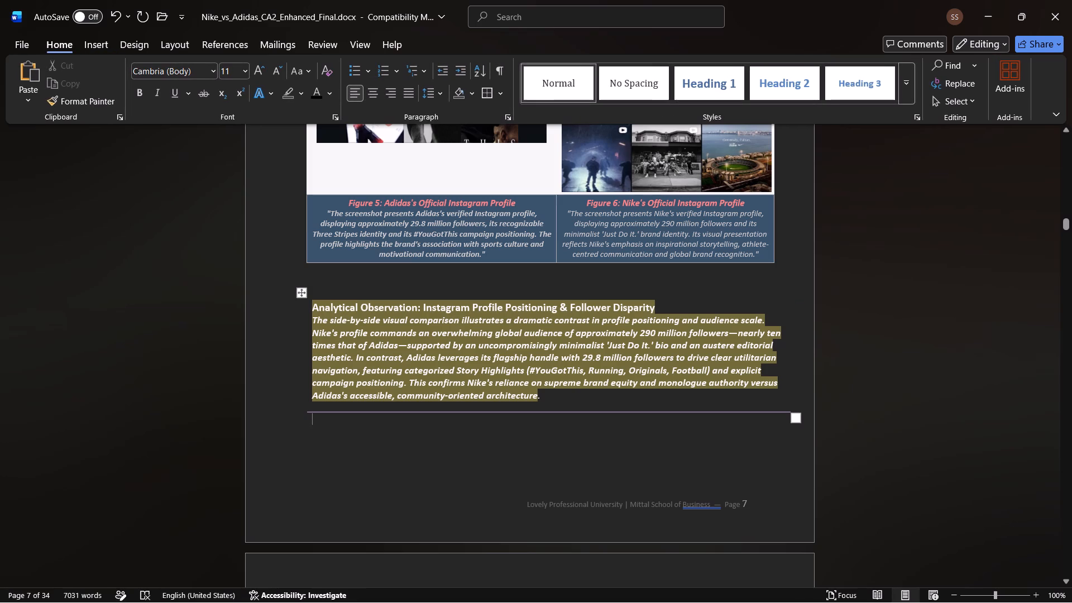
Select the whole Instagram Analytical Observation text and open its text effects options.
left_click_drag(548, 396, 323, 306)
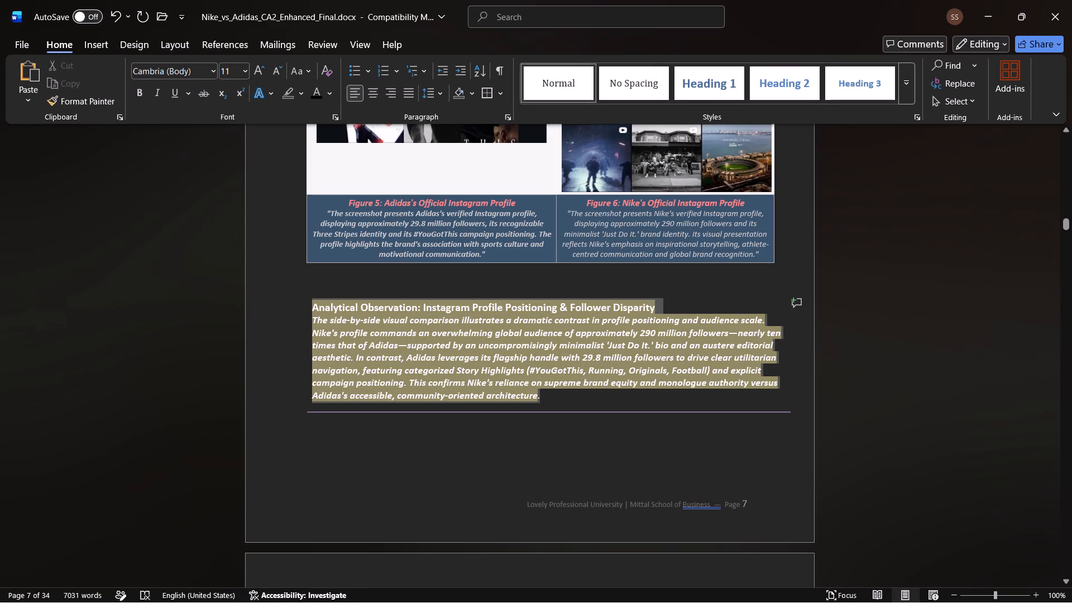
left_click_drag(323, 306, 318, 305)
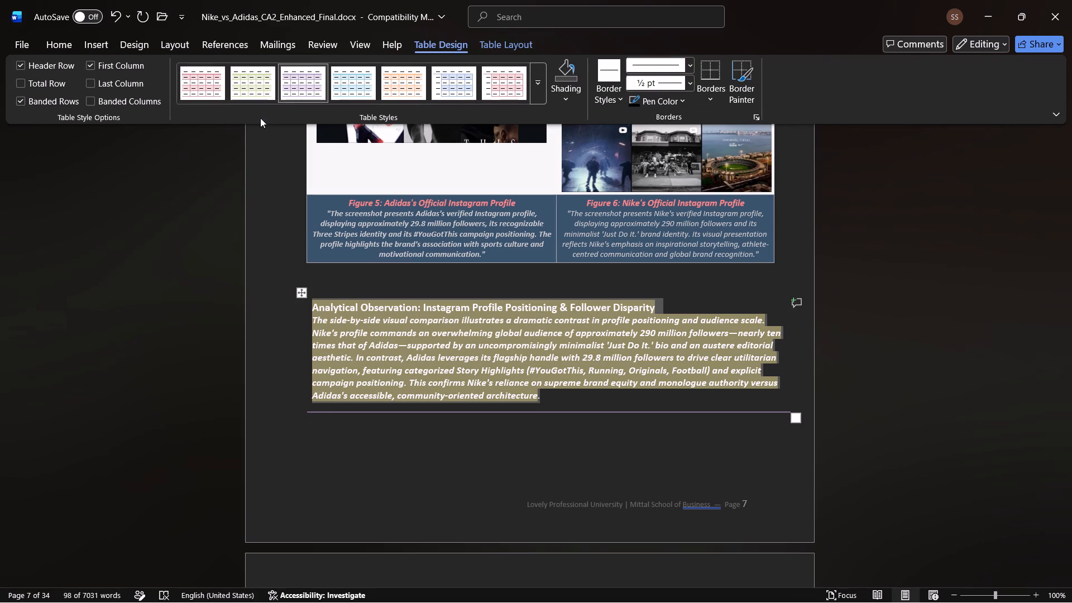
left_click(71, 47)
left_click(269, 96)
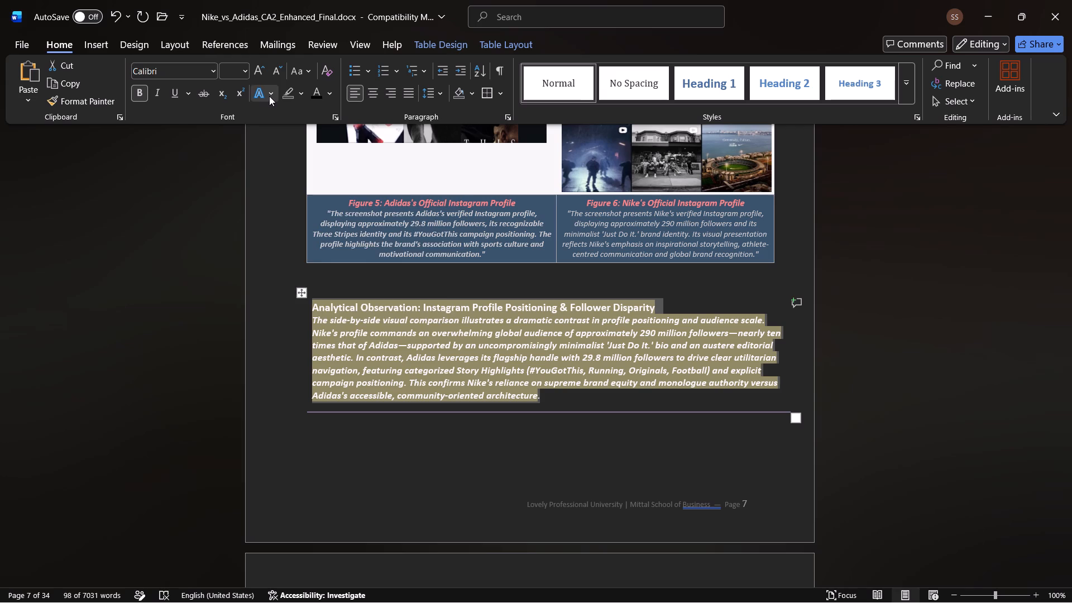
Open the highlight and font colour options for the selected Instagram Analytical Observation text below the Figure 6 caption.
left_click(299, 94)
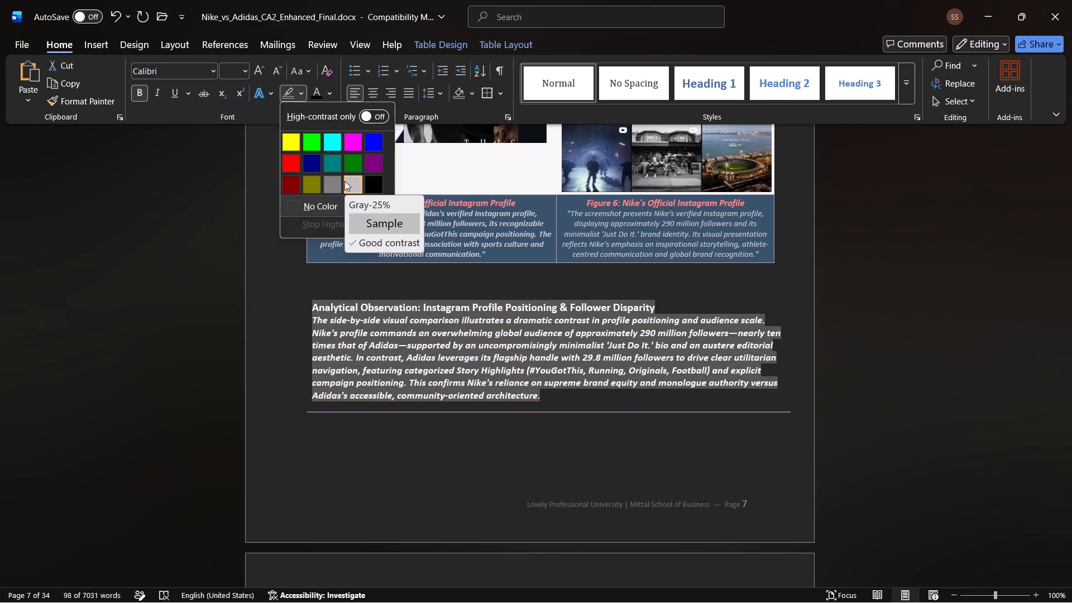
left_click(328, 93)
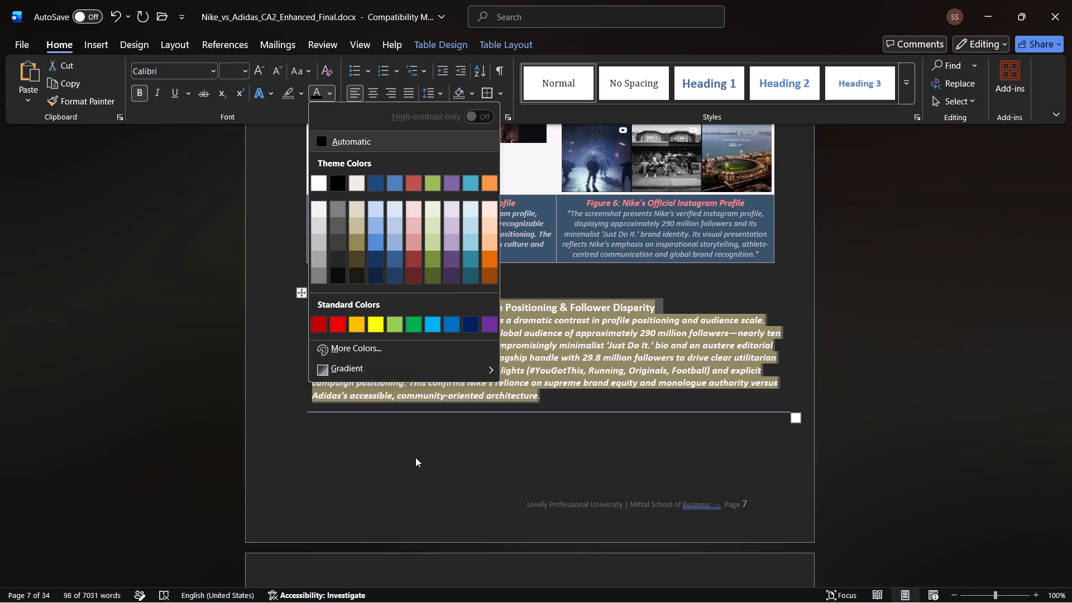
Shade the Instagram Profile Positioning & Follower Disparity observation text with the lightest tint of the medium blue theme colour.
left_click(408, 495)
left_click(489, 471)
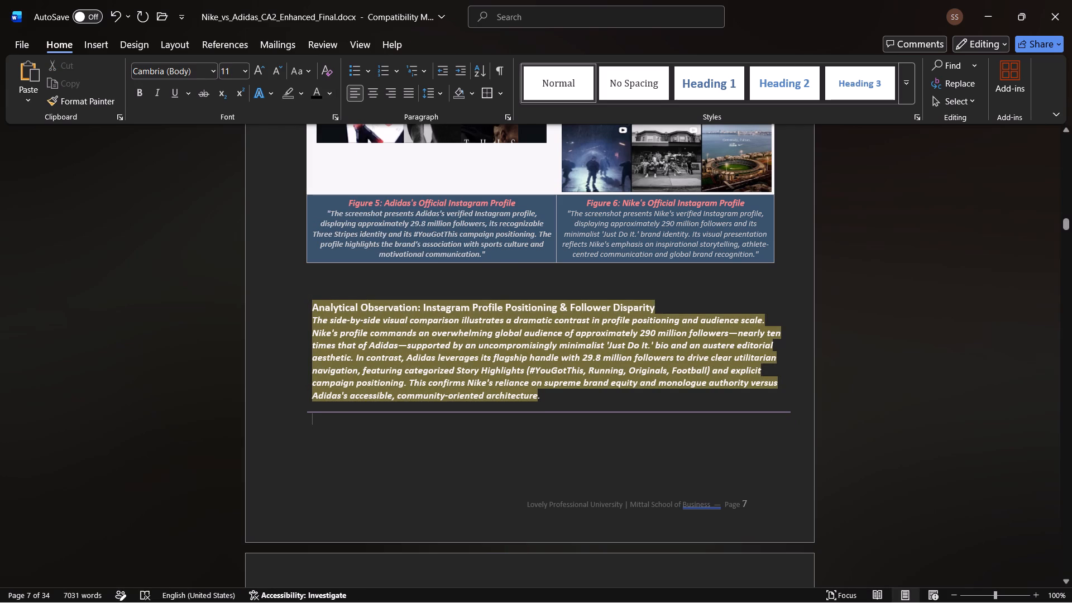
scroll(564, 466, "up", 2)
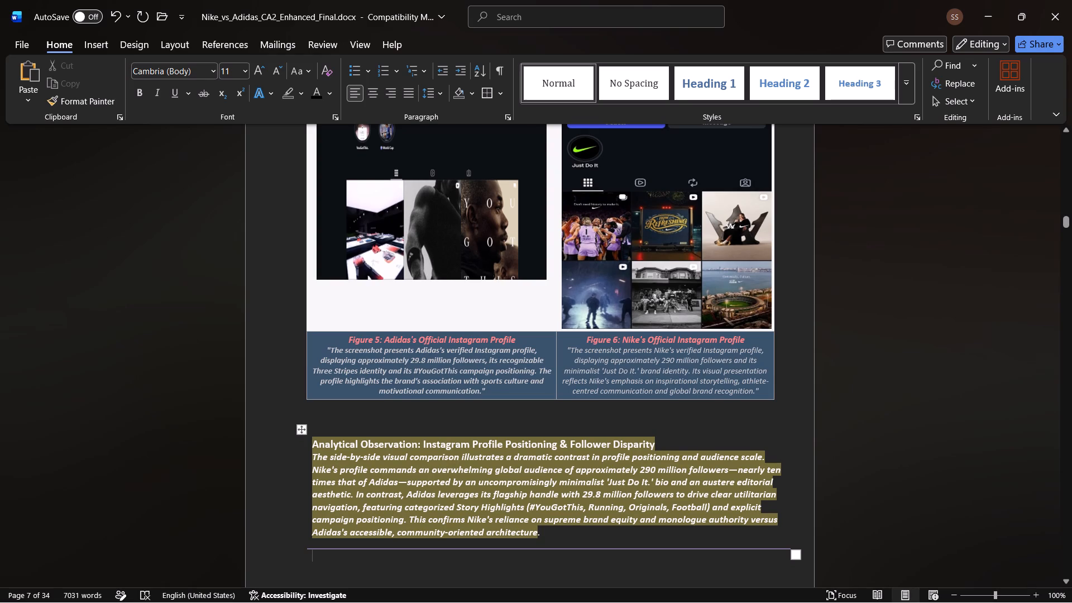
left_click_drag(540, 533, 416, 483)
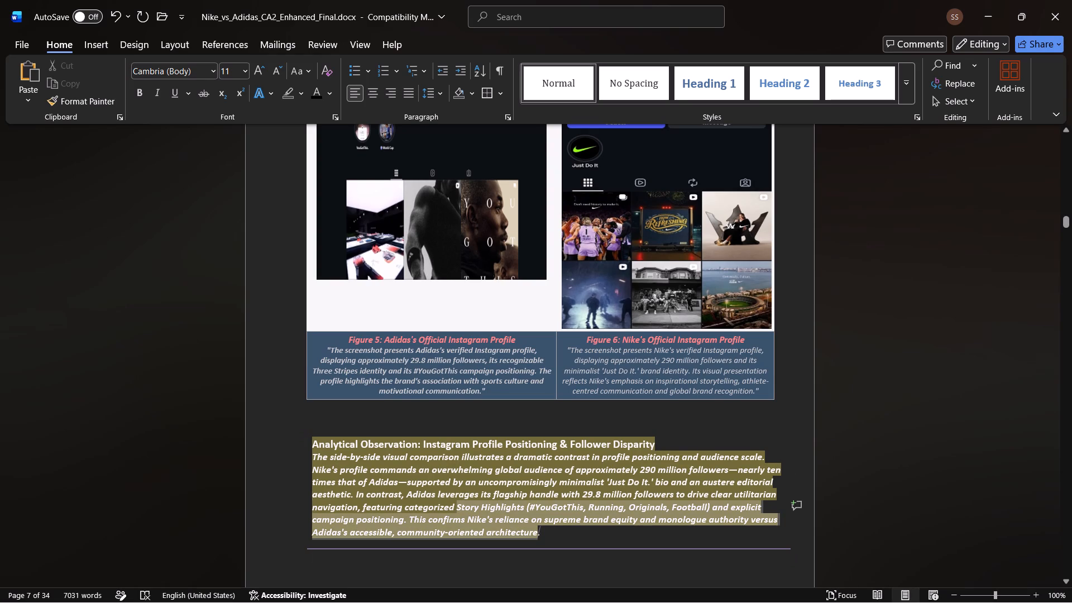
left_click_drag(416, 483, 322, 437)
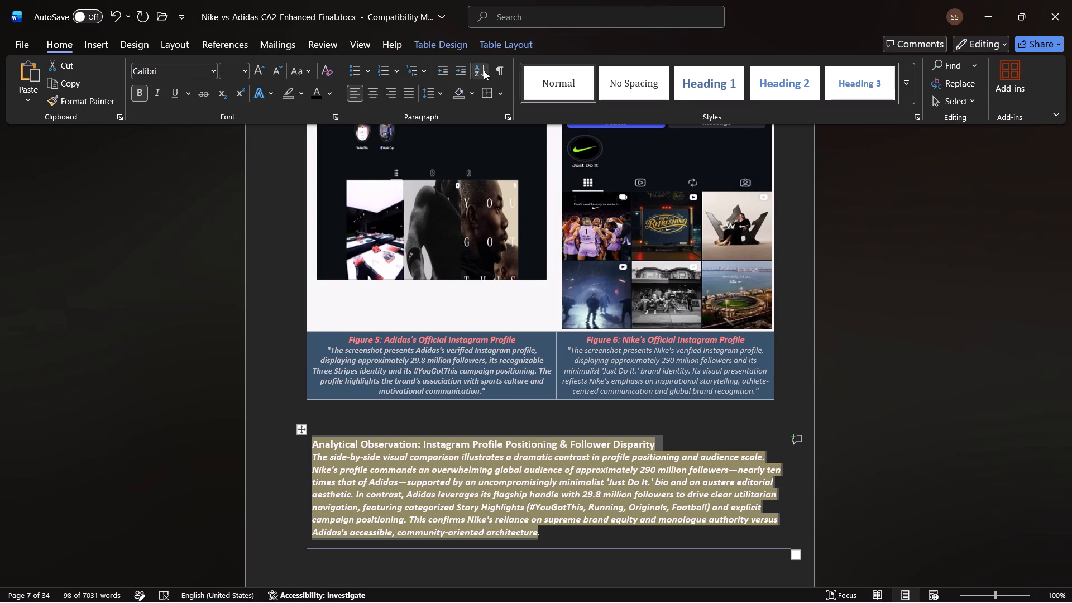
left_click(494, 51)
left_click(456, 52)
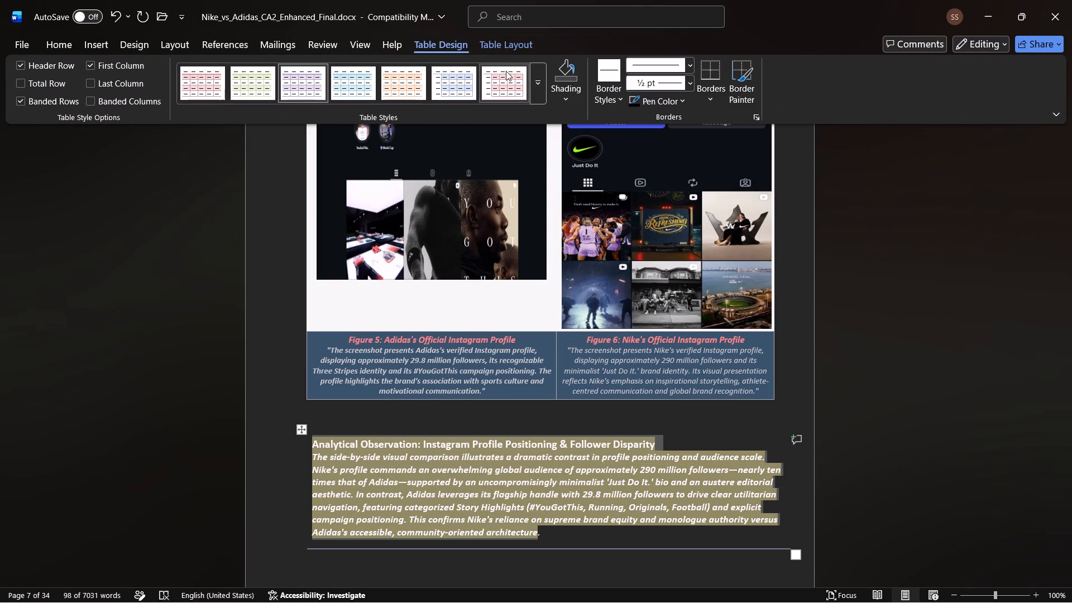
left_click(571, 97)
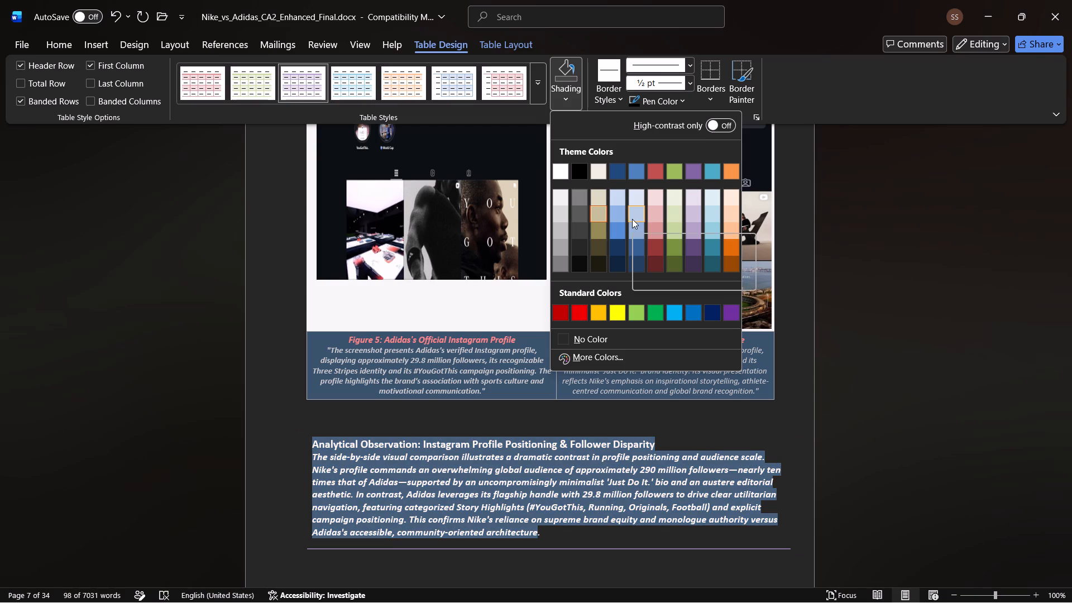
left_click(640, 190)
left_click(583, 571)
scroll(583, 571, "down", 1)
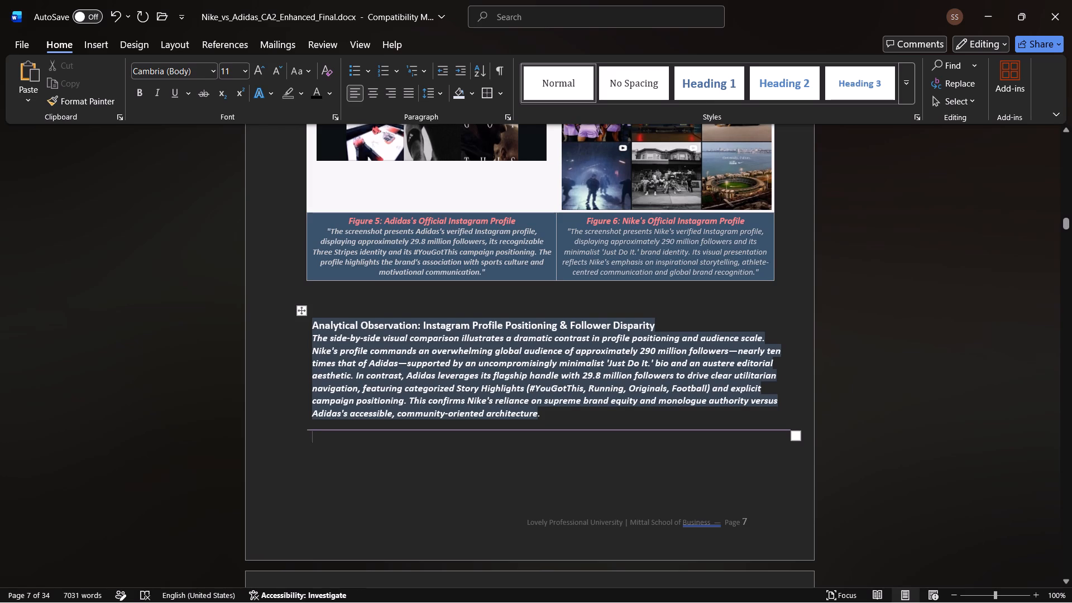
left_click(605, 511)
scroll(605, 511, "up", 1)
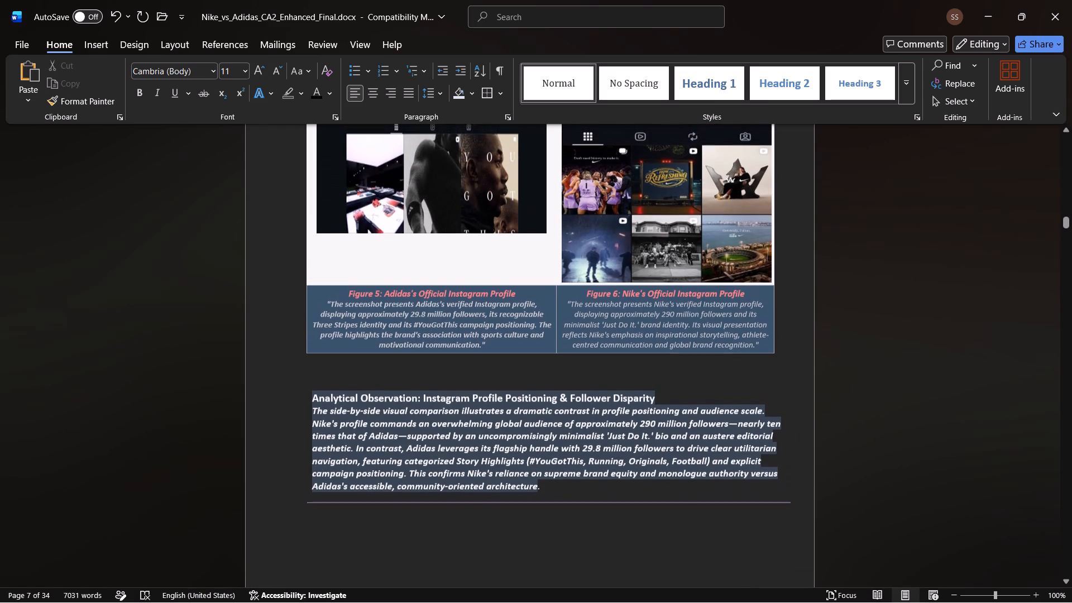
Review the earlier pages from the Instagram profile figures back through the sampling framework and learning outcomes to the cover page.
left_click(799, 344)
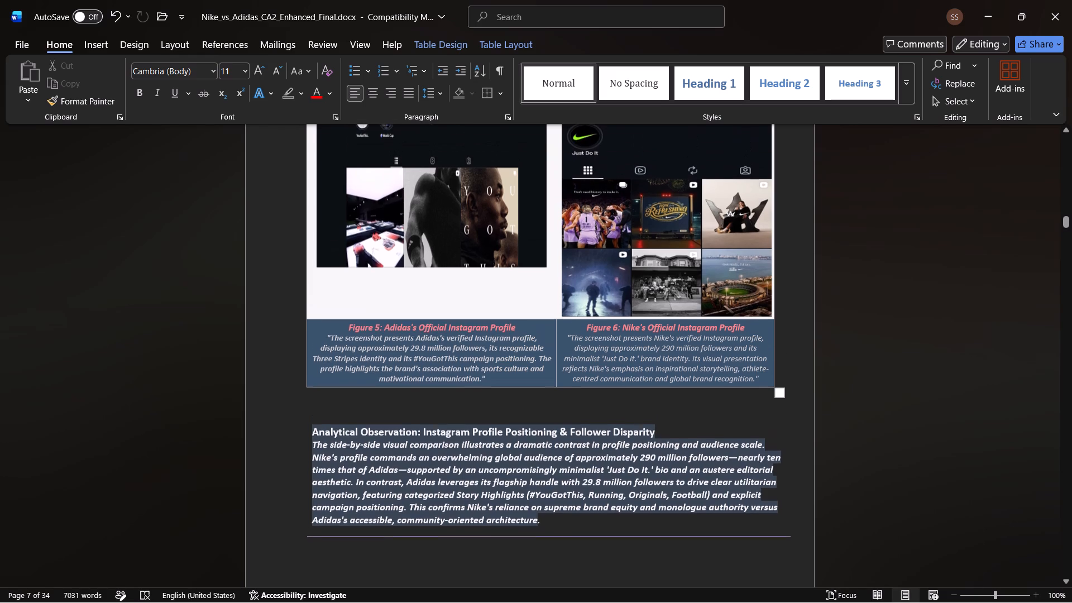
scroll(582, 378, "up", 5)
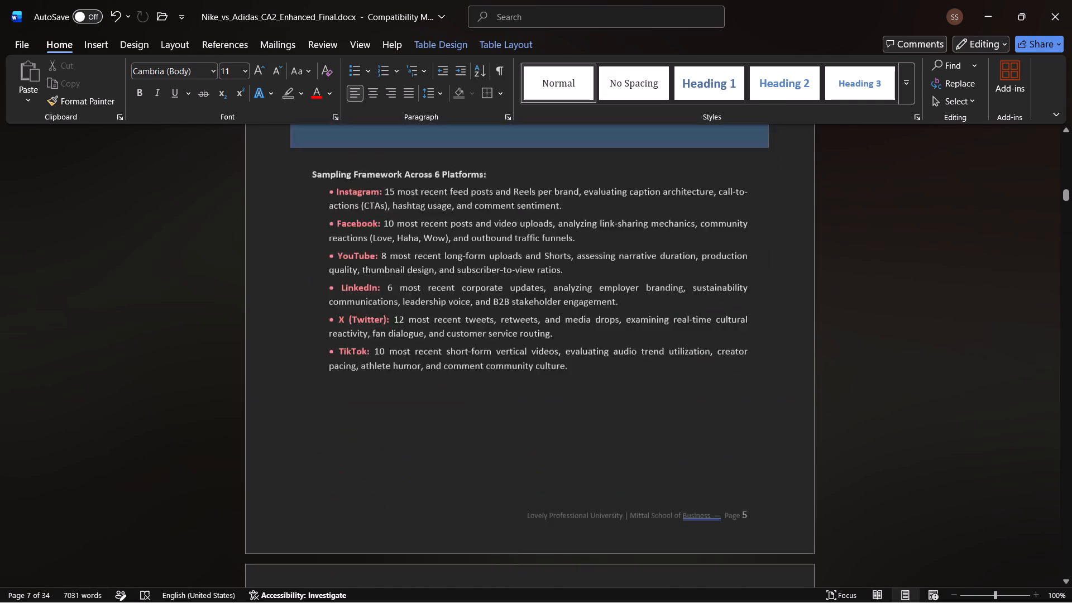
scroll(582, 378, "up", 8)
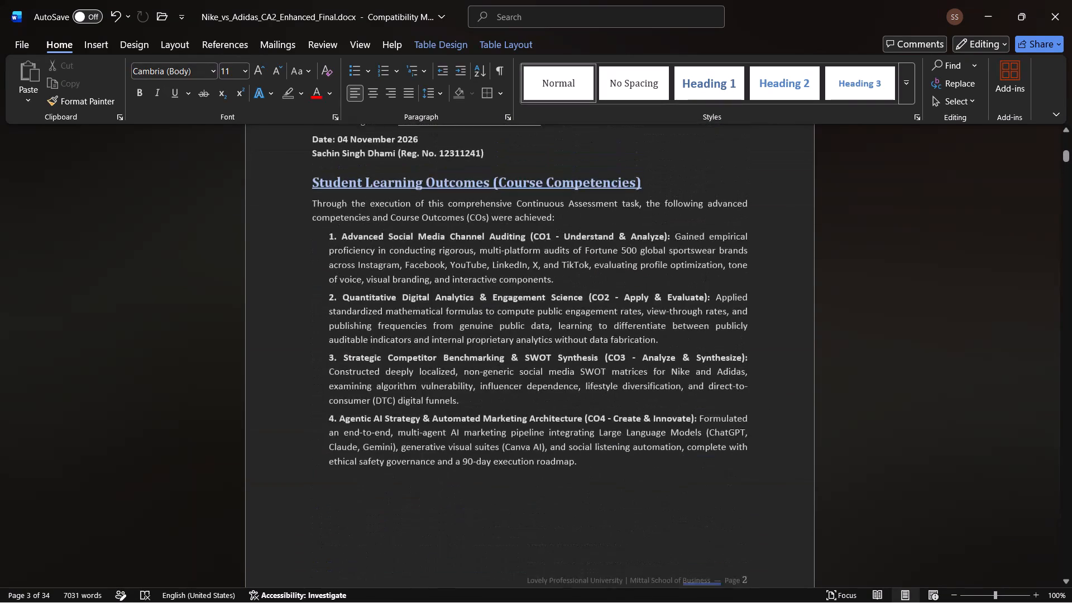
scroll(582, 378, "up", 7)
scroll(582, 378, "down", 1)
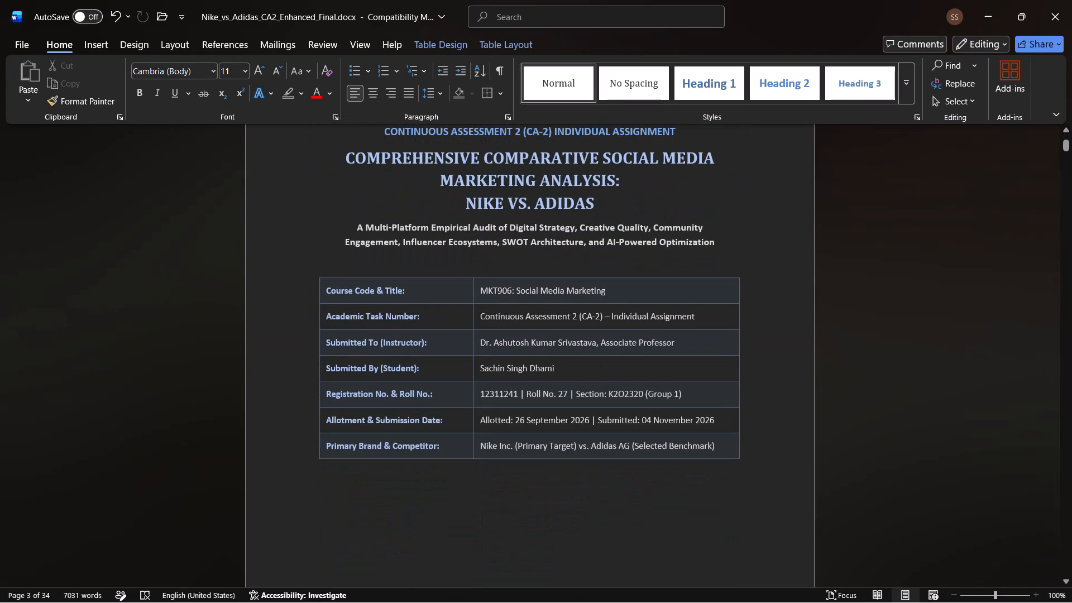
Look over the cover page and place the insertion point at the Student's Signature line in the declaration.
scroll(576, 427, "up", 4)
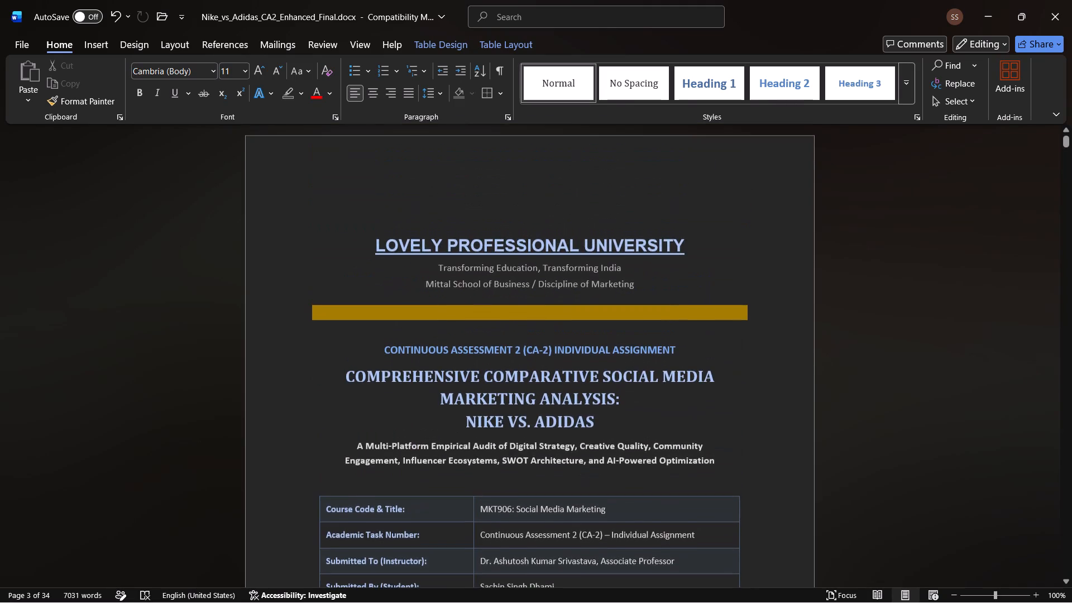
scroll(576, 427, "down", 4)
scroll(556, 386, "up", 1)
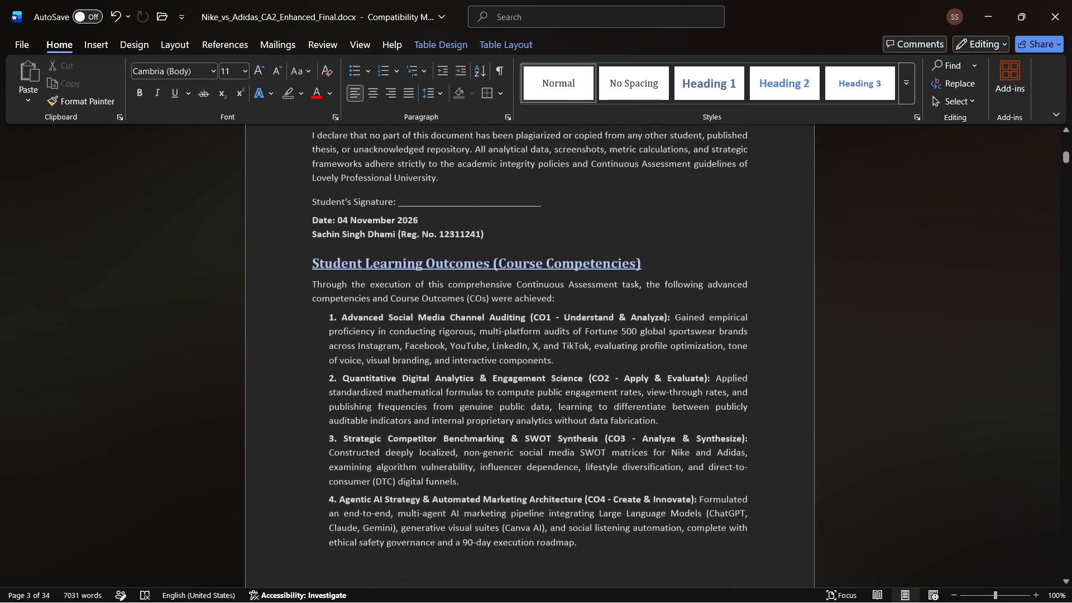
scroll(556, 386, "up", 1)
left_click(437, 231)
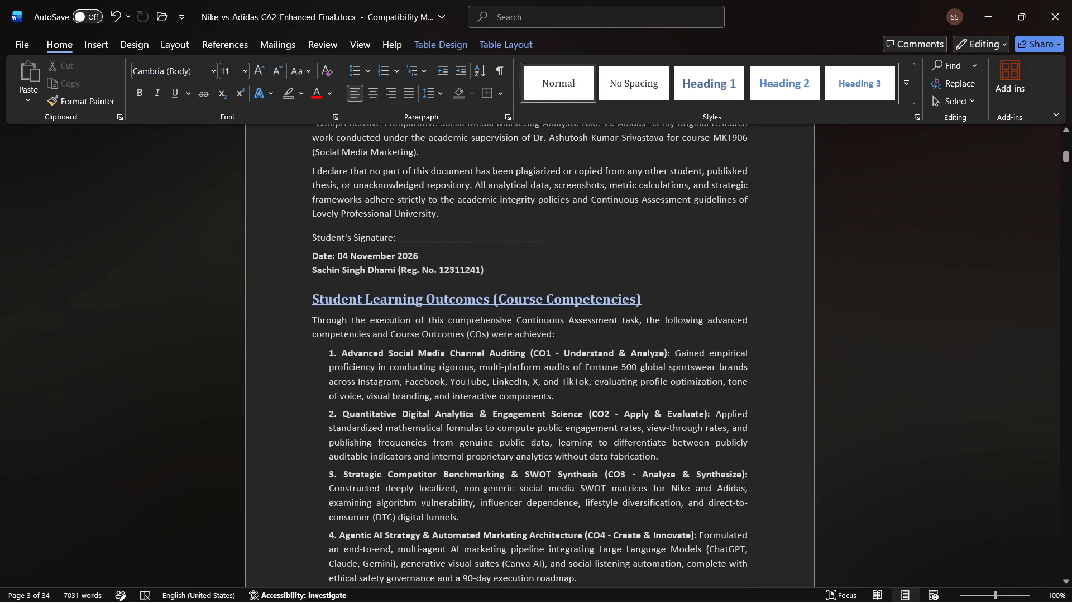
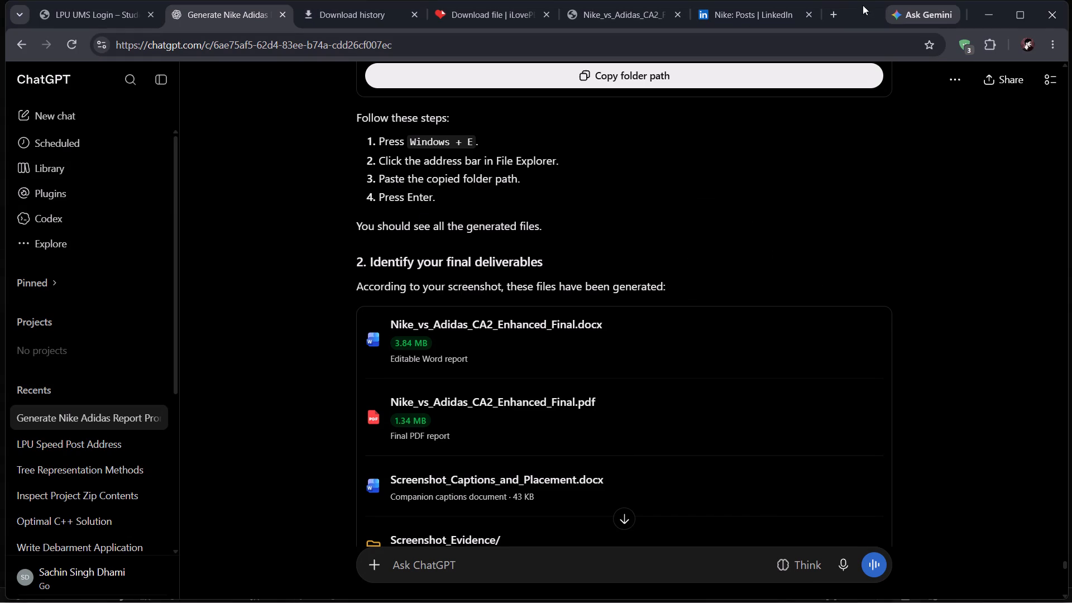
Open a new tab in Chrome, ready for entering a web address or search.
left_click(837, 15)
left_click(261, 41)
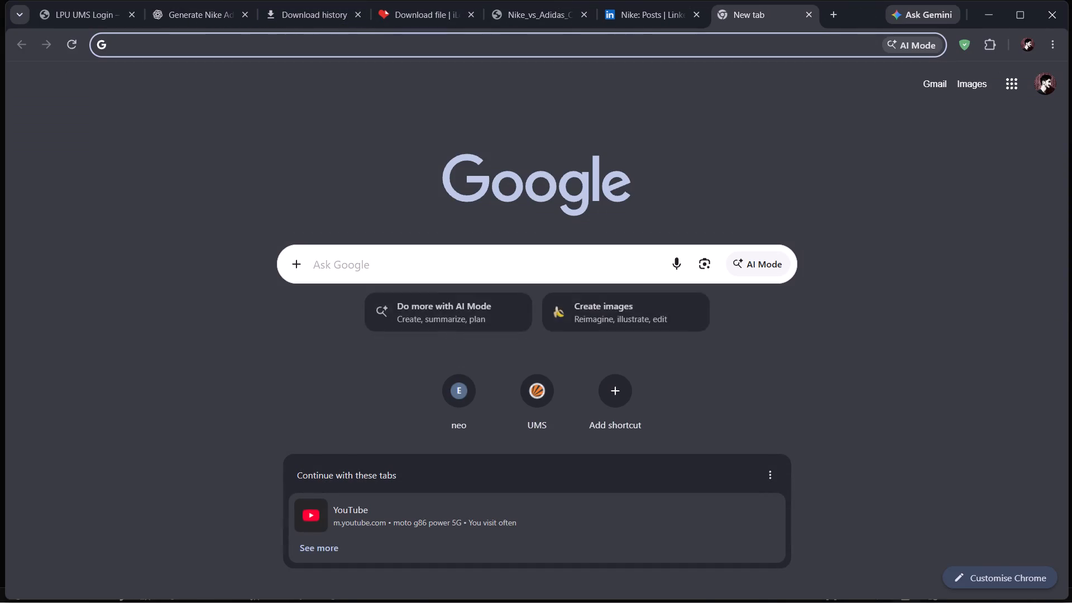
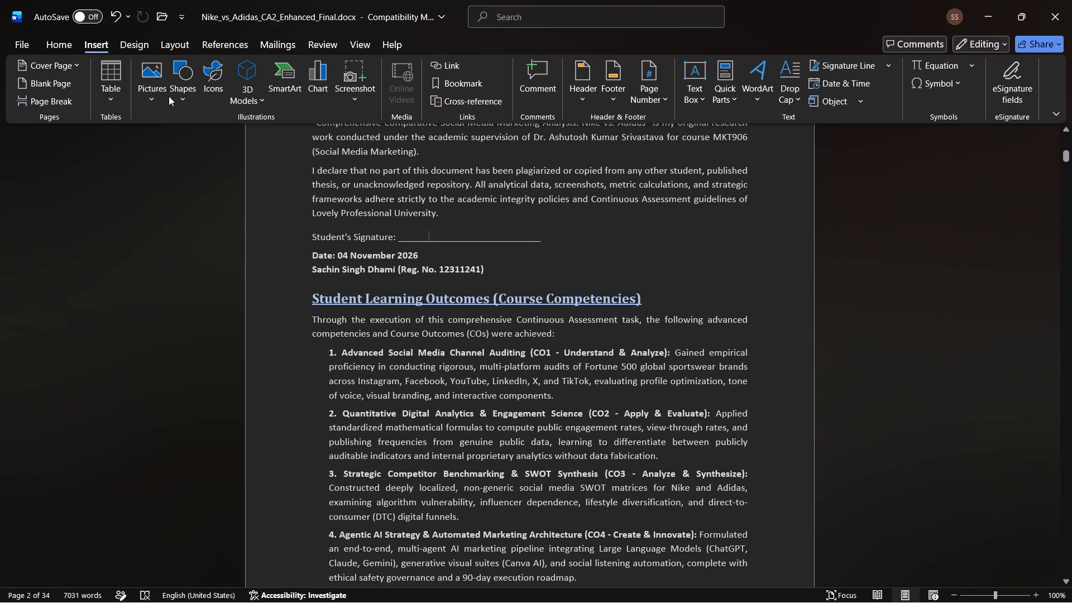
Insert the handwritten signature image Screenshot 2026-11-02 232039.png from the Gallery at the Student's Signature line of the declaration.
left_click(155, 99)
left_click(165, 142)
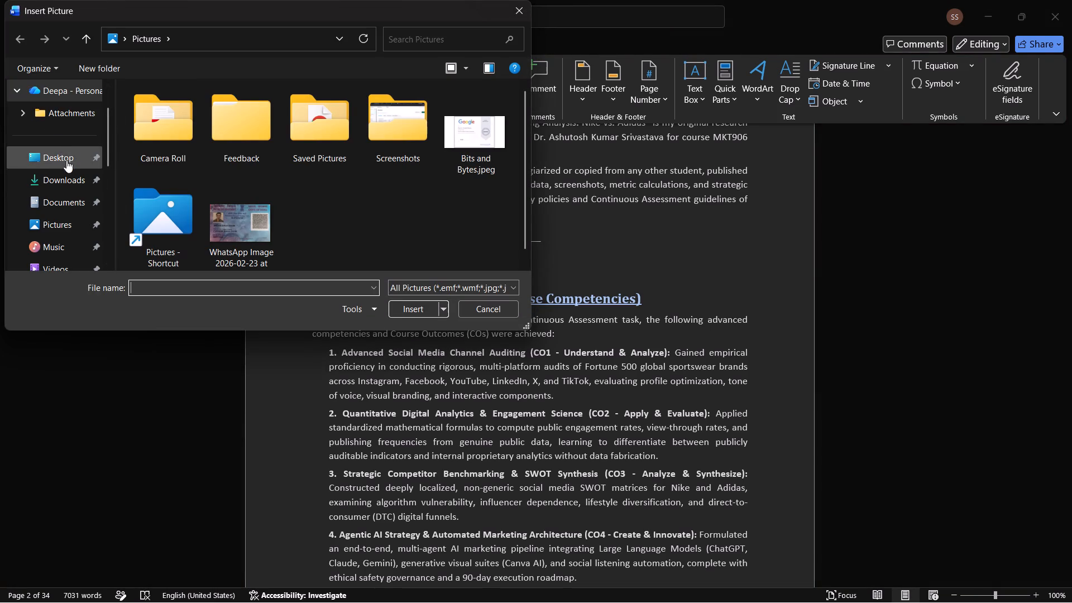
left_click(52, 218)
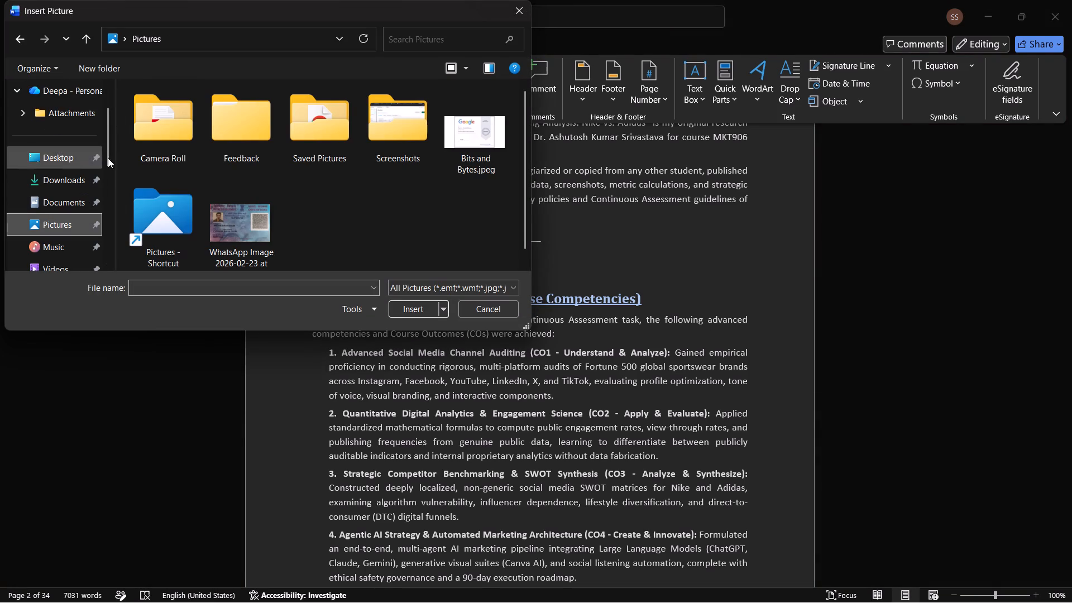
scroll(72, 89, "up", 1)
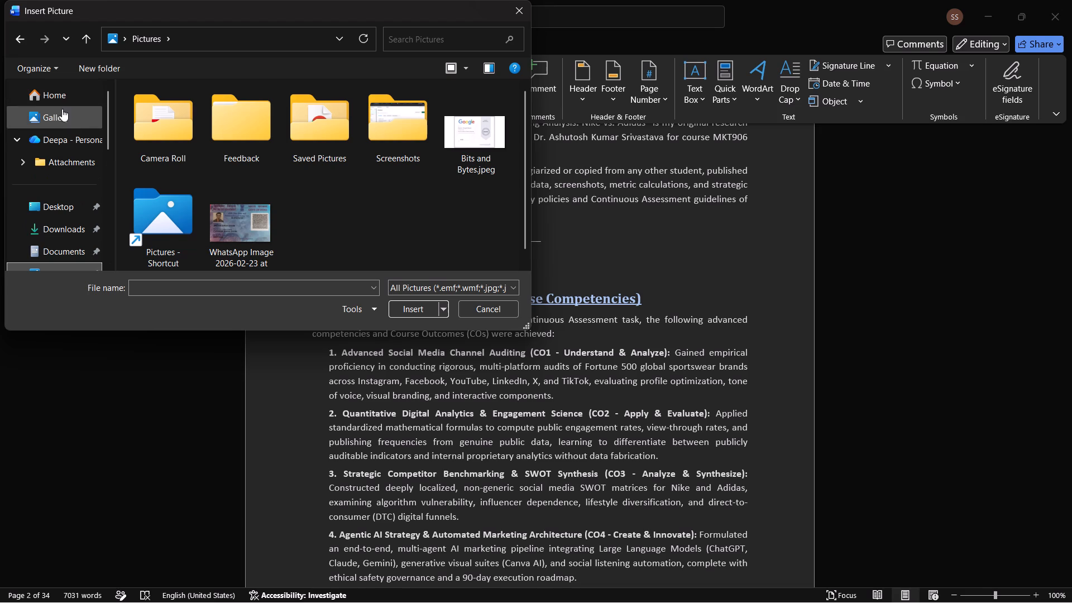
left_click(60, 113)
left_click(168, 120)
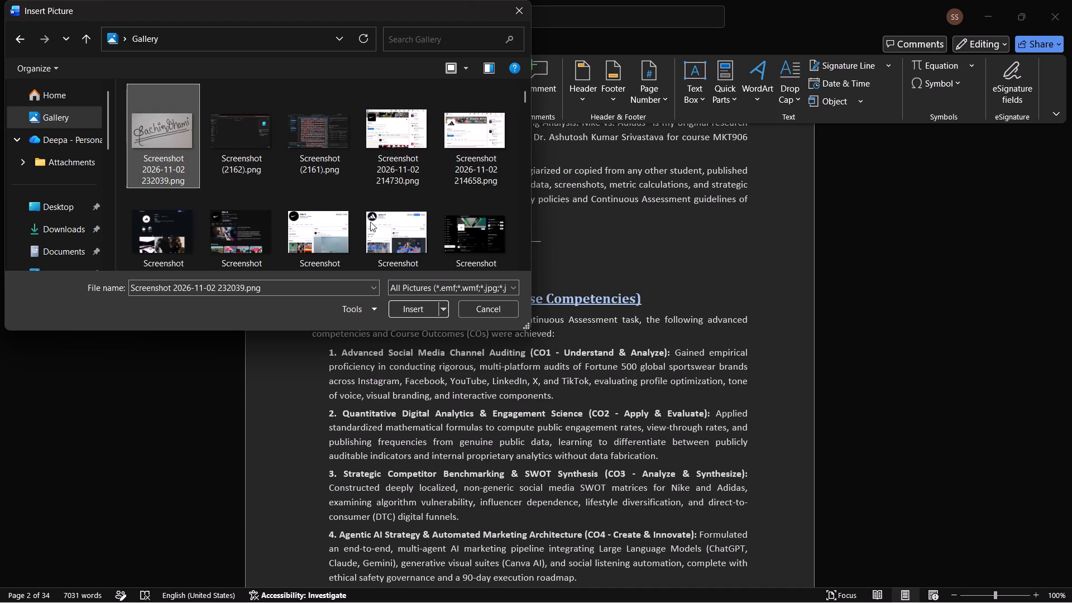
left_click(411, 310)
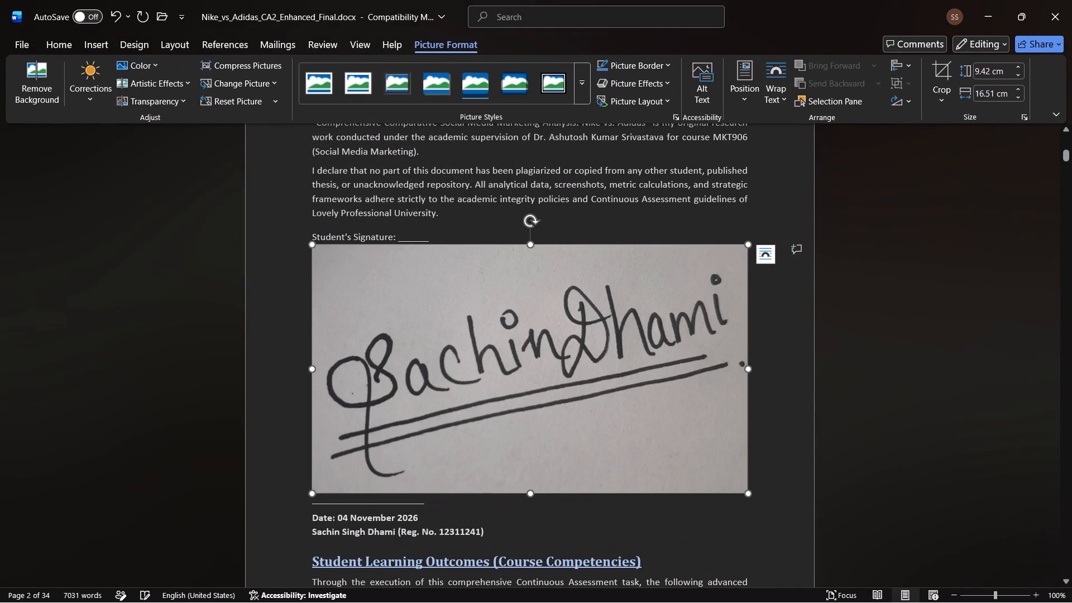
Shrink the inserted signature image to about 1.76 cm high and 3.51 cm wide so it fits on the signature line.
left_click_drag(530, 492, 523, 324)
left_click(523, 324)
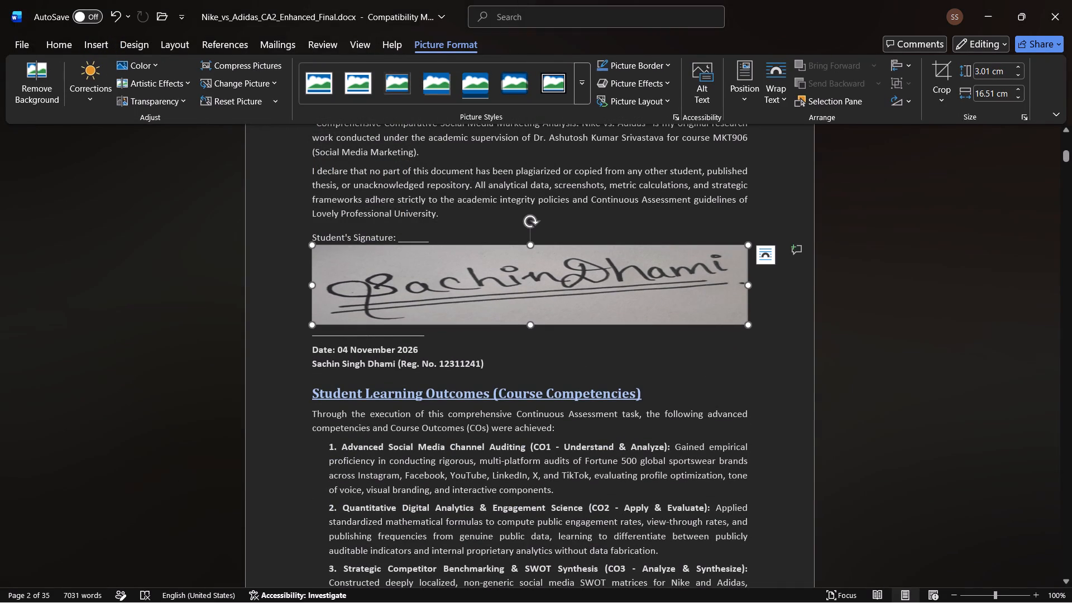
left_click_drag(748, 287, 485, 289)
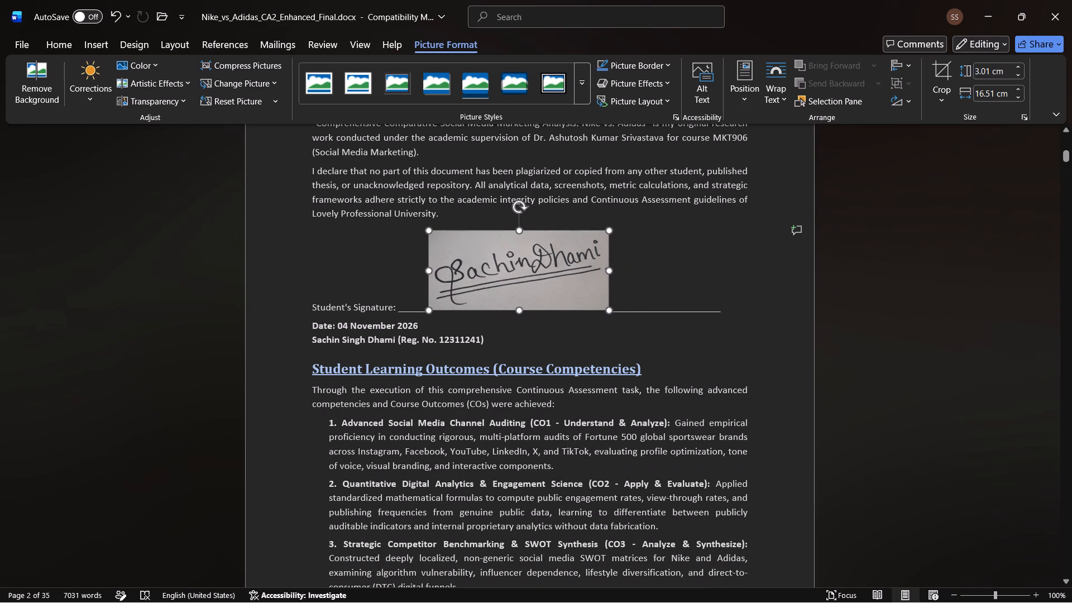
left_click_drag(485, 289, 438, 288)
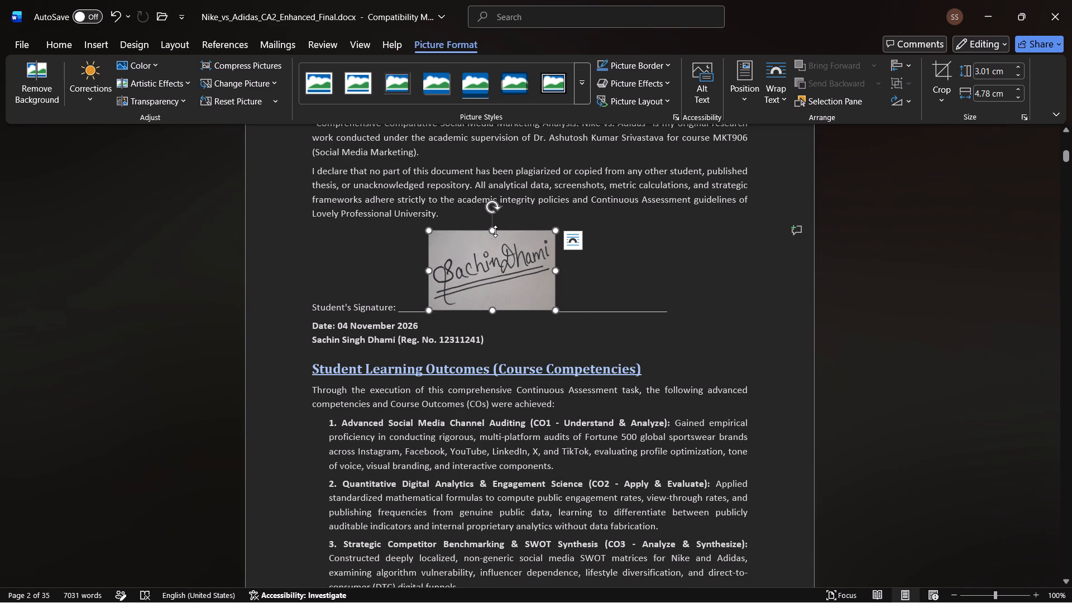
left_click_drag(495, 231, 495, 264)
left_click_drag(554, 250, 521, 261)
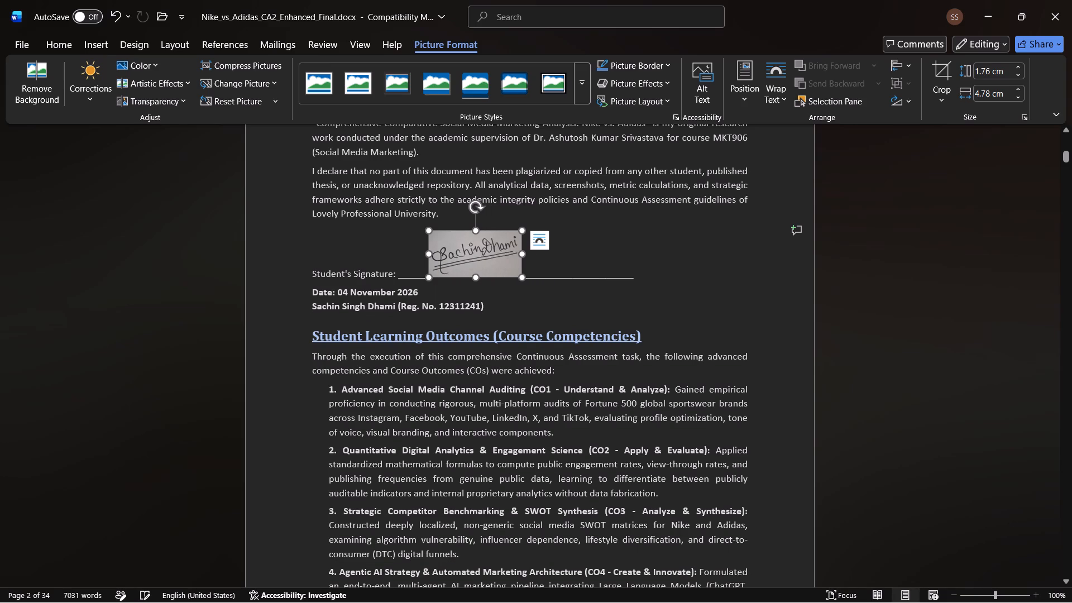
Reduce the signature image to about 1.23 cm by 2.77 cm and move it closer to the Student's Signature label.
left_click(493, 303)
left_click(472, 233)
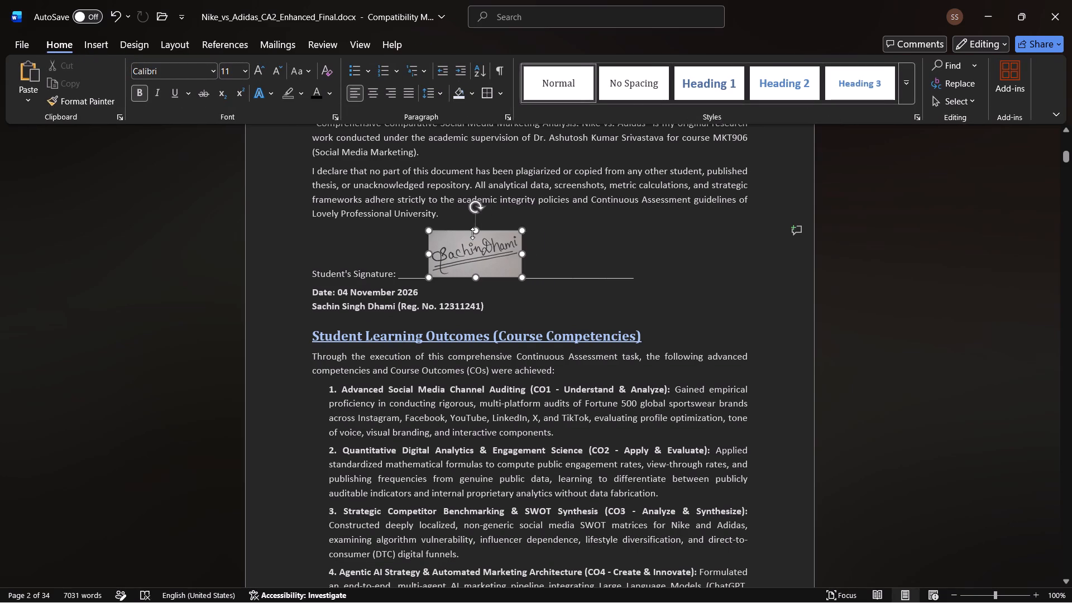
left_click_drag(476, 232, 476, 244)
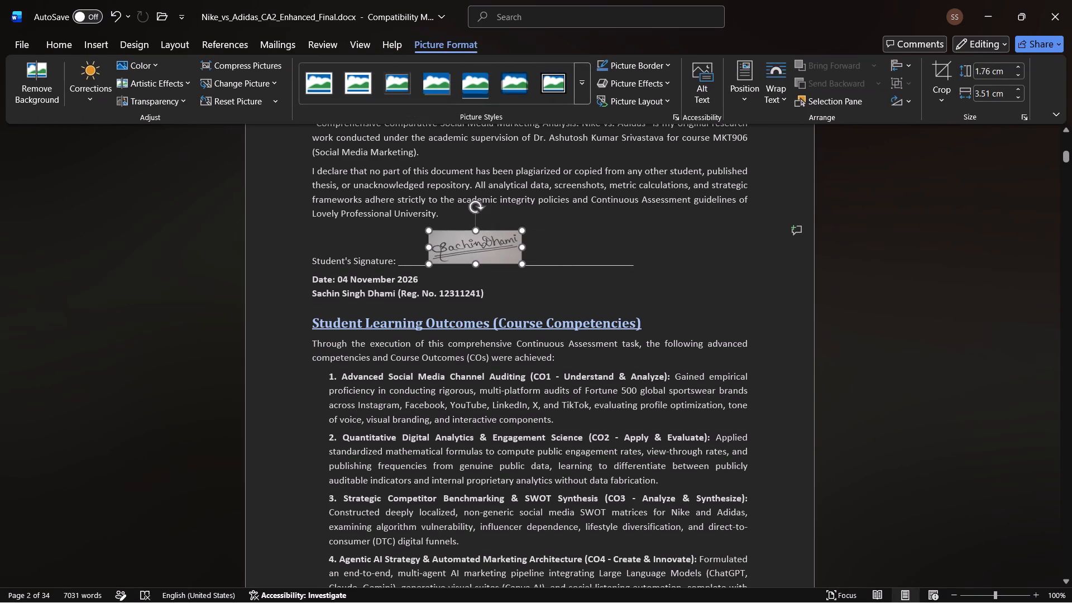
left_click_drag(476, 244, 476, 246)
left_click_drag(521, 247, 502, 250)
left_click_drag(432, 251, 411, 252)
left_click_drag(424, 250, 409, 251)
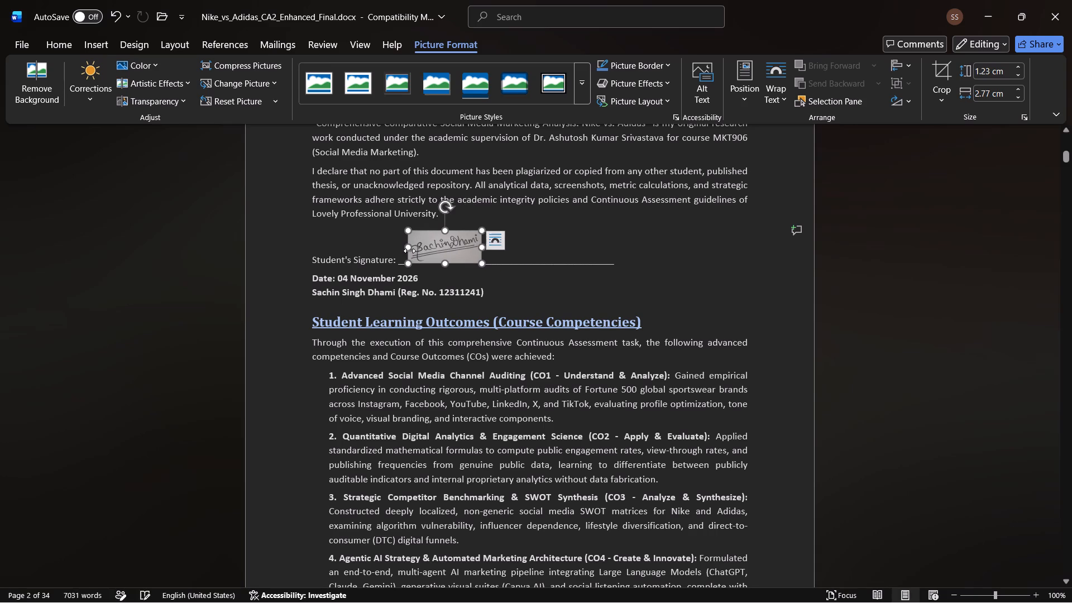
Fine-tune the signature image to about 1.12 cm high and 3.07 cm wide.
left_click(512, 268)
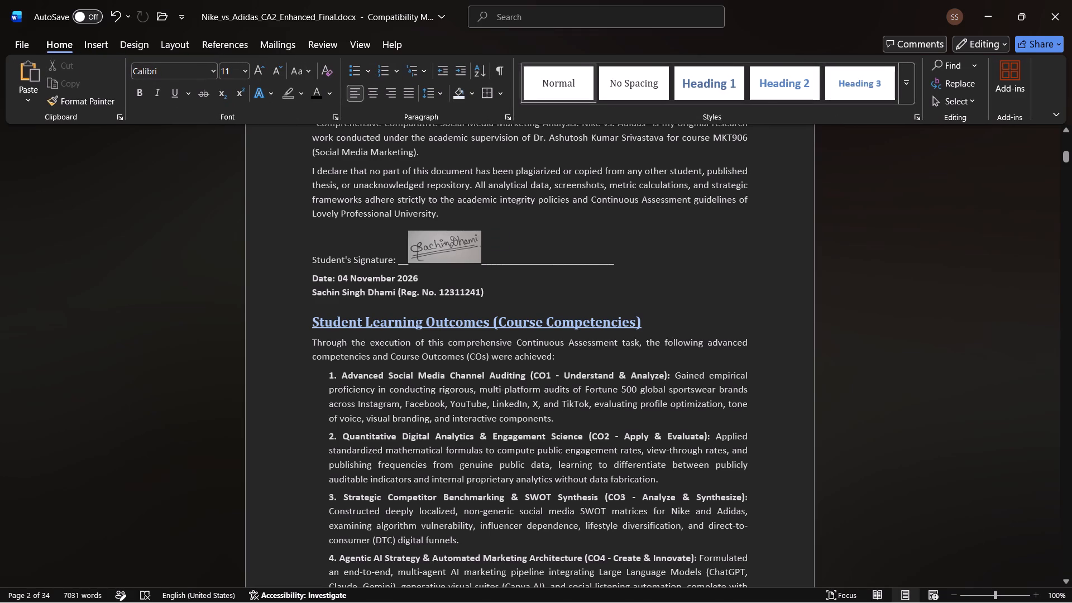
left_click(465, 252)
left_click_drag(481, 248, 487, 248)
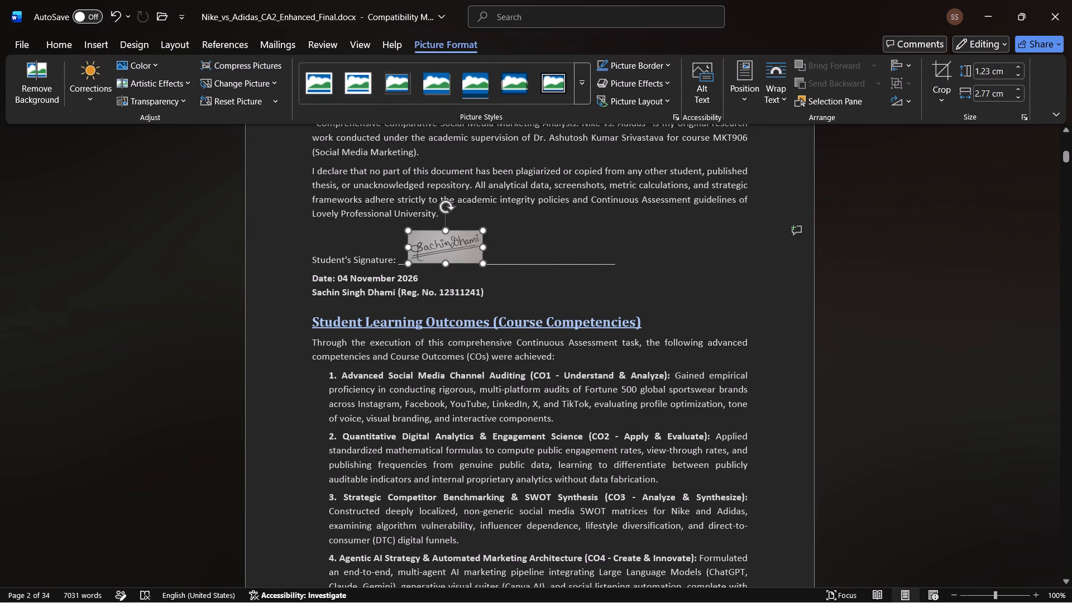
left_click_drag(487, 248, 489, 248)
left_click(451, 265)
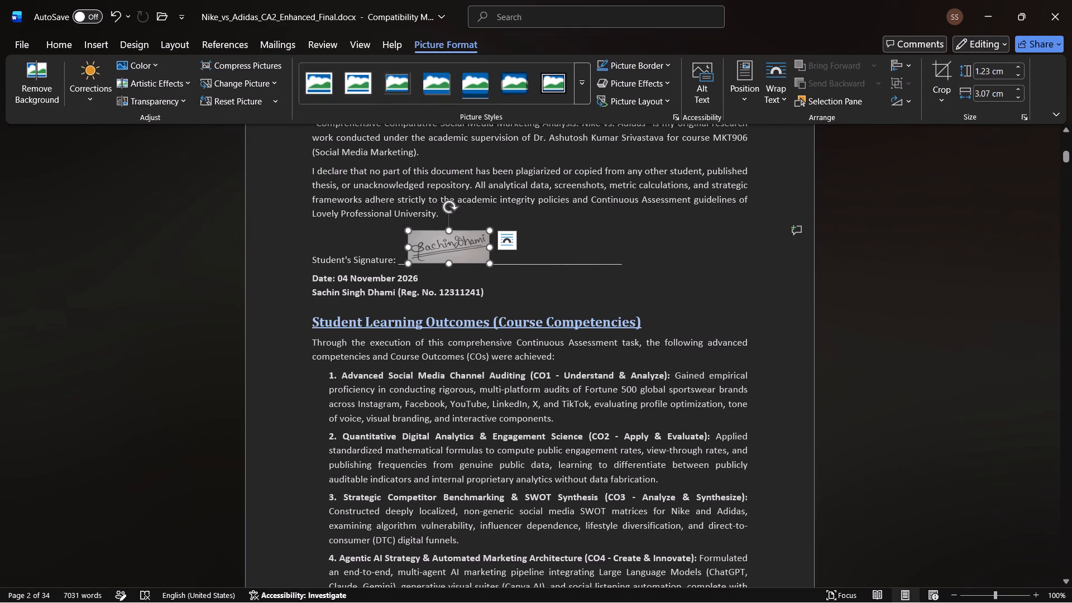
left_click(452, 268)
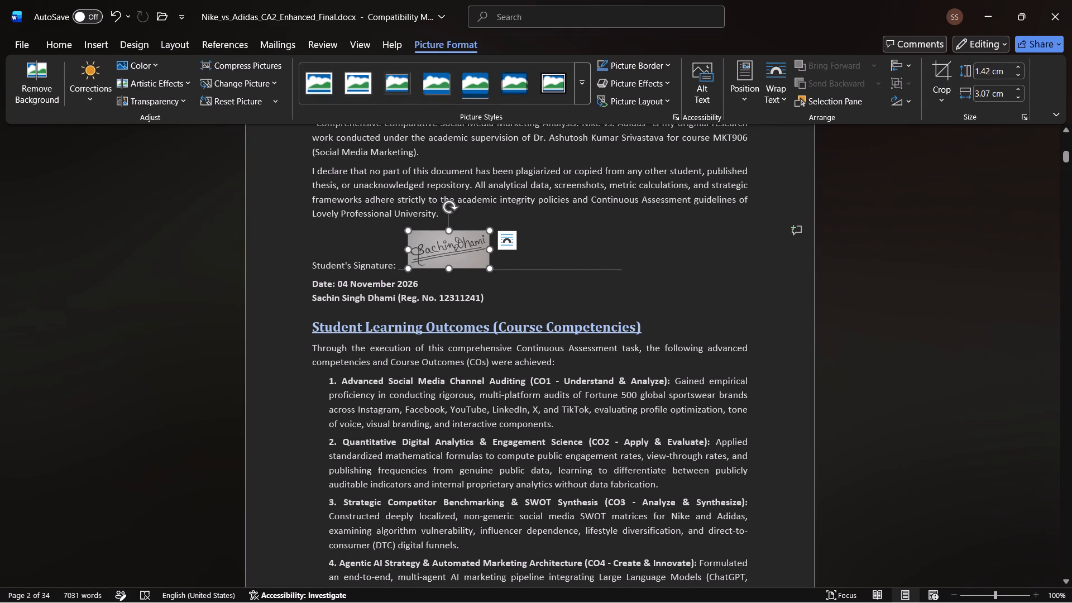
left_click_drag(450, 268, 449, 260)
left_click(449, 260)
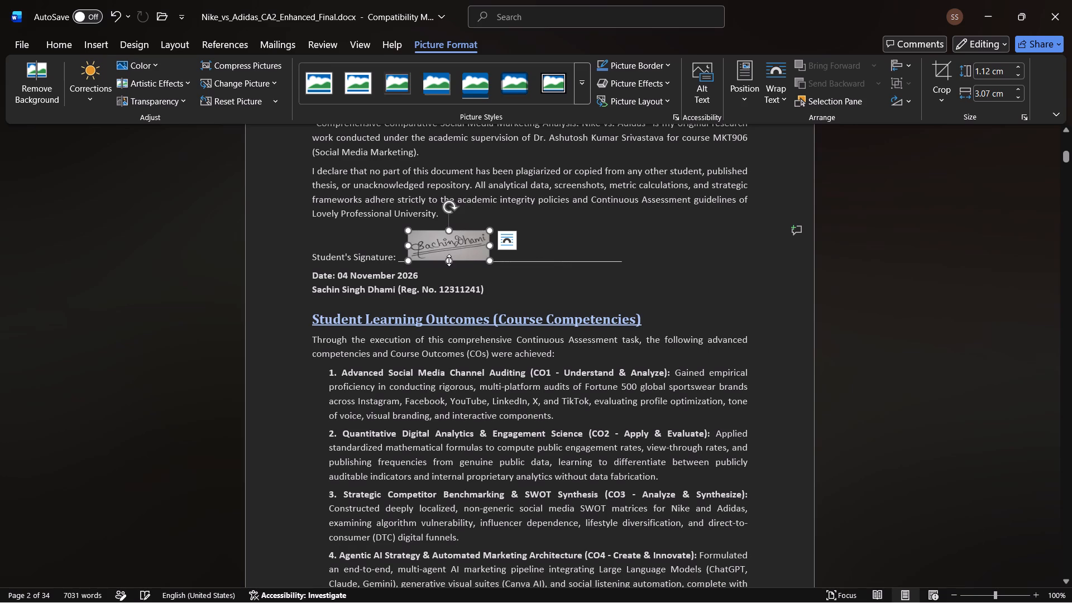
left_click(514, 278)
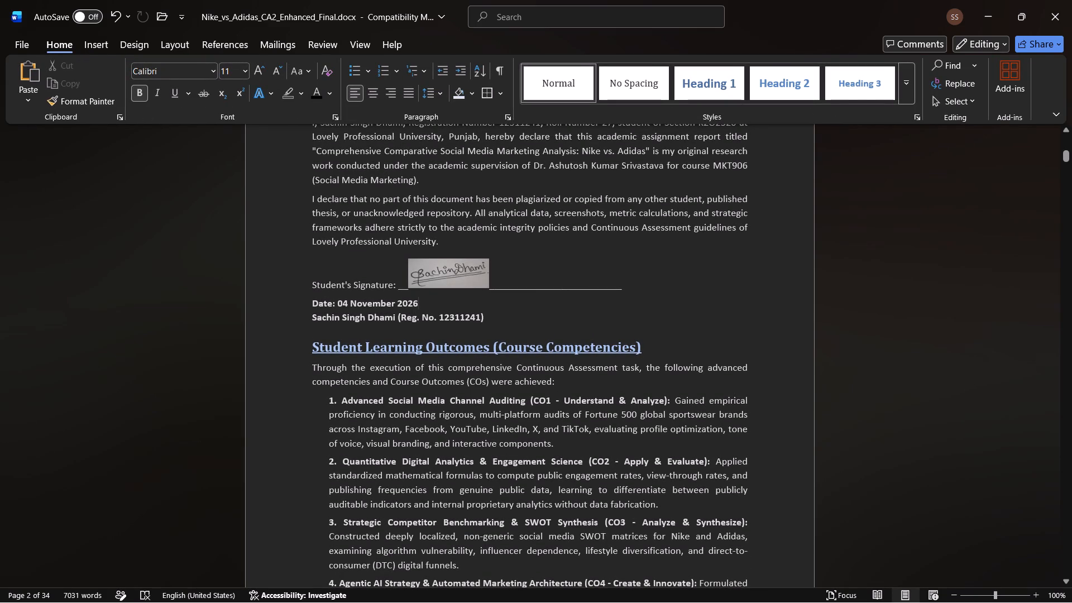
Enlarge the assignment details table on the cover page in both width and row height, extending it past both text margins.
scroll(505, 332, "up", 1)
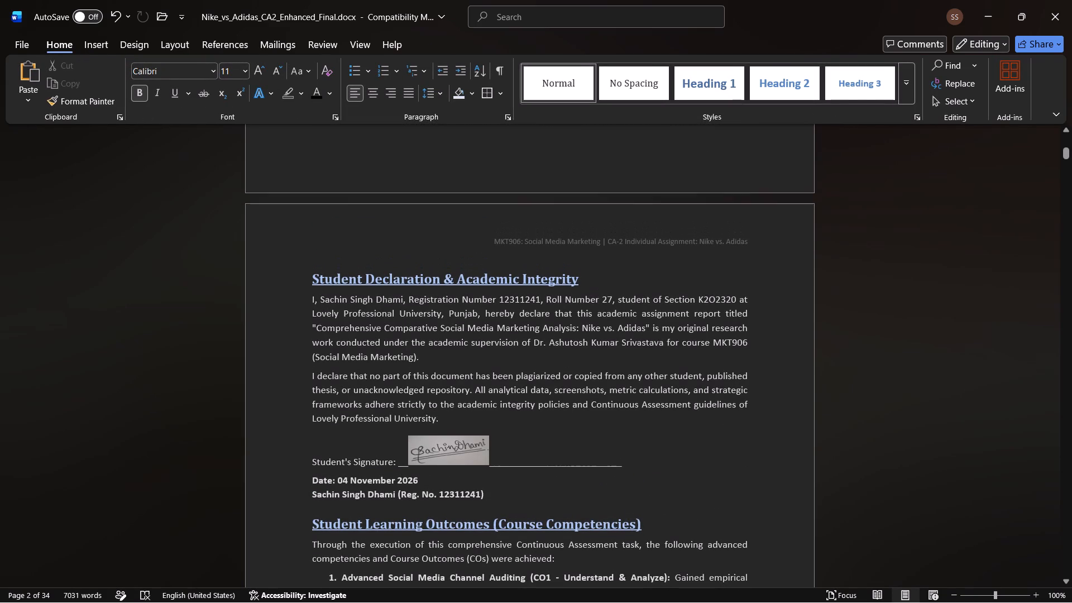
scroll(514, 323, "up", 6)
scroll(514, 323, "down", 1)
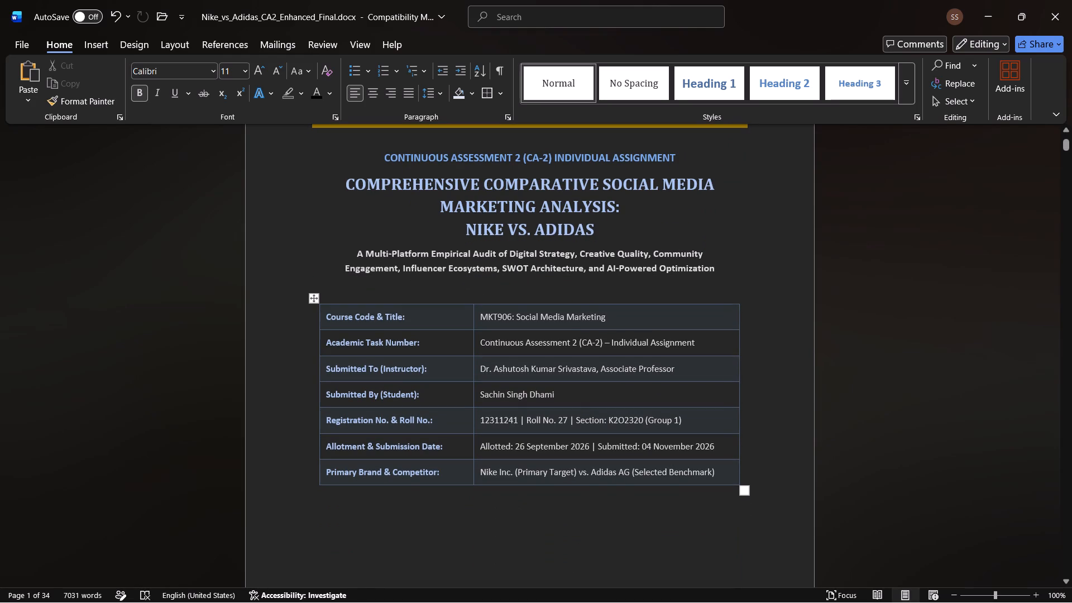
scroll(600, 343, "up", 1)
scroll(575, 284, "up", 1)
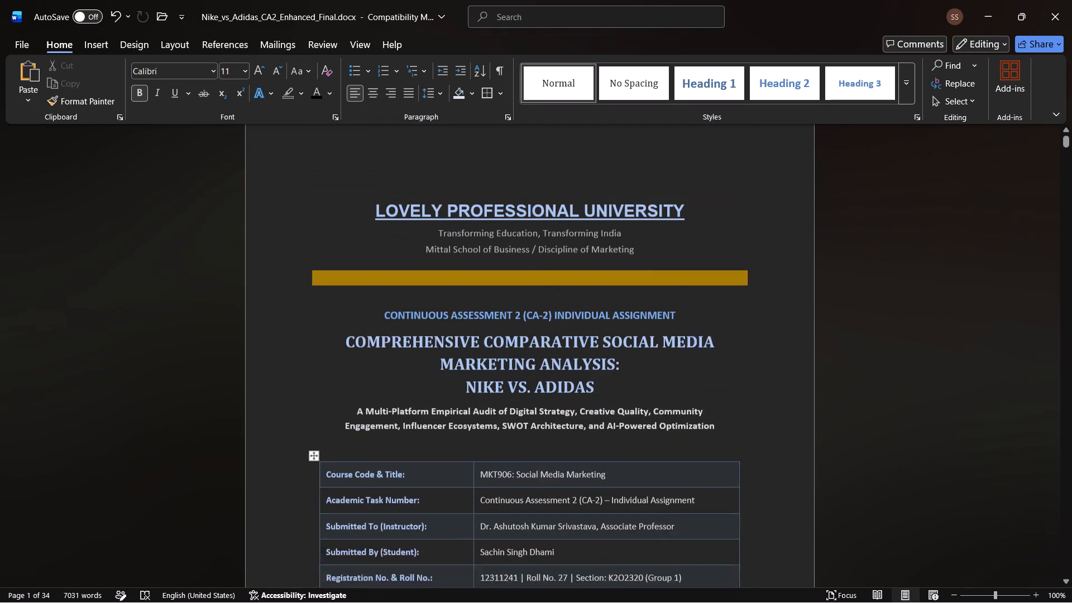
scroll(575, 284, "down", 2)
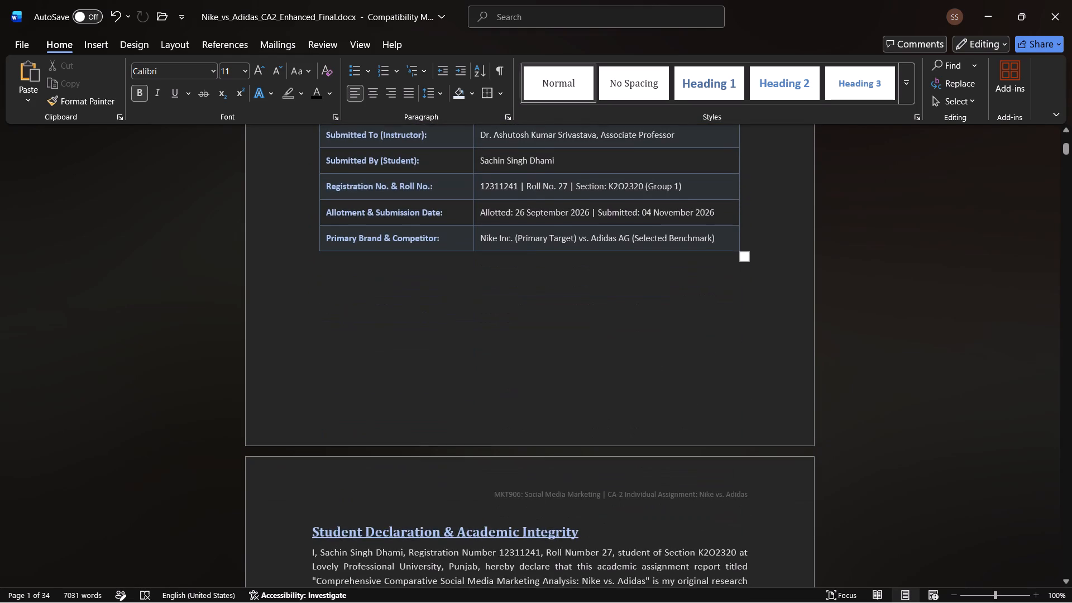
scroll(607, 288, "up", 1)
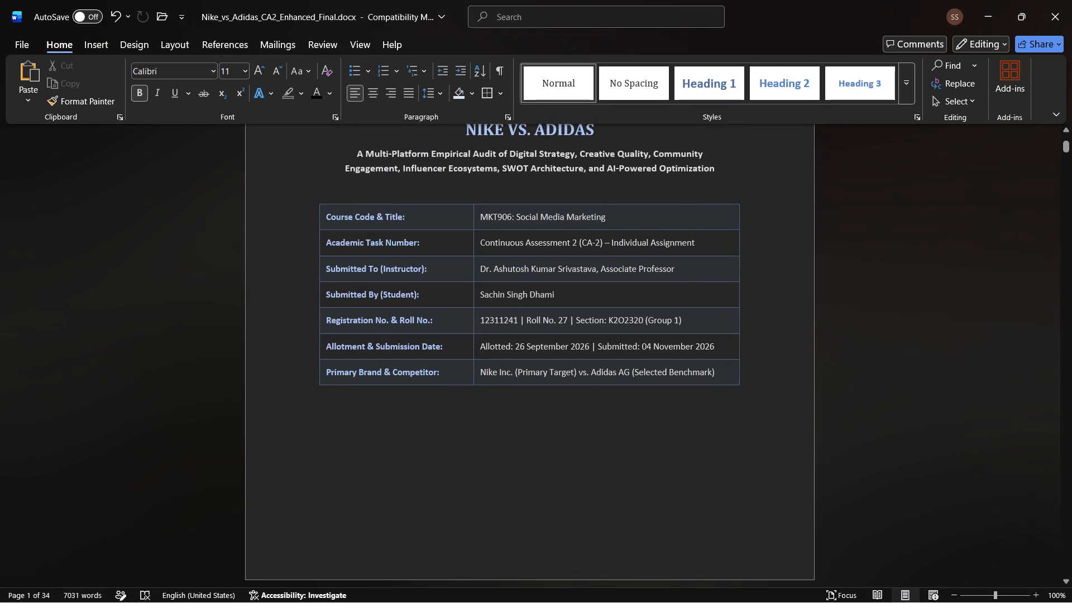
left_click_drag(746, 393, 765, 432)
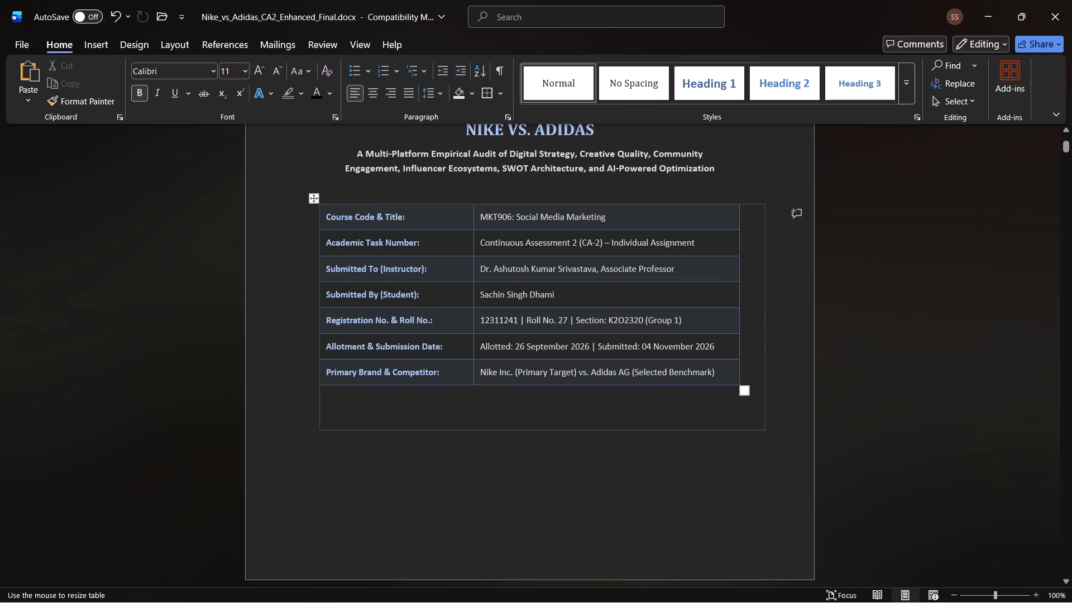
left_click_drag(765, 432, 778, 447)
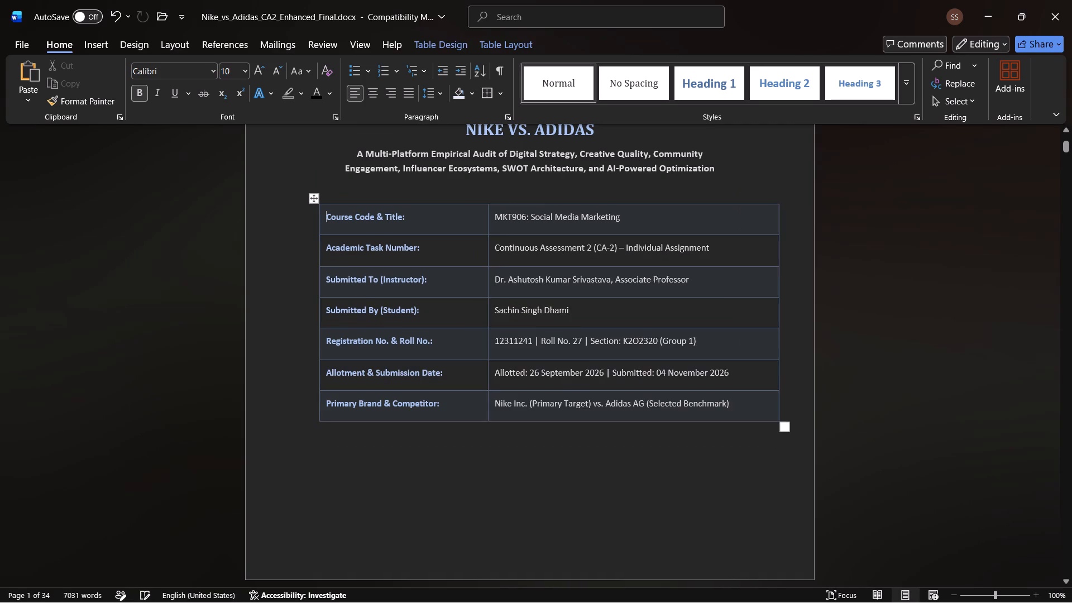
left_click_drag(764, 429, 769, 460)
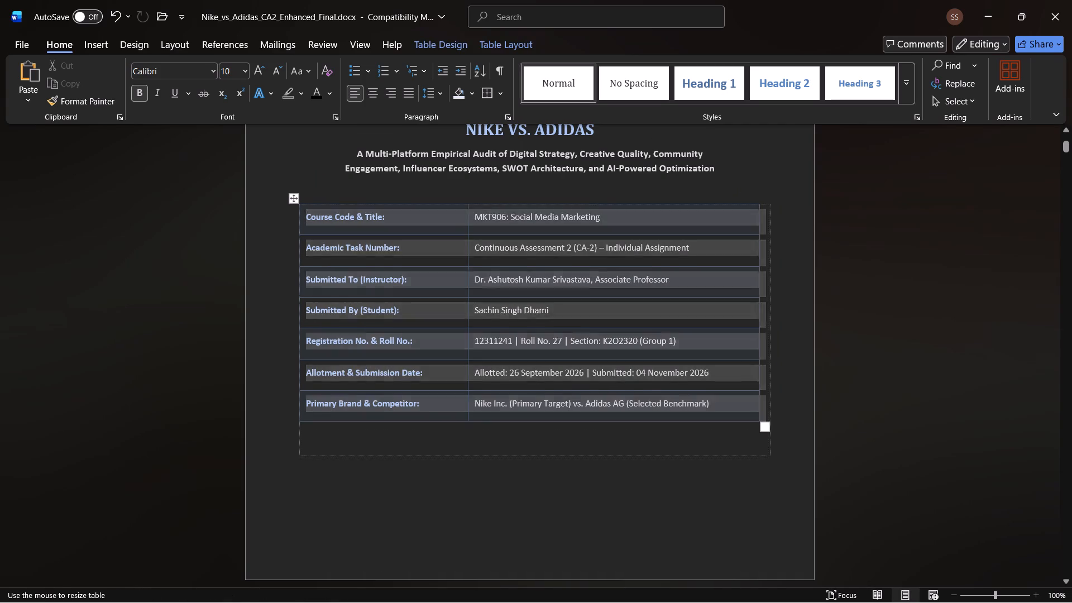
left_click_drag(769, 460, 790, 489)
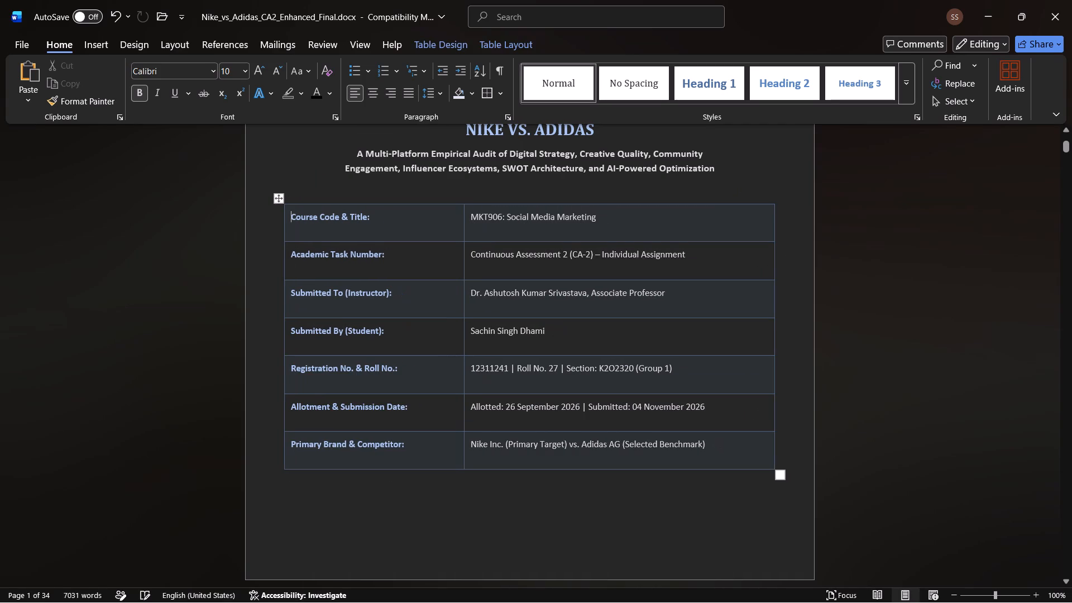
Increase the LOVELY PROFESSIONAL UNIVERSITY title on the cover page to font size 22.
scroll(776, 433, "up", 1)
scroll(661, 234, "up", 1)
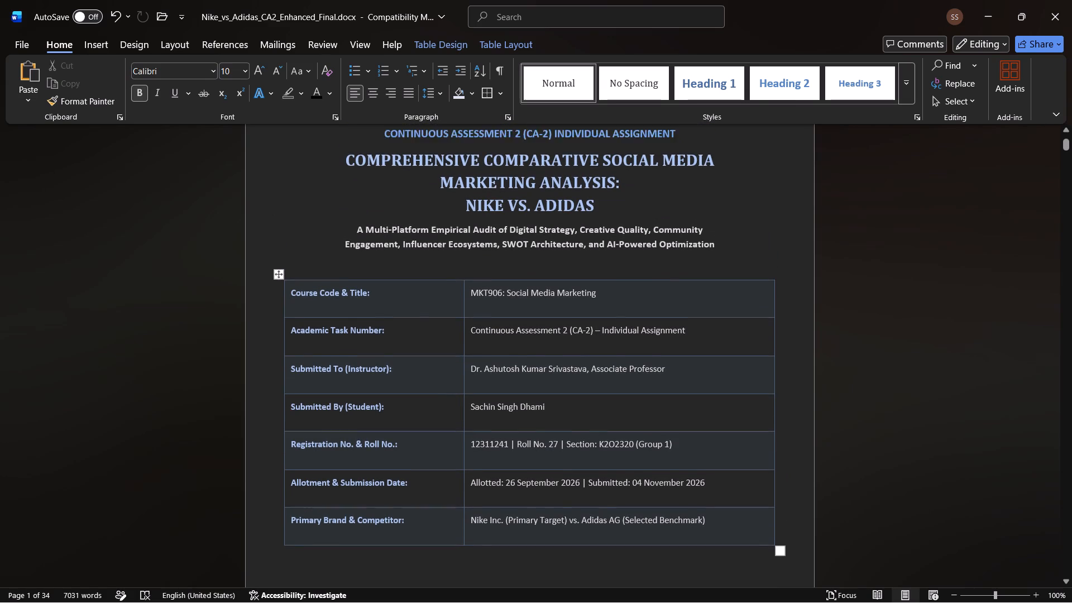
scroll(661, 234, "up", 3)
left_click_drag(686, 242, 384, 240)
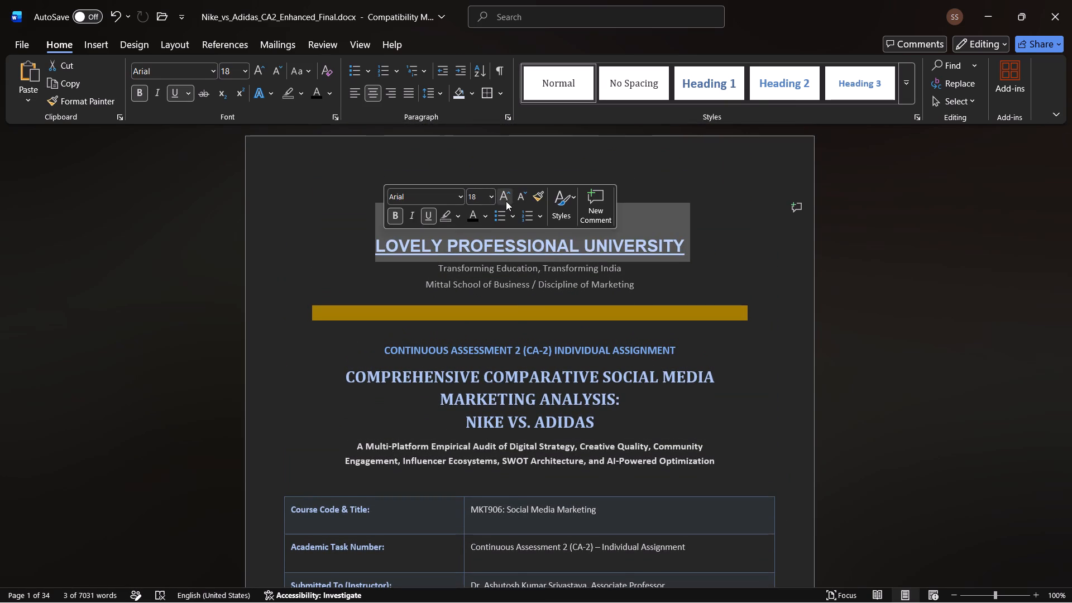
left_click(506, 201)
left_click(506, 201)
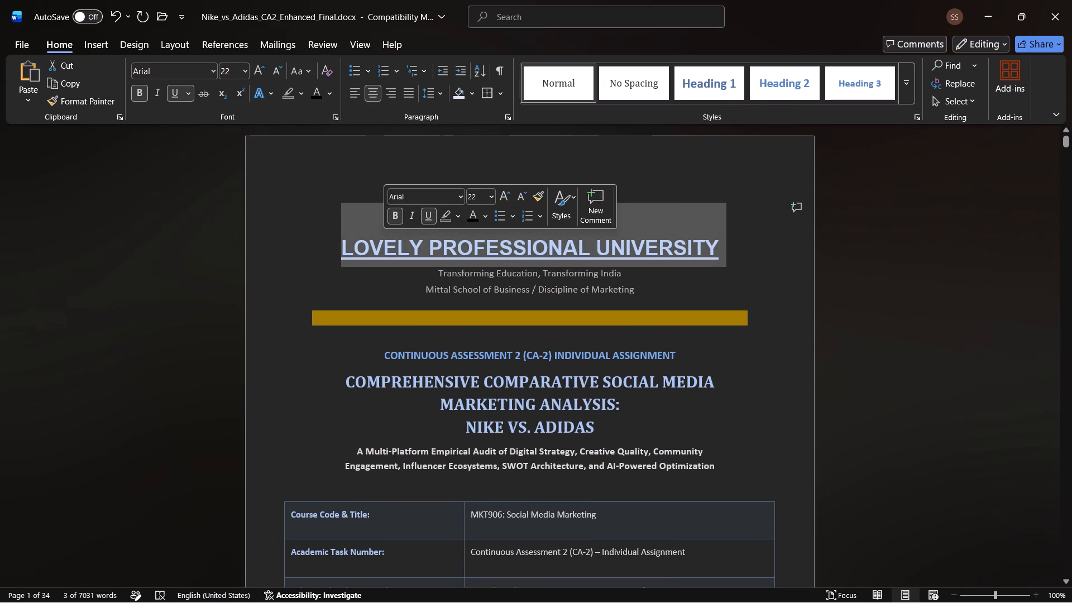
left_click(512, 307)
Enlarge the cover page details table slightly further in width and row height to fill more of the page.
scroll(512, 307, "down", 1)
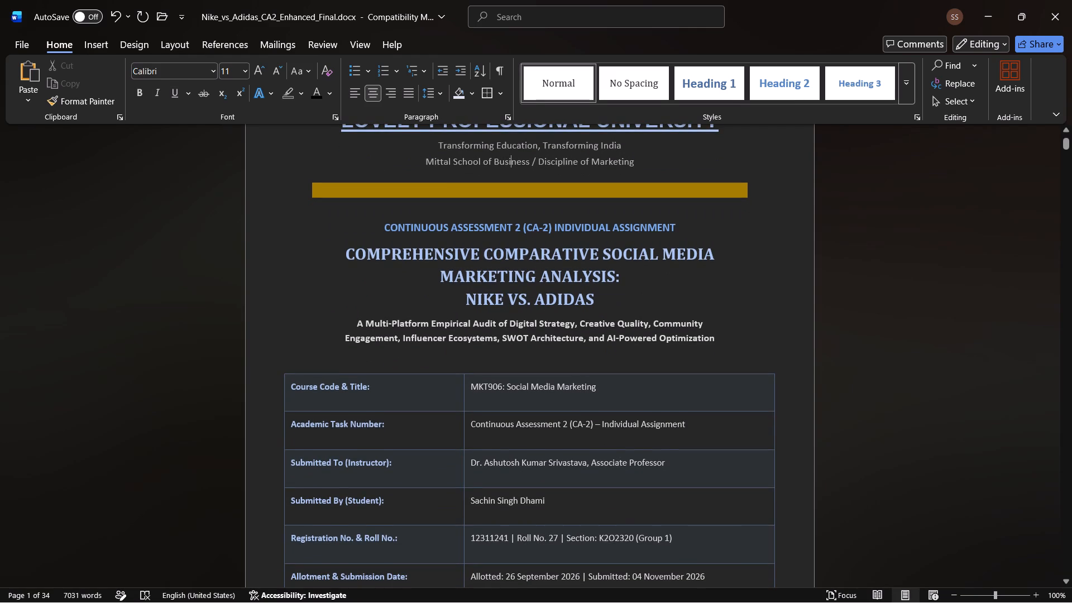
scroll(635, 312, "down", 2)
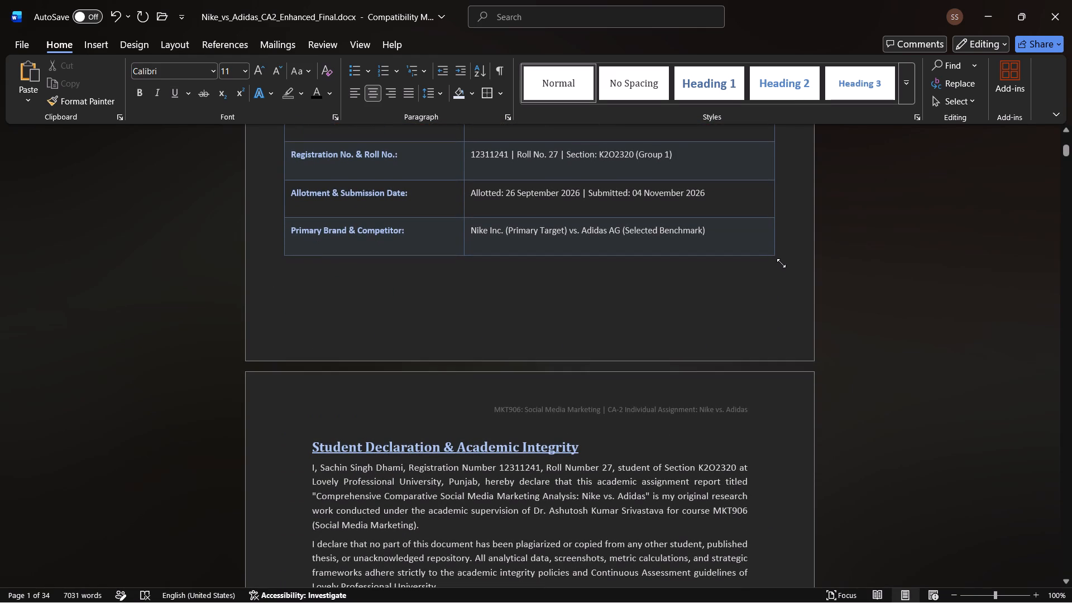
left_click_drag(781, 263, 770, 252)
left_click(770, 252)
left_click(751, 291)
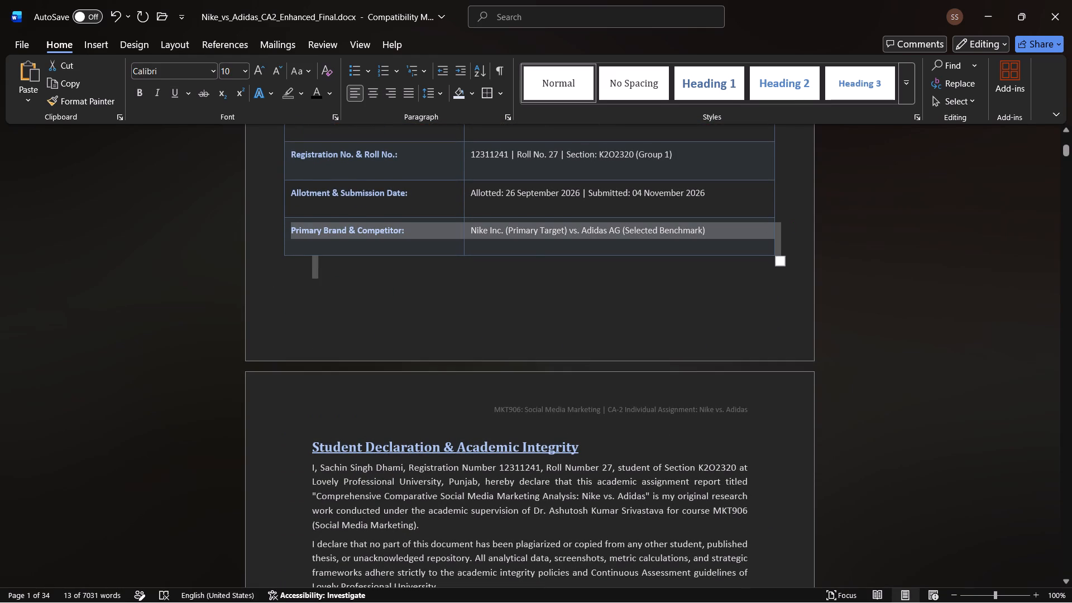
left_click_drag(781, 260, 783, 278)
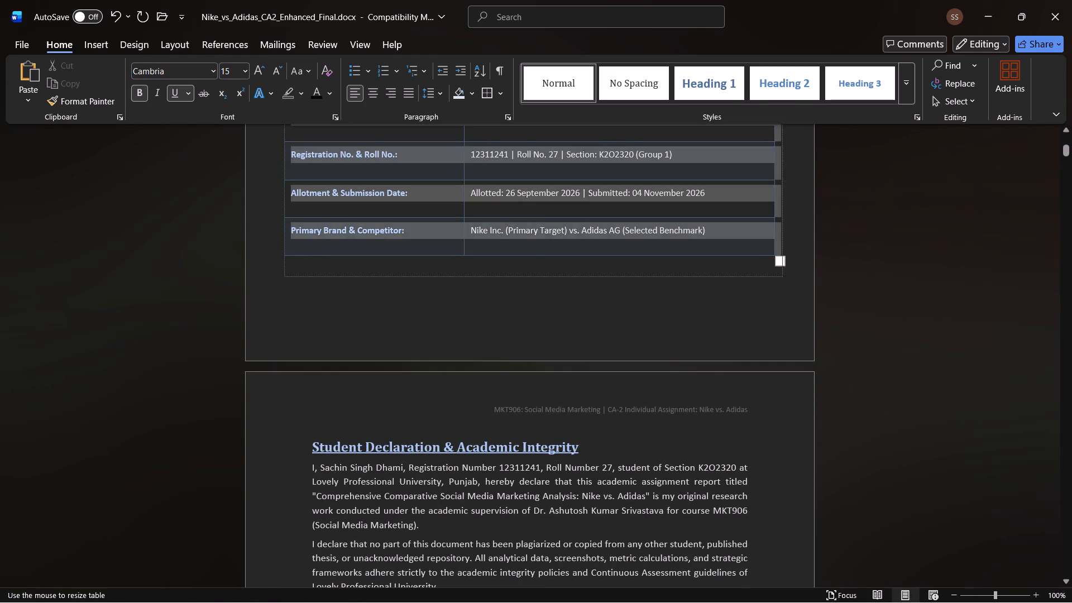
left_click_drag(783, 278, 788, 287)
left_click(800, 304)
scroll(800, 304, "up", 1)
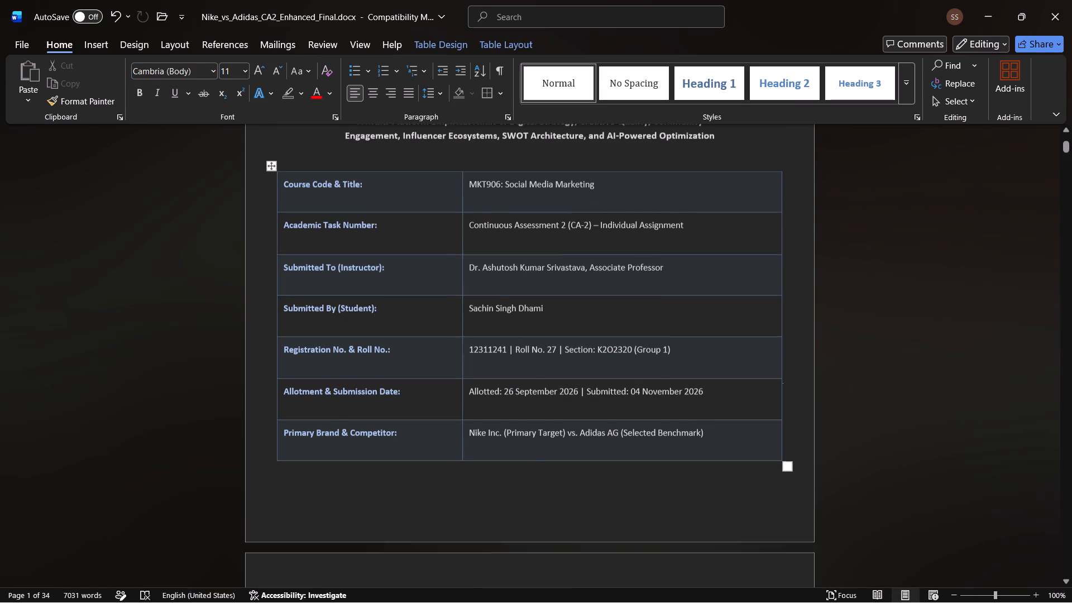
Review the layout from the cover page details table through the declaration and learning outcomes to the start of the introduction.
scroll(800, 304, "up", 1)
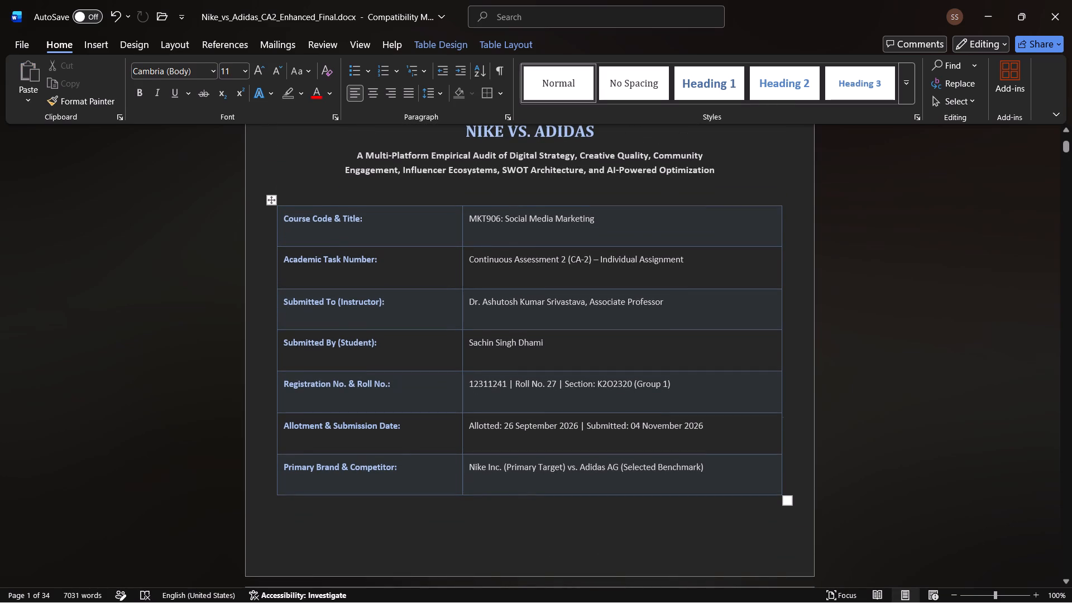
scroll(660, 301, "down", 3)
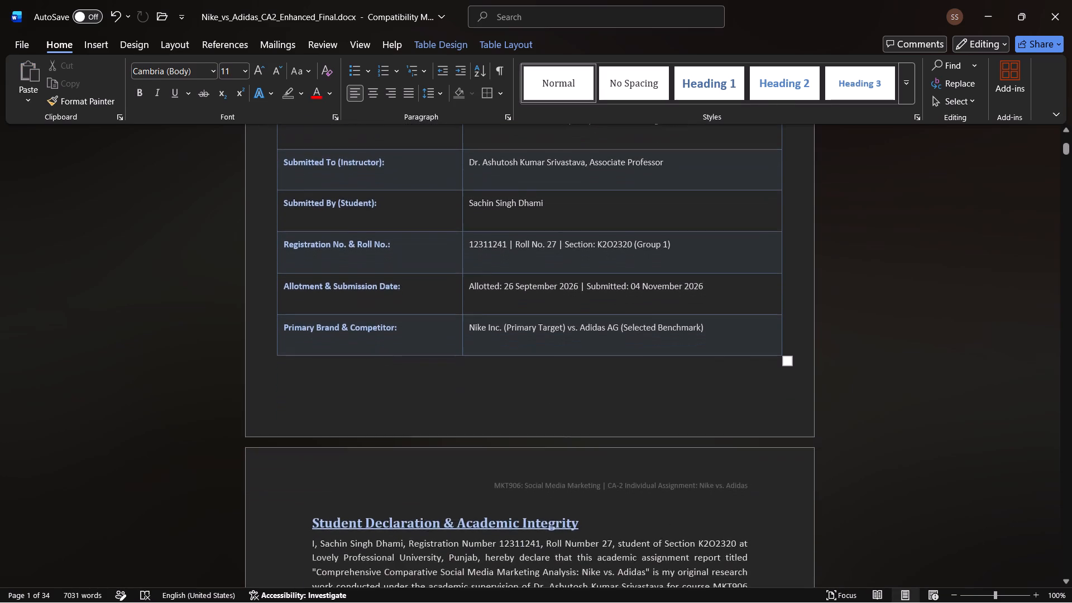
scroll(660, 301, "down", 2)
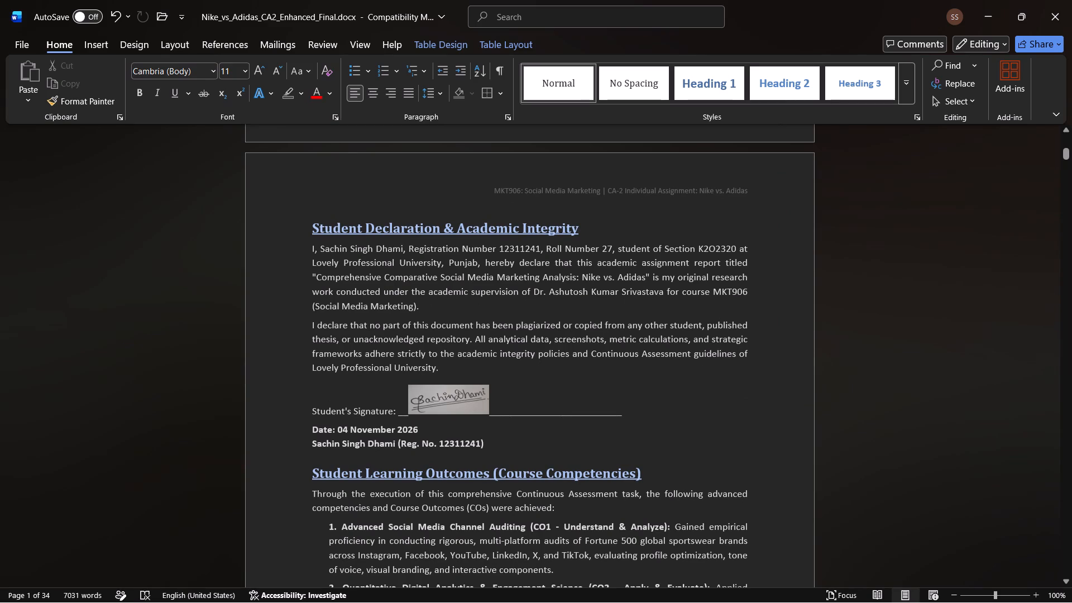
scroll(491, 406, "down", 3)
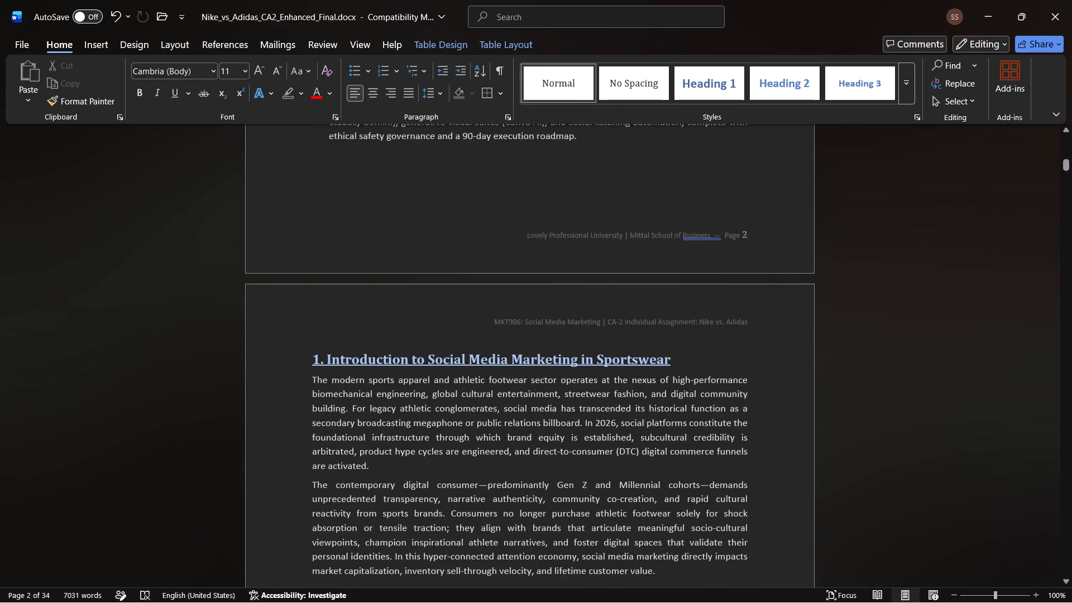
Widen the signature image in the student declaration in small increments along the signature line, keeping its height.
scroll(520, 392, "up", 2)
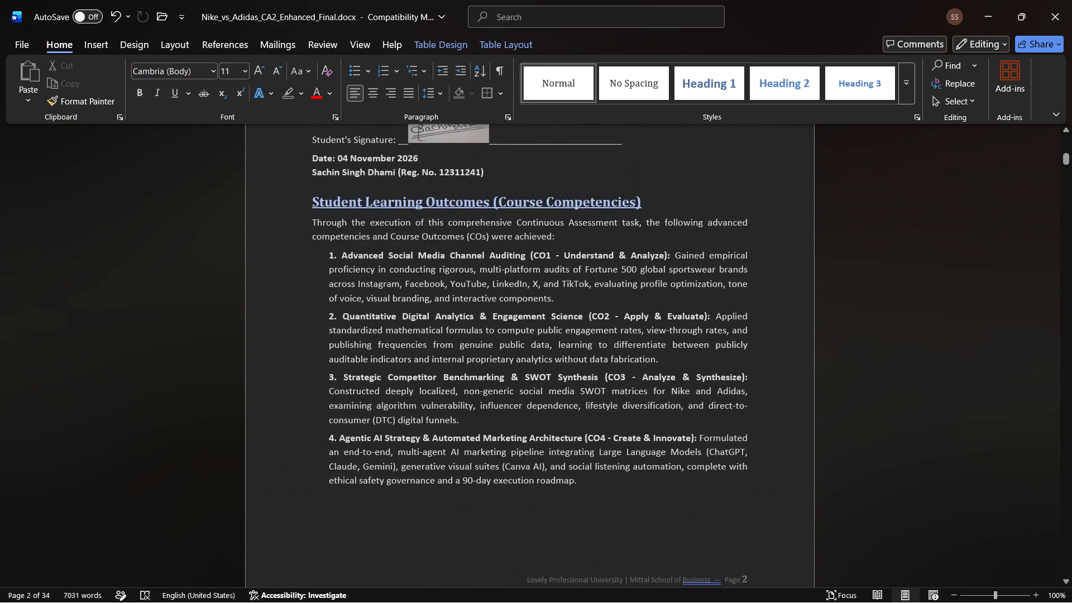
scroll(520, 392, "up", 1)
left_click(473, 232)
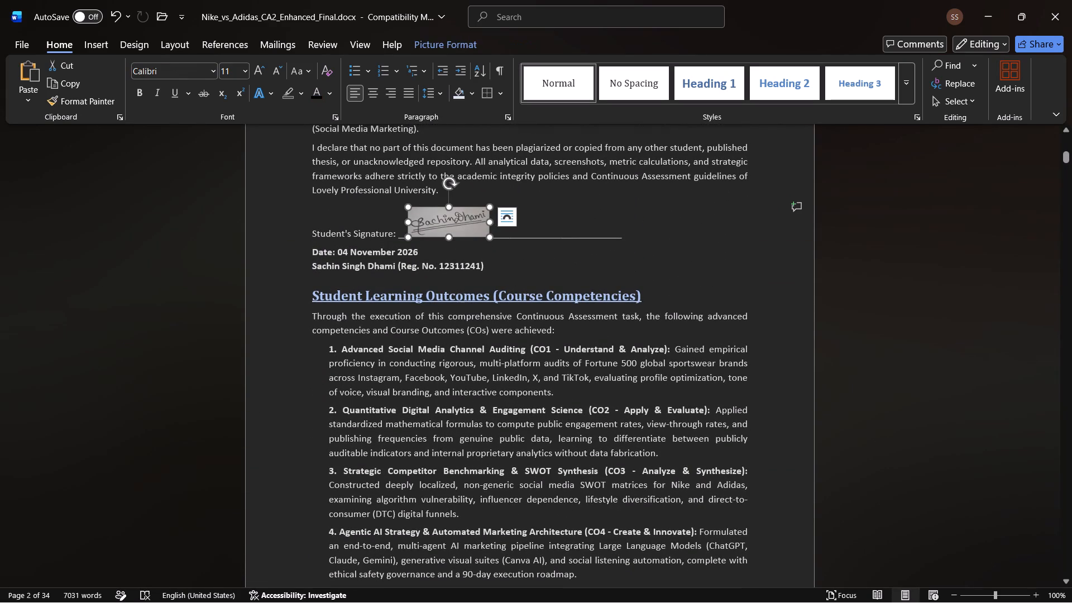
left_click_drag(487, 220, 506, 222)
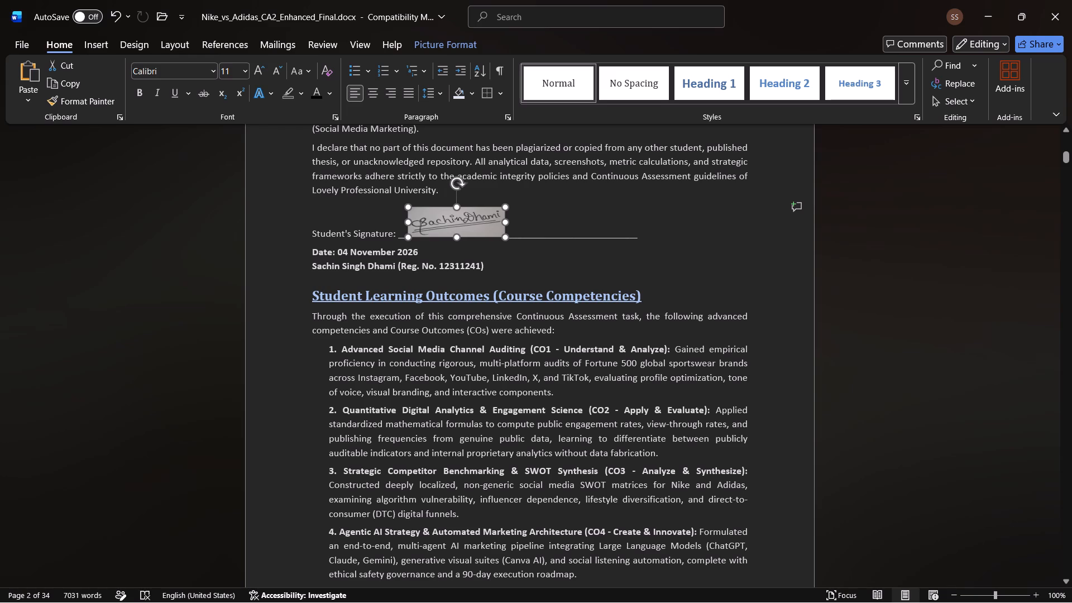
left_click_drag(506, 222, 513, 222)
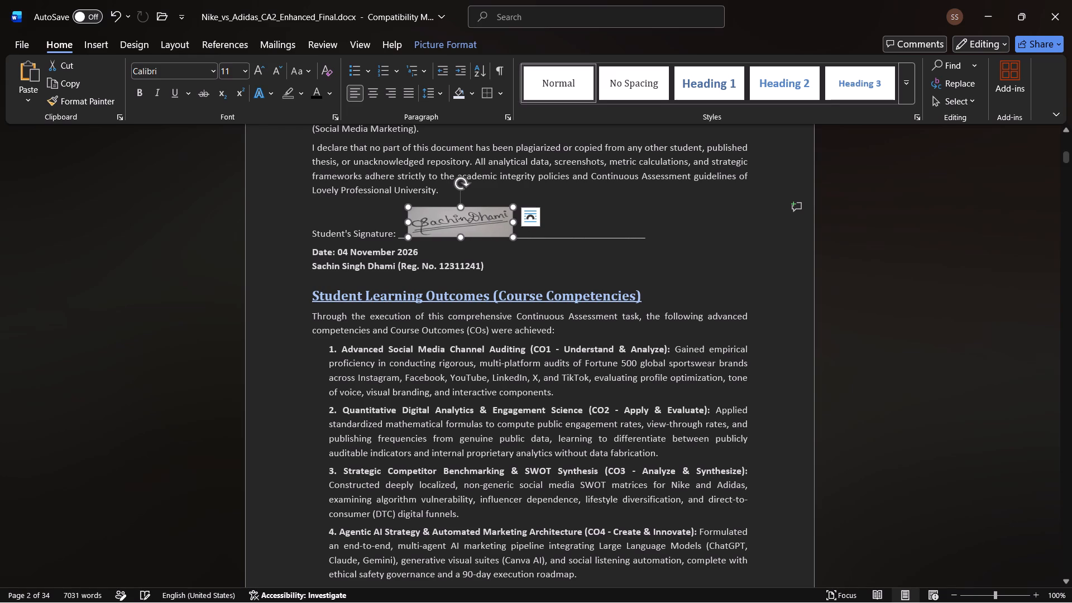
left_click_drag(515, 221, 523, 221)
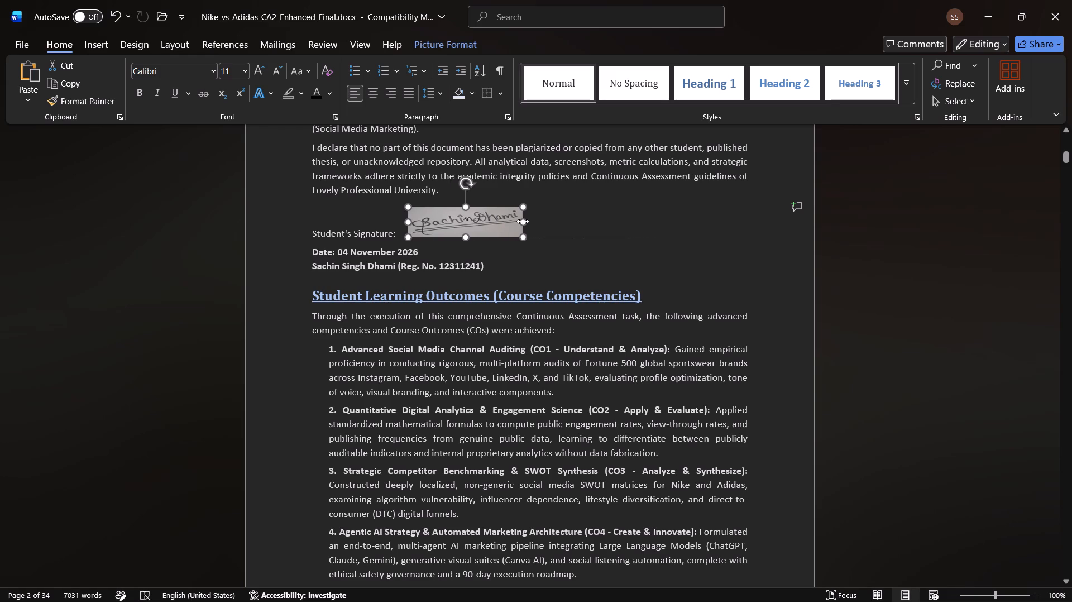
left_click(523, 221)
left_click(508, 262)
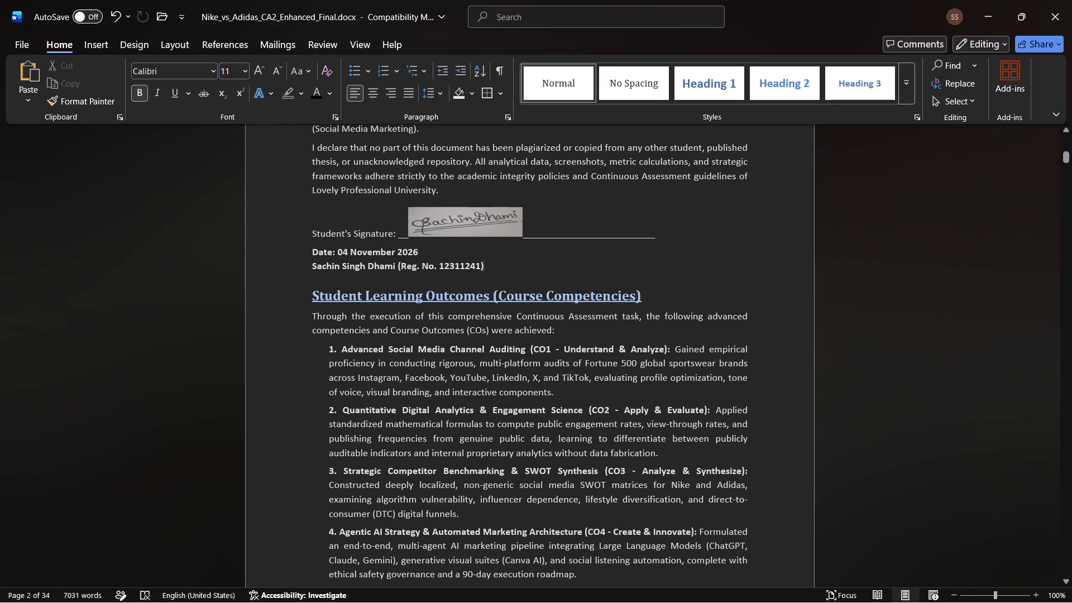
Make the signature image in the declaration slightly taller and stretch it a little wider along the signature line.
scroll(537, 283, "down", 1)
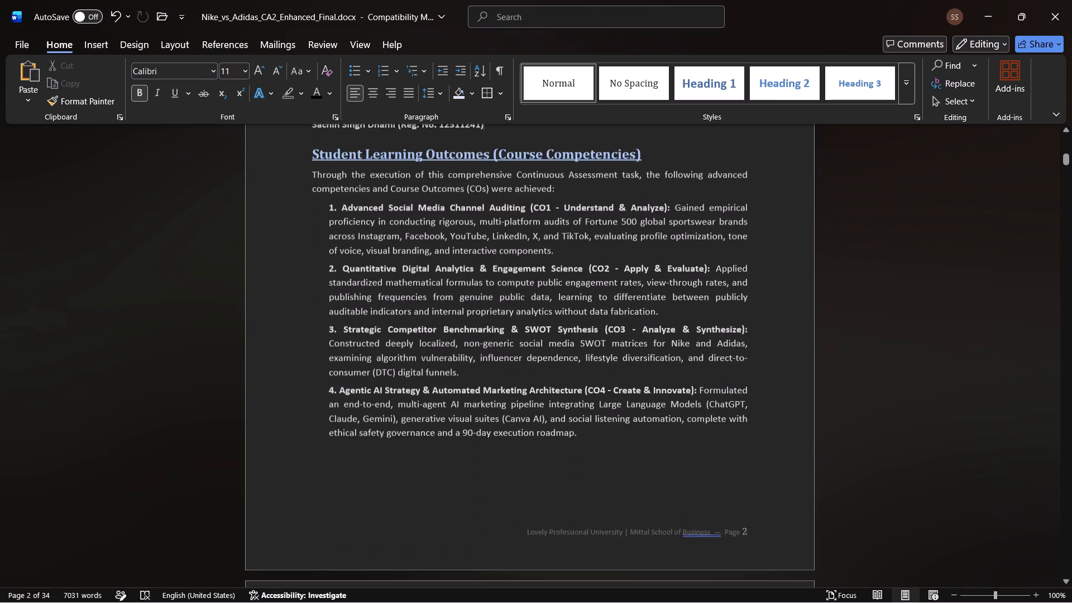
scroll(537, 283, "up", 1)
left_click_drag(486, 293, 470, 307)
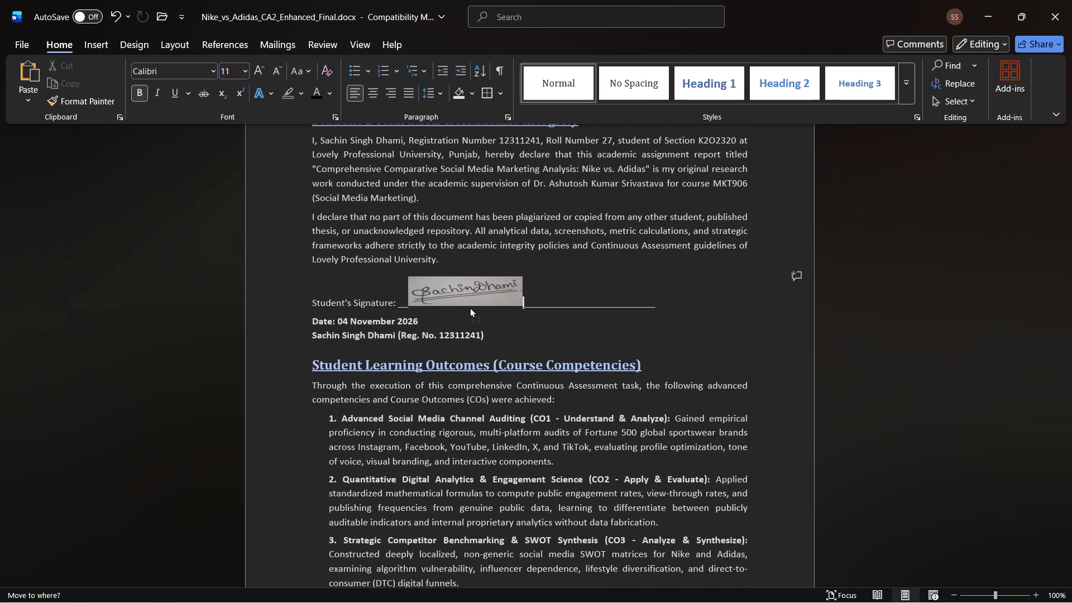
left_click_drag(470, 307, 469, 298)
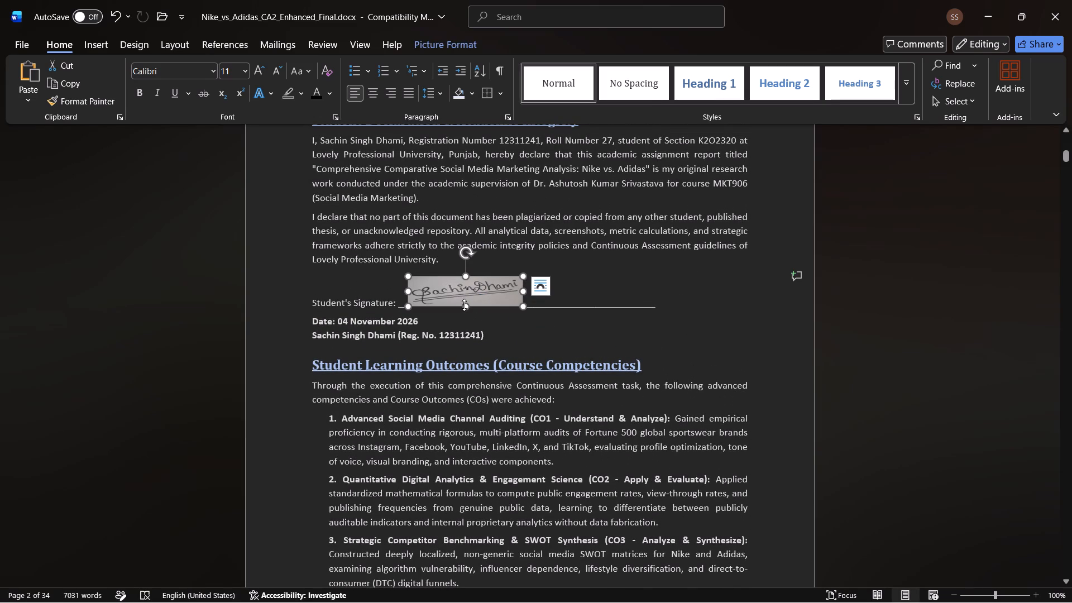
left_click_drag(464, 305, 467, 313)
left_click(467, 313)
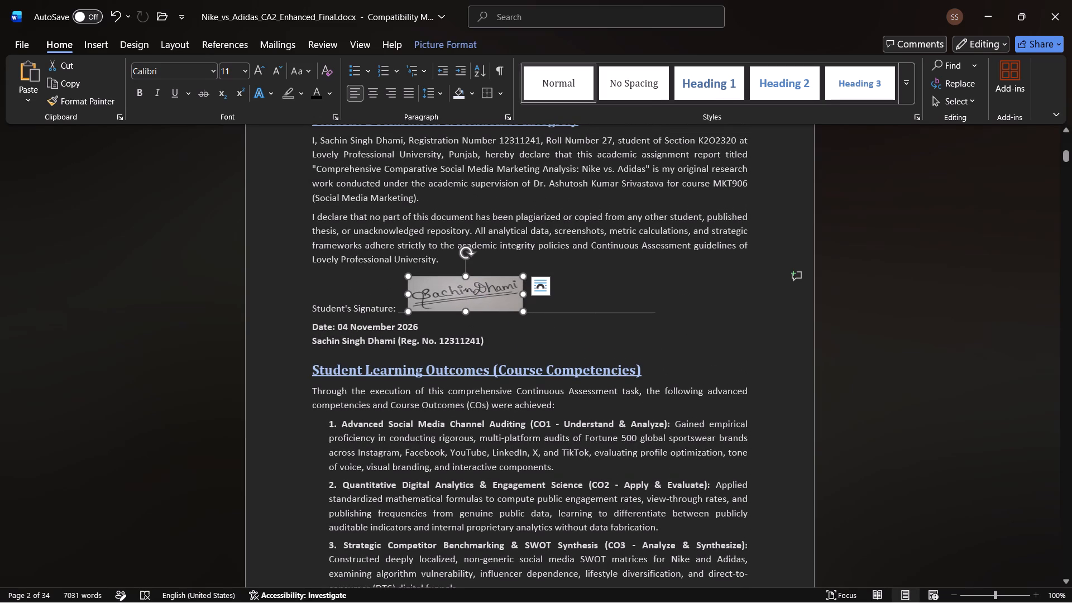
left_click_drag(523, 292, 539, 294)
left_click(539, 294)
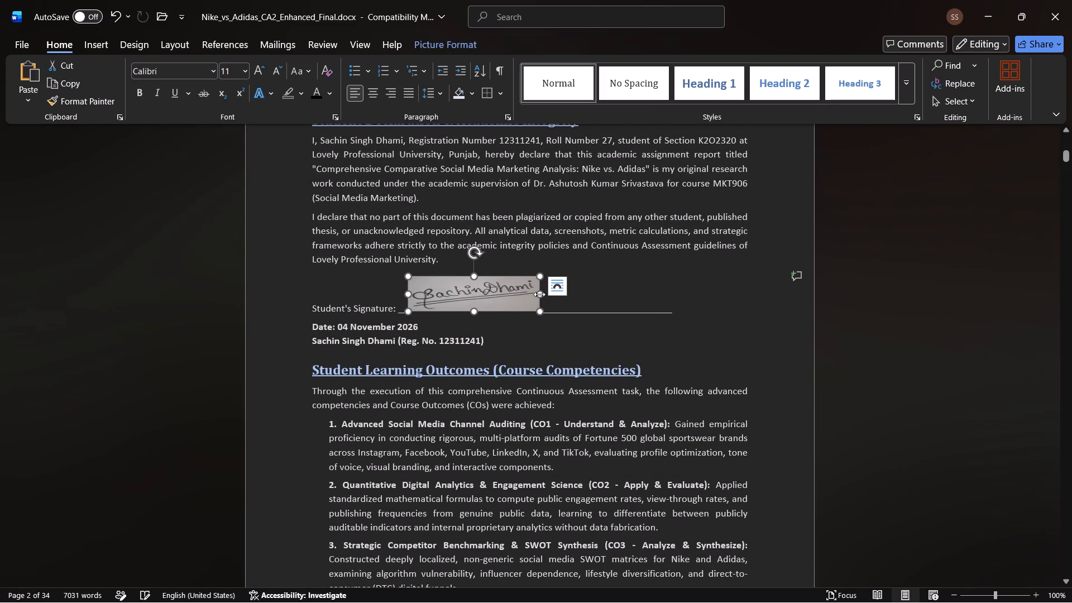
left_click(552, 355)
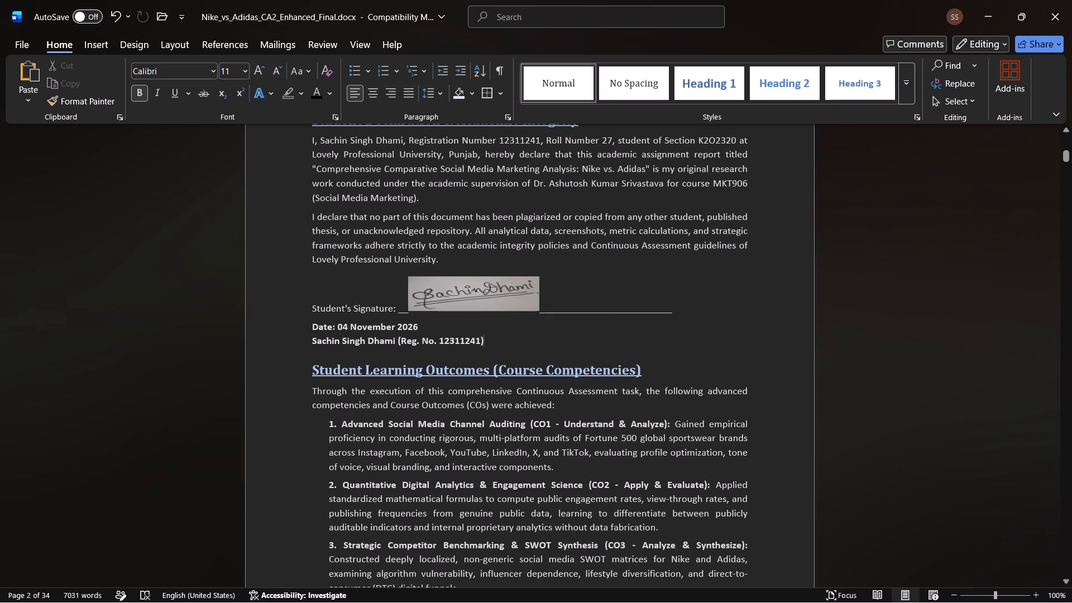
Enlarge the "Student's Signature:" label in the declaration by two font-size increments.
scroll(516, 425, "down", 1)
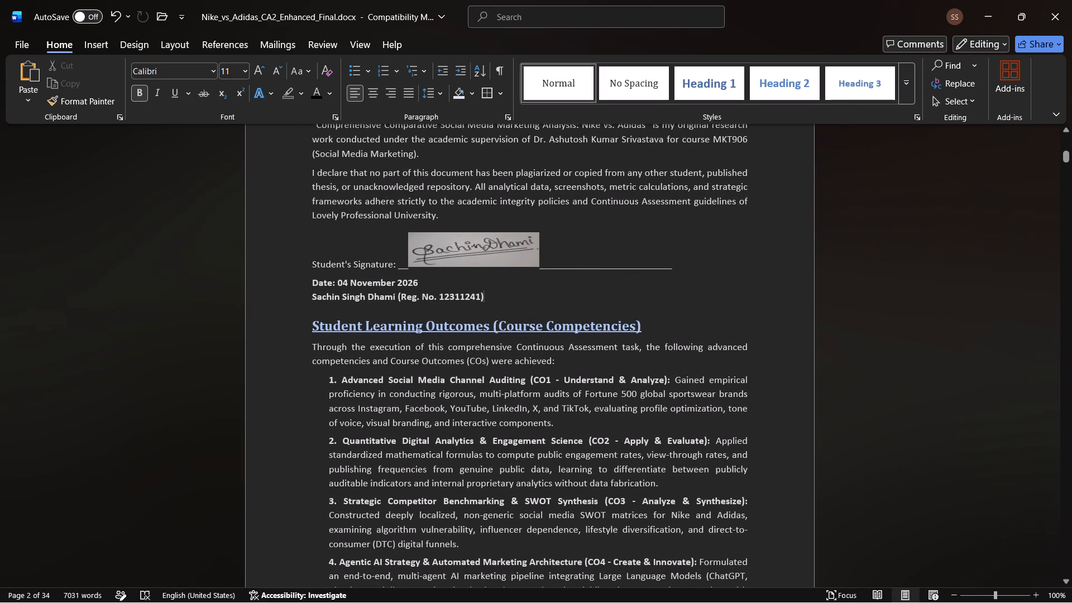
scroll(516, 425, "down", 2)
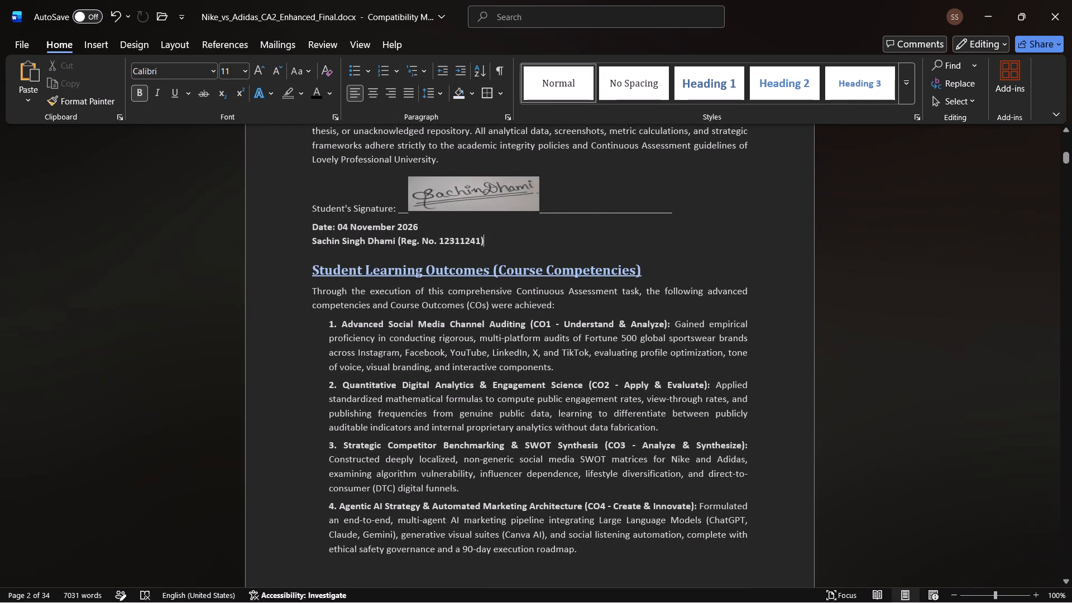
left_click_drag(398, 207, 319, 212)
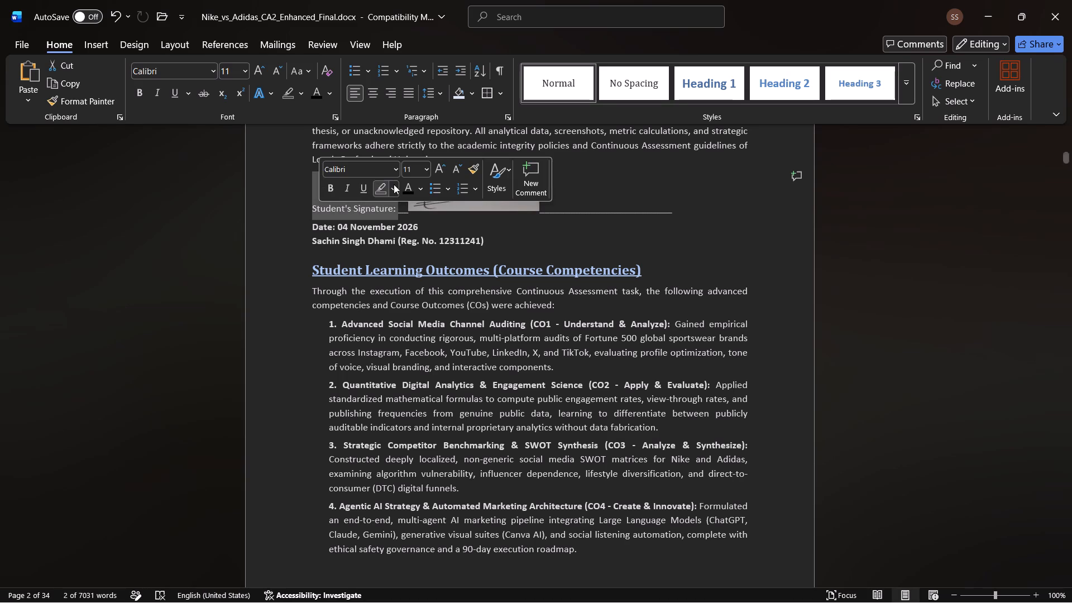
left_click(442, 172)
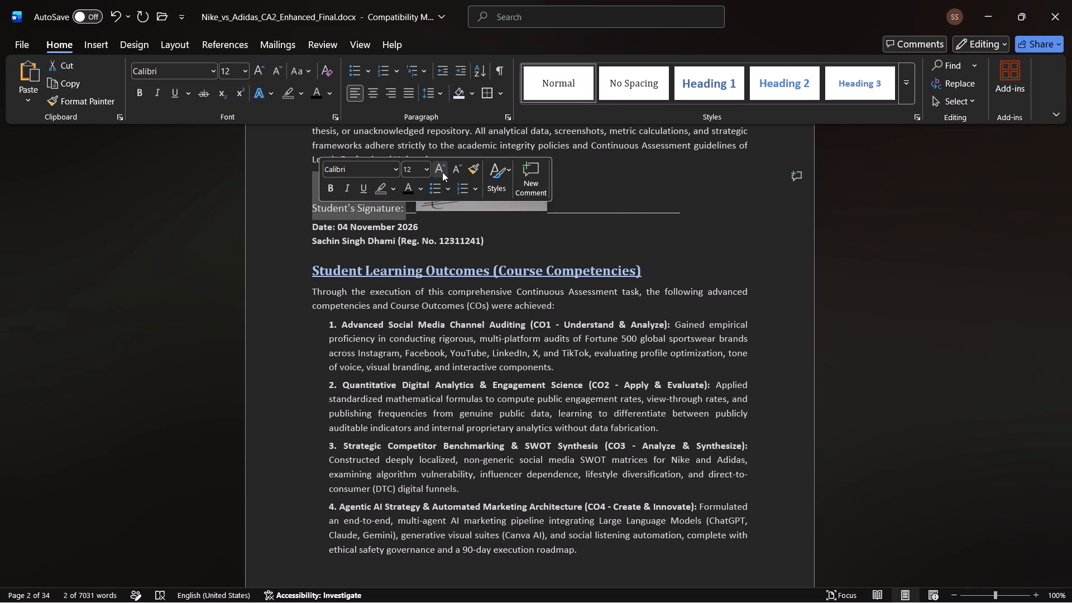
left_click(442, 172)
left_click(444, 242)
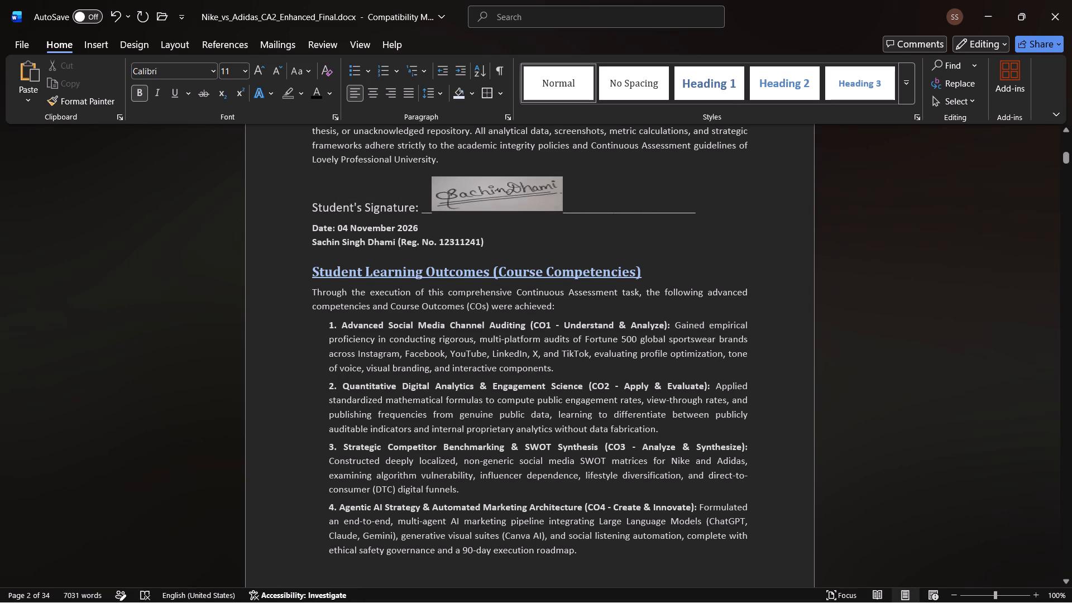
Review the page layout from Student Learning Outcomes through the brand overviews to the Research Methodology & Sampling Architecture section.
scroll(563, 284, "down", 1)
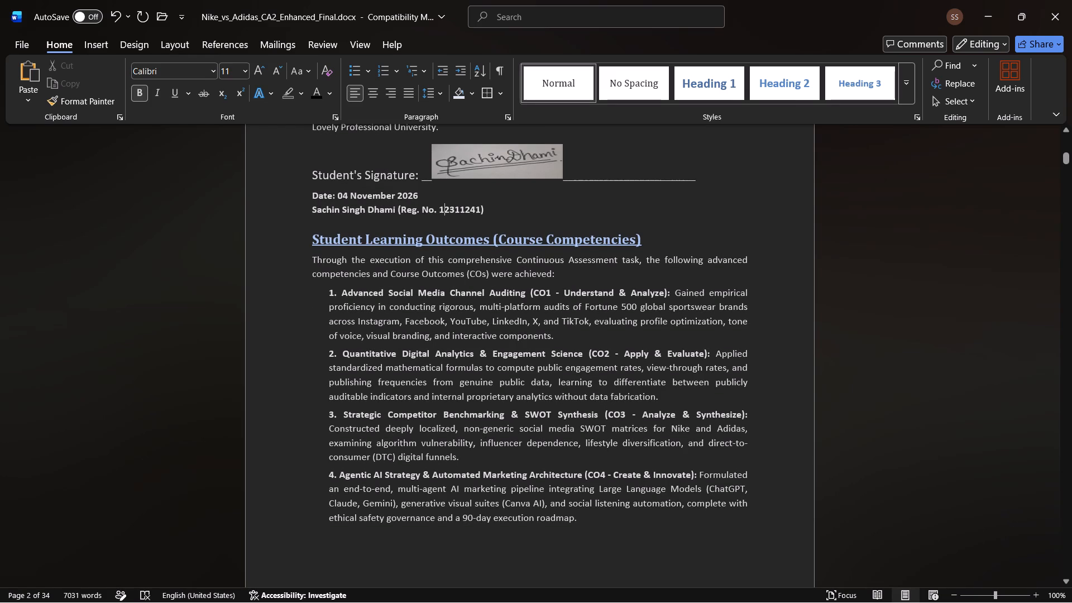
scroll(563, 284, "down", 1)
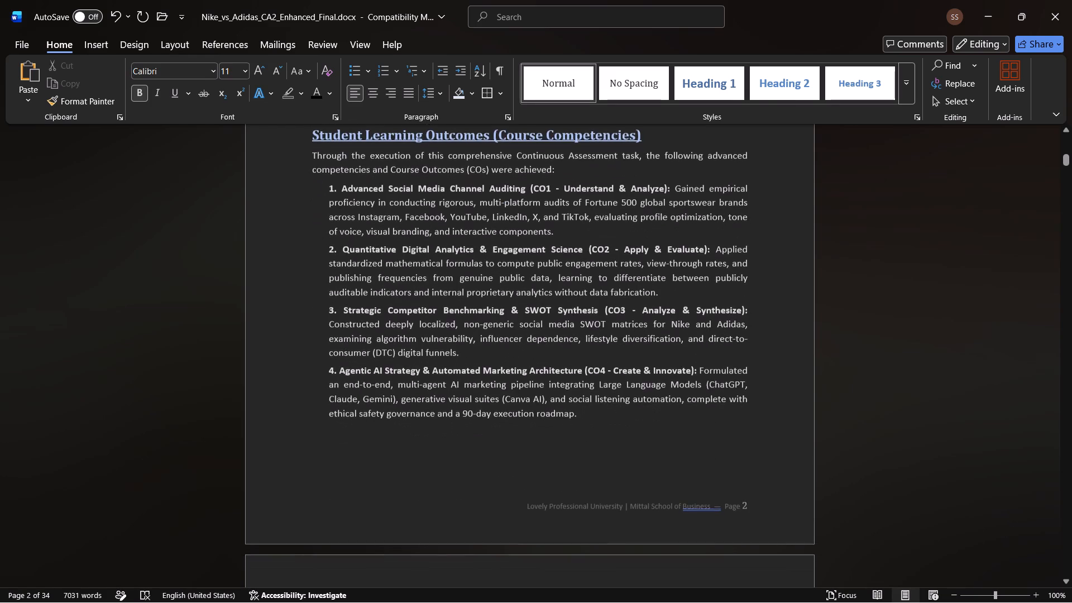
scroll(563, 284, "down", 4)
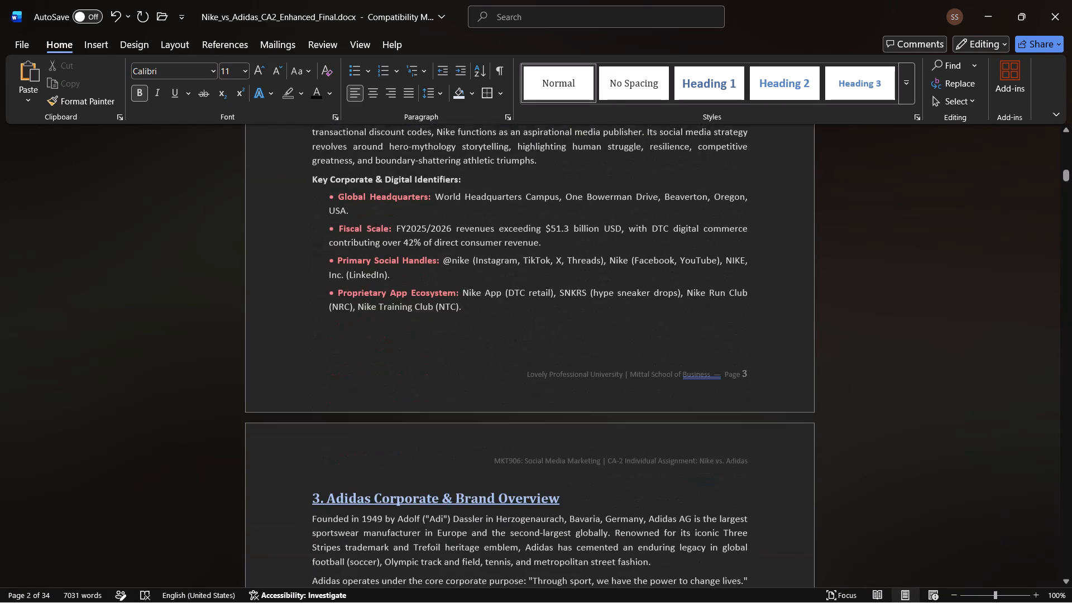
scroll(563, 284, "down", 4)
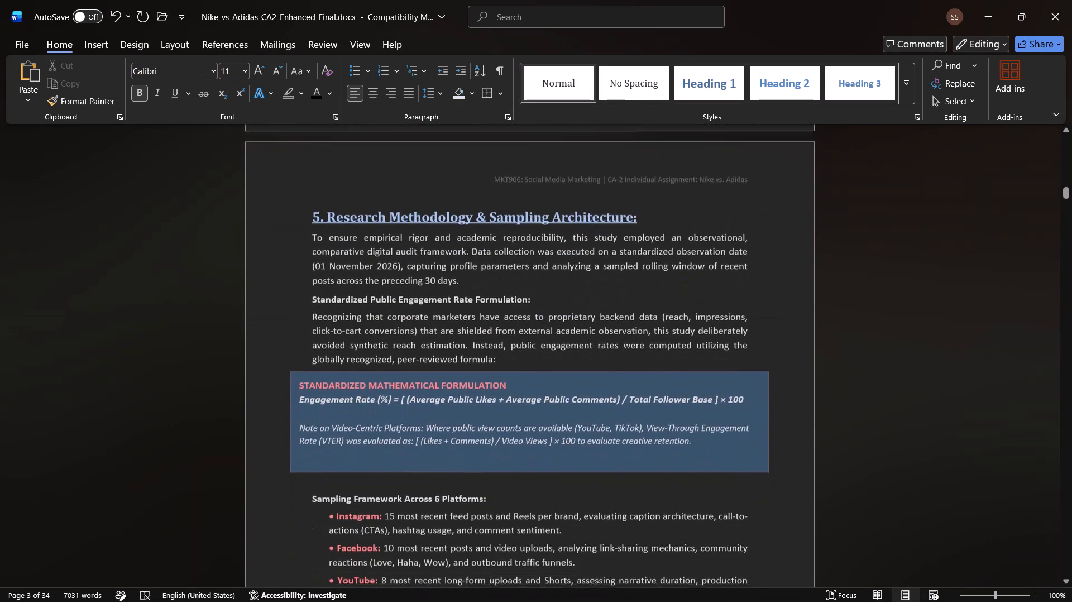
scroll(563, 284, "up", 2)
scroll(563, 284, "down", 5)
scroll(563, 284, "up", 4)
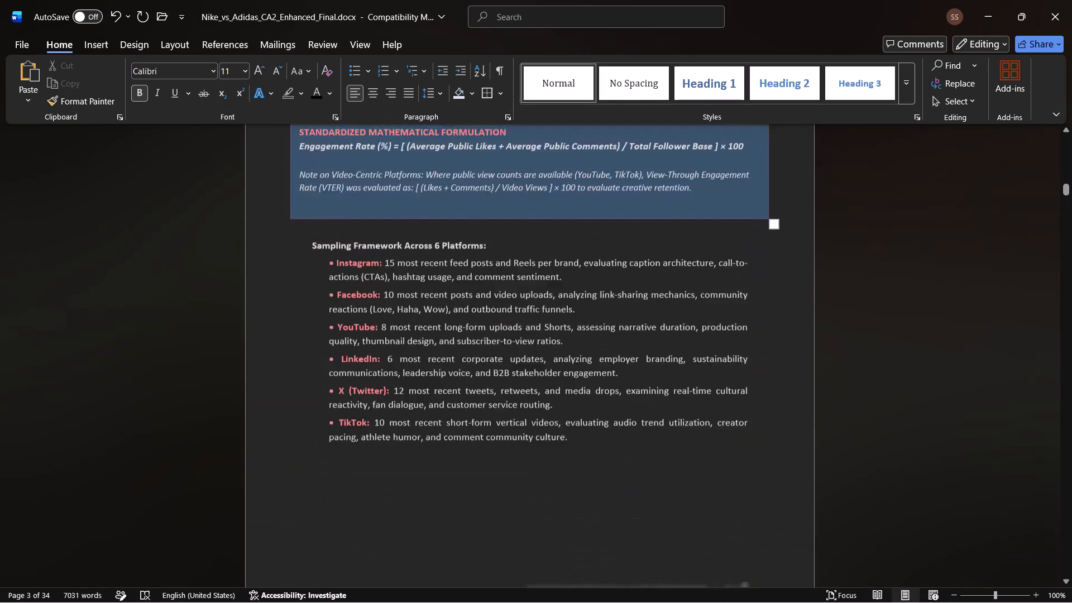
Narrow the Standardized Mathematical Formulation box in section 5 in small increments until its edges align with the body text margins.
scroll(563, 284, "up", 1)
scroll(563, 284, "down", 2)
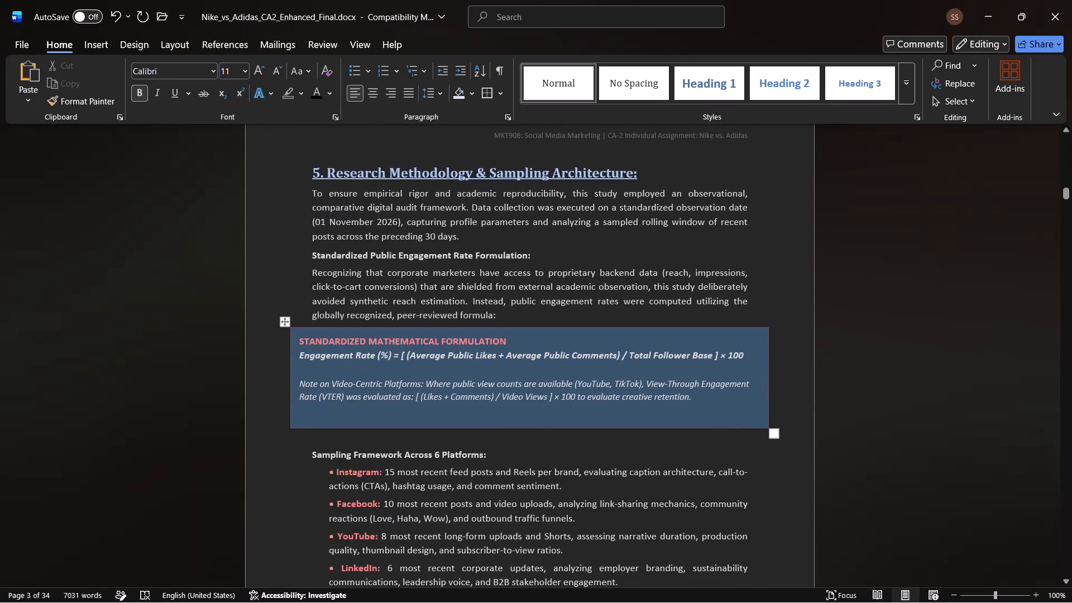
left_click_drag(772, 430, 743, 411)
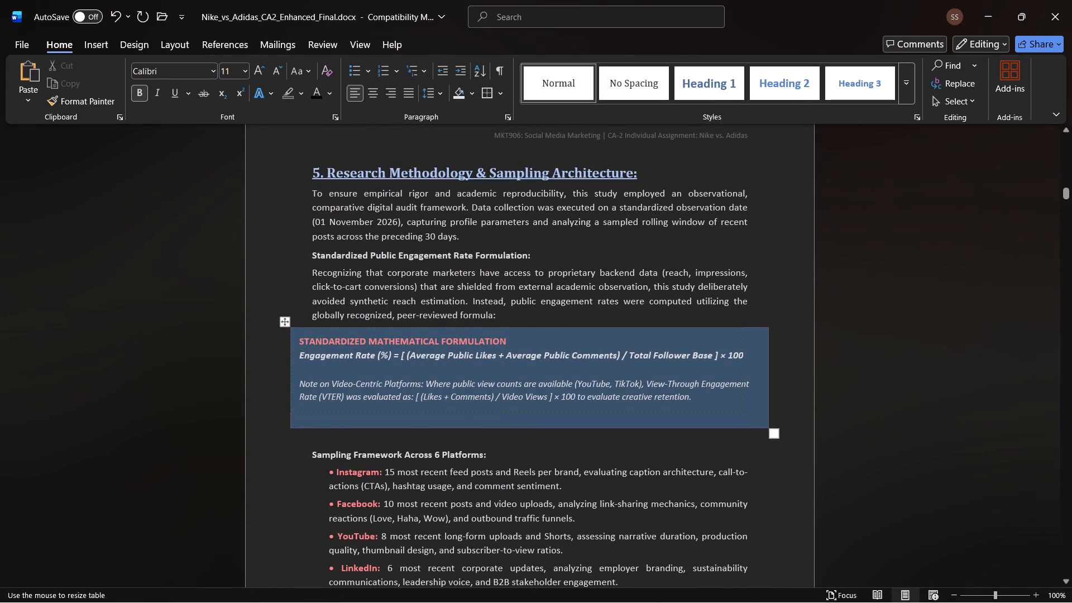
left_click_drag(743, 411, 749, 408)
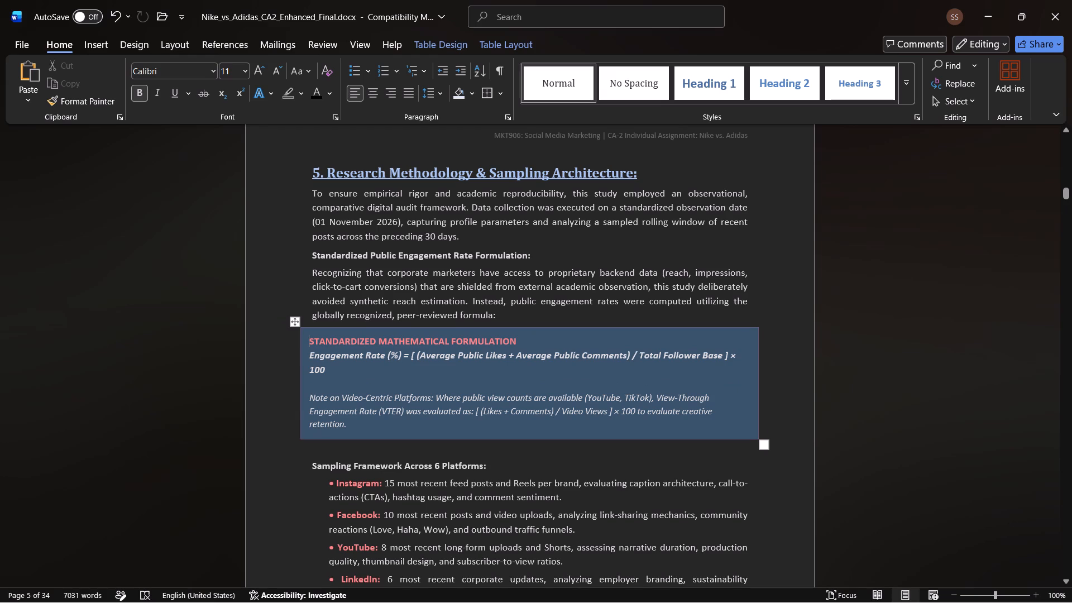
left_click_drag(762, 446, 748, 437)
left_click(748, 437)
left_click(806, 414)
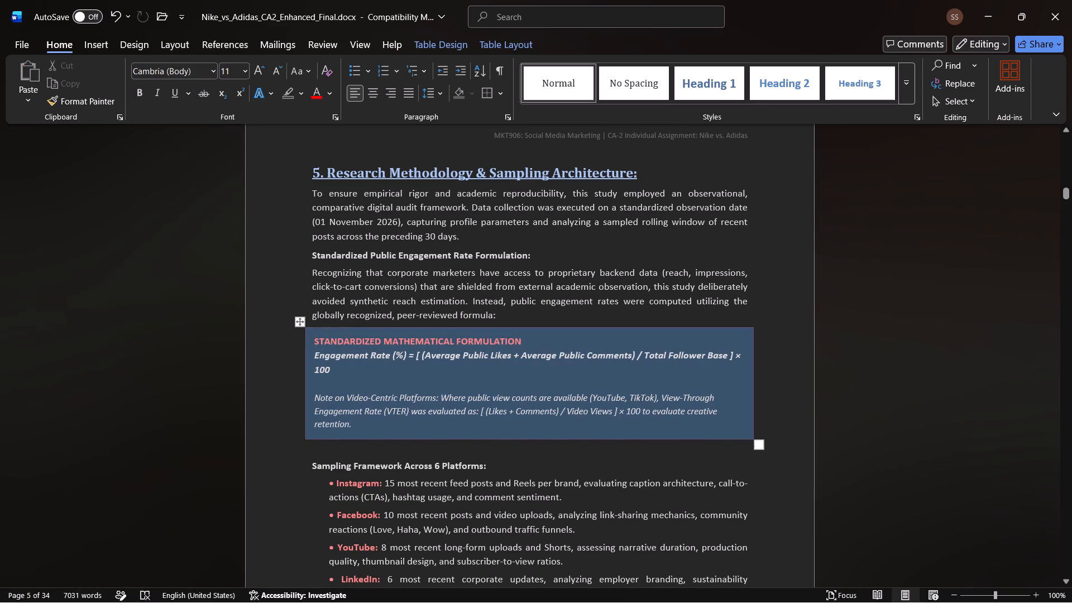
left_click_drag(762, 443, 739, 433)
left_click(784, 418)
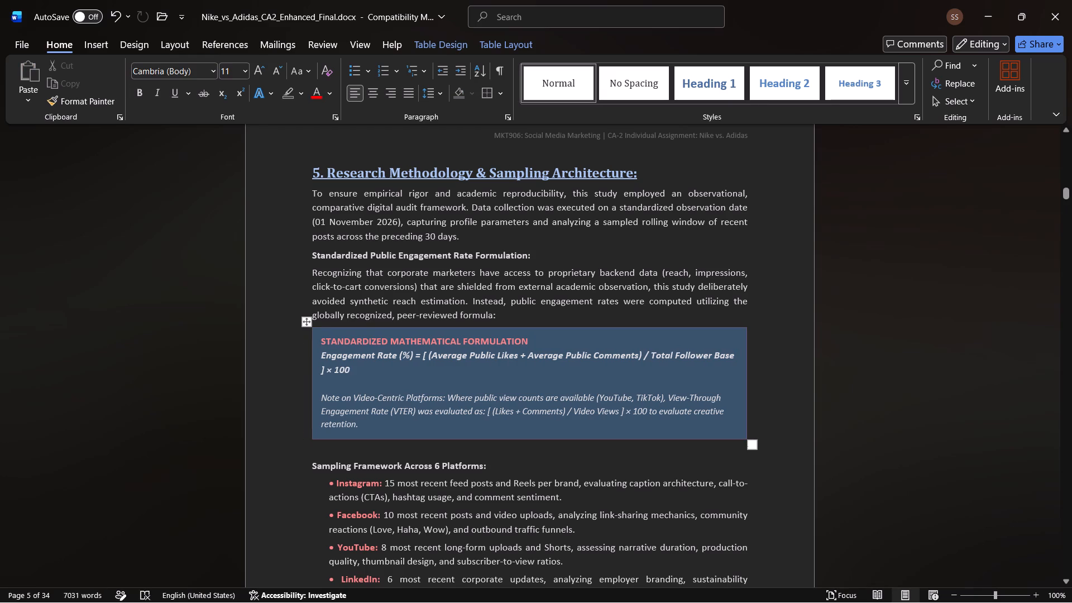
left_click(688, 519)
Widen the Instagram profile screenshots table (Figures 5 and 6) to match the width of the Analytical Observation box below it.
scroll(676, 540, "down", 3)
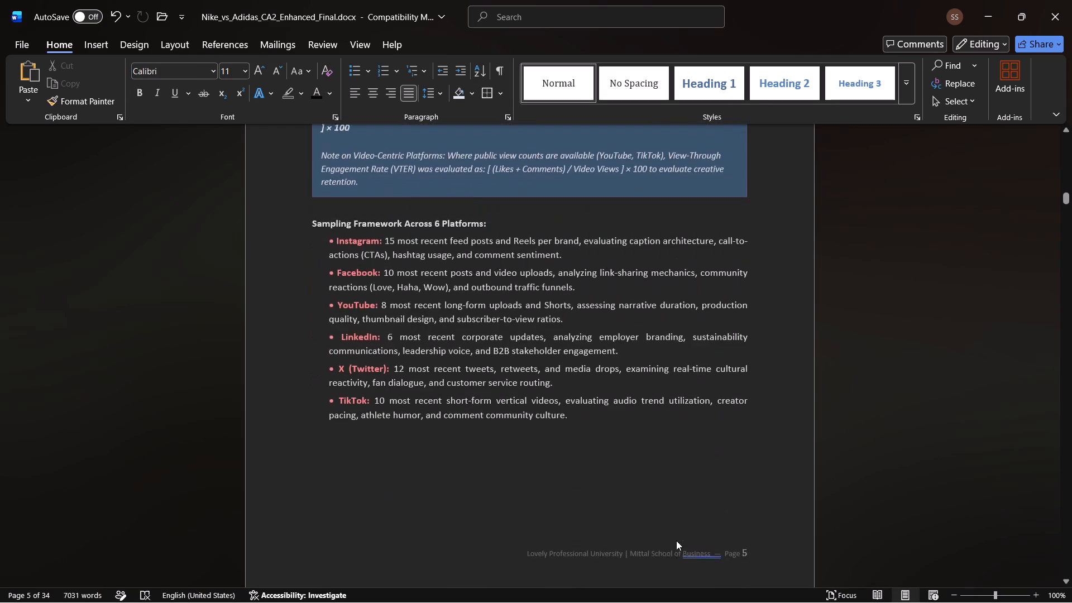
scroll(676, 540, "down", 4)
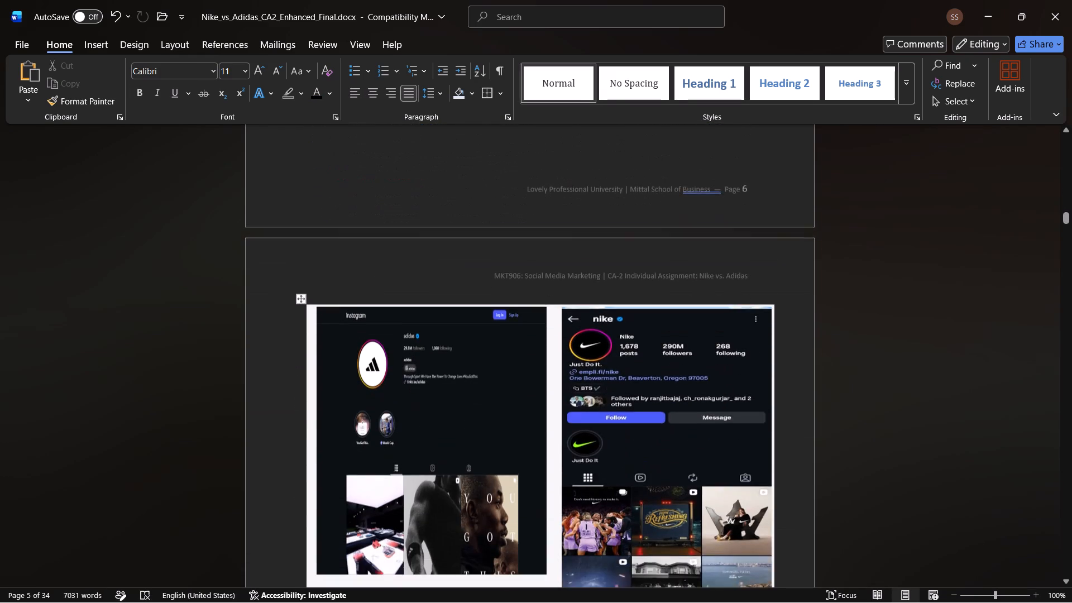
scroll(676, 540, "down", 1)
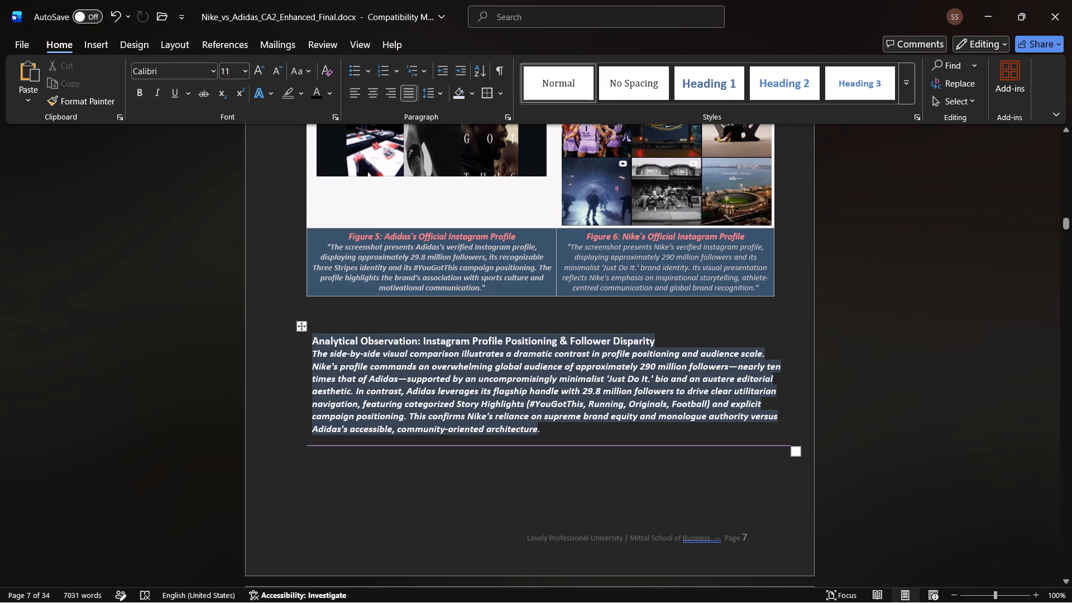
left_click(731, 284)
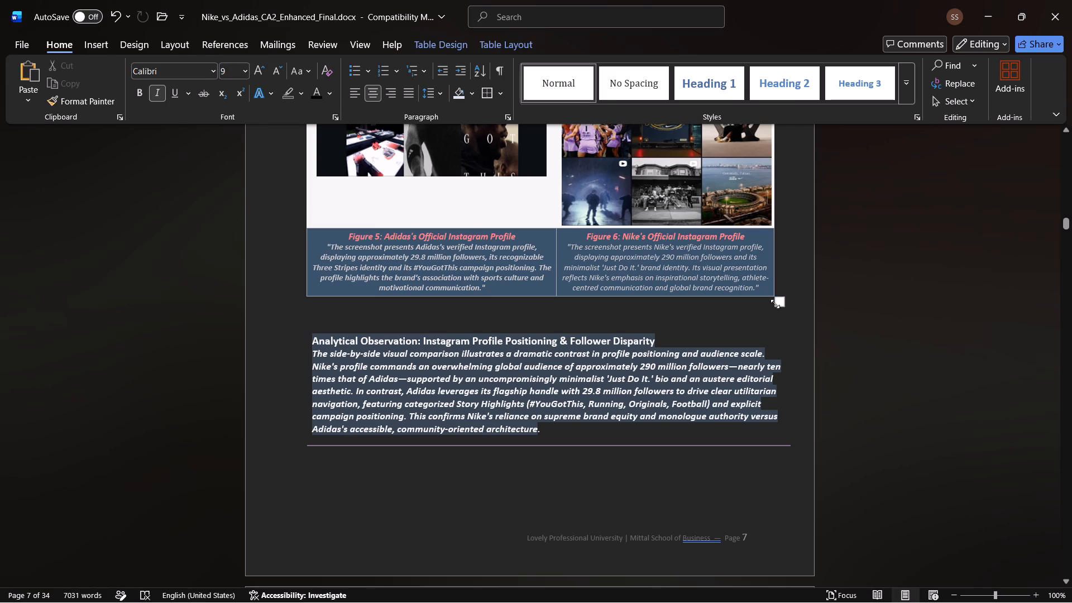
left_click_drag(781, 305, 782, 318)
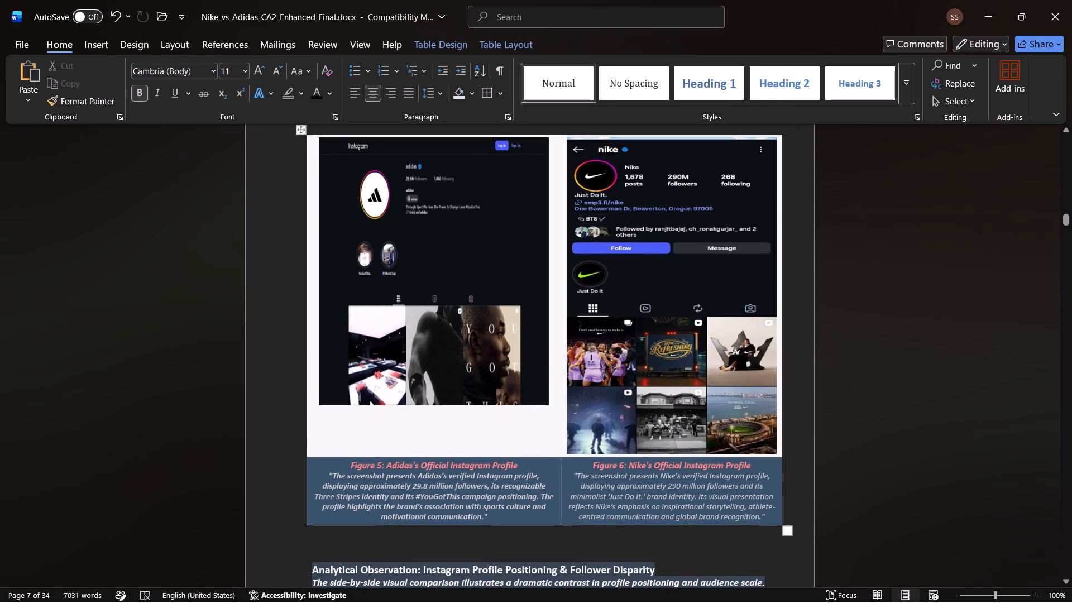
left_click(795, 332)
scroll(795, 332, "down", 1)
left_click_drag(783, 332, 792, 340)
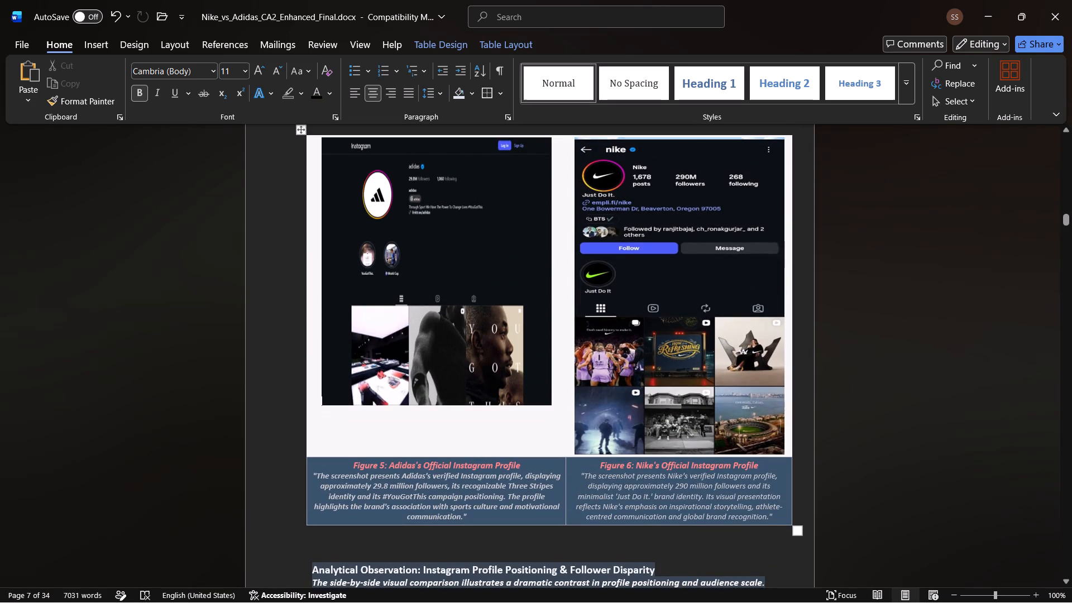
left_click(800, 355)
Review the page layout from the Instagram profile comparison through the other platform analyses to section 18, the AI-powered strategy and 90-day roadmap.
scroll(800, 355, "down", 1)
scroll(753, 497, "down", 2)
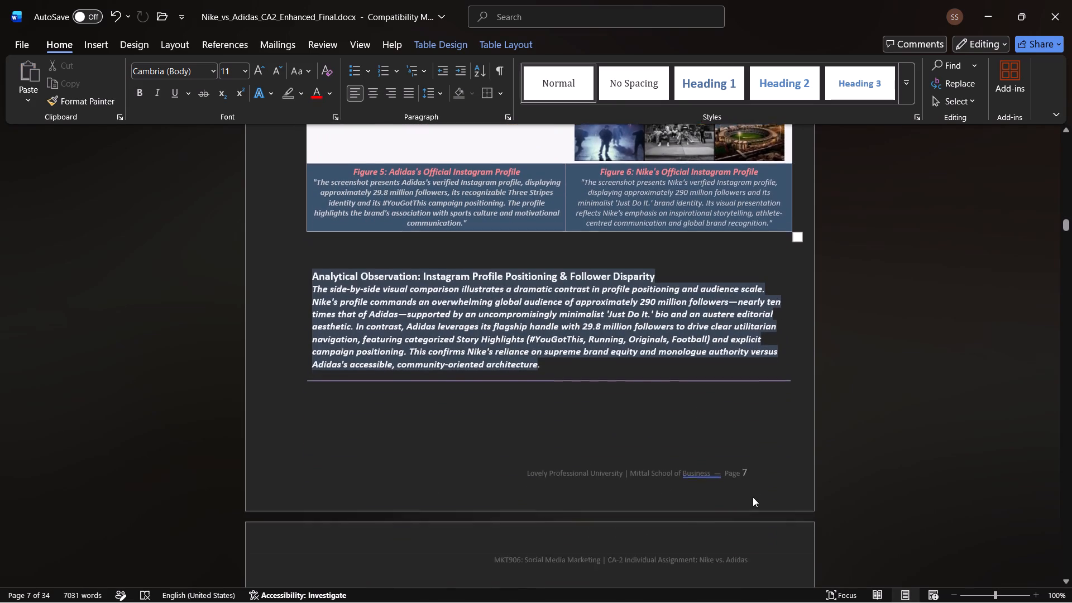
scroll(753, 497, "up", 1)
scroll(737, 452, "up", 2)
scroll(737, 452, "down", 1)
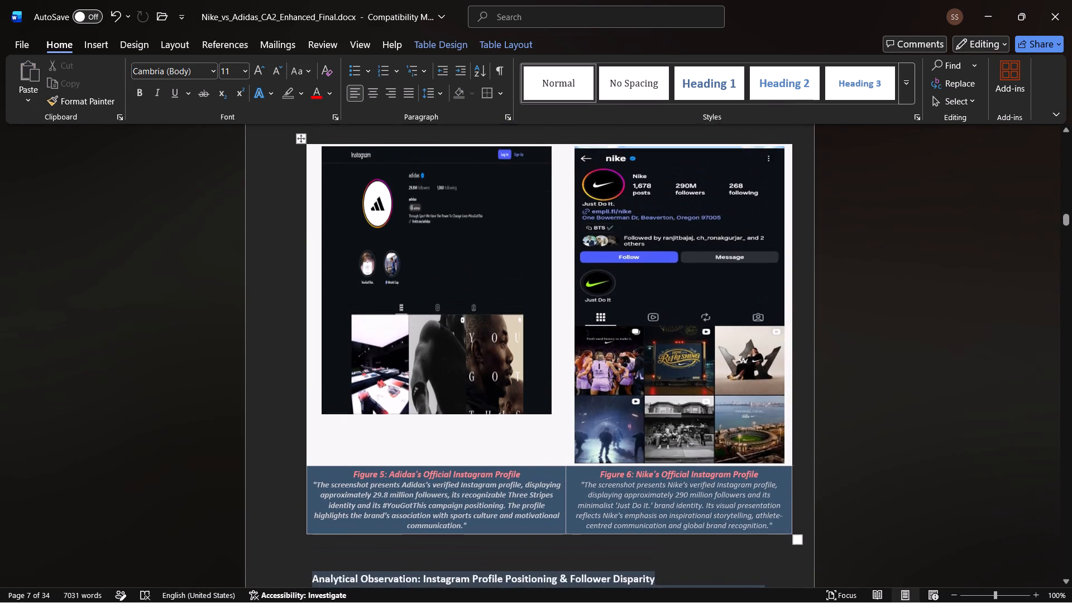
scroll(737, 452, "down", 4)
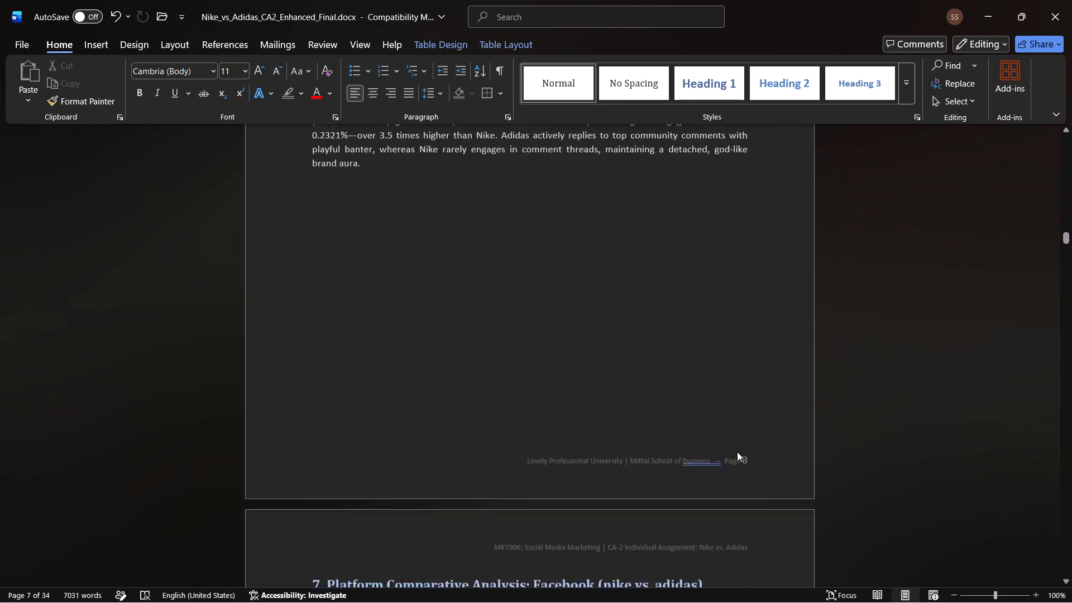
scroll(737, 452, "down", 3)
scroll(737, 452, "up", 2)
scroll(737, 452, "down", 1)
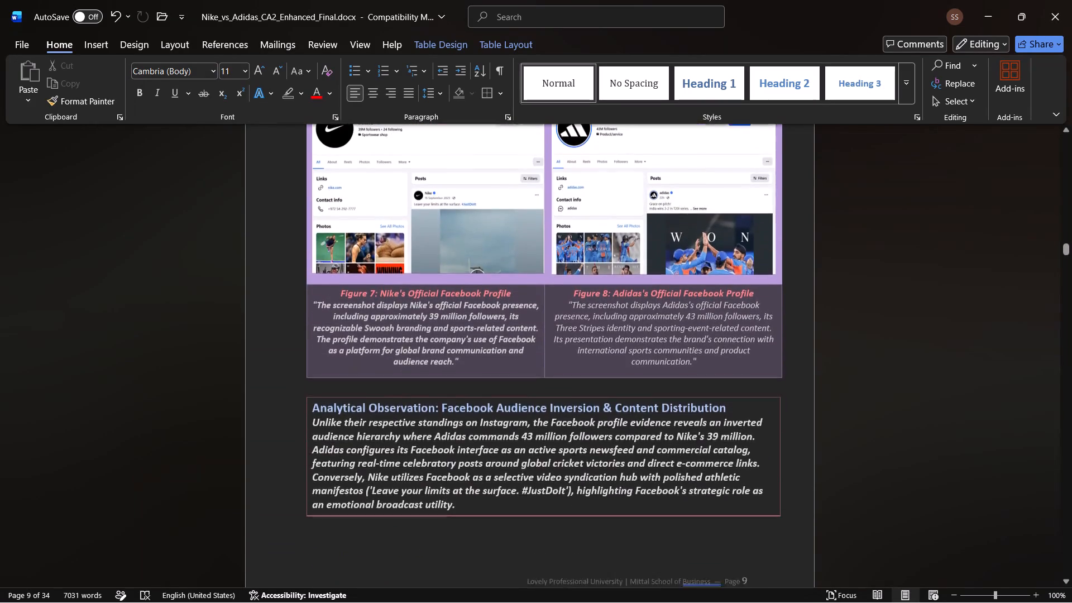
scroll(737, 452, "down", 5)
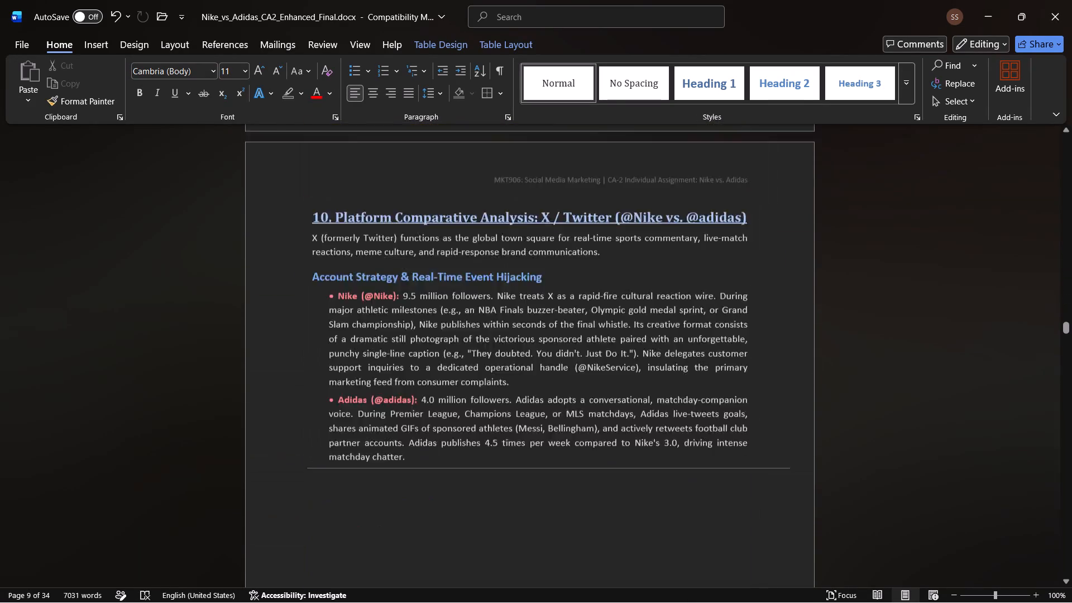
scroll(737, 452, "down", 19)
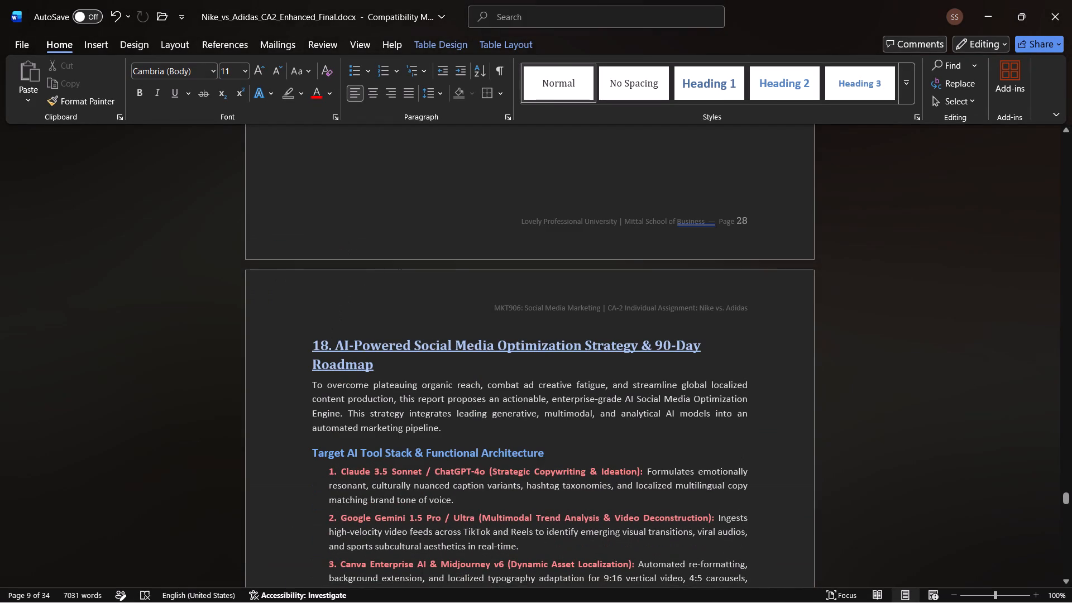
Save the report document.
left_click(678, 430)
key("ctrl+s")
key("ctrl+s")
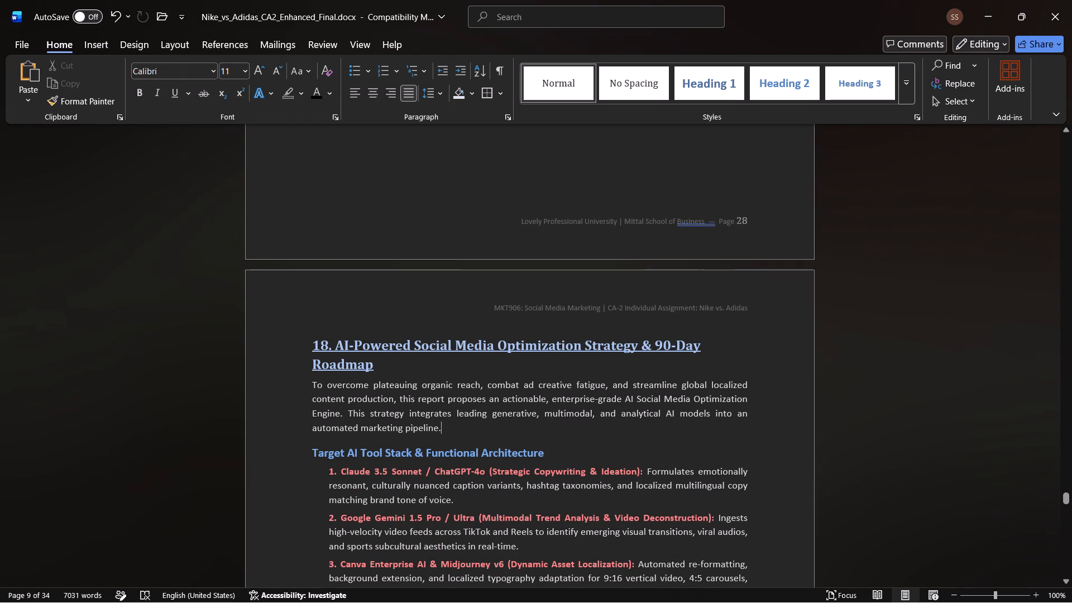
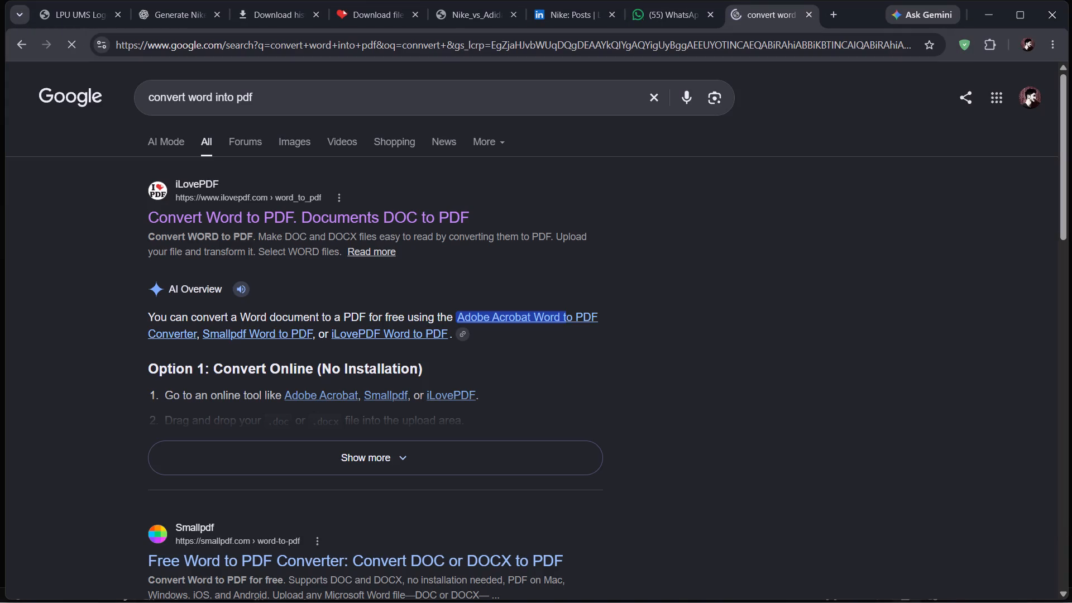
Switch to the browser, open iLovePDF's Word to PDF converter and browse Downloads for the Word report to convert.
left_click(197, 212)
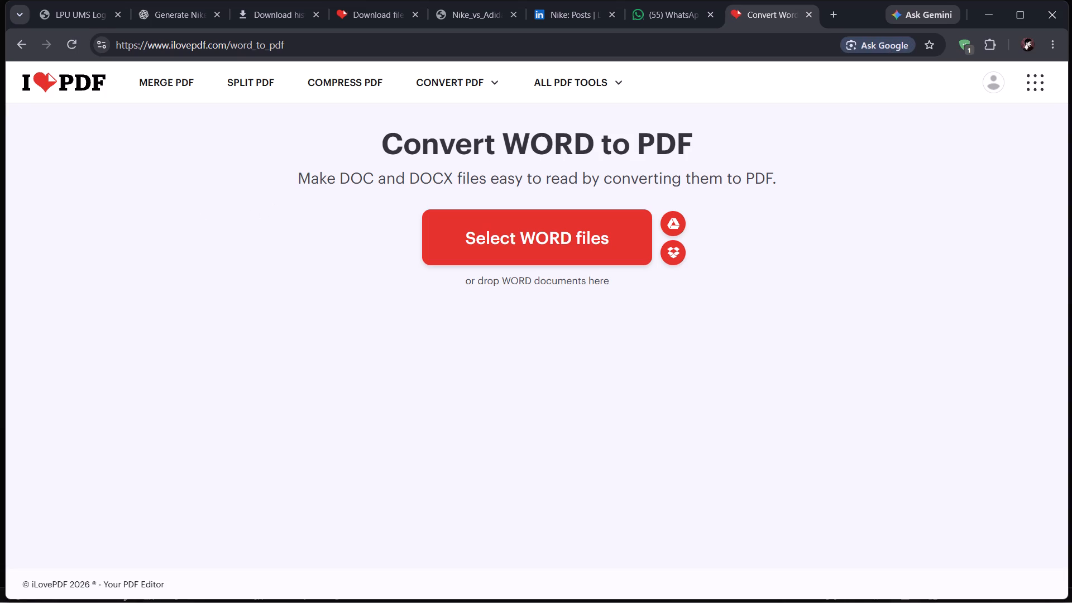
left_click(497, 228)
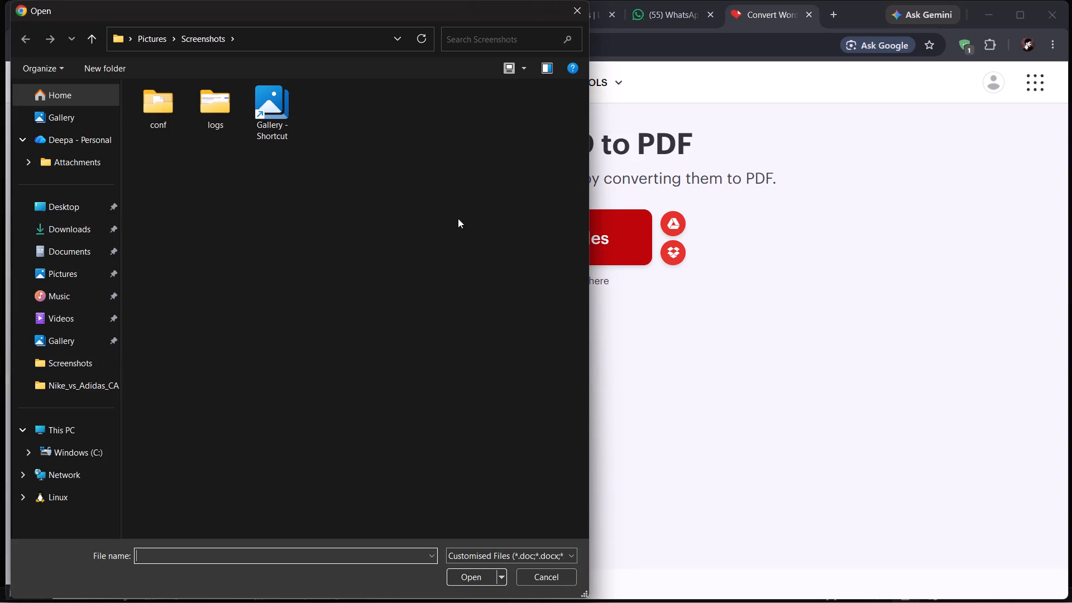
left_click(72, 231)
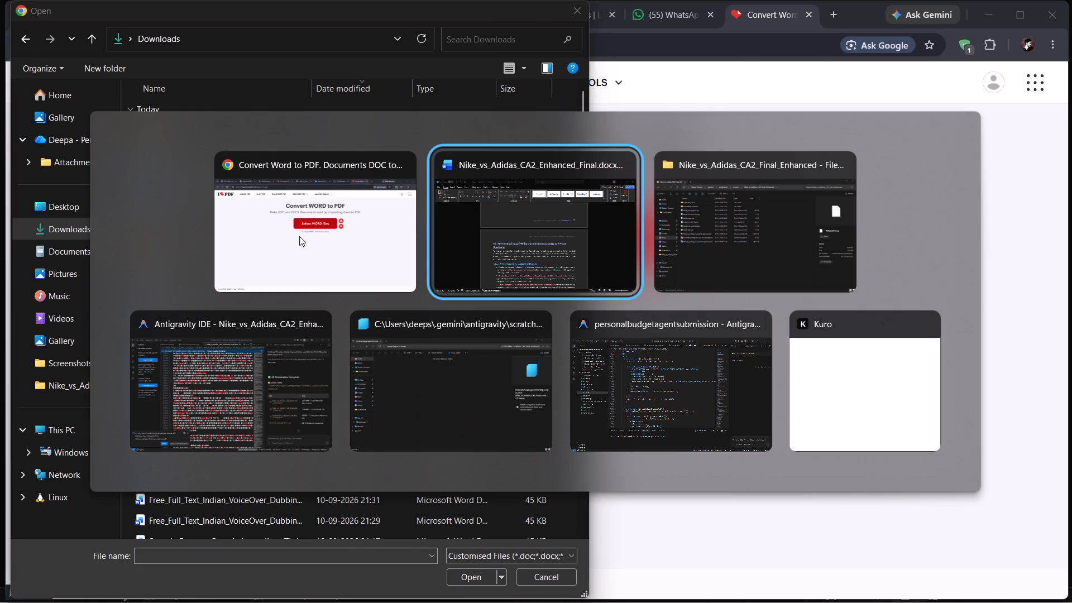
Switch to the Word report, return to its cover page and save the document.
scroll(395, 233, "up", 17)
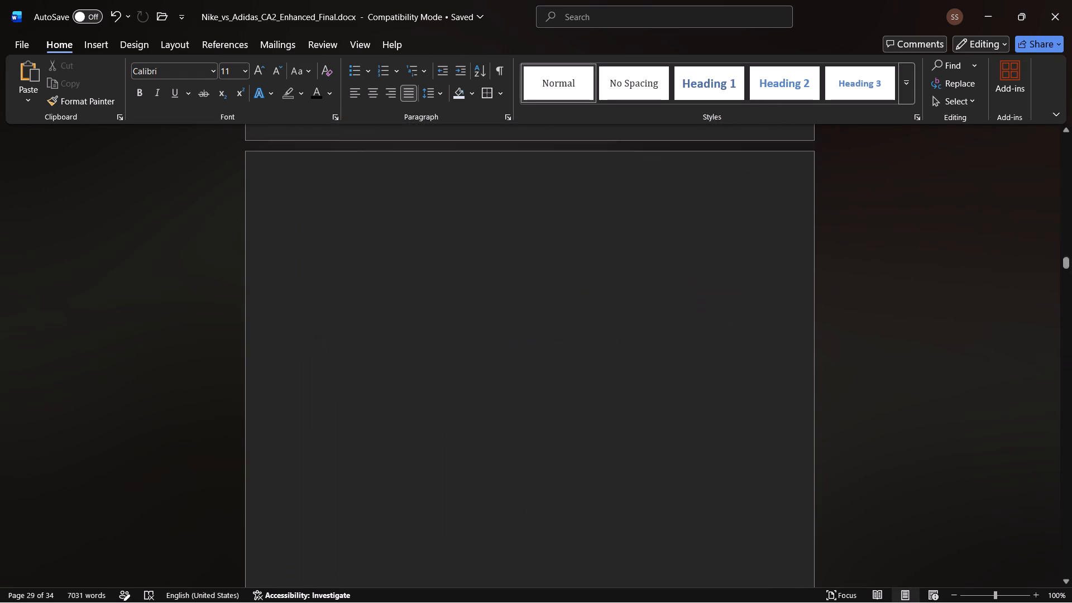
scroll(395, 233, "up", 8)
scroll(420, 236, "up", 18)
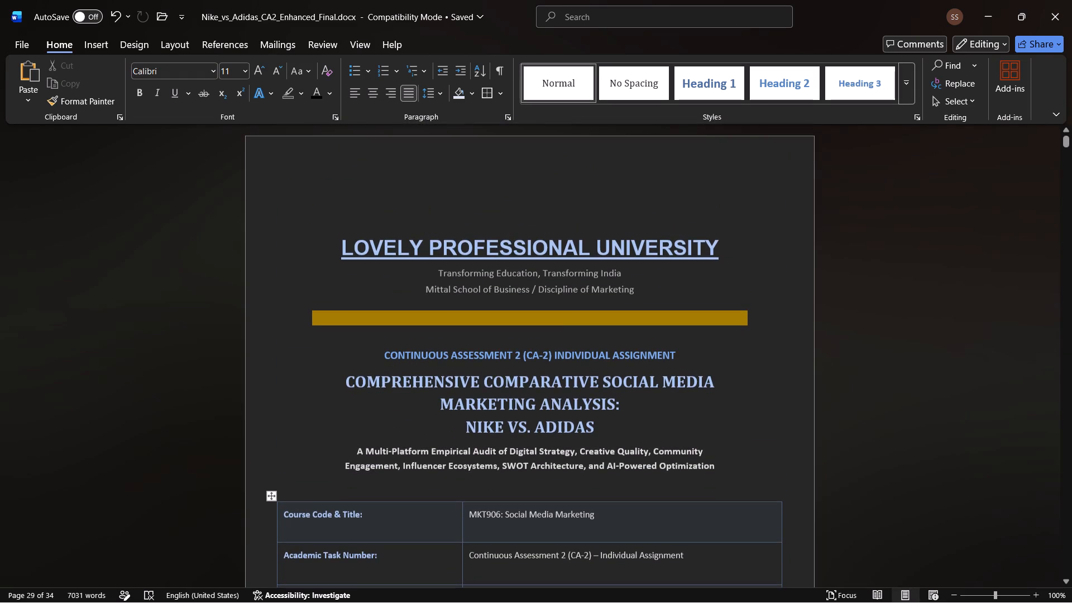
left_click(639, 290)
key("ctrl+s")
key("ctrl+s")
key("ctrl+s")
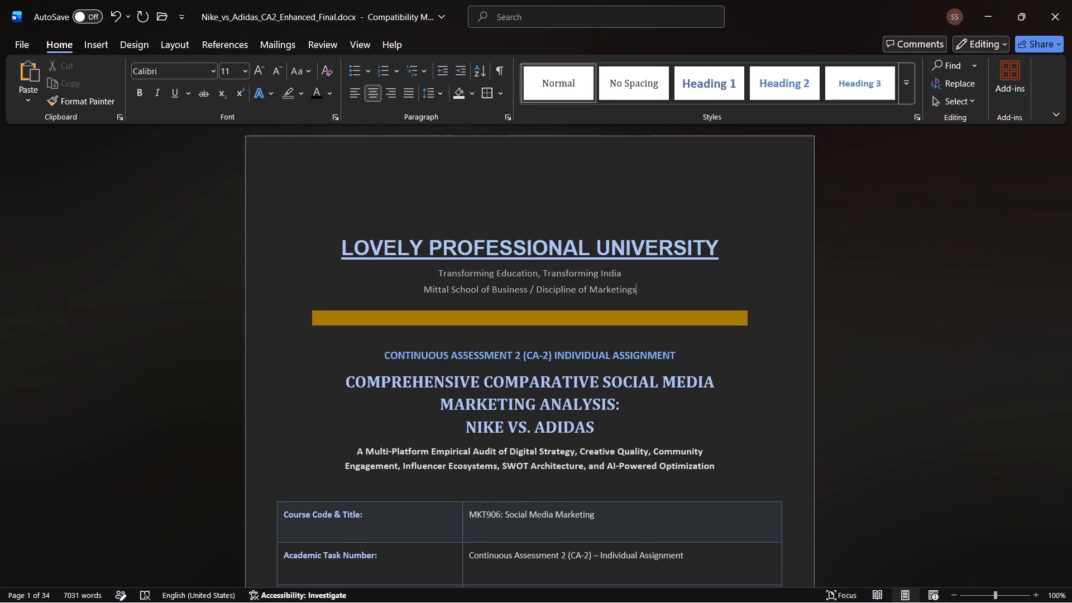
key("ctrl+s")
key("ctrl+s")
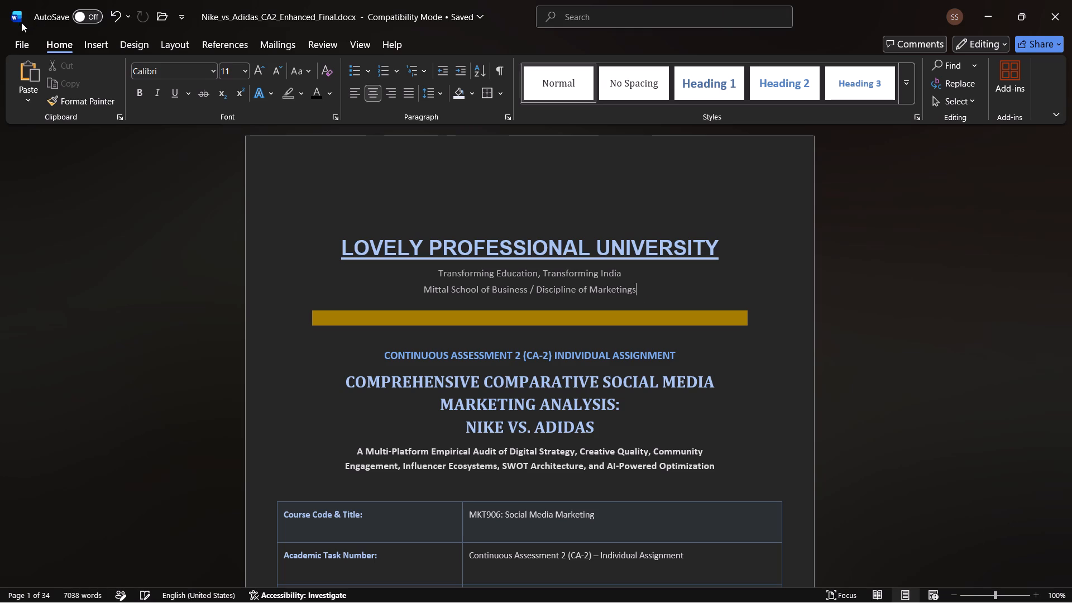
Save a copy of the report to Downloads as Nike_vs_Adidas_CA2_Enhanced_Final.docx, accepting the upgrade to the newest file format.
left_click(18, 46)
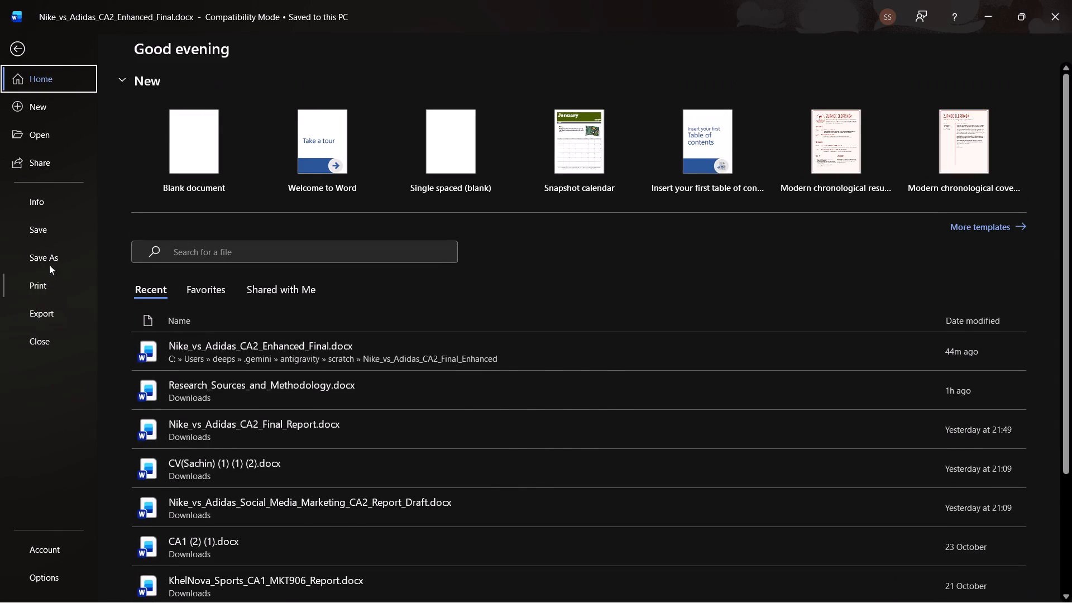
left_click(50, 260)
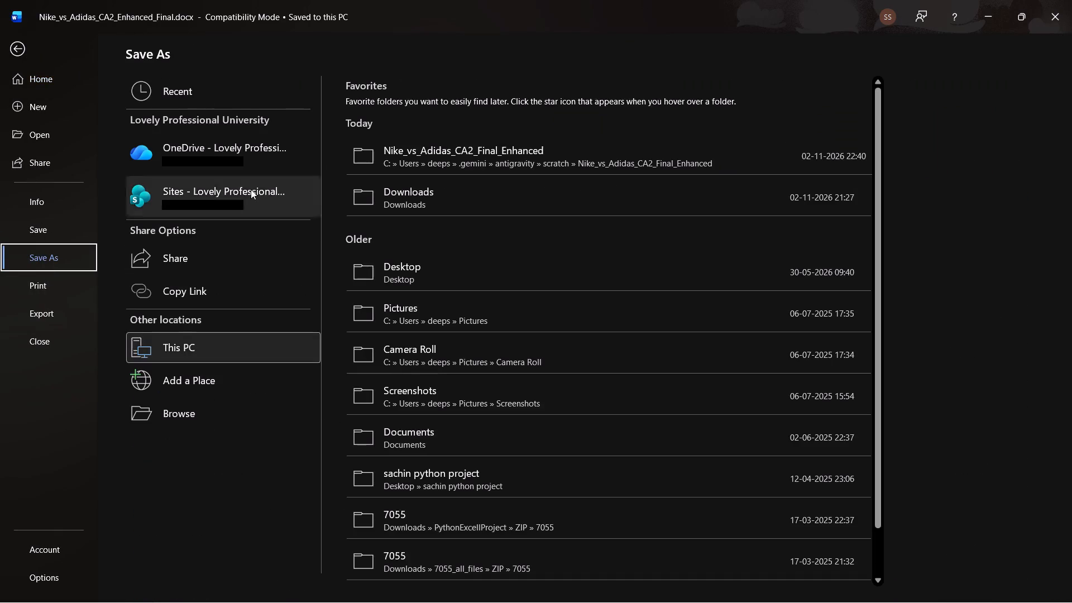
left_click(379, 193)
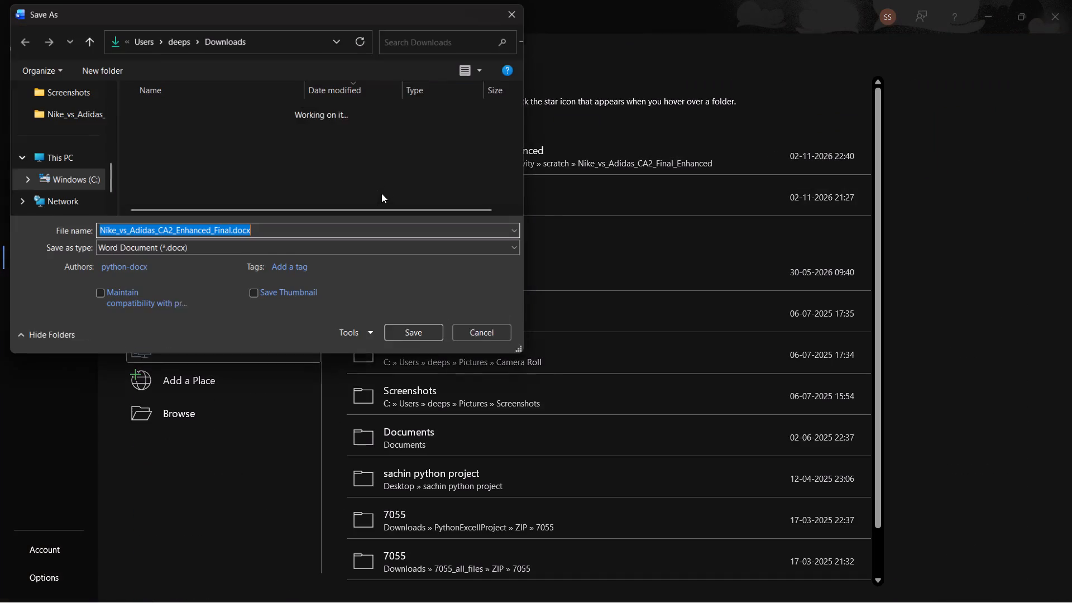
left_click(253, 229)
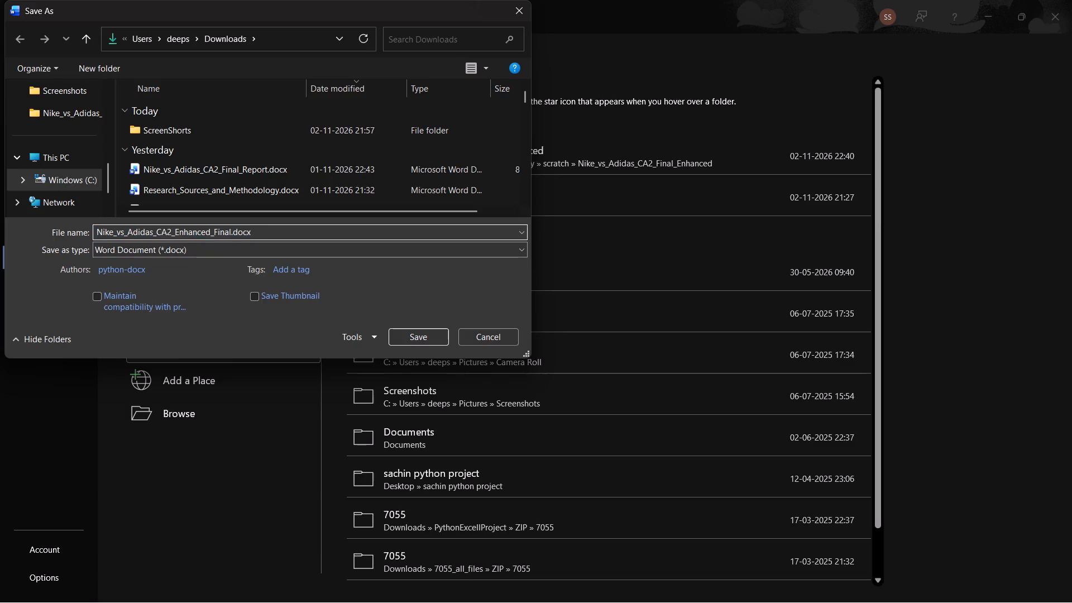
left_click(423, 333)
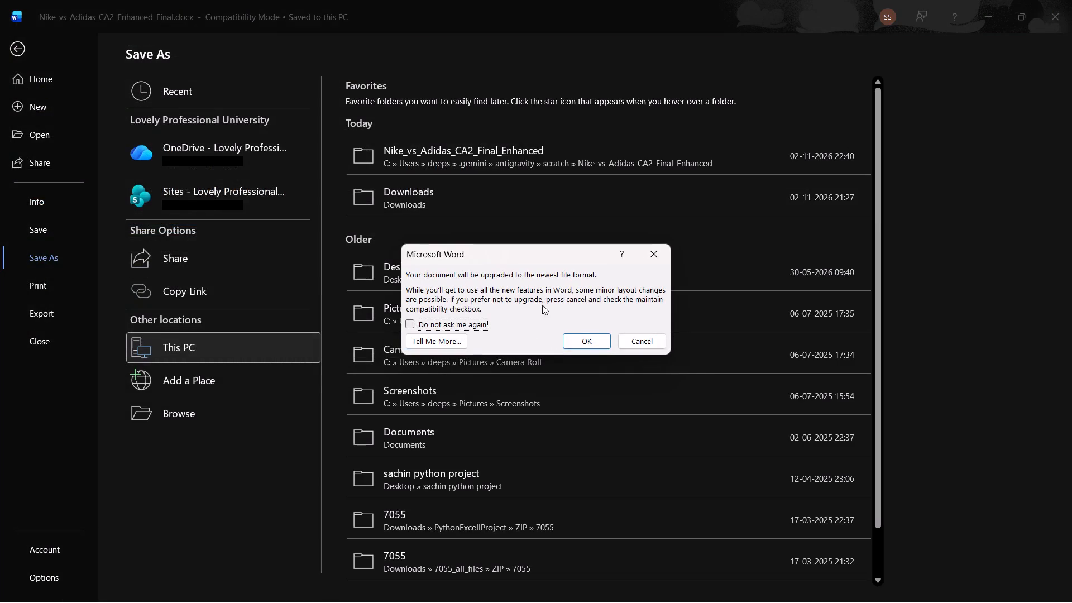
left_click(576, 336)
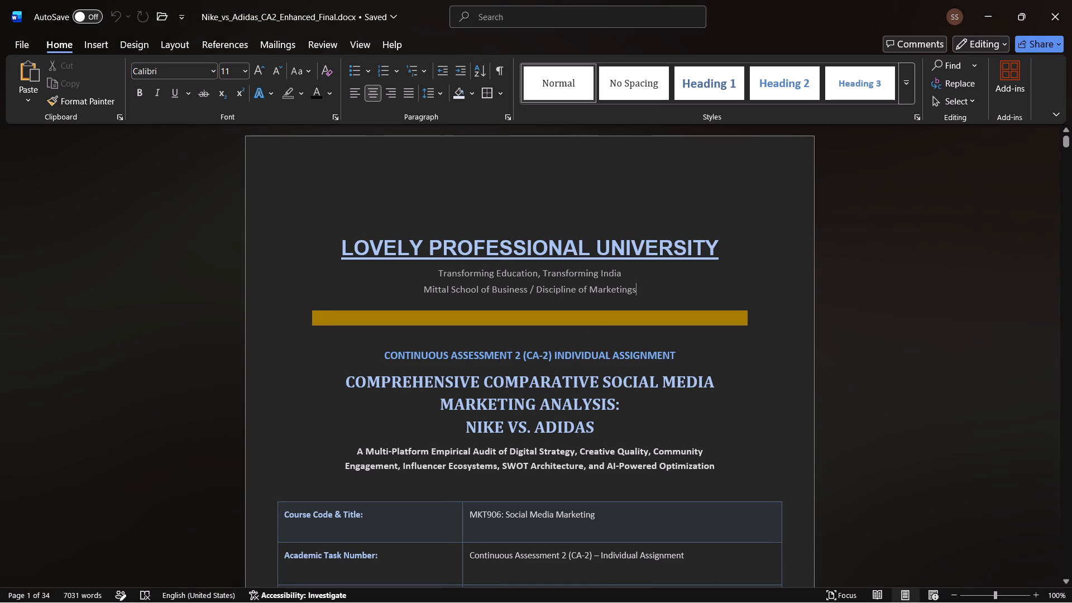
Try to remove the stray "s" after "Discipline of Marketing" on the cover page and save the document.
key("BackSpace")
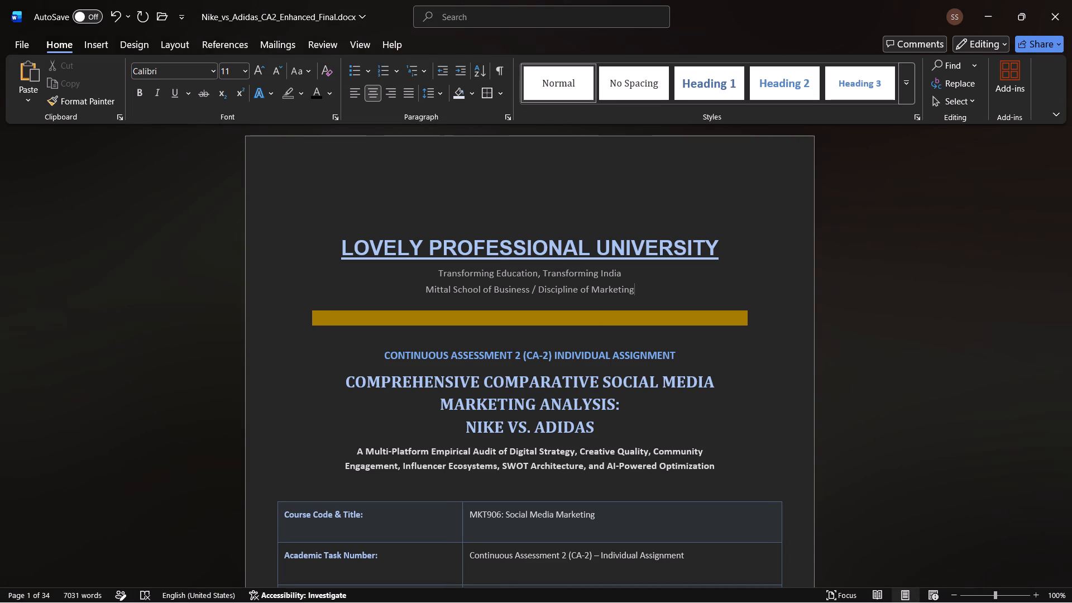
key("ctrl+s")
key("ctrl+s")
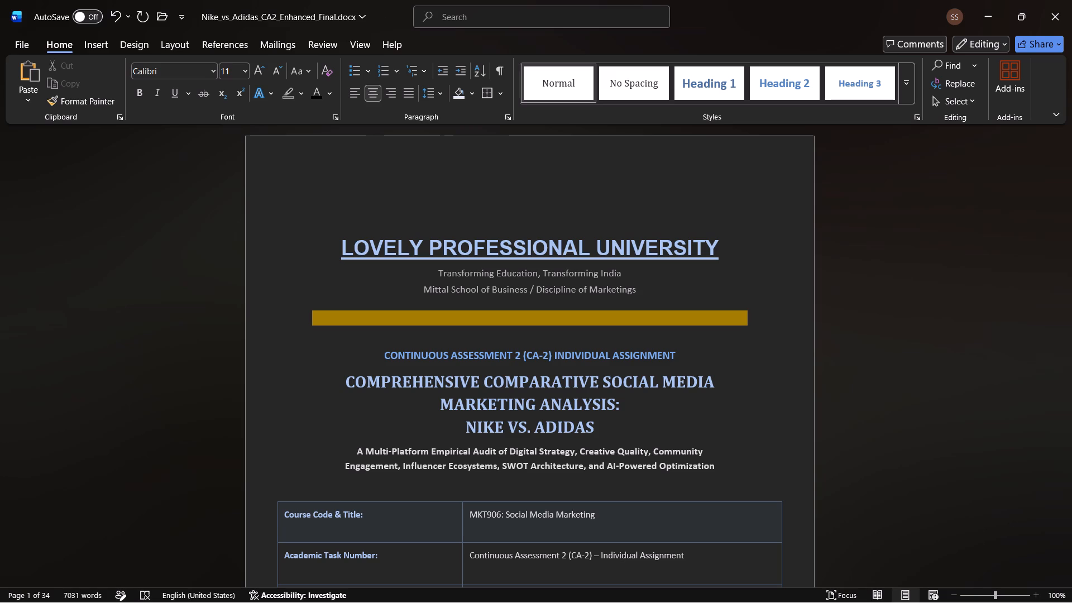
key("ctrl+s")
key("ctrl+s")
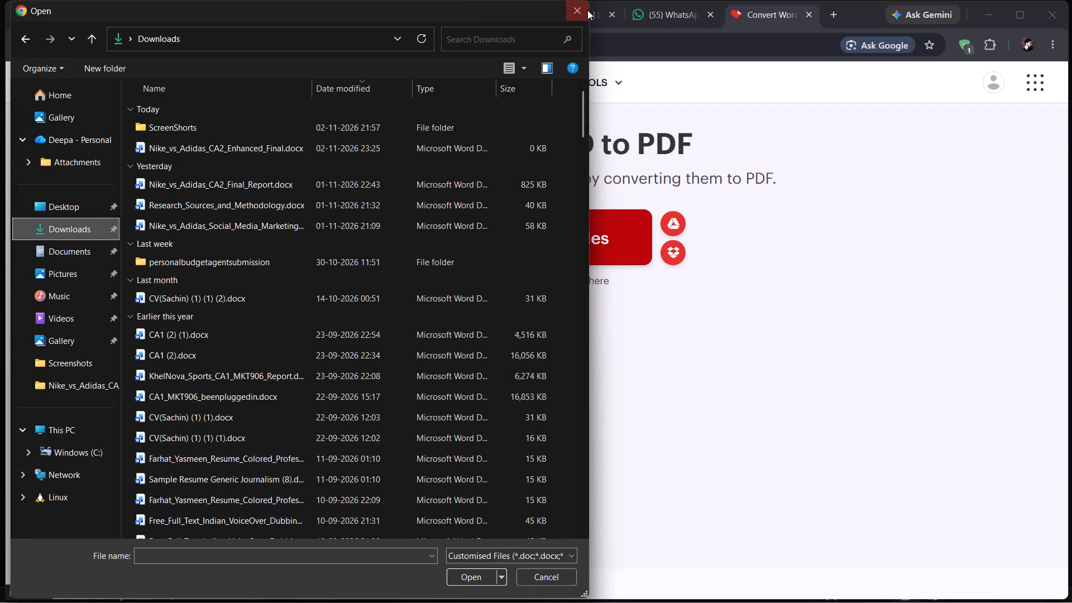
Switch to the iLovePDF page in the browser and convert Nike_vs_Adidas_CA2_Enhanced_Final.docx from Downloads to PDF.
left_click(587, 10)
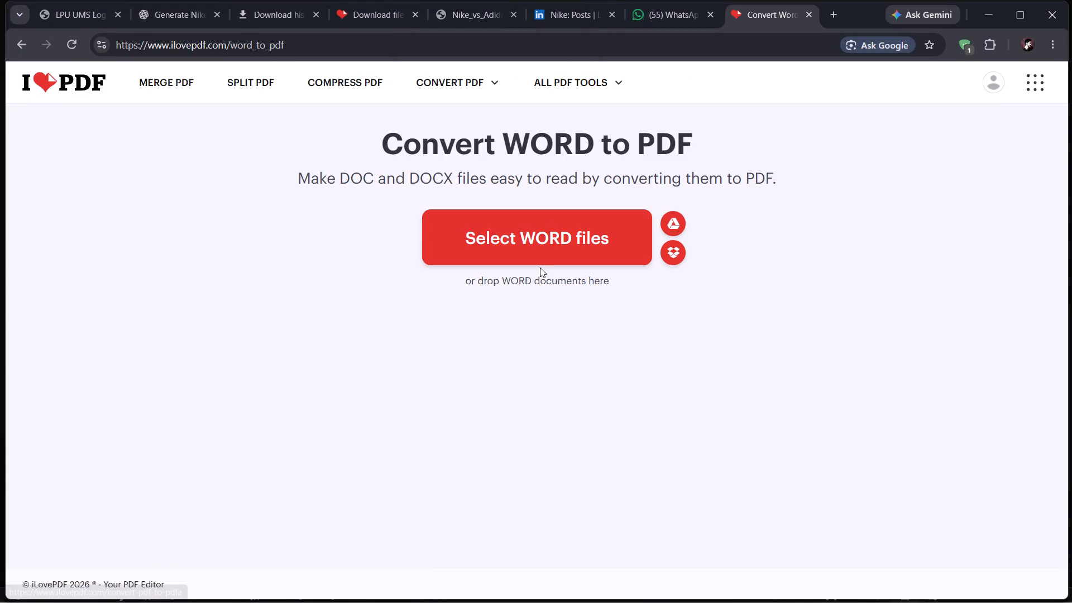
left_click(533, 250)
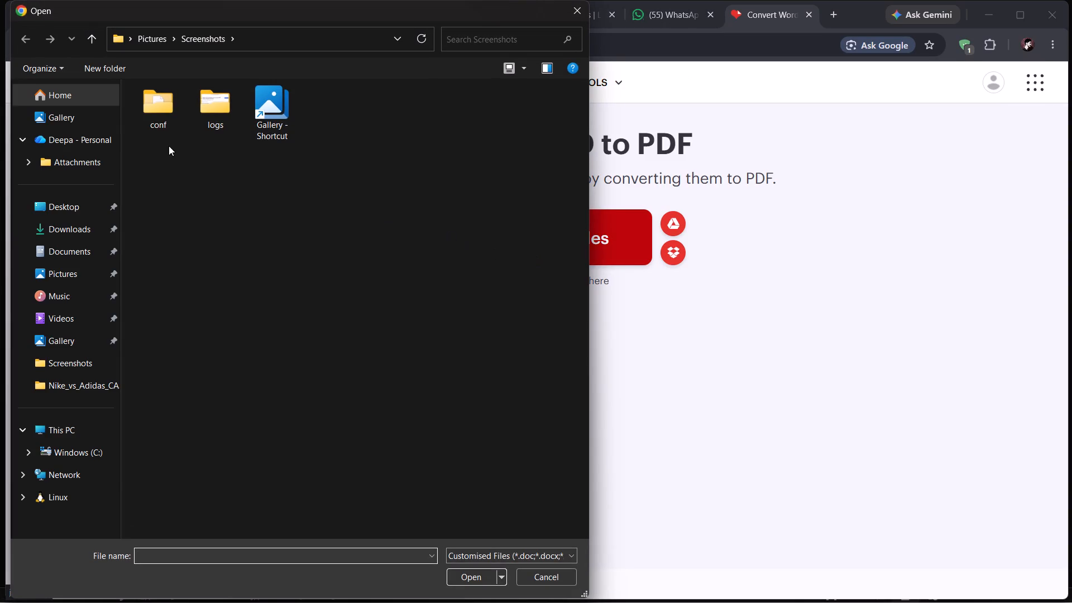
left_click(56, 223)
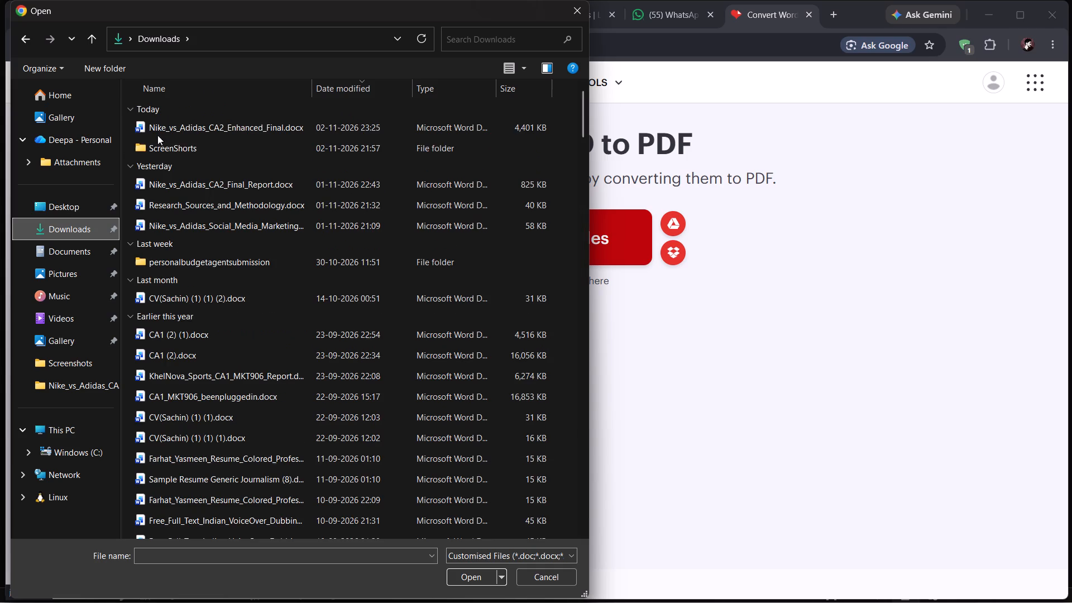
left_click(185, 135)
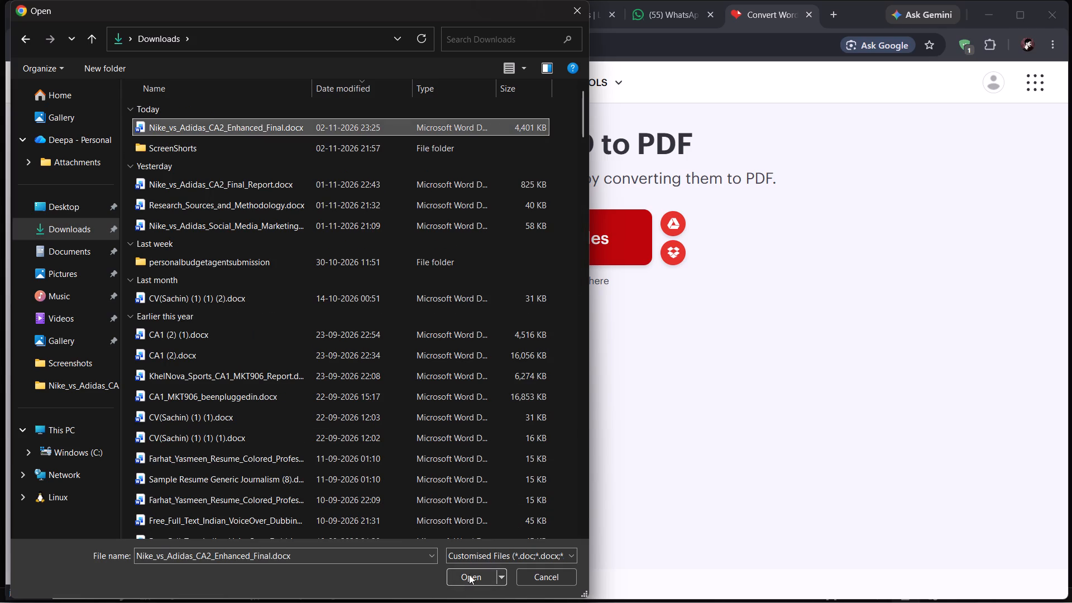
left_click(470, 574)
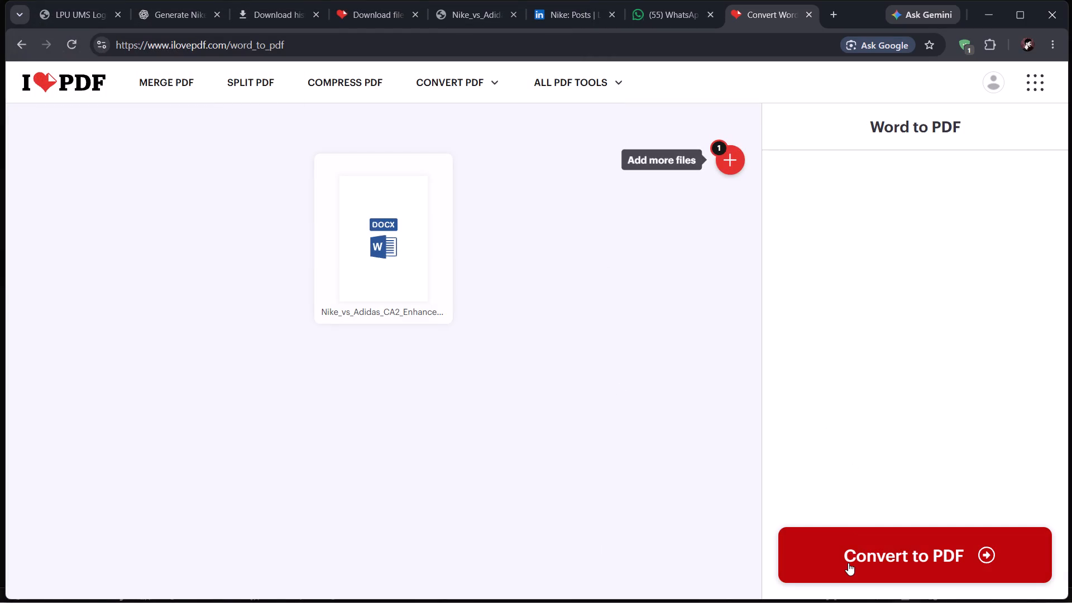
left_click(848, 563)
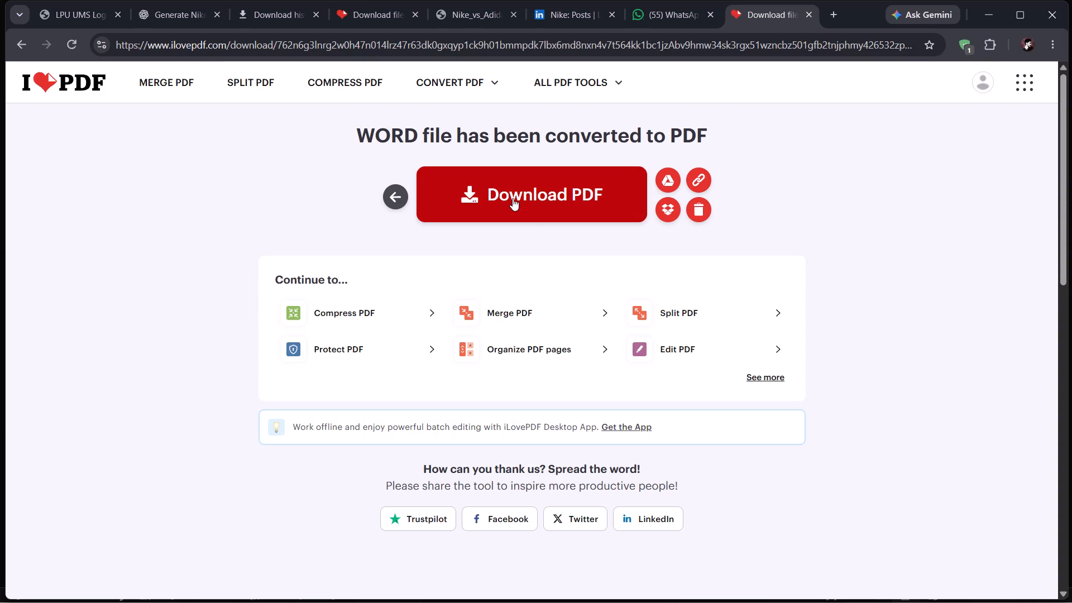
Download the converted PDF and open it in the browser.
left_click(513, 198)
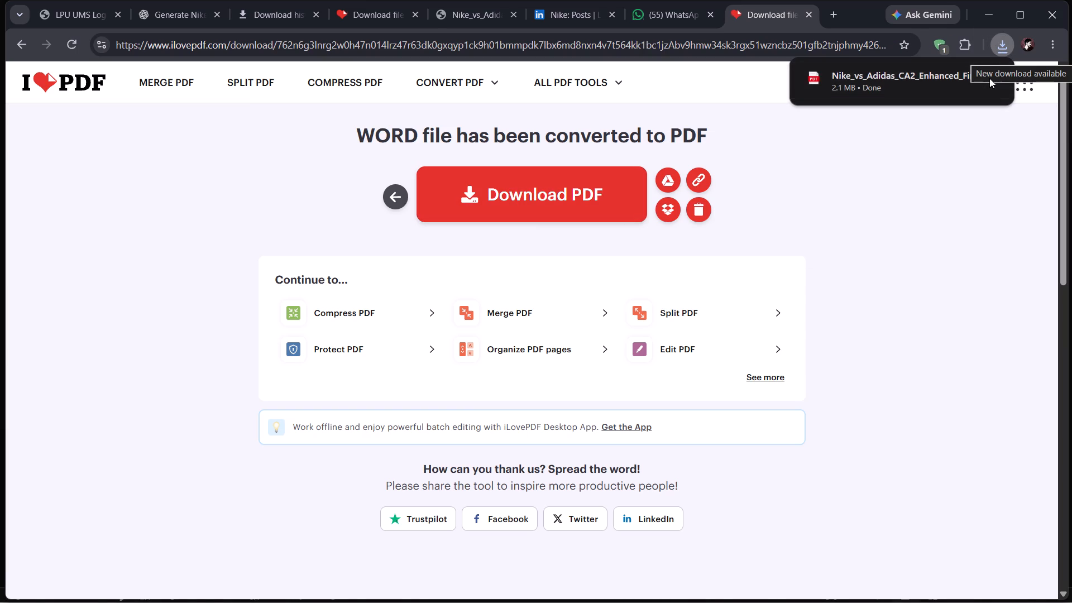
left_click(989, 78)
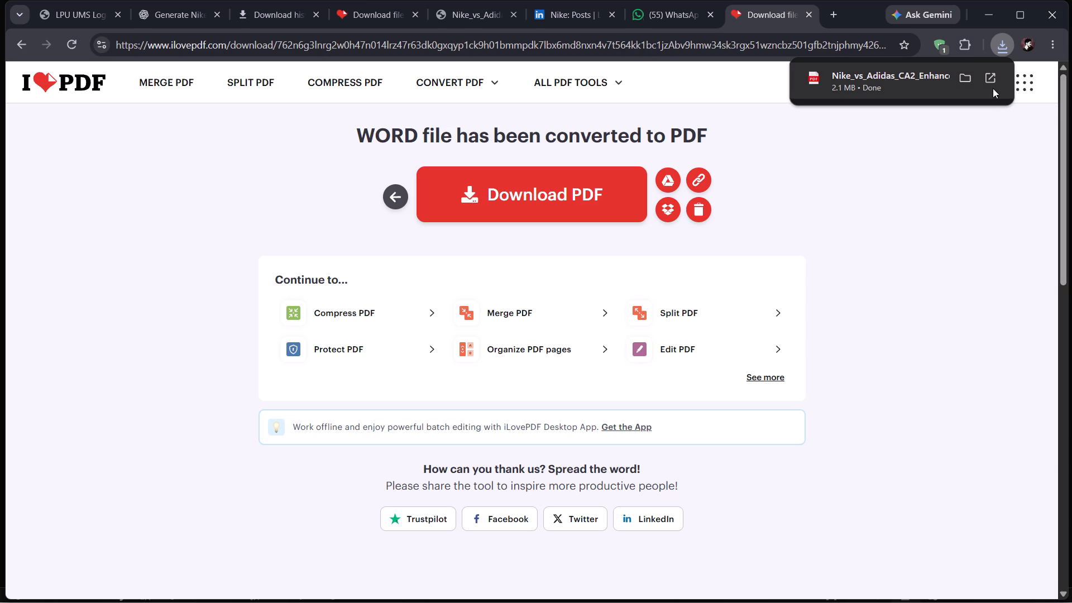
left_click(990, 76)
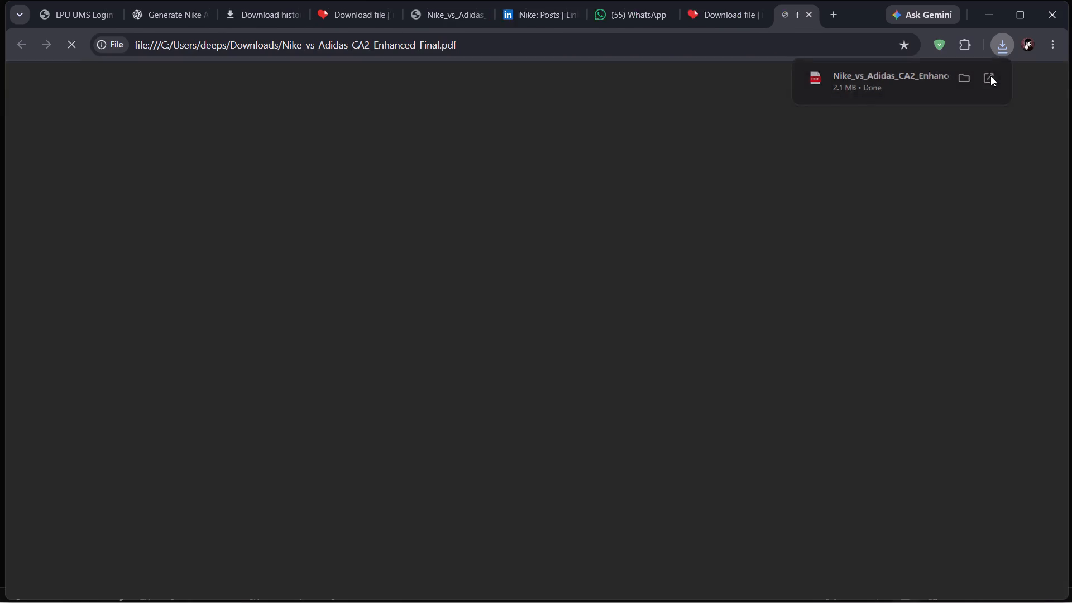
Review the PDF's layout from the cover page through the Research Methodology & Sampling Architecture section.
scroll(635, 314, "up", 1)
scroll(635, 314, "down", 1)
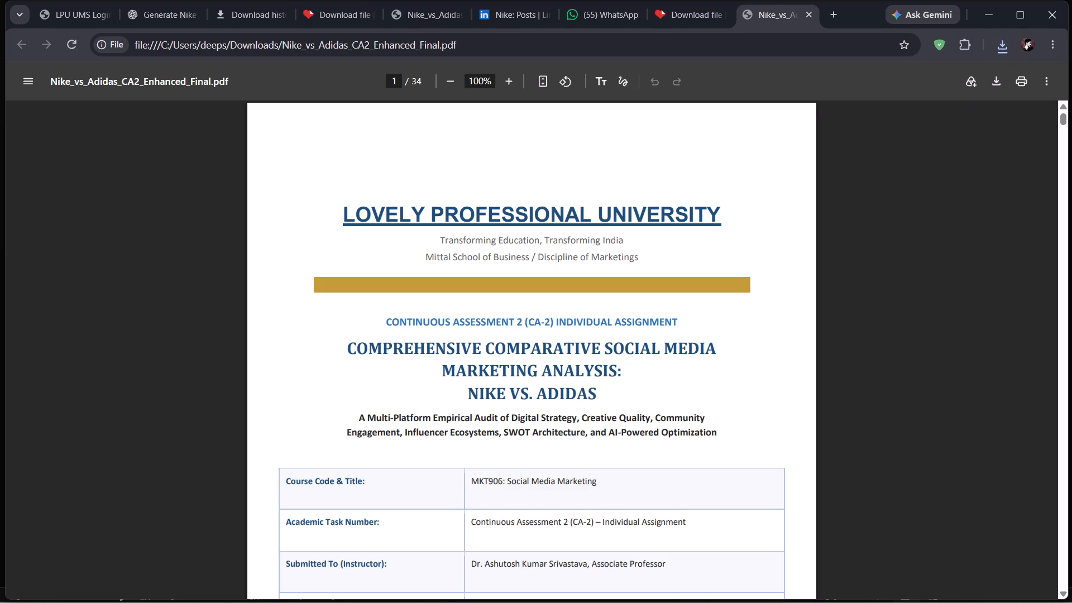
scroll(635, 314, "down", 3)
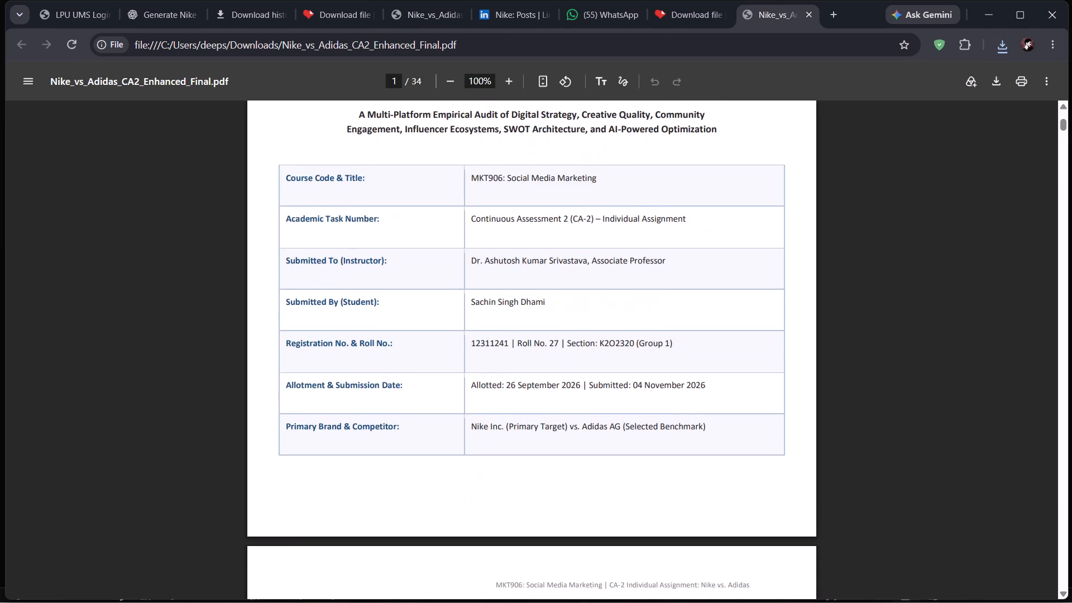
scroll(635, 314, "down", 8)
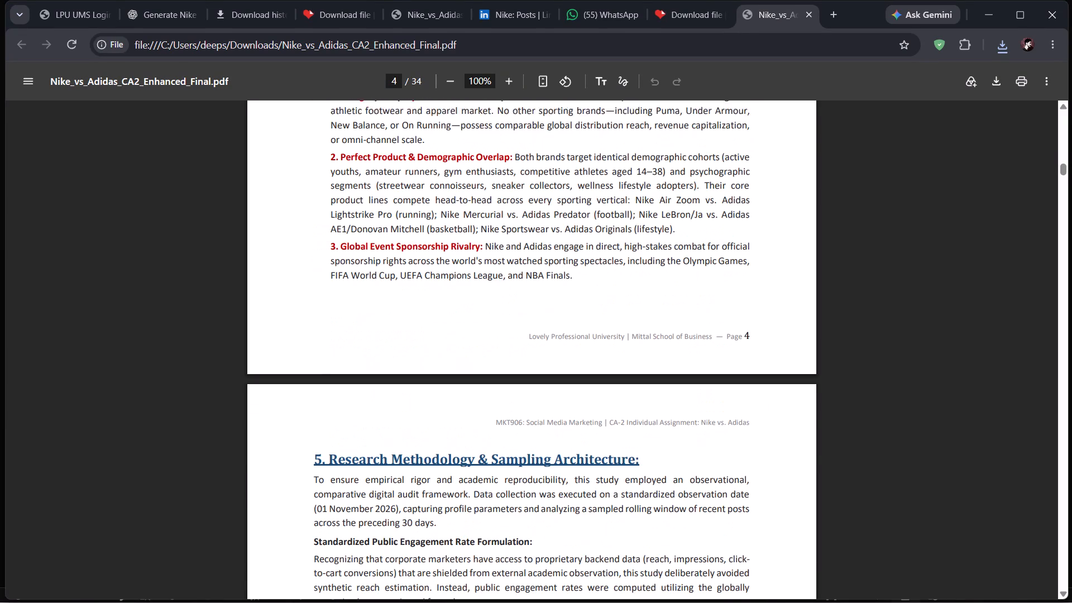
scroll(635, 314, "down", 3)
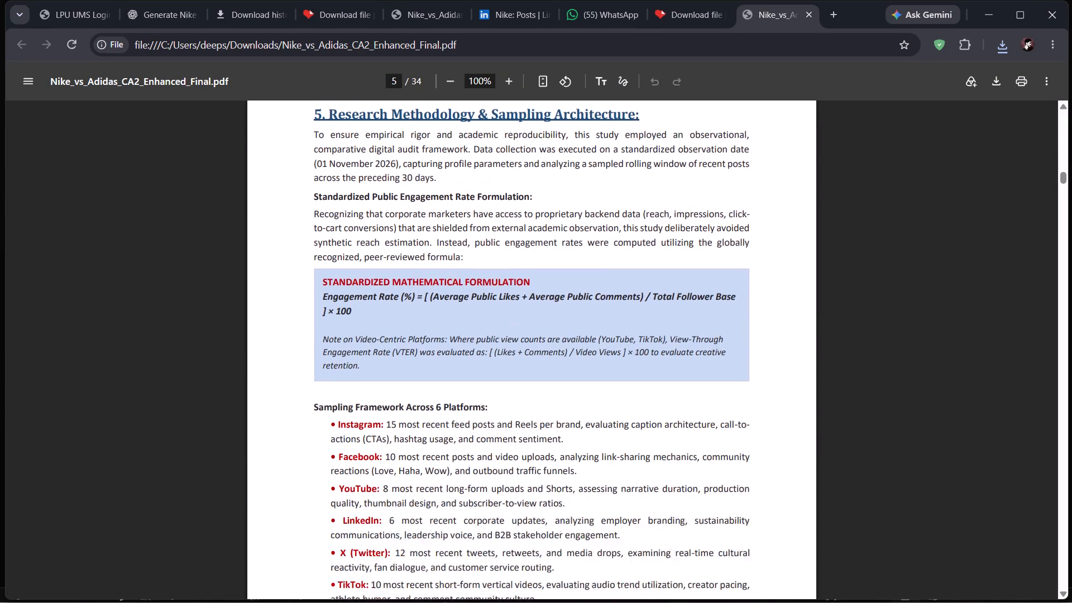
Check the PDF layout of the Instagram comparative analysis section, including the Figure 5 and Figure 6 profile screenshots and their analytical observation.
scroll(635, 314, "down", 1)
scroll(635, 314, "up", 2)
scroll(635, 314, "down", 4)
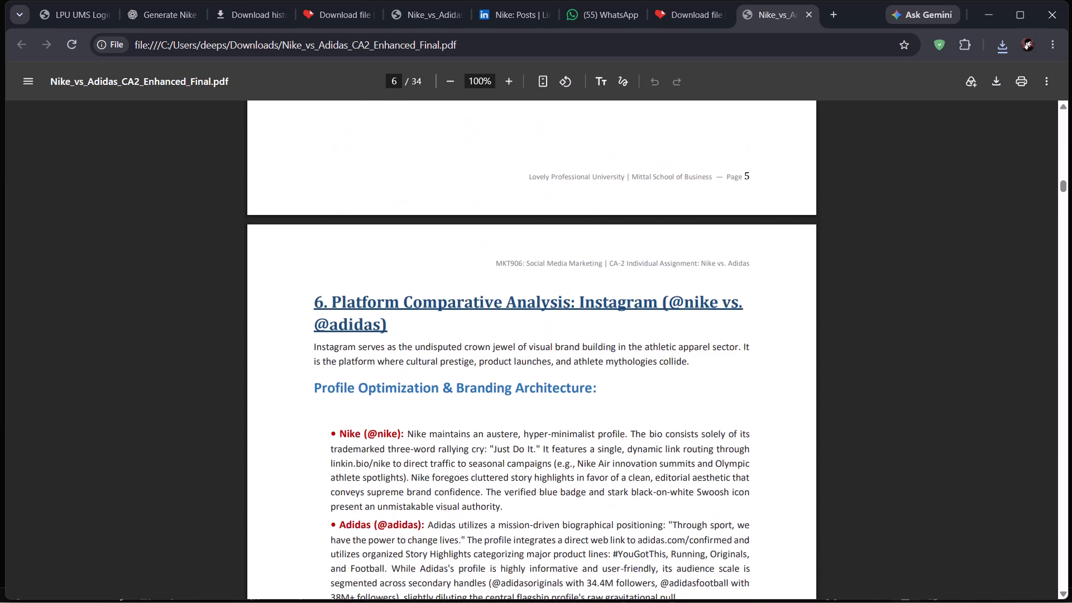
scroll(635, 314, "down", 3)
scroll(635, 314, "up", 3)
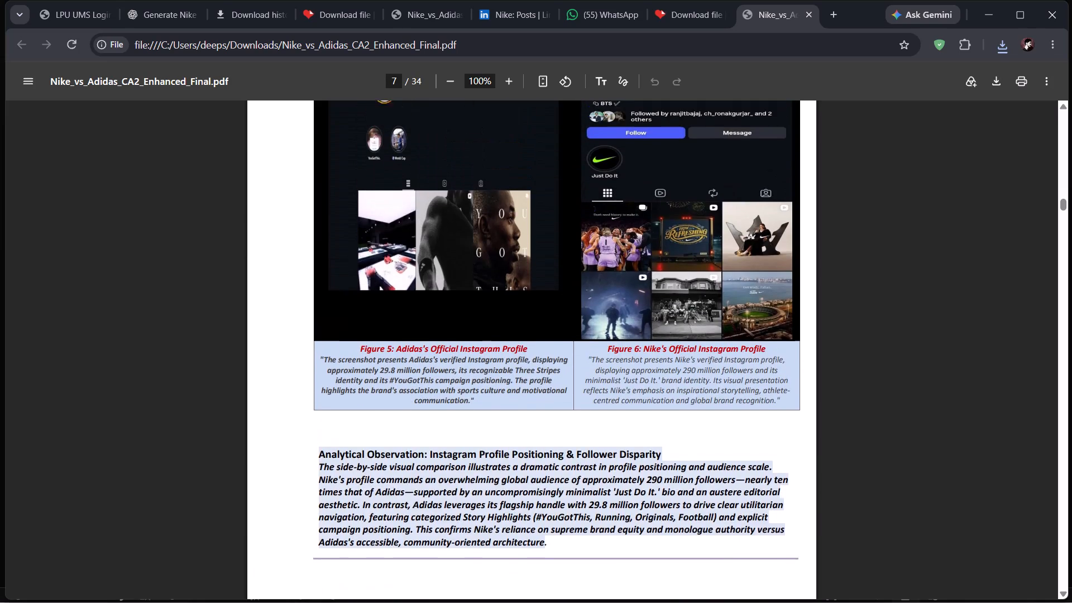
scroll(635, 314, "up", 1)
scroll(635, 314, "down", 3)
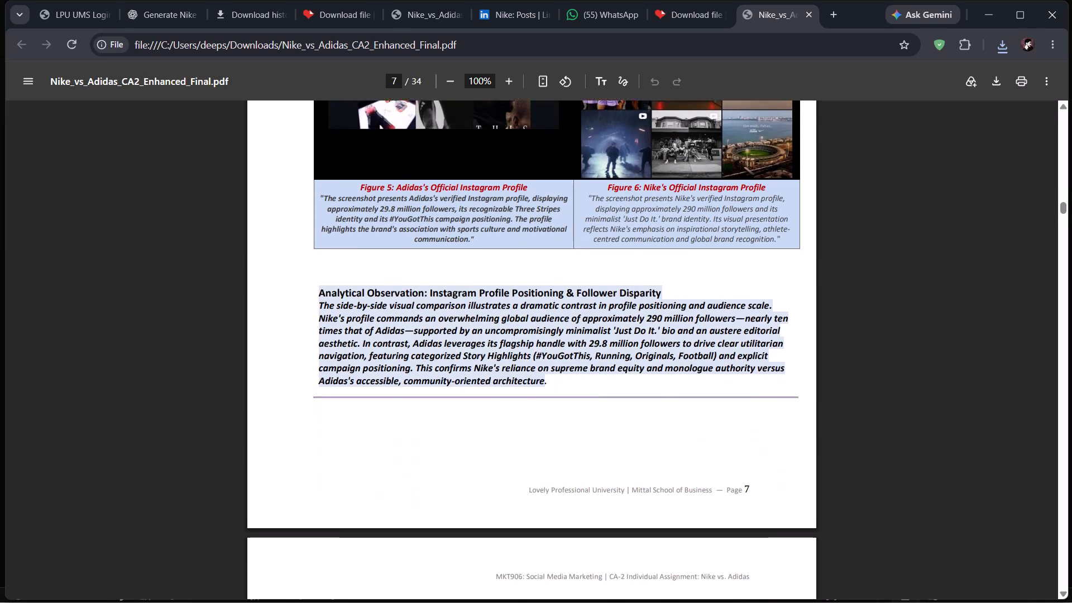
Check the layout of the Facebook comparison, including the Figure 7 and Figure 8 profile table and the analytical observation box.
scroll(635, 314, "down", 3)
scroll(635, 314, "up", 1)
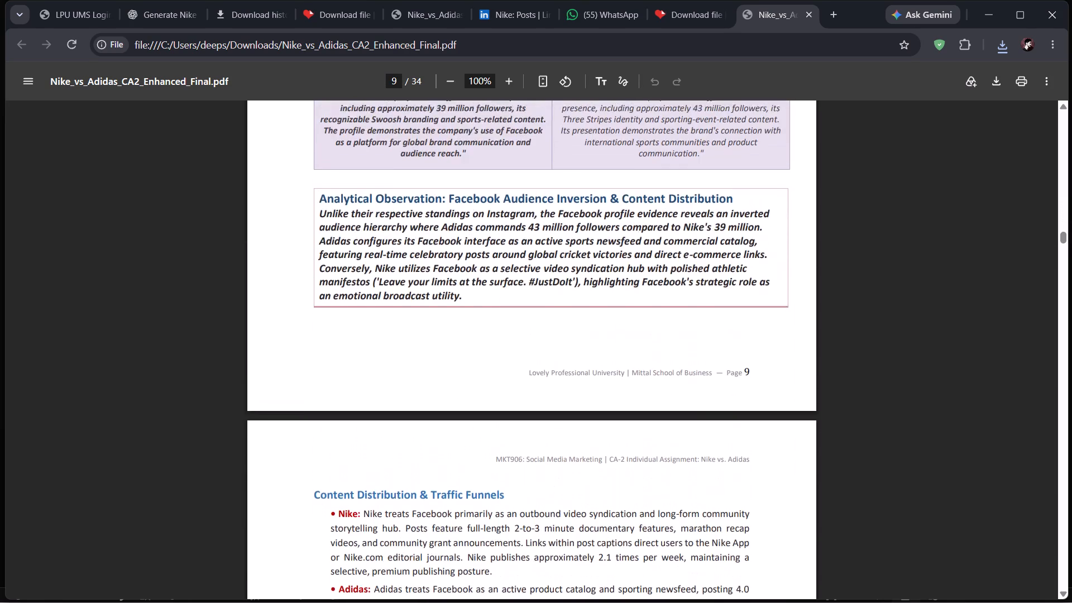
scroll(635, 314, "up", 2)
scroll(635, 314, "down", 2)
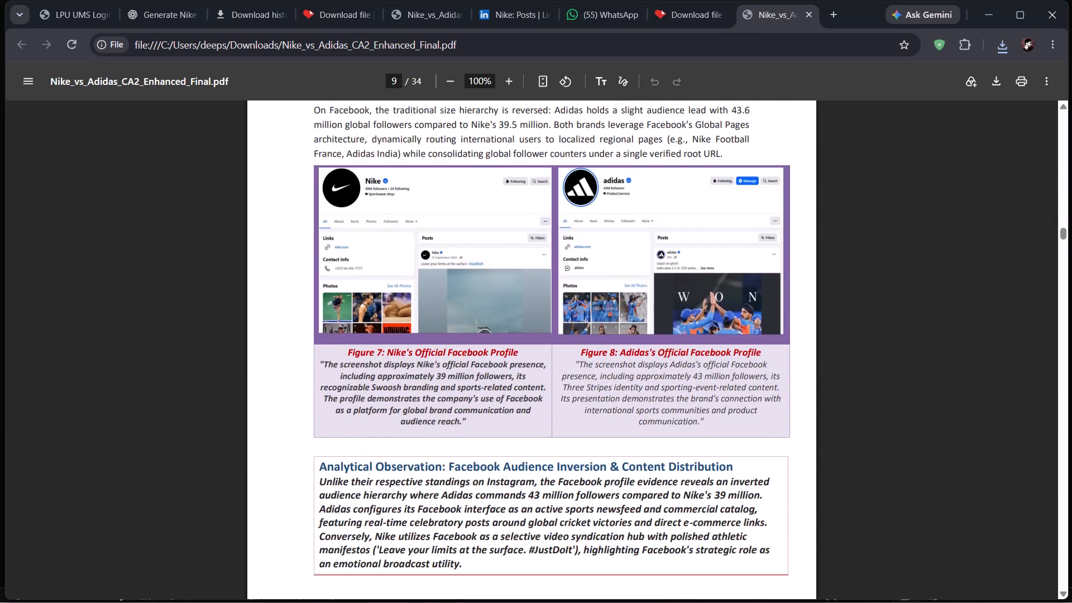
Check the layout of the YouTube comparison, including the Figure 9 and Figure 10 channel table and the observation after it.
scroll(635, 314, "down", 3)
scroll(635, 314, "up", 2)
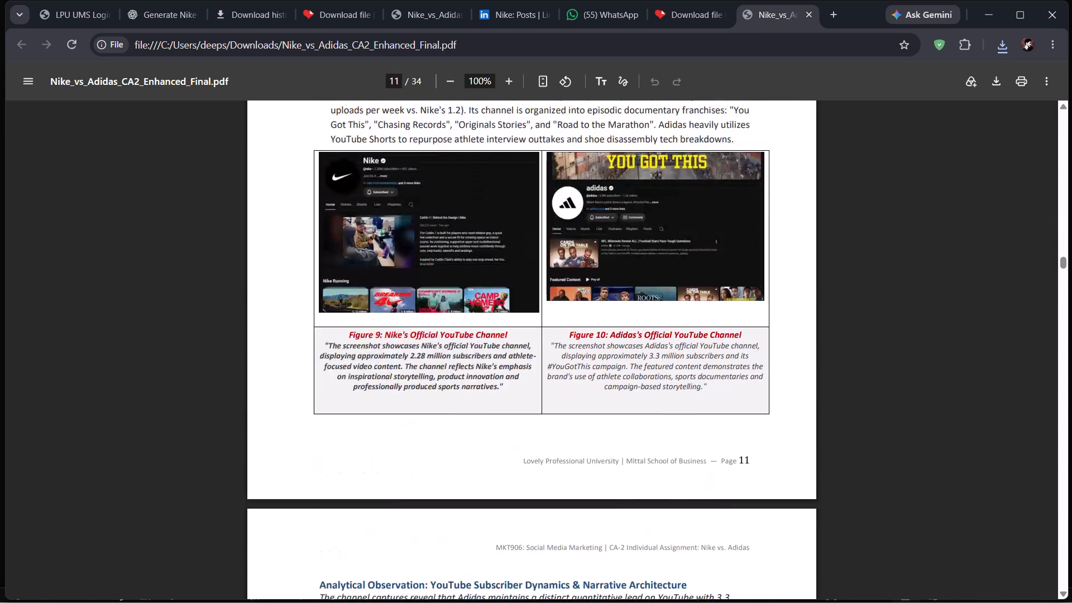
scroll(635, 314, "up", 1)
scroll(635, 314, "down", 2)
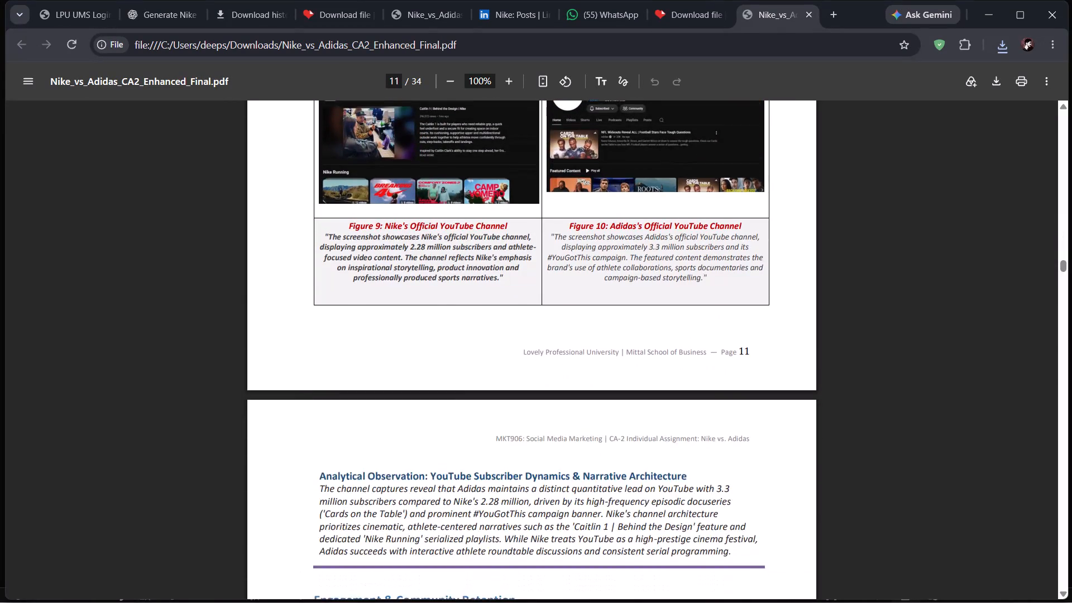
scroll(635, 314, "down", 2)
Check the layout of the LinkedIn comparison, including the Figure 11 and Figure 12 company profiles and the observation boxes after them.
scroll(635, 314, "down", 1)
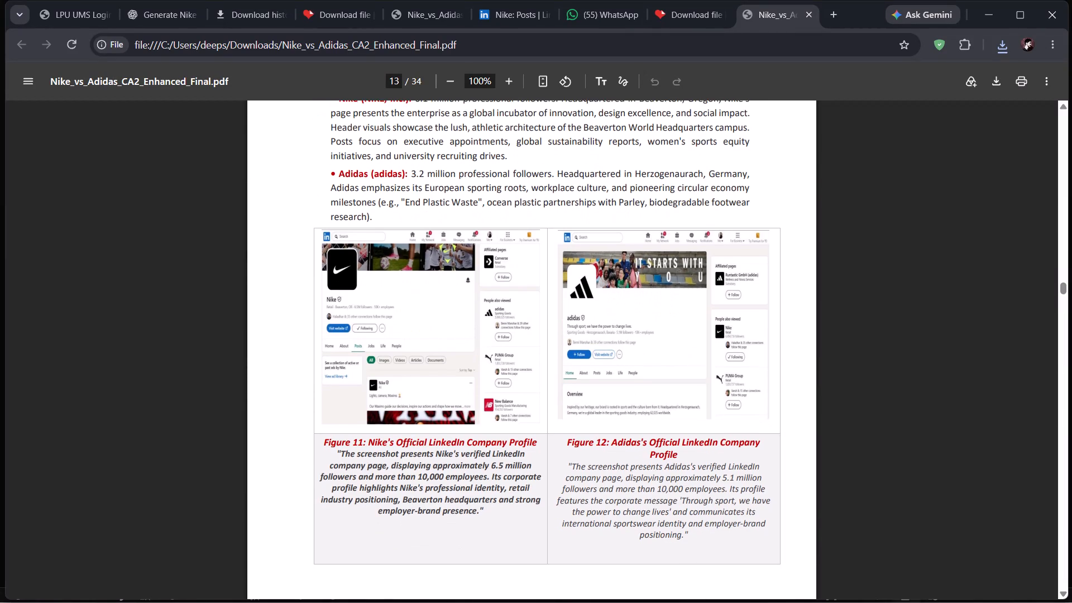
scroll(635, 314, "up", 1)
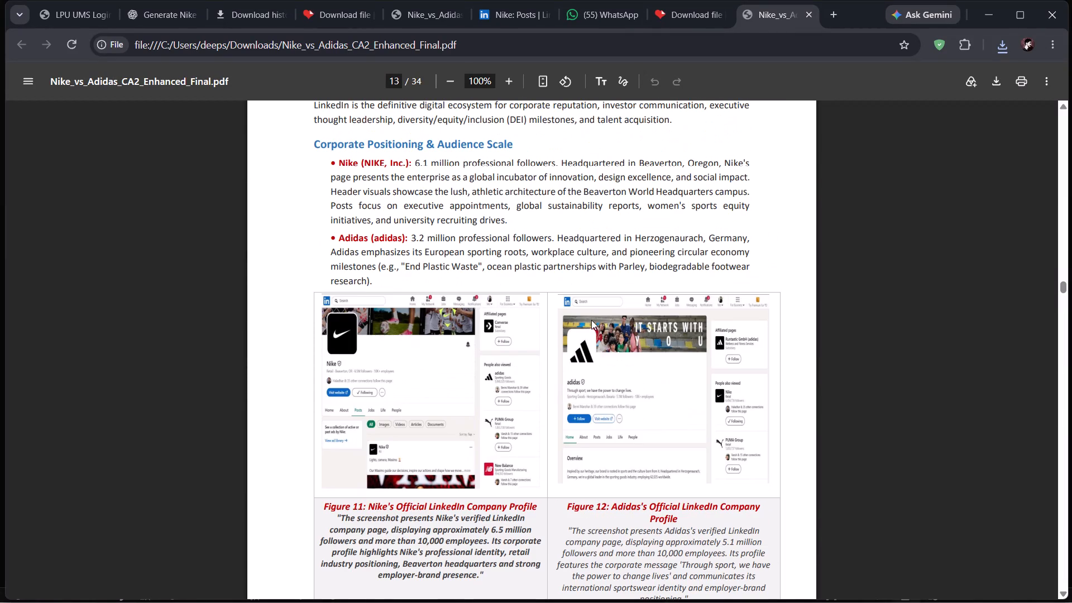
scroll(591, 320, "down", 2)
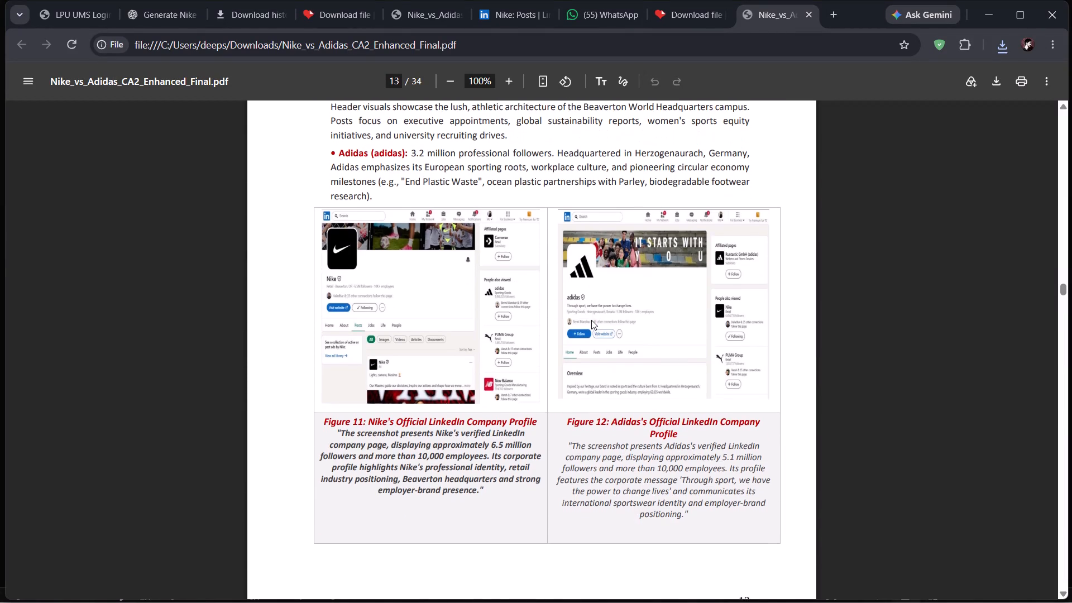
scroll(591, 320, "down", 2)
scroll(591, 320, "up", 1)
scroll(591, 320, "down", 1)
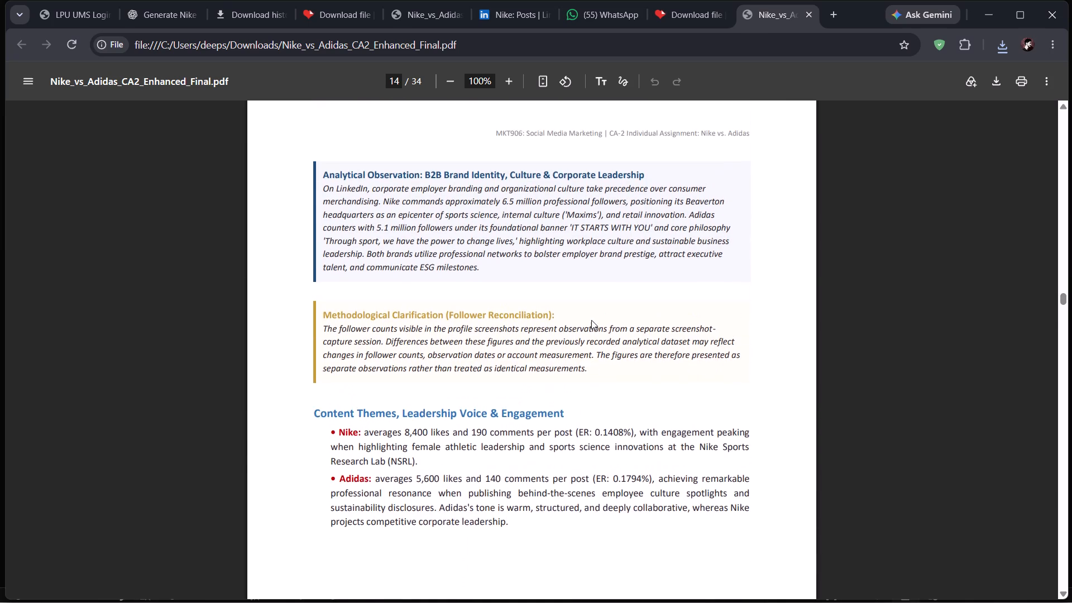
scroll(591, 320, "down", 3)
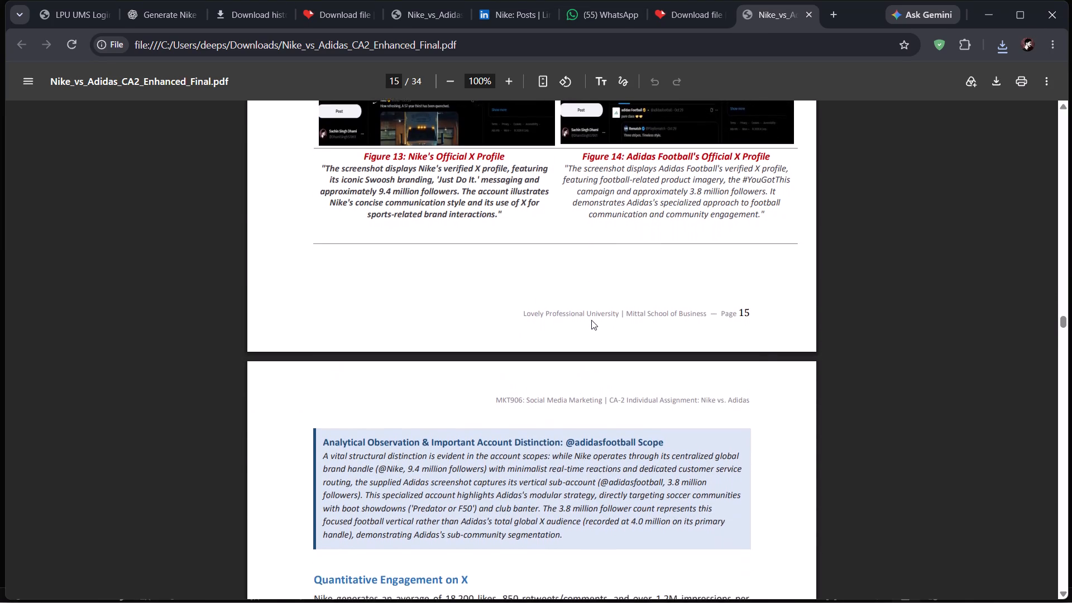
scroll(591, 320, "down", 4)
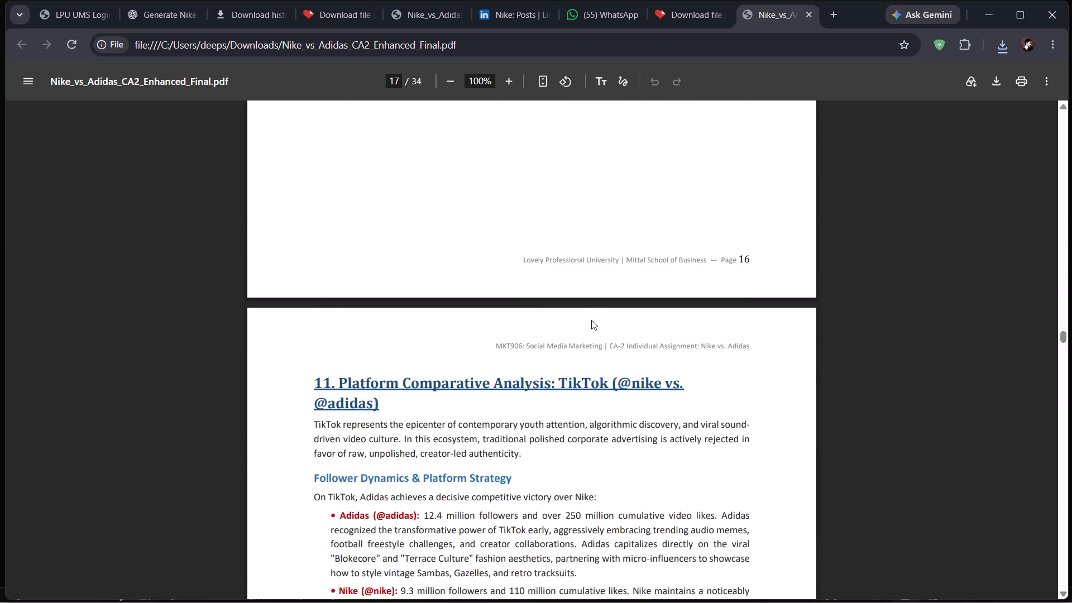
scroll(591, 320, "down", 3)
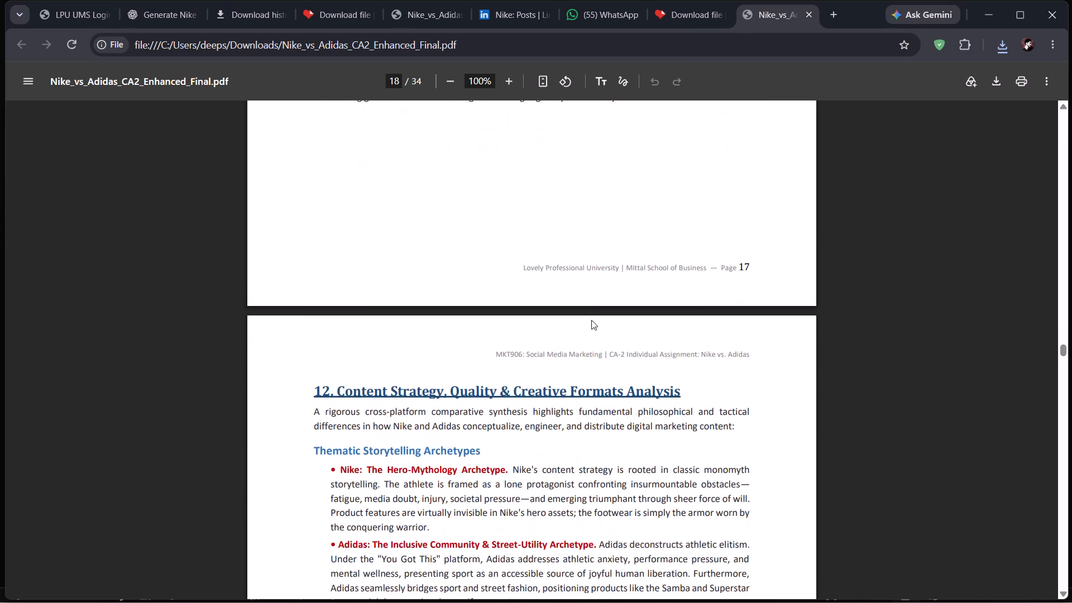
Review the layout of section 12 with its Creative Format Distribution table and section 13 on influencer, creator and athlete ecosystems.
scroll(591, 320, "down", 3)
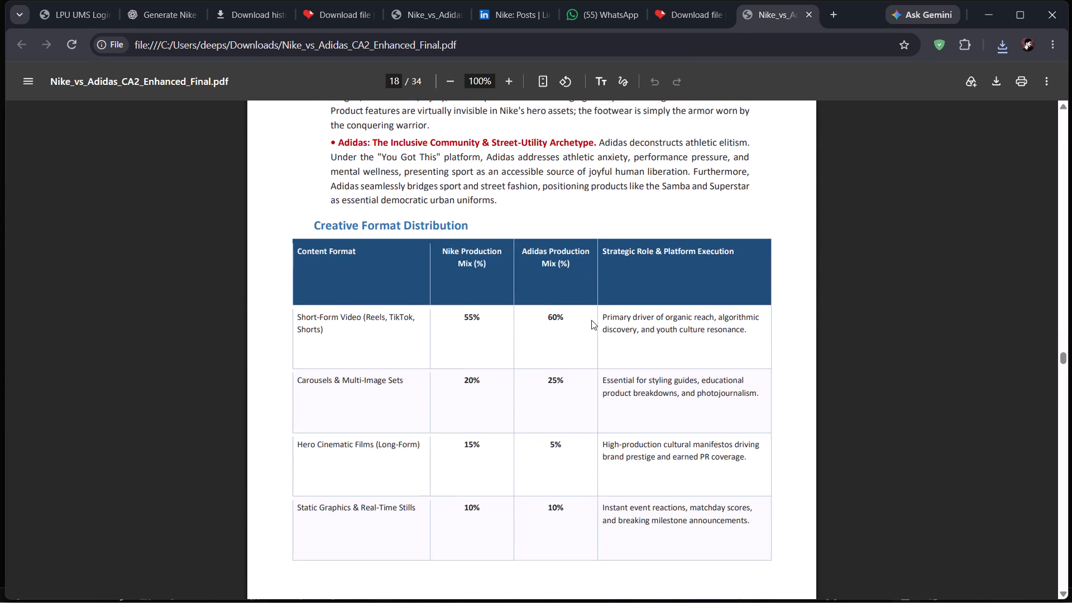
scroll(591, 320, "down", 2)
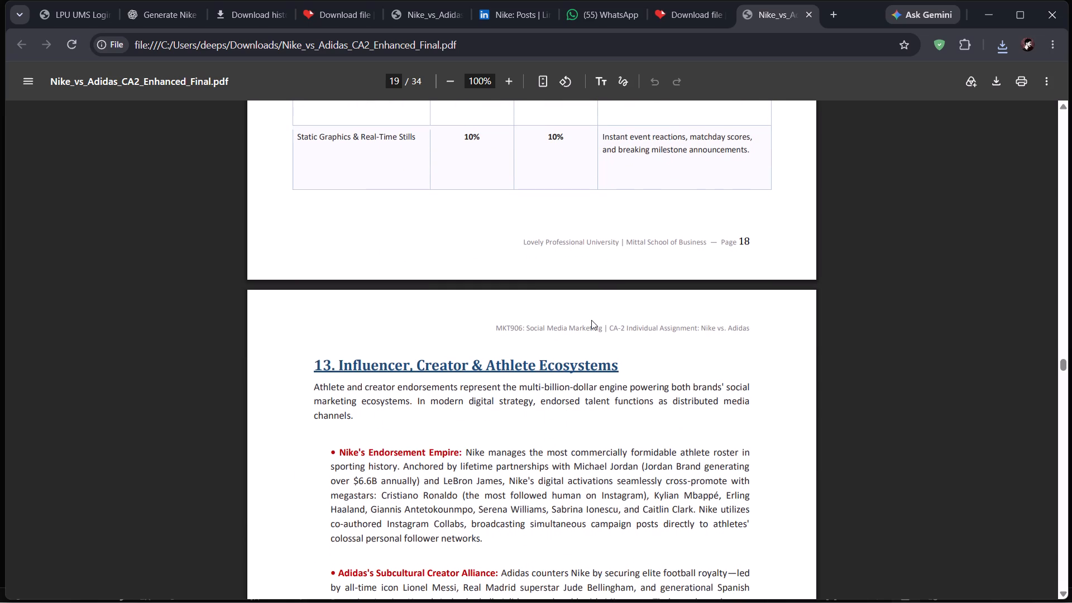
scroll(591, 320, "down", 1)
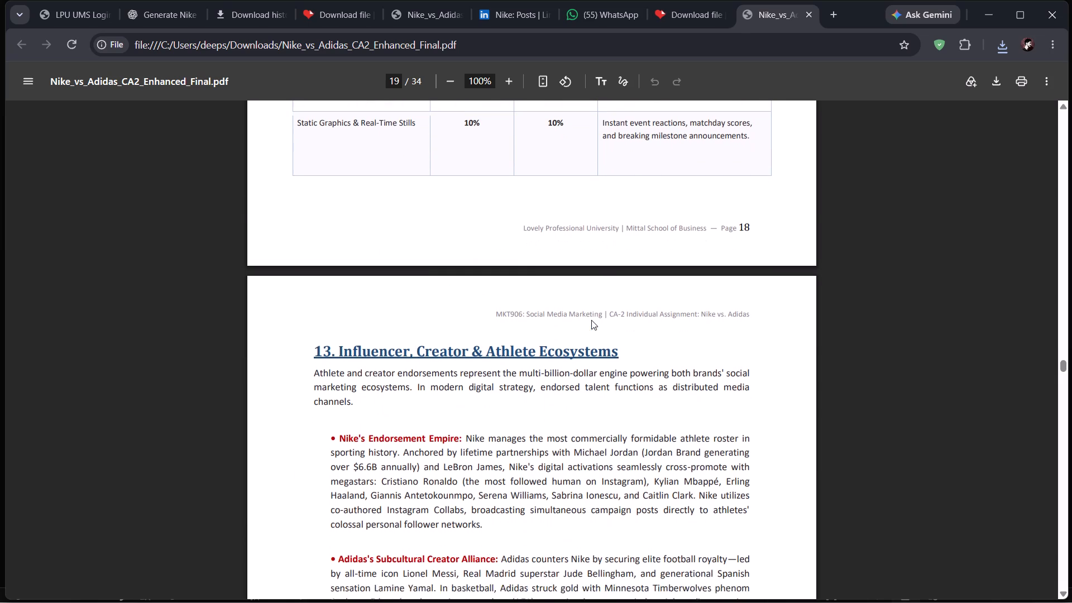
scroll(591, 320, "down", 3)
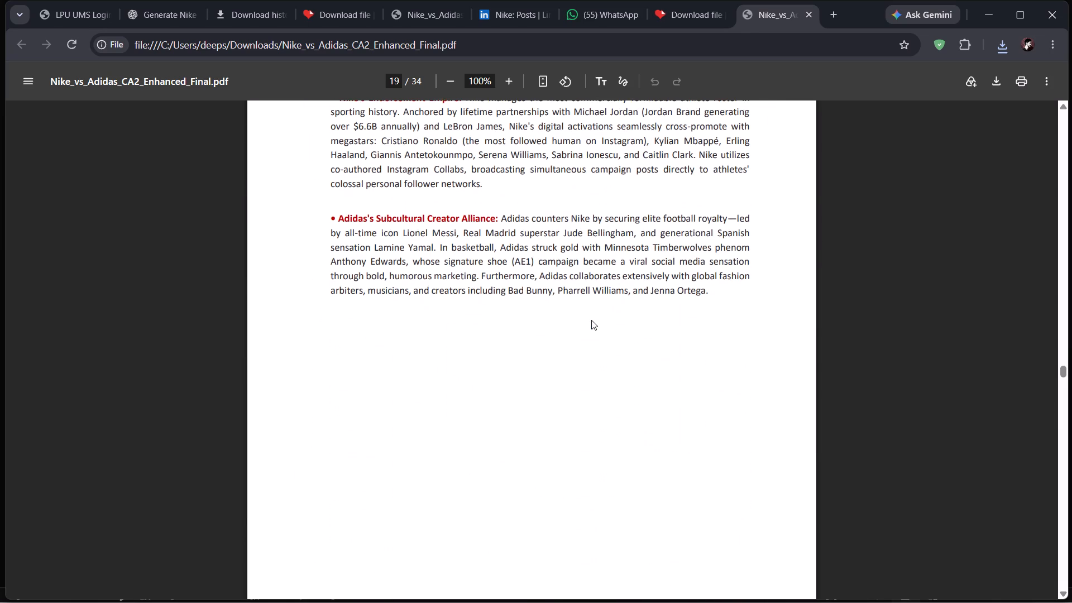
Examine how the cross-platform performance table in section 14 fits on its page, from the heading to the last TikTok row.
scroll(591, 320, "down", 4)
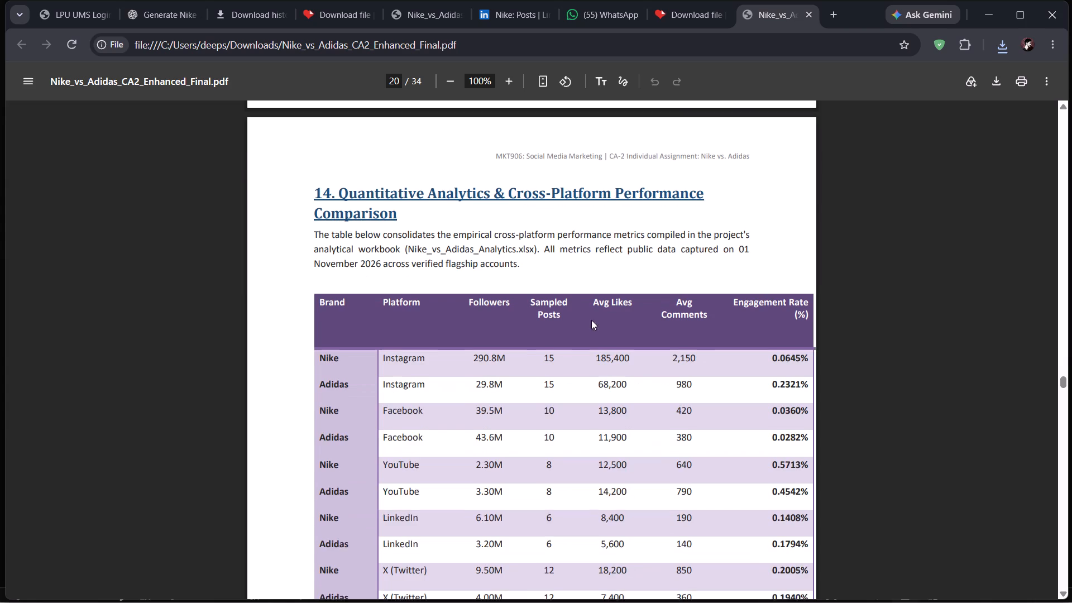
scroll(591, 320, "down", 1)
scroll(564, 387, "down", 1)
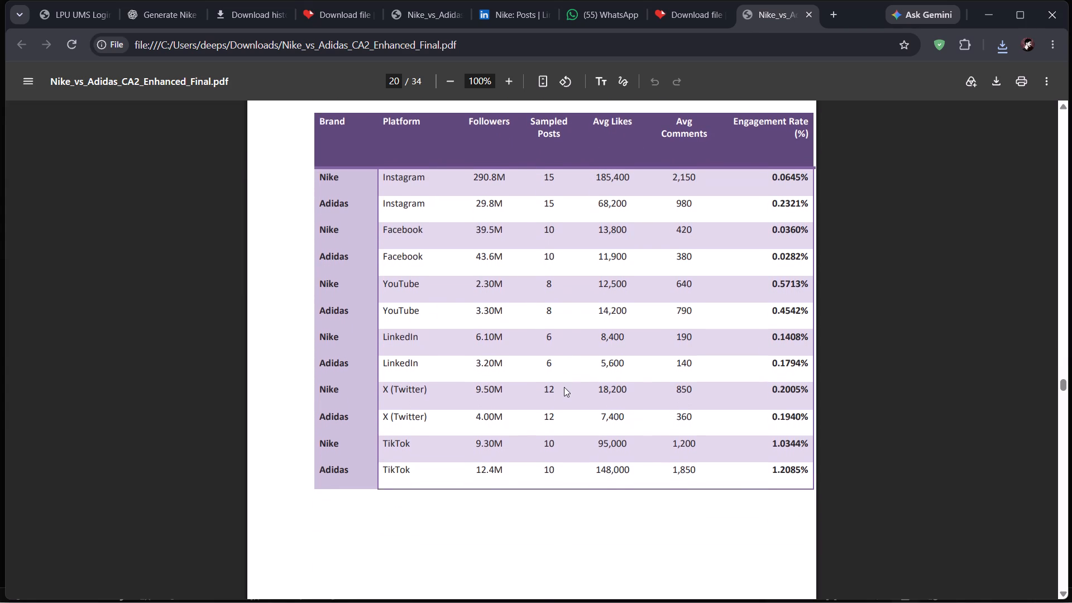
scroll(564, 387, "up", 1)
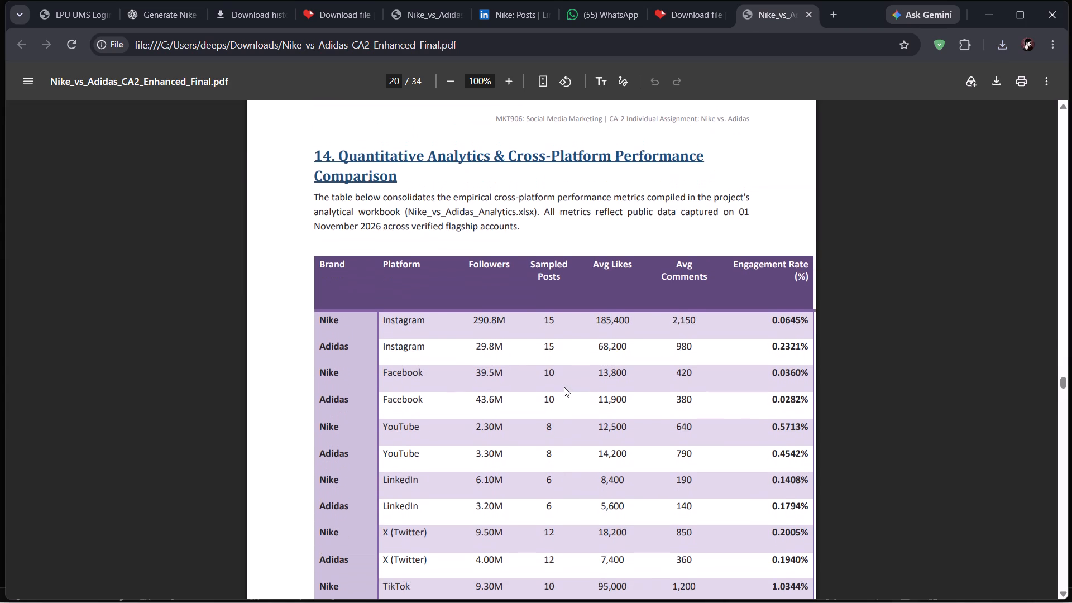
scroll(564, 387, "up", 1)
scroll(564, 387, "down", 4)
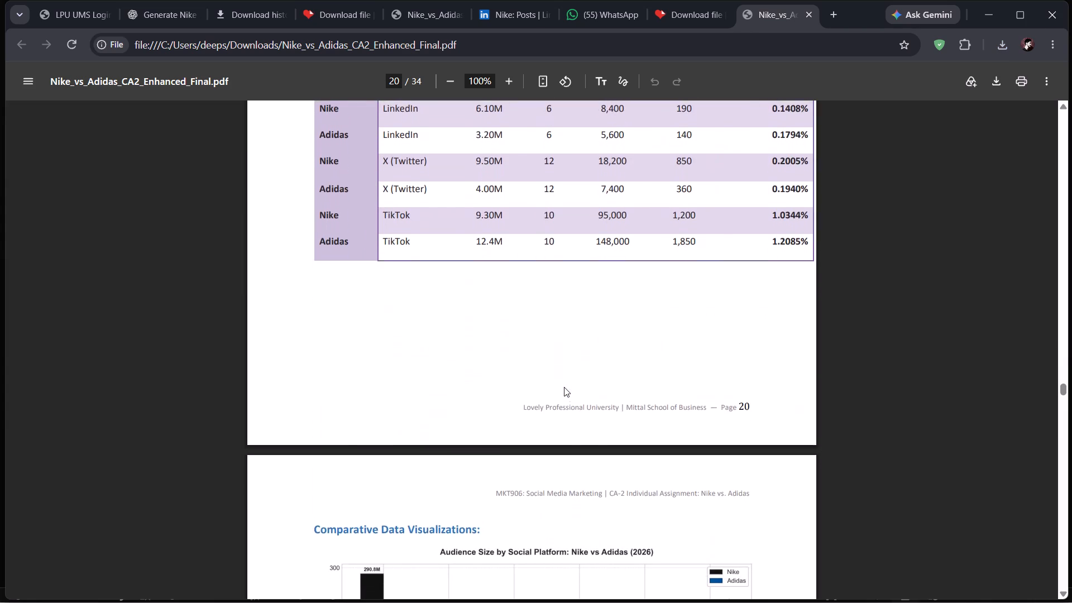
Review the layout of the comparative data charts and the SWOT analysis pages for Nike and Adidas.
scroll(564, 387, "down", 4)
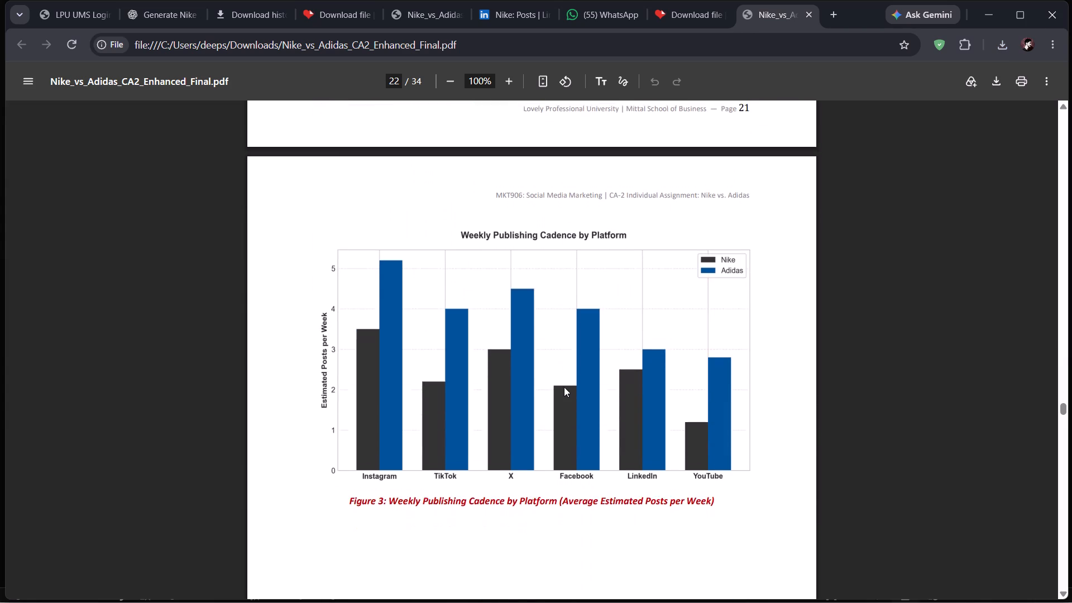
scroll(564, 387, "down", 3)
scroll(564, 387, "up", 2)
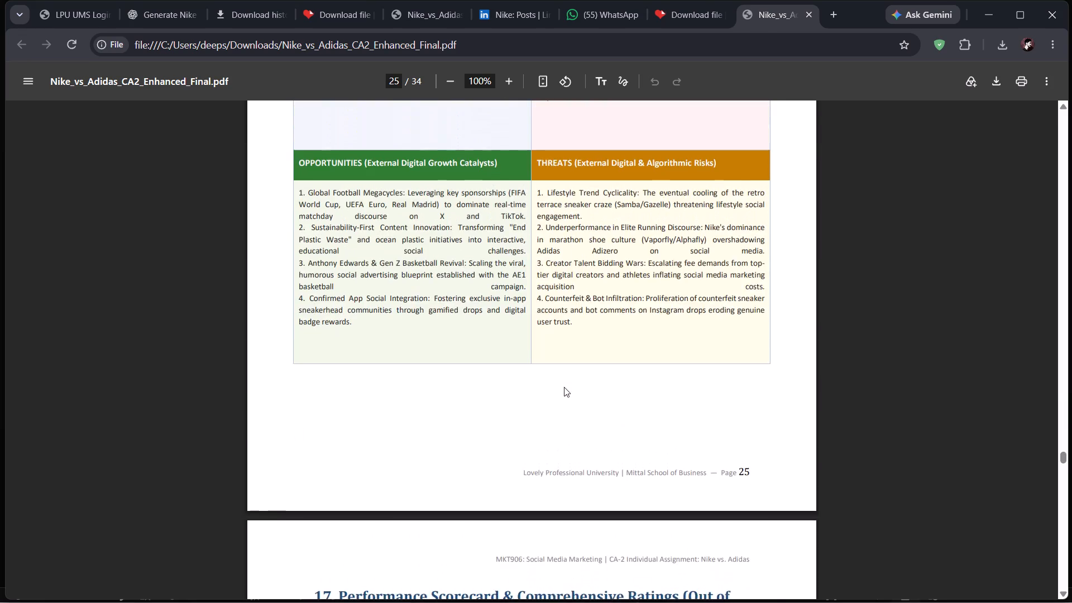
scroll(564, 387, "up", 6)
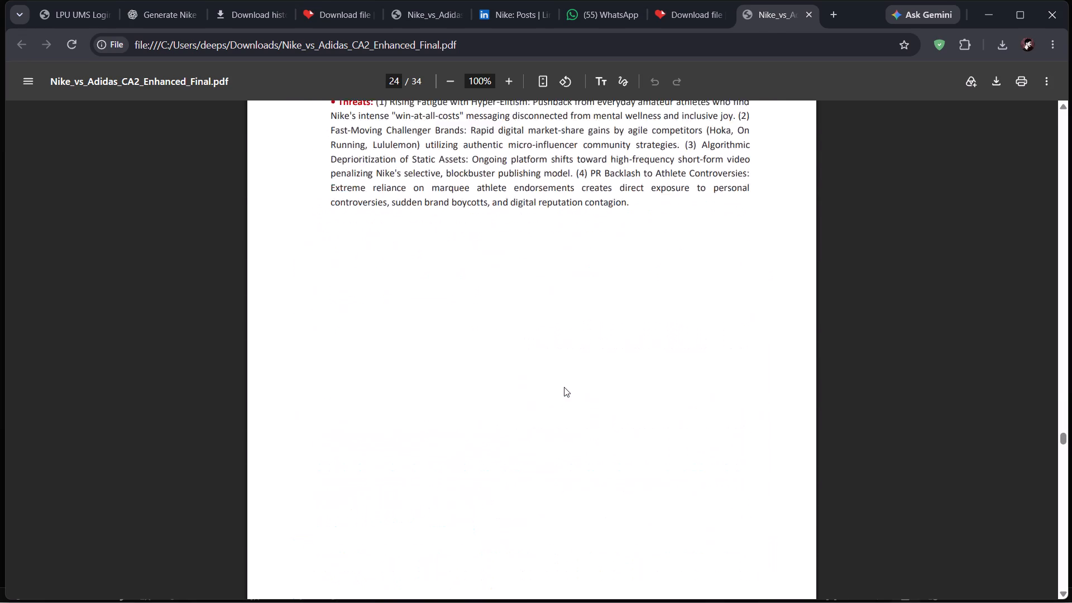
Review the layout of the section 17 performance scorecard table, the Figure 4 radar chart and the start of section 18.
scroll(564, 387, "down", 8)
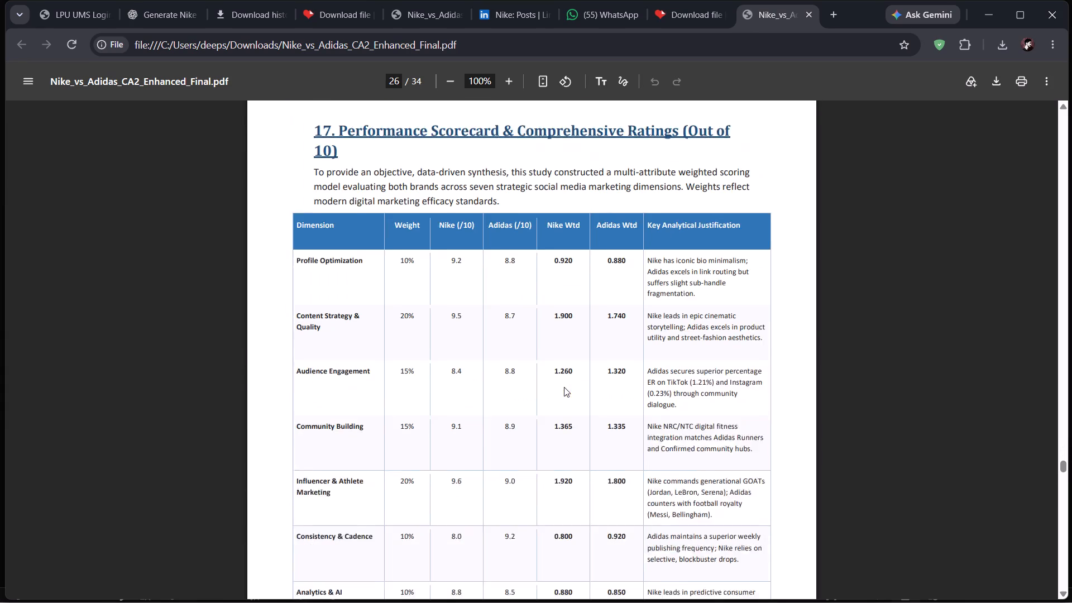
scroll(564, 387, "down", 6)
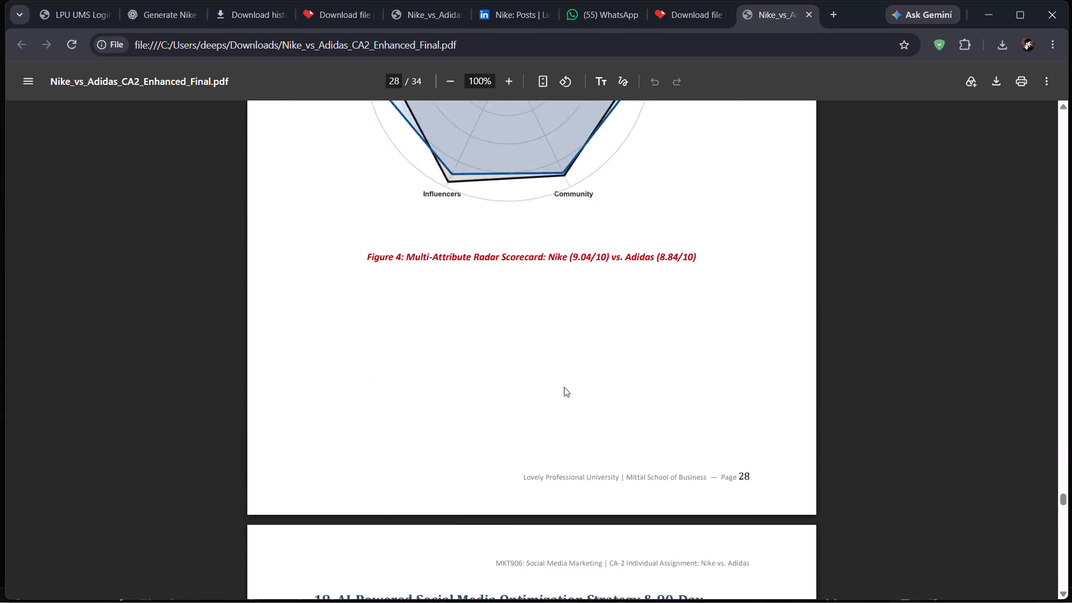
scroll(564, 387, "up", 3)
scroll(564, 387, "down", 5)
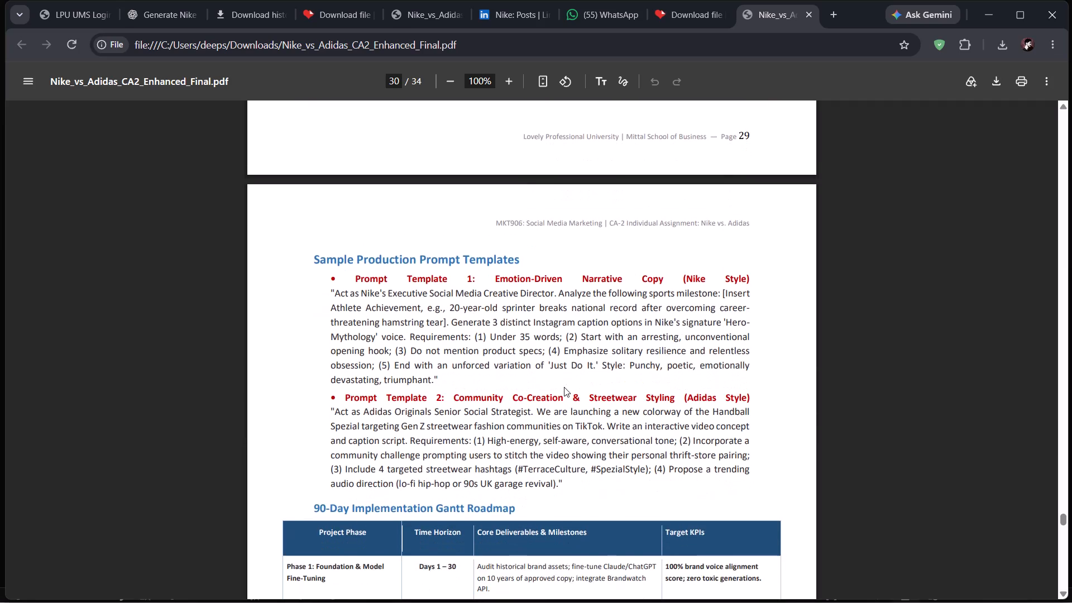
Review the remaining pages from the sample prompt templates and 90-day roadmap table through to the APA references.
scroll(564, 387, "up", 3)
scroll(564, 387, "down", 4)
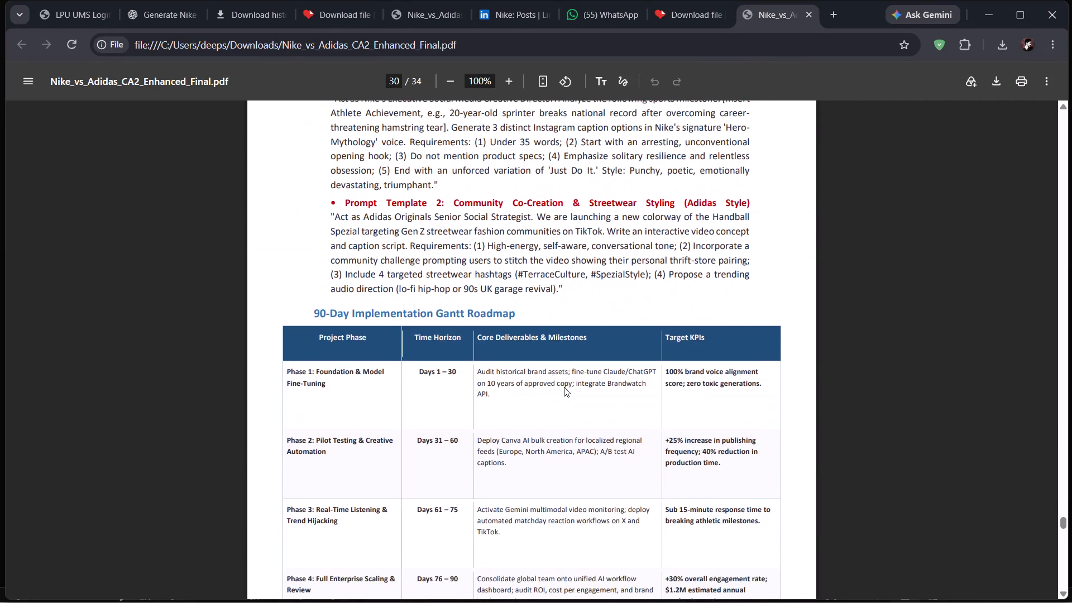
scroll(564, 387, "down", 6)
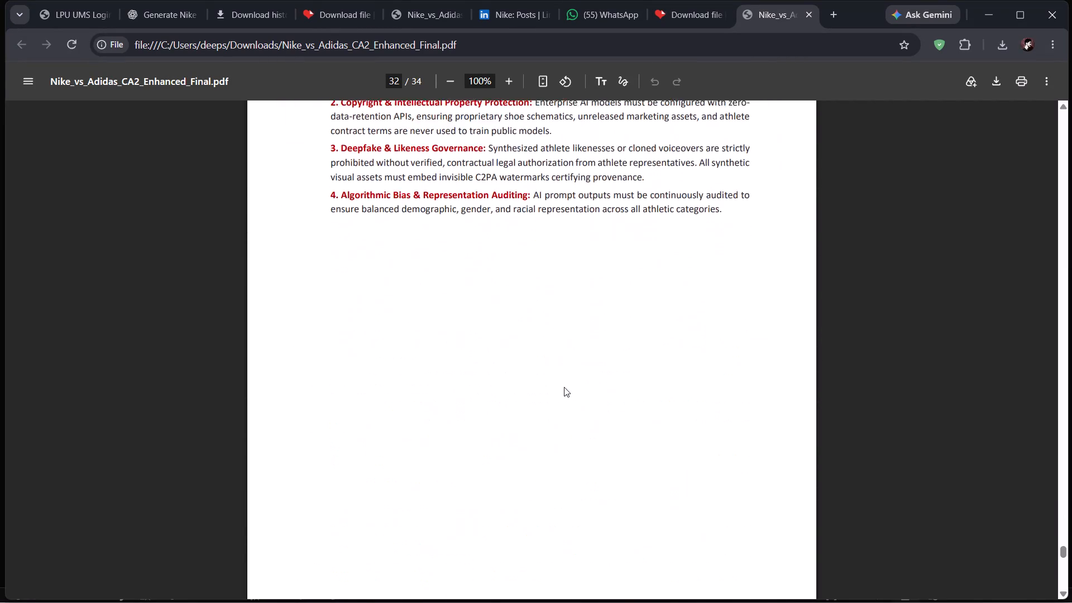
scroll(564, 387, "down", 2)
scroll(564, 387, "up", 3)
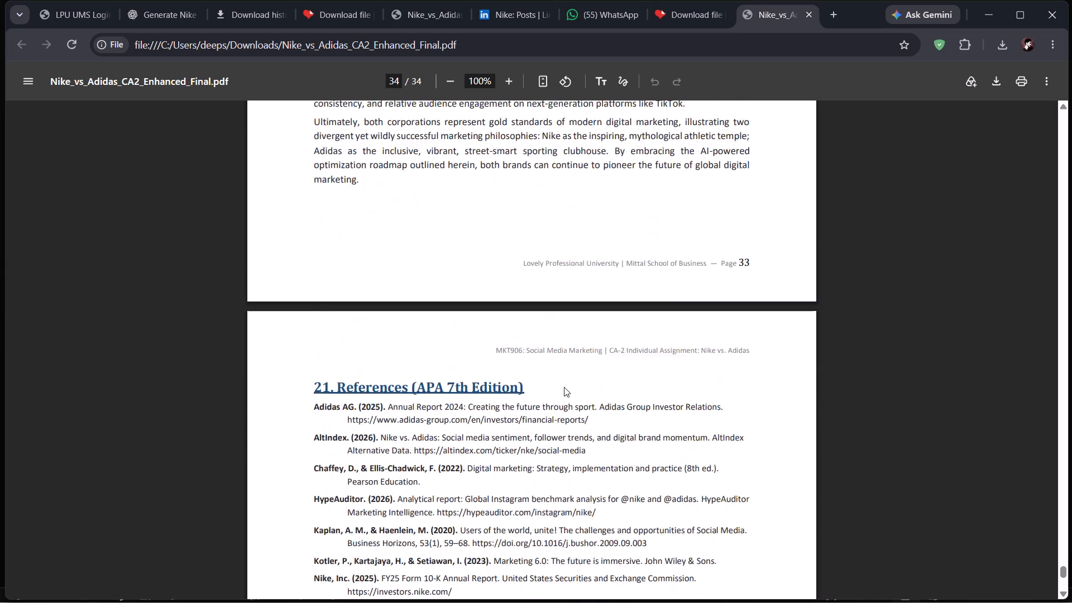
Recheck the page flow and empty space between the 90-day roadmap table and the Managerial Implications section, including page 31.
scroll(564, 387, "up", 5)
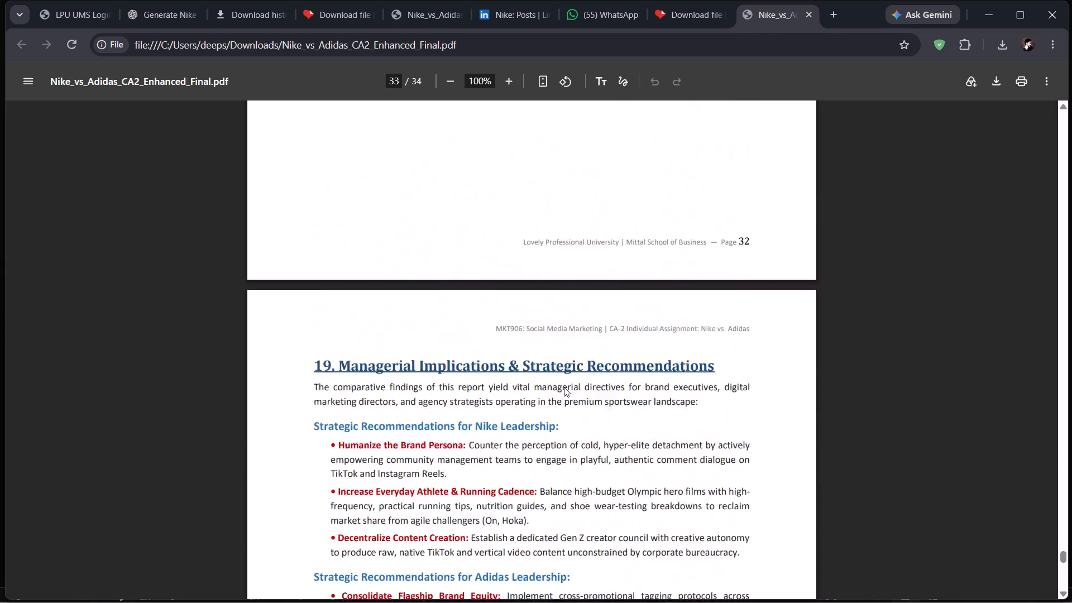
scroll(564, 387, "up", 2)
scroll(564, 387, "down", 3)
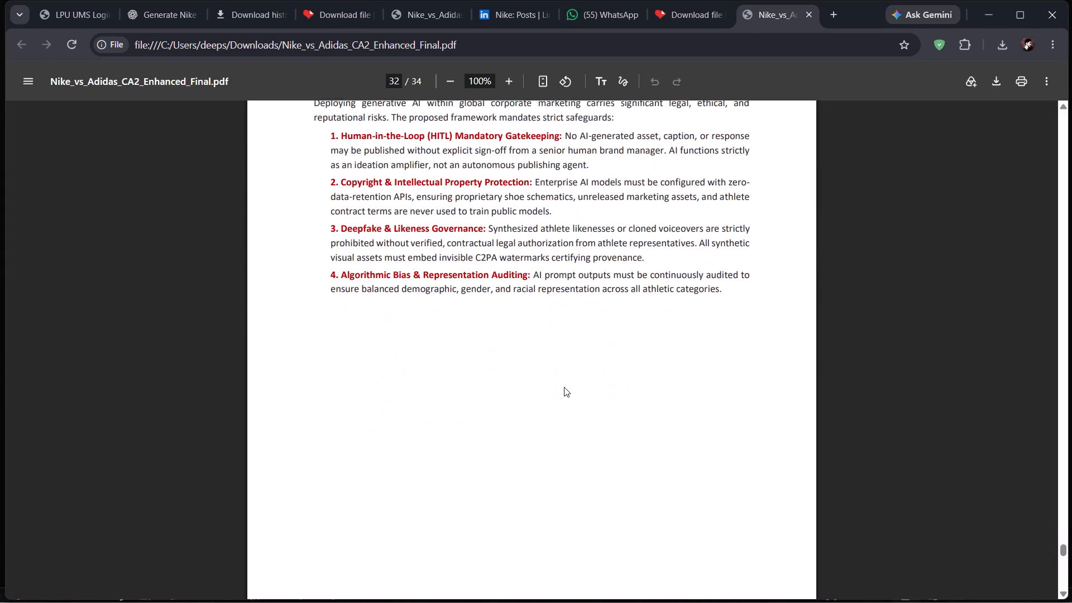
scroll(564, 387, "down", 1)
scroll(564, 387, "up", 6)
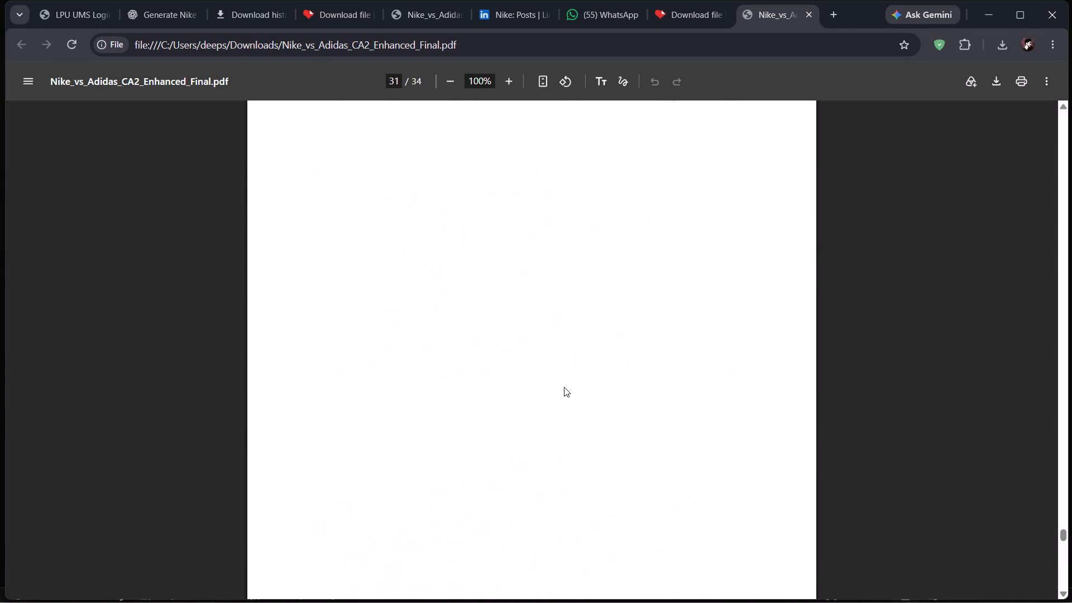
scroll(564, 387, "up", 1)
scroll(564, 387, "down", 4)
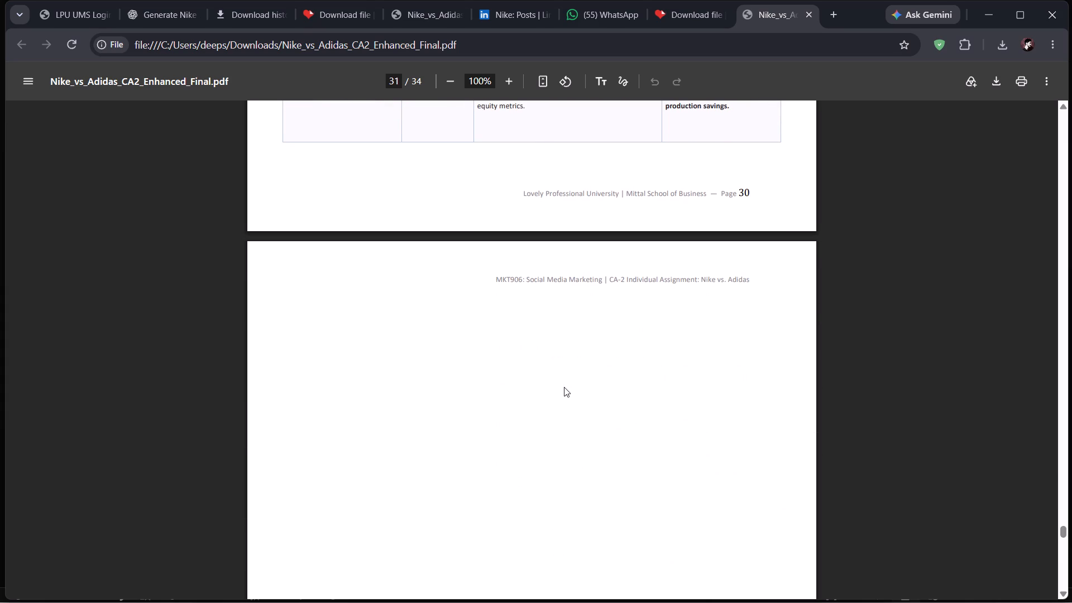
Search the web for "remove pages of pdf" in a new tab and open iLovePDF's Remove PDF pages tool.
scroll(564, 387, "down", 1)
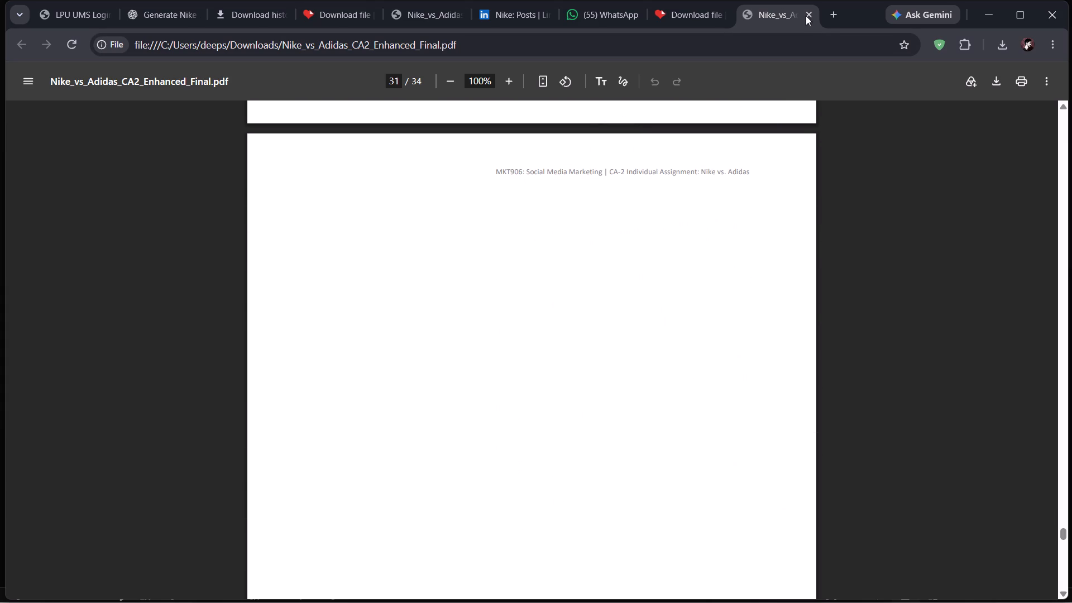
left_click(832, 16)
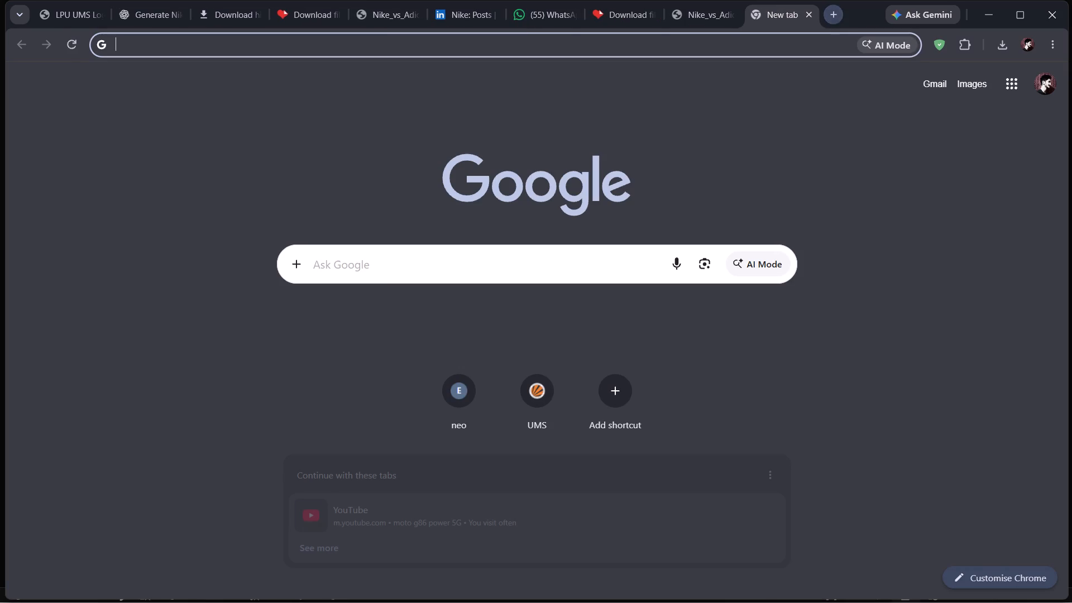
left_click(394, 42)
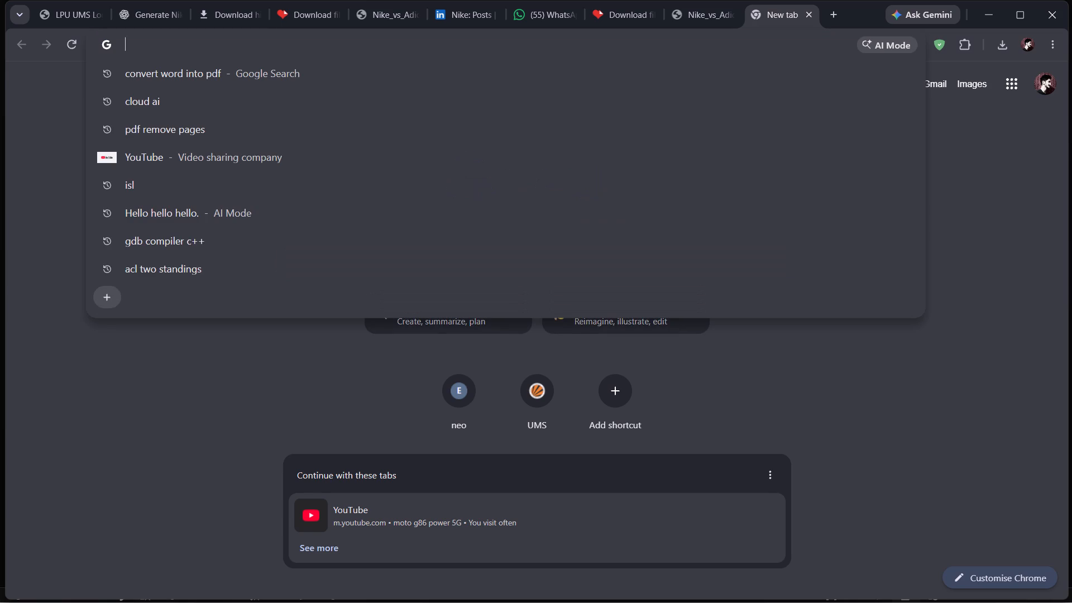
type("romove pages f")
key("BackSpace")
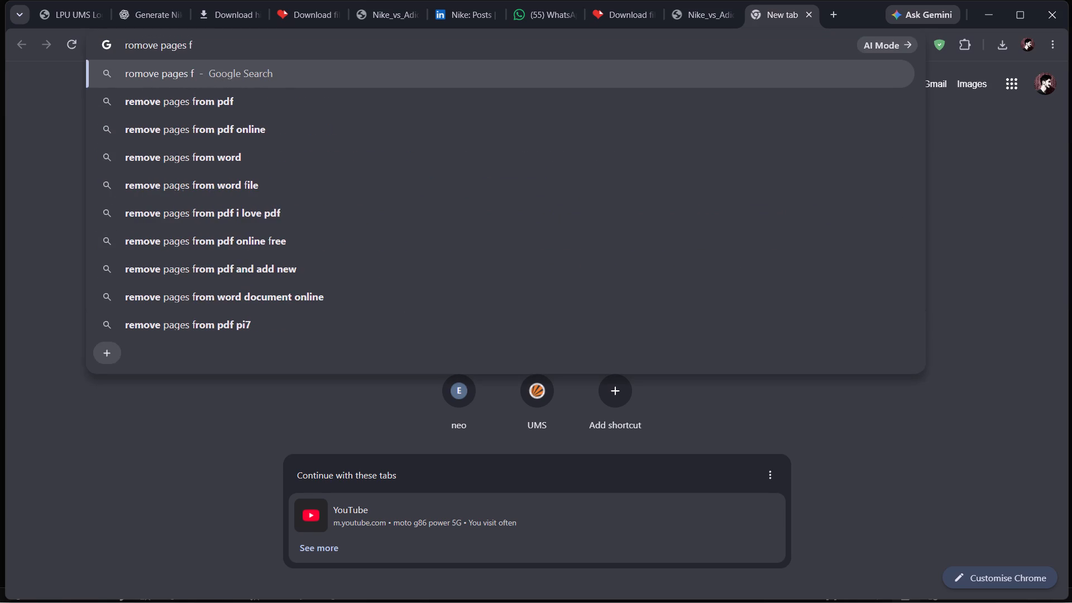
type("of")
key("space")
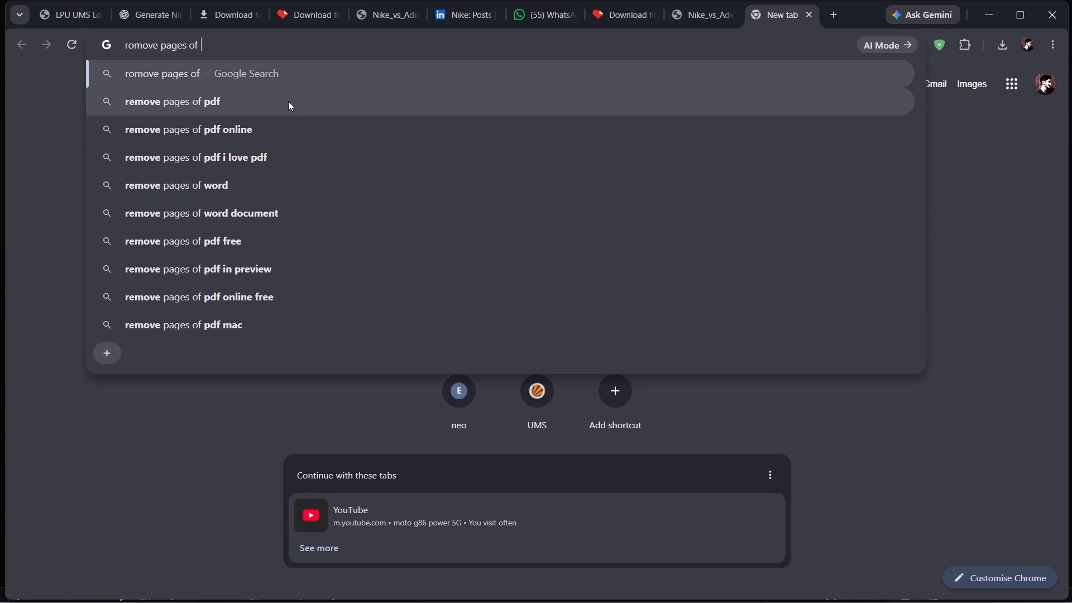
left_click(269, 102)
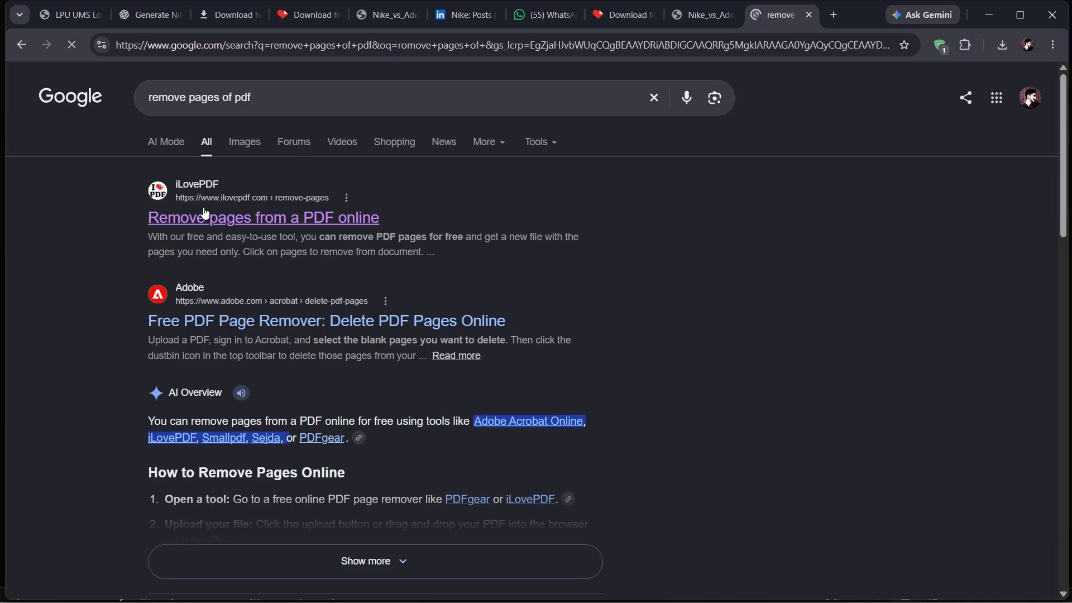
left_click(199, 208)
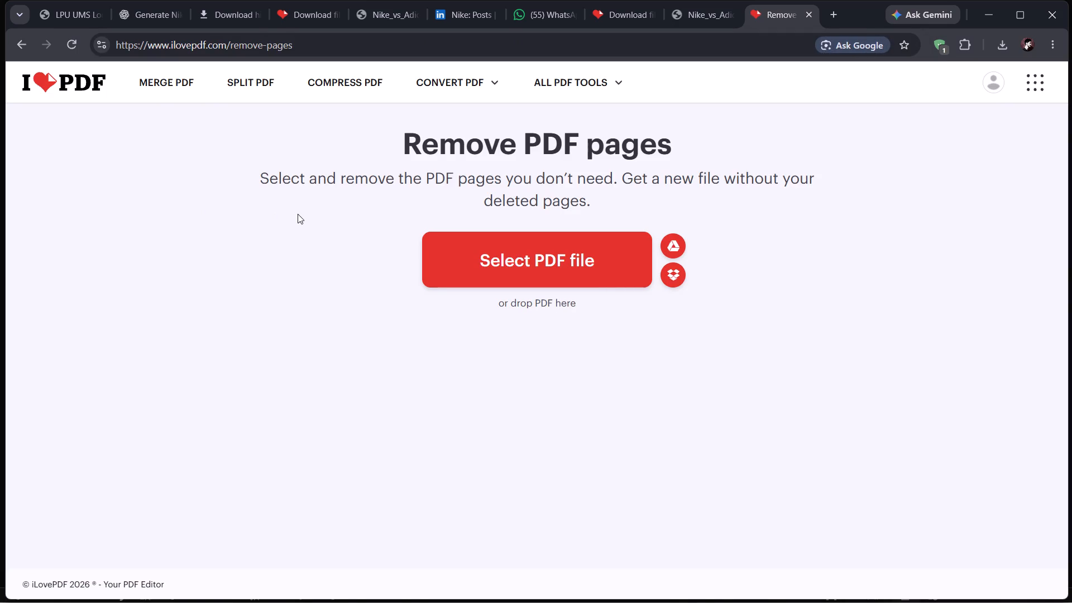
Load Nike_vs_Adidas_CA2_Enhanced_Final.pdf from the Downloads folder into the page removal tool.
left_click(482, 279)
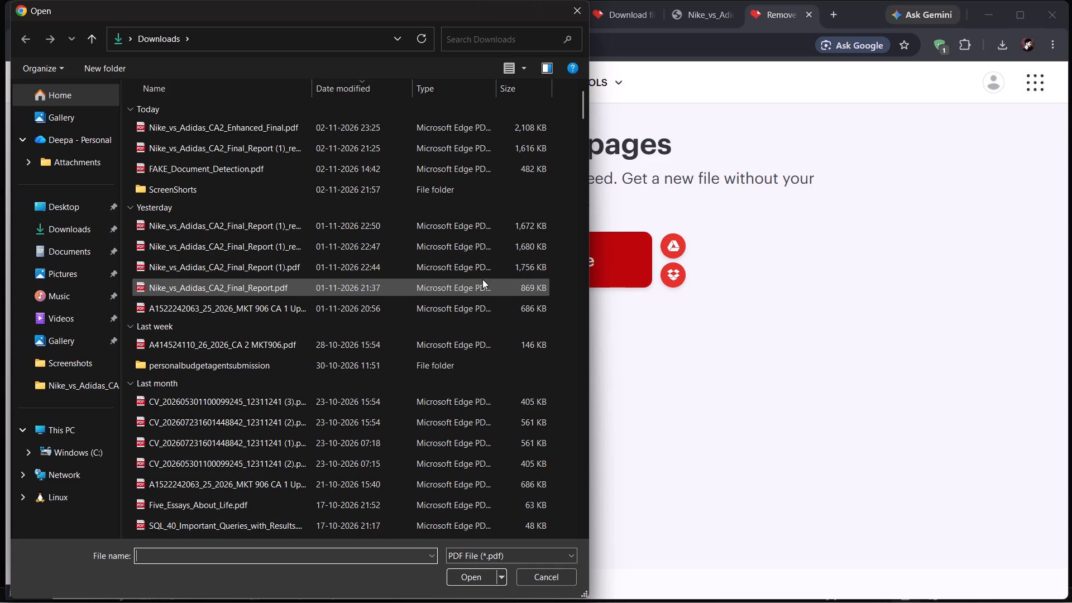
left_click(287, 130)
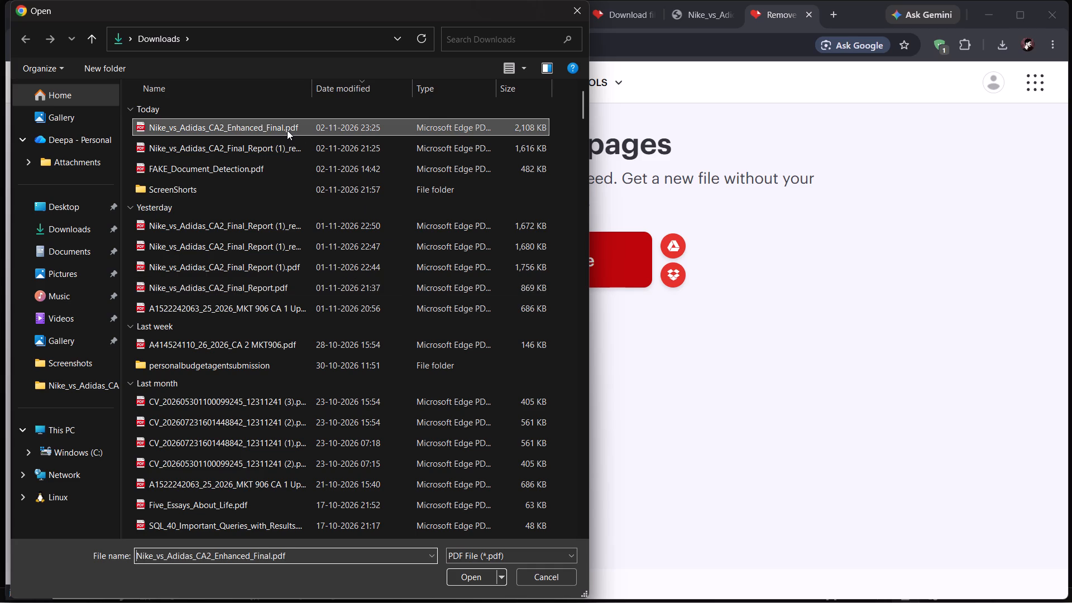
left_click(459, 581)
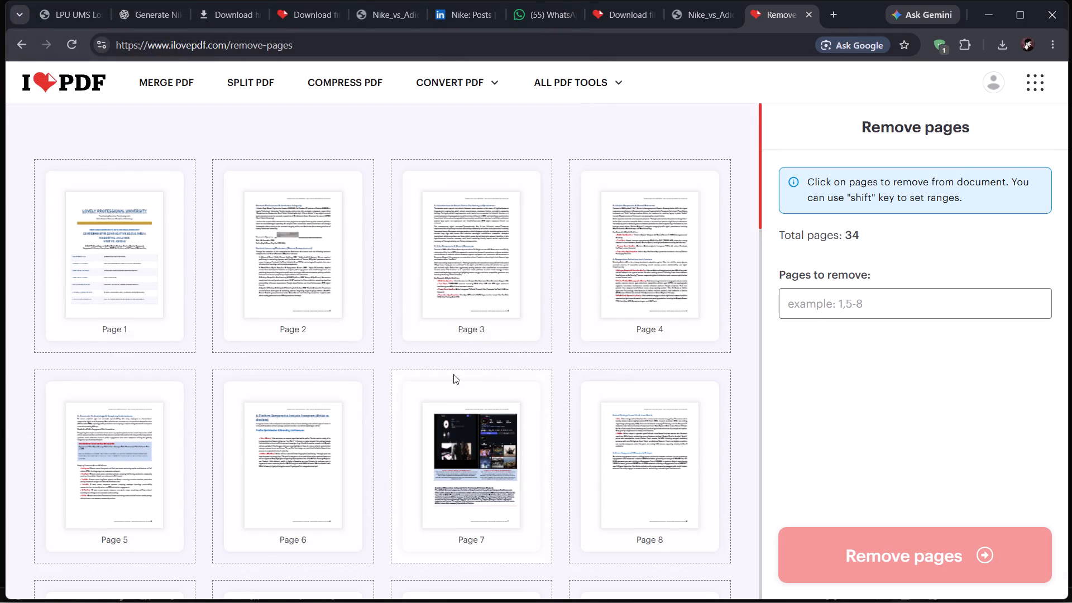
Mark the blank pages 27 and 31 of the report for removal.
scroll(453, 374, "down", 4)
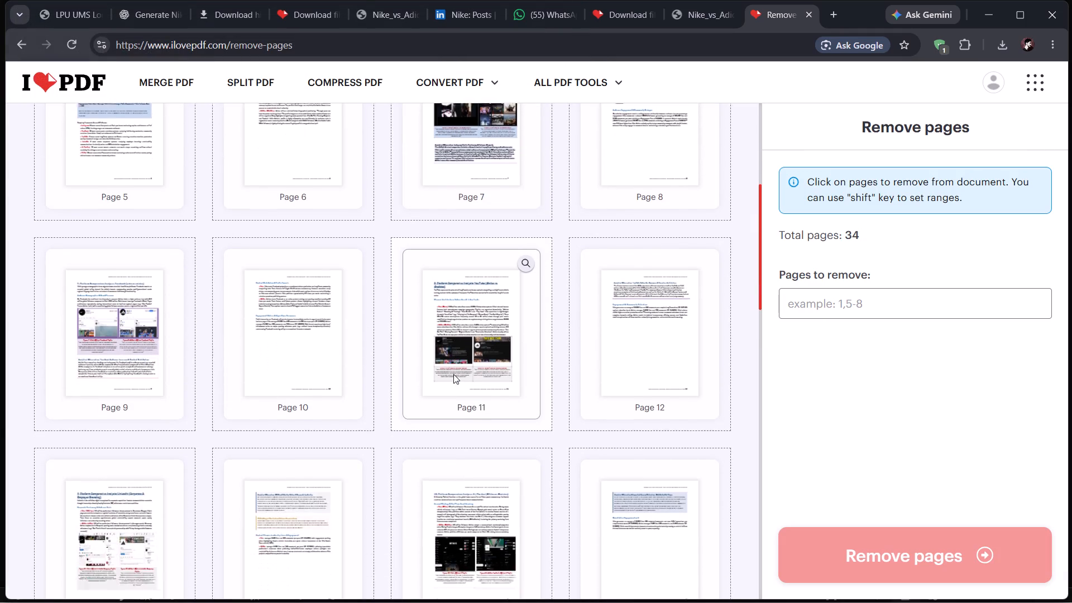
scroll(453, 374, "down", 4)
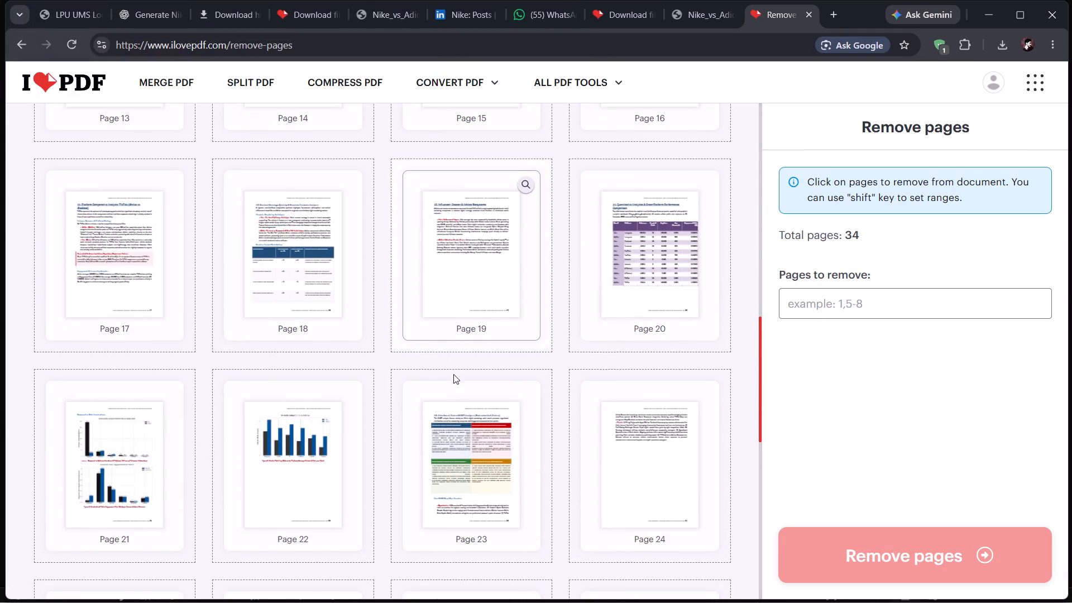
scroll(453, 374, "down", 1)
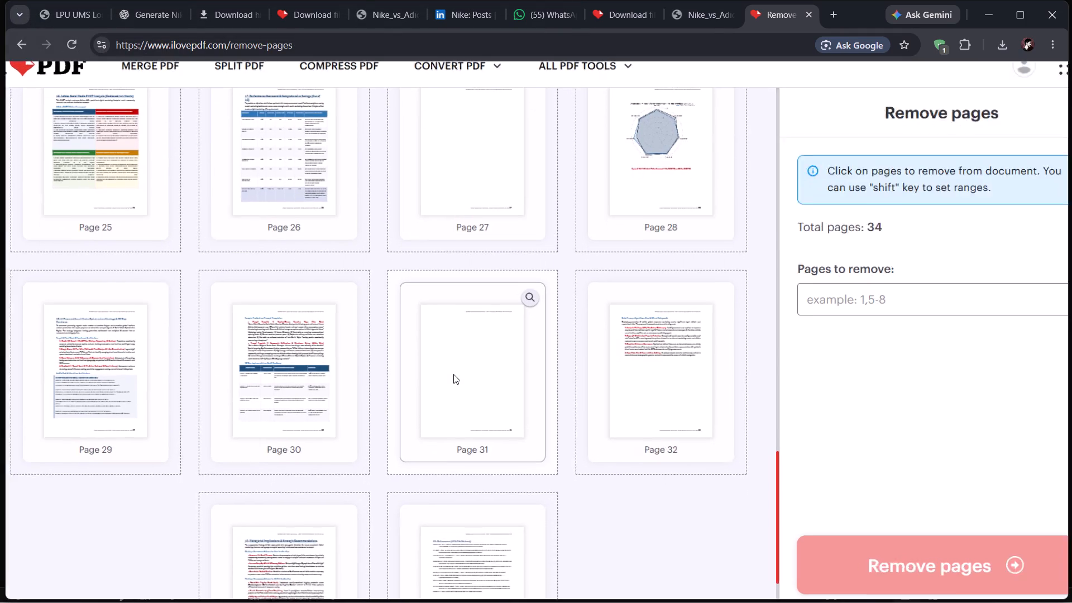
scroll(460, 320, "up", 2)
left_click(482, 226)
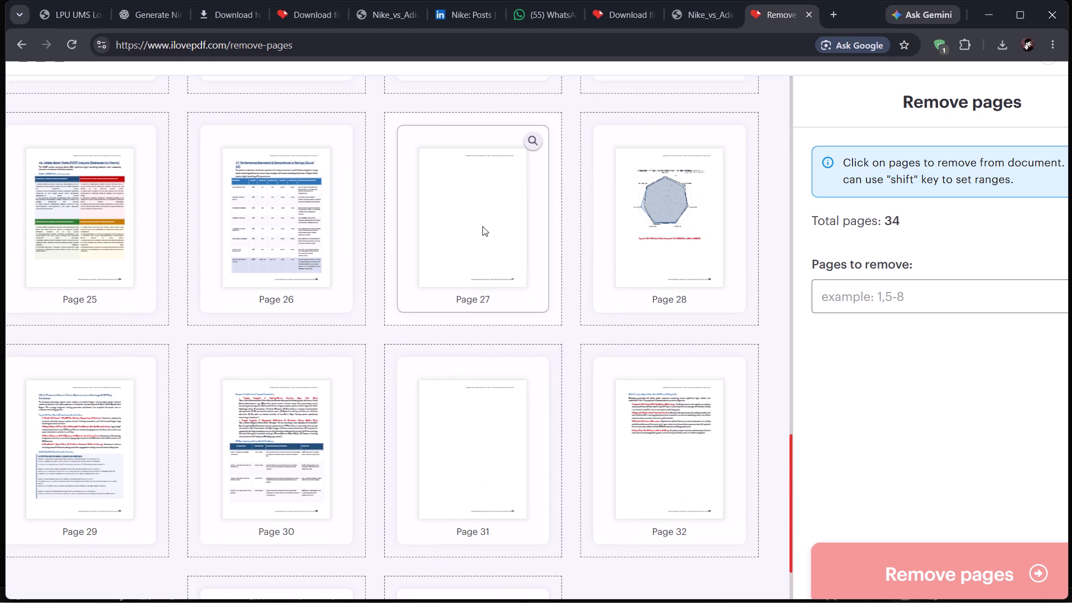
scroll(482, 226, "down", 1)
left_click(481, 350)
scroll(481, 350, "down", 1)
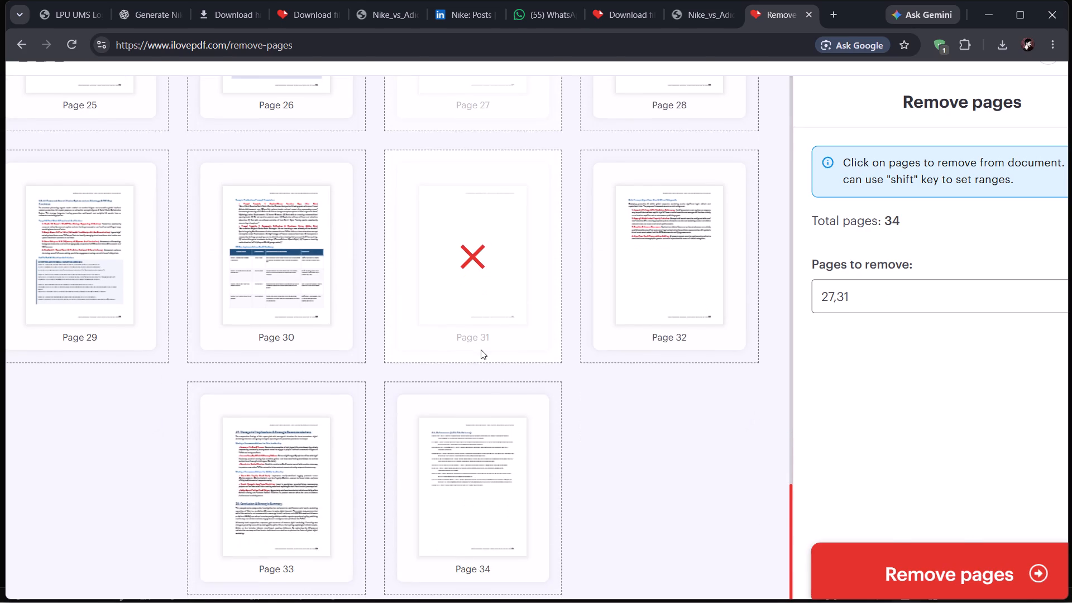
Look through all the page thumbnails of the report for any other blank pages.
scroll(481, 350, "down", 1)
scroll(481, 350, "up", 4)
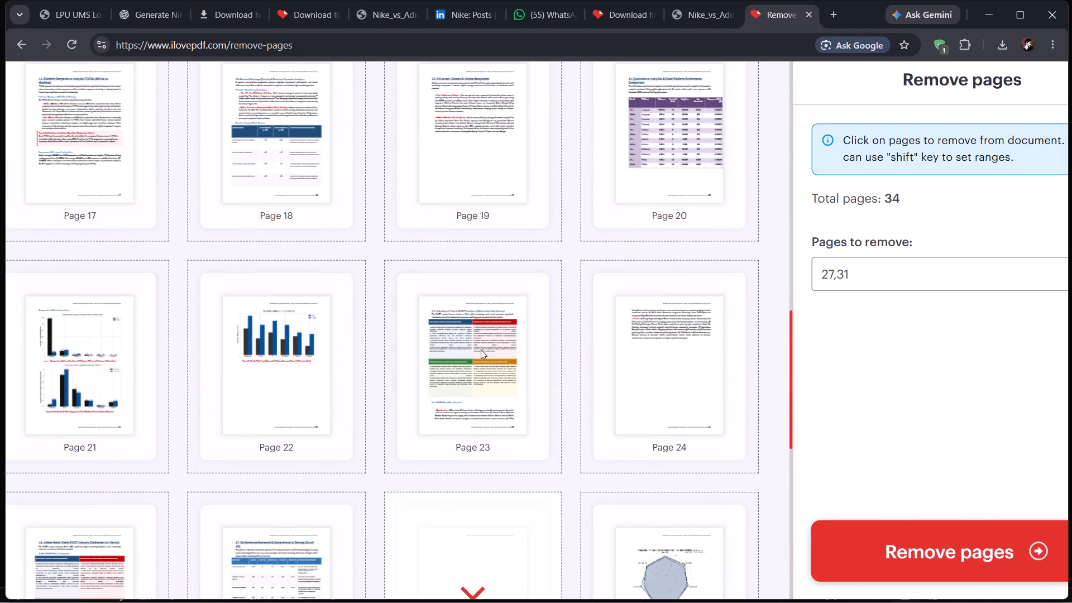
scroll(481, 350, "up", 2)
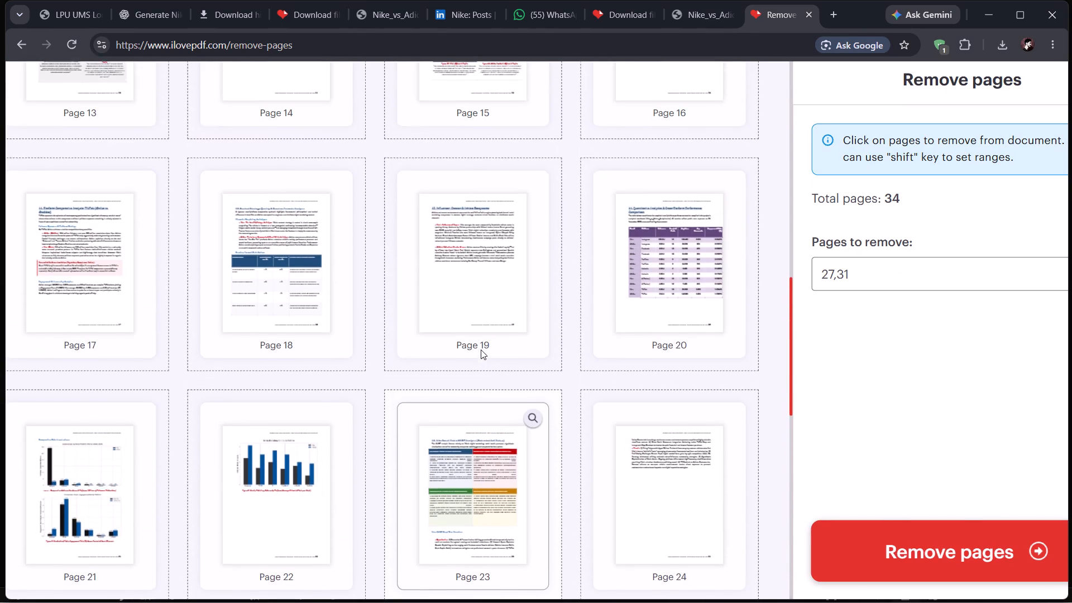
scroll(481, 350, "up", 4)
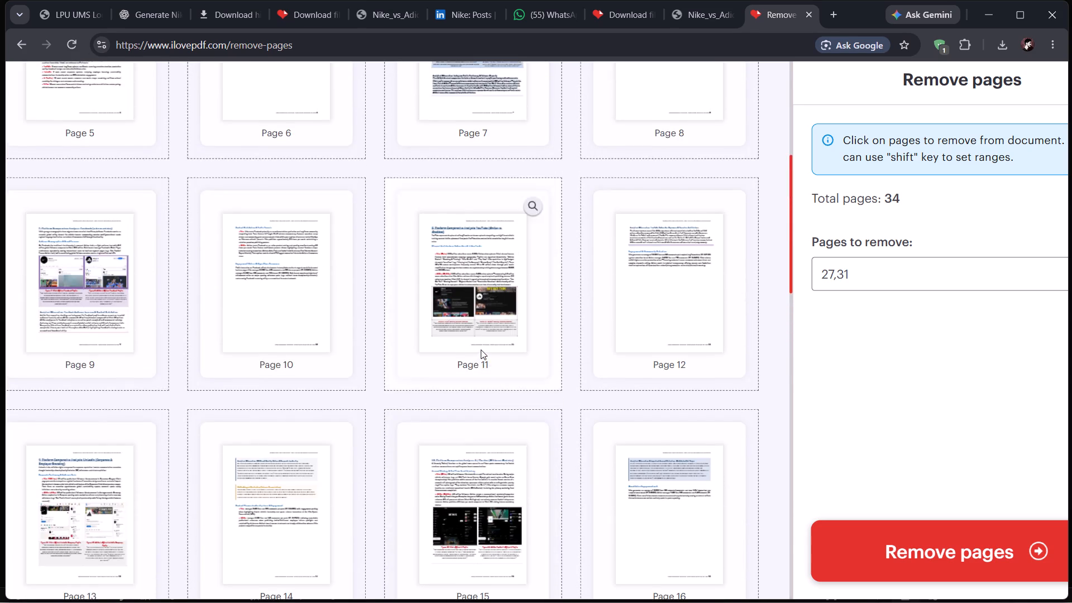
scroll(481, 350, "up", 1)
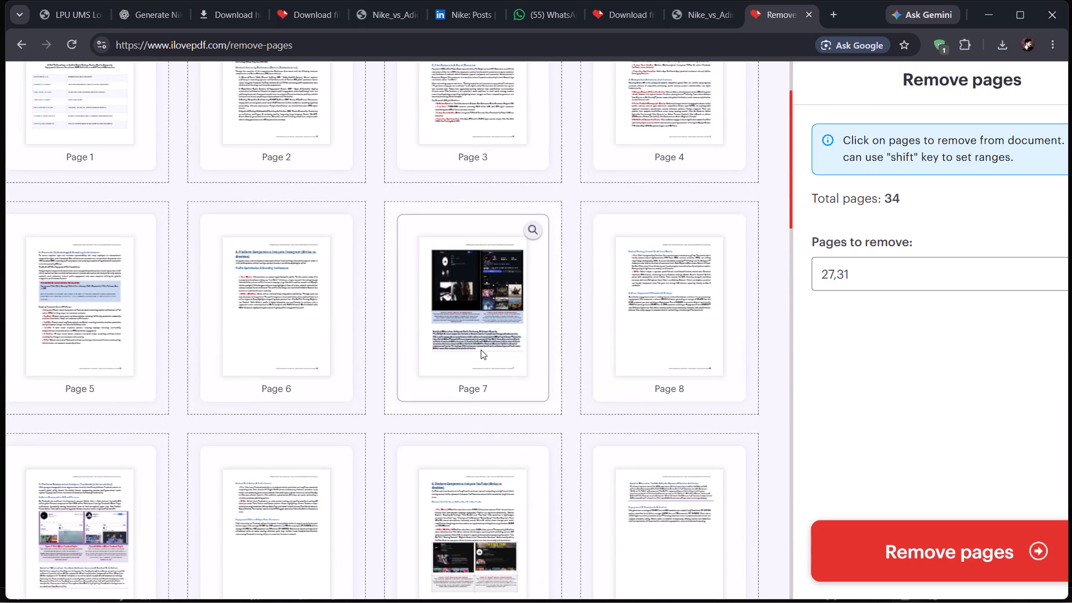
scroll(481, 350, "up", 1)
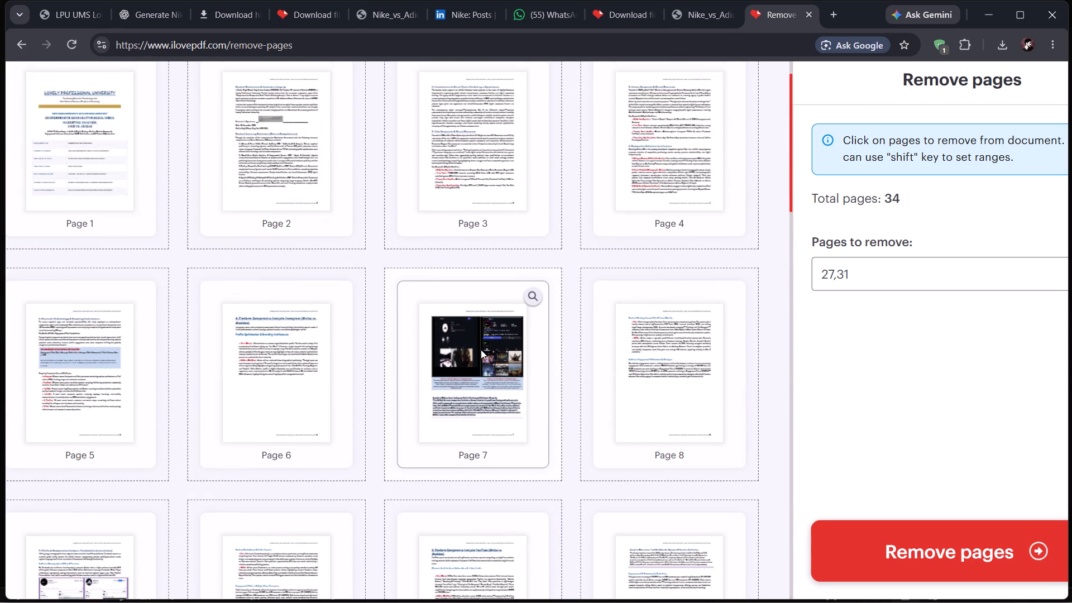
scroll(481, 350, "up", 2)
scroll(481, 350, "down", 4)
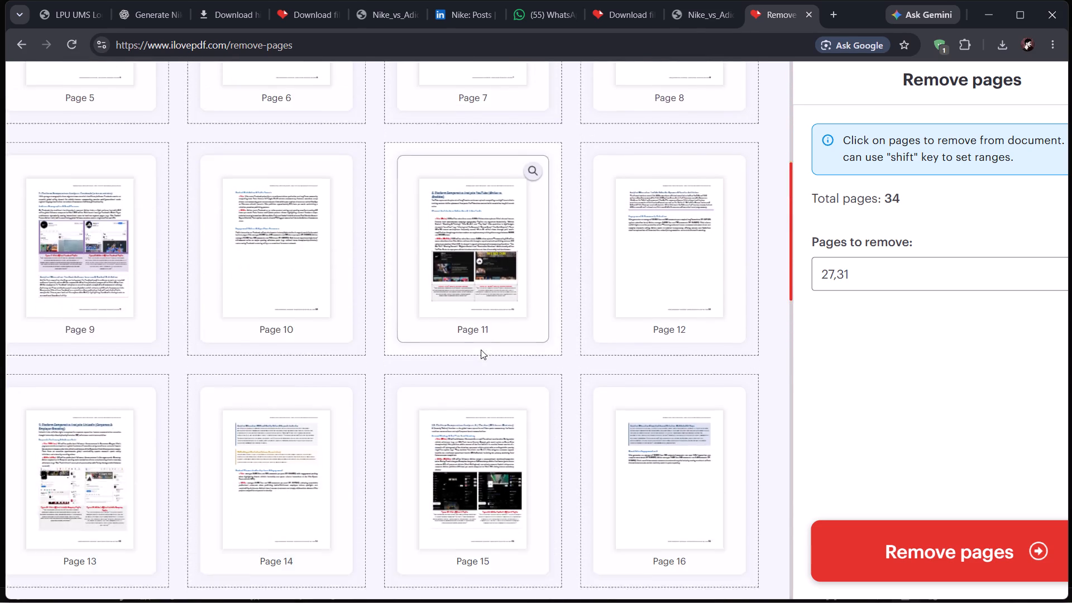
scroll(481, 350, "down", 3)
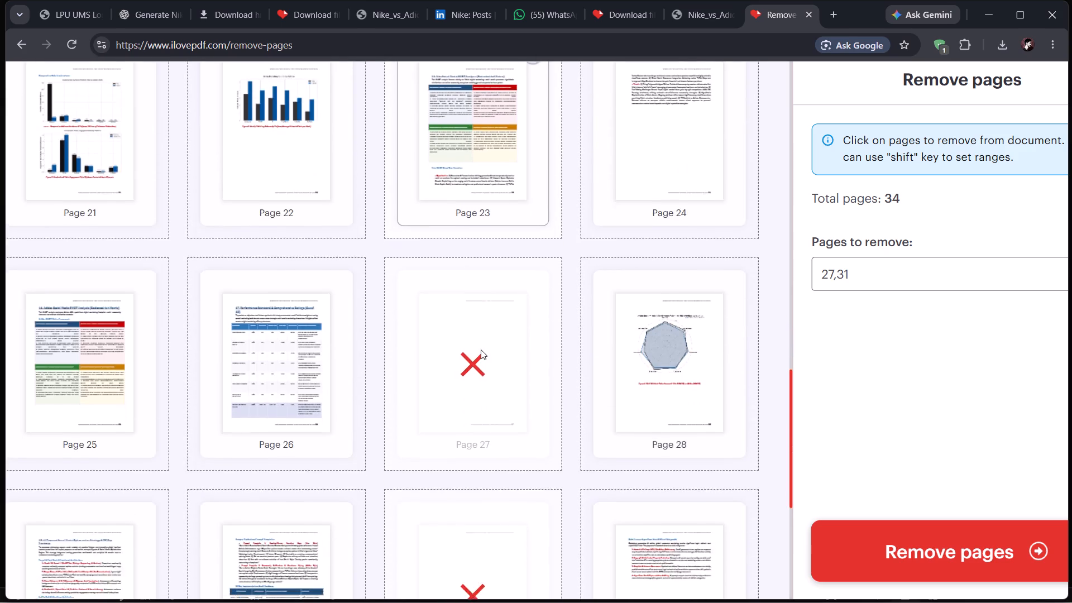
scroll(481, 350, "down", 2)
Remove the marked pages and download the resulting PDF.
left_click(855, 553)
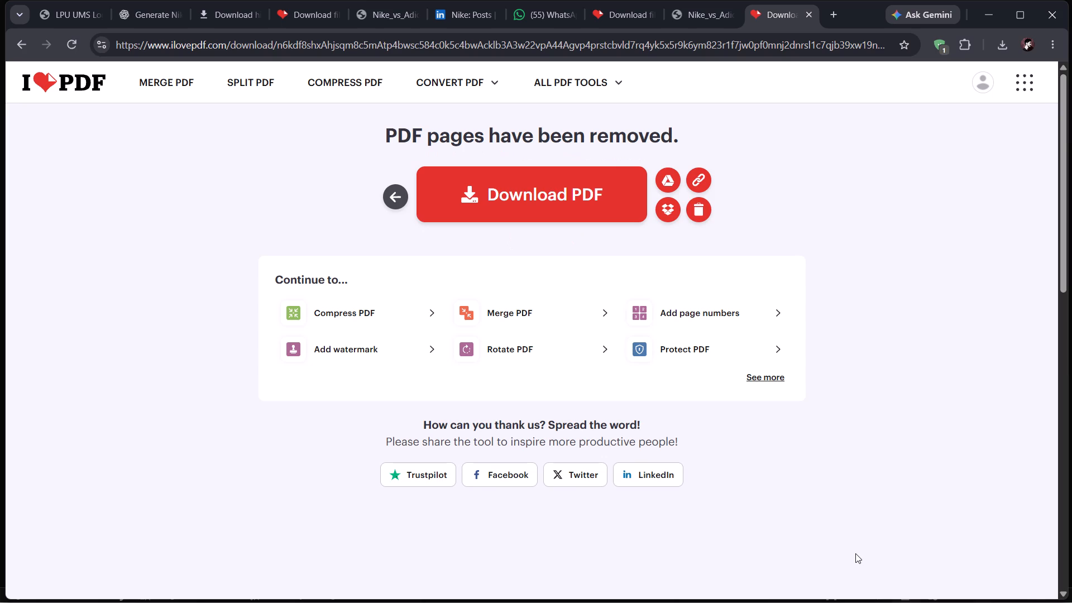
left_click(564, 208)
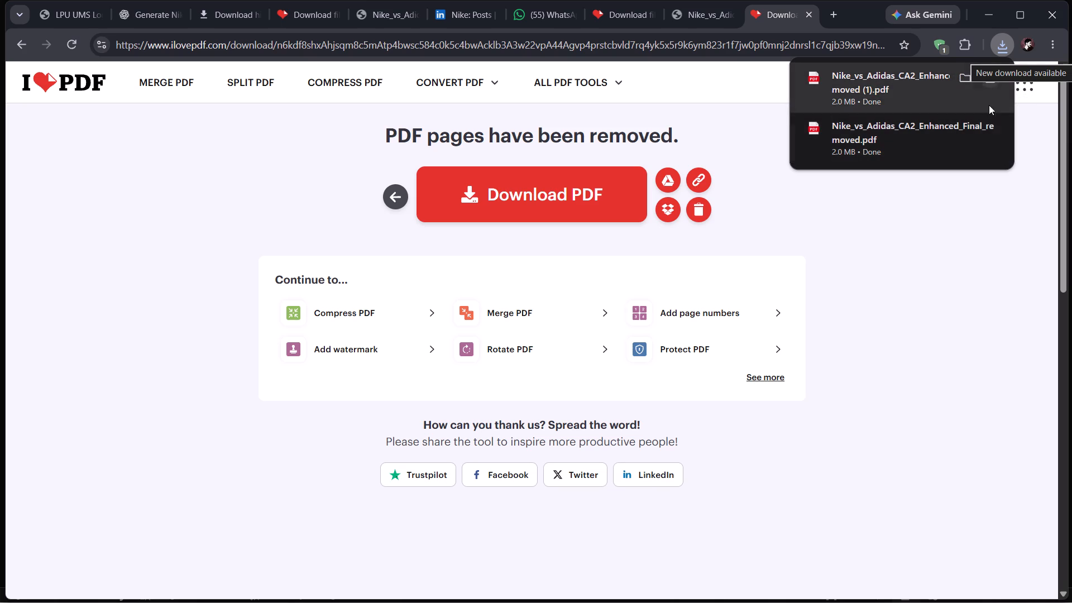
Open the newly downloaded Nike_vs_Adidas_CA2_Enhanced_Final_removed (1).pdf.
left_click(1039, 136)
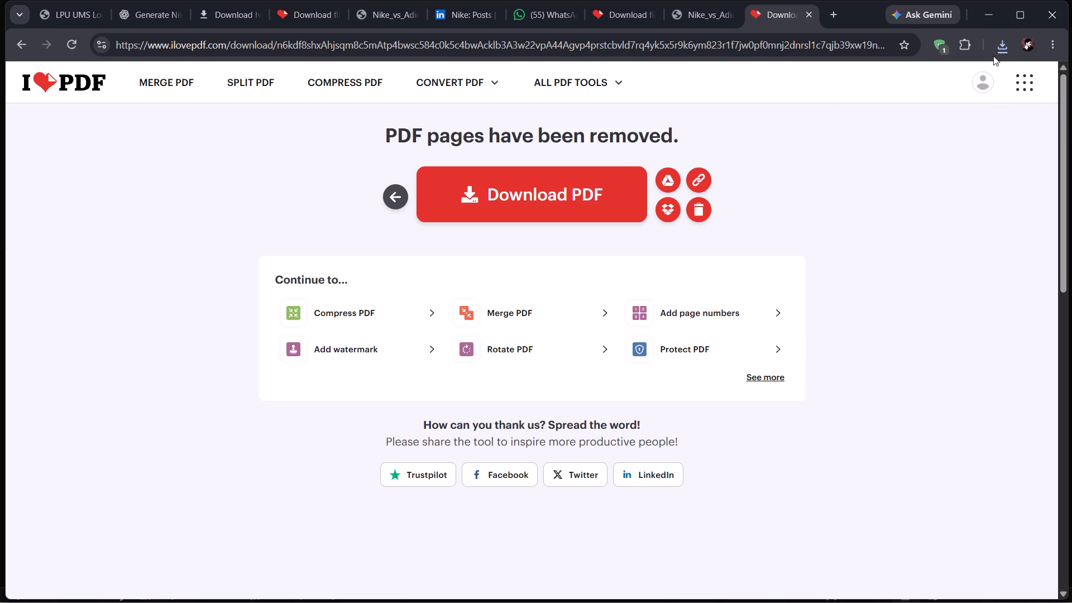
left_click(1004, 47)
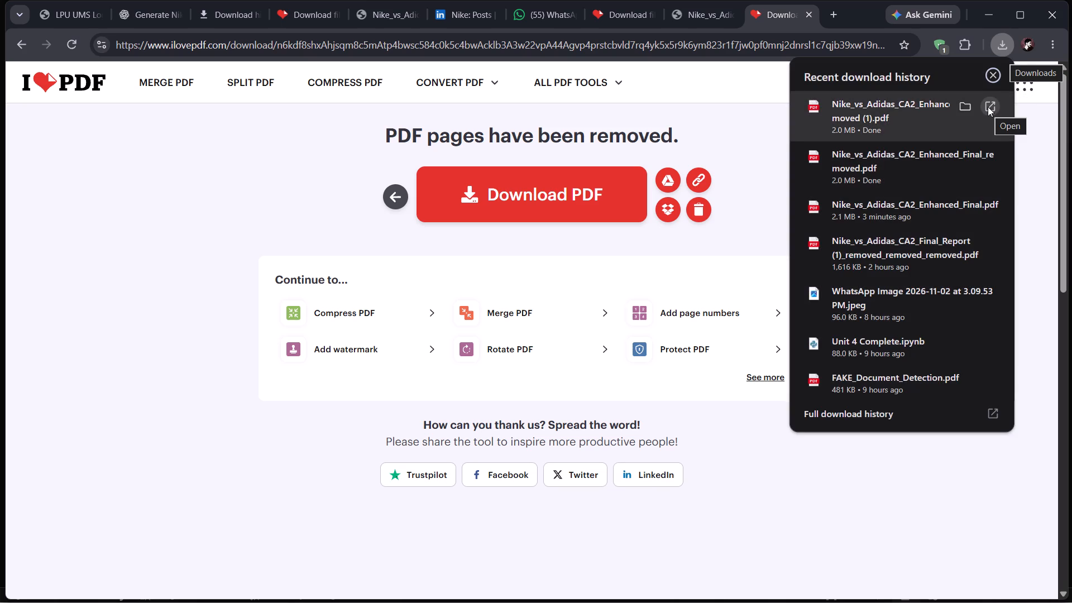
left_click(988, 107)
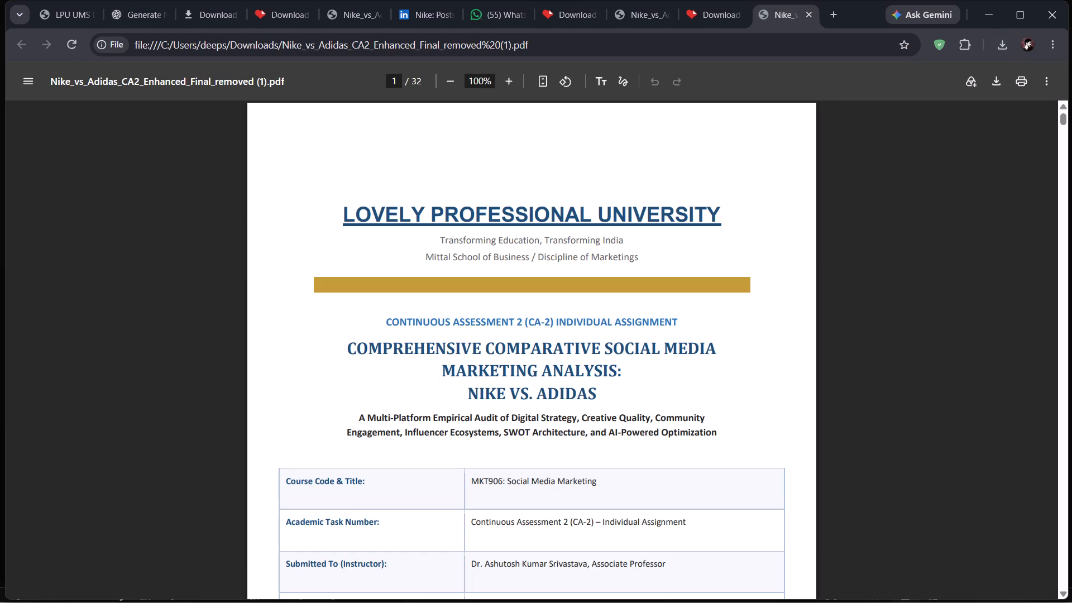
Review the cleaned PDF from the cover page through to the section 6 Instagram comparison on page 6.
scroll(644, 252, "down", 2)
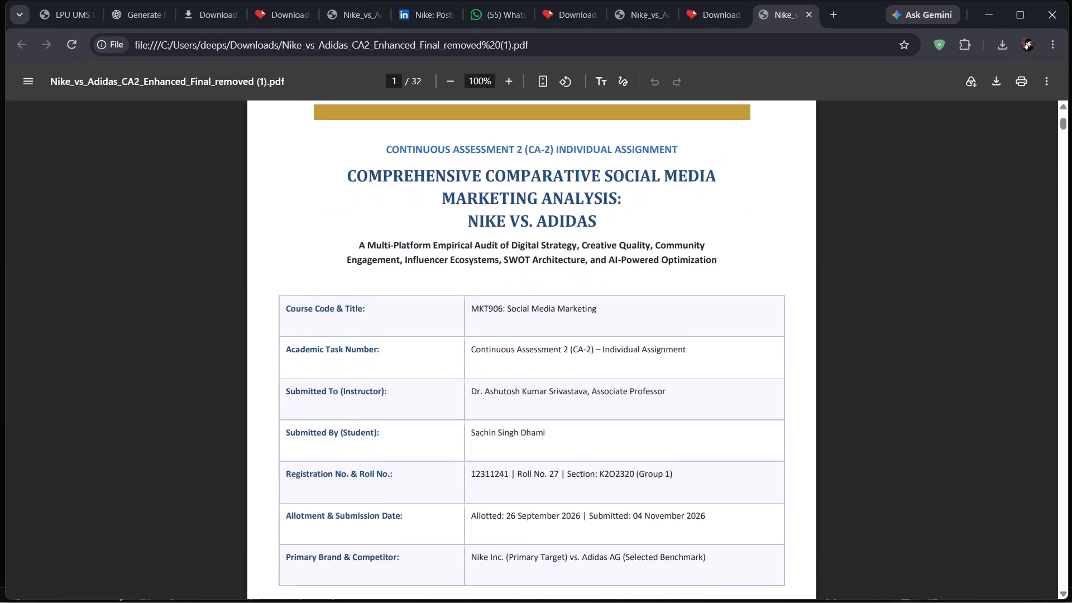
scroll(644, 252, "down", 2)
scroll(644, 252, "up", 1)
scroll(644, 252, "down", 2)
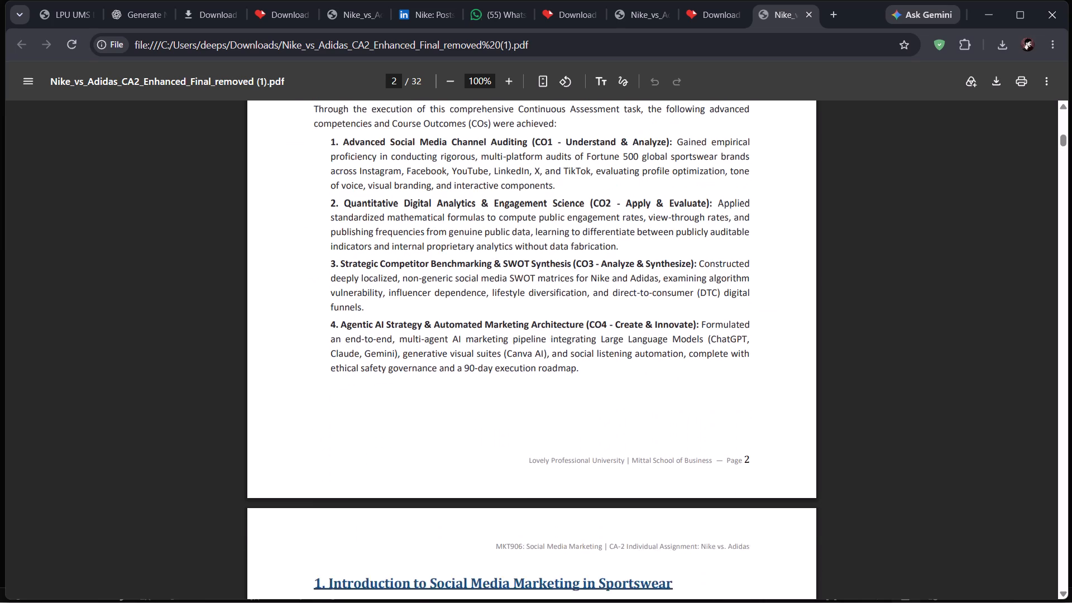
scroll(644, 252, "down", 4)
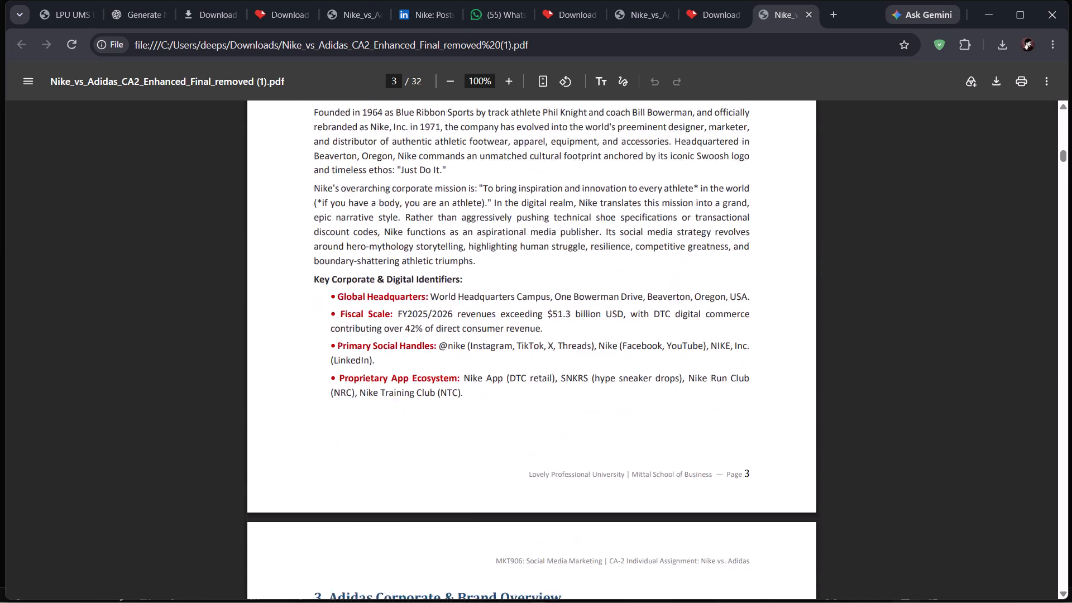
scroll(644, 252, "down", 5)
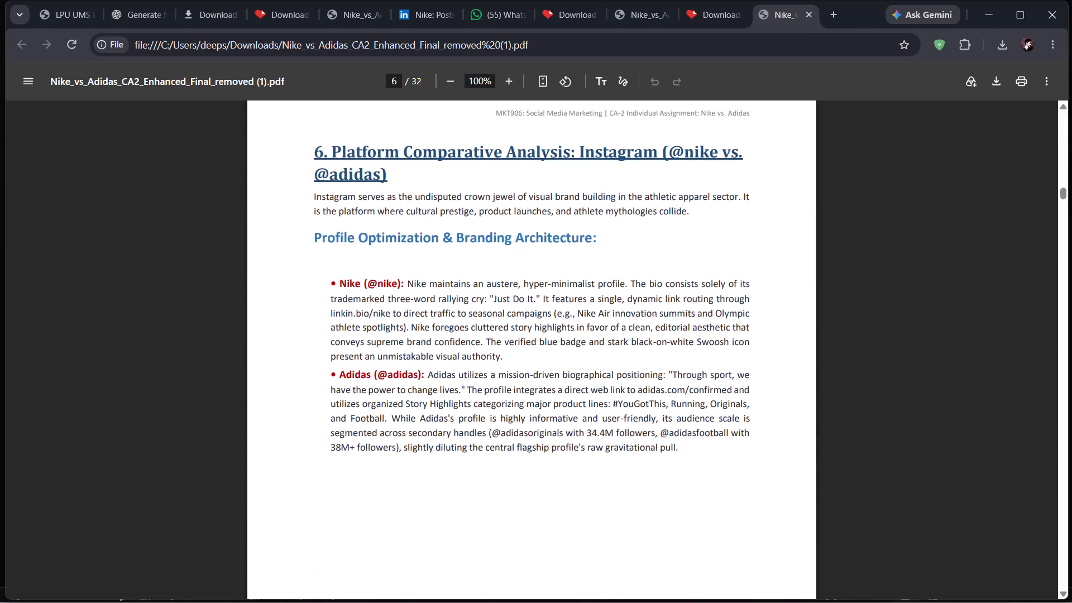
scroll(644, 252, "down", 2)
scroll(644, 252, "up", 4)
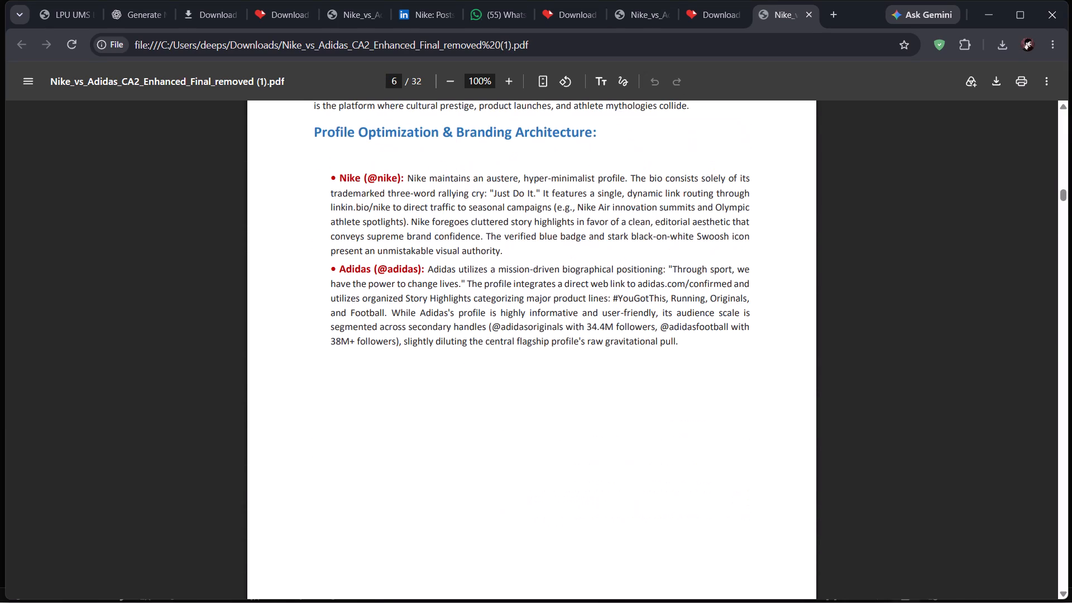
Review the Instagram and Facebook comparison pages of the cleaned PDF, from page 6 to page 10.
scroll(644, 252, "down", 4)
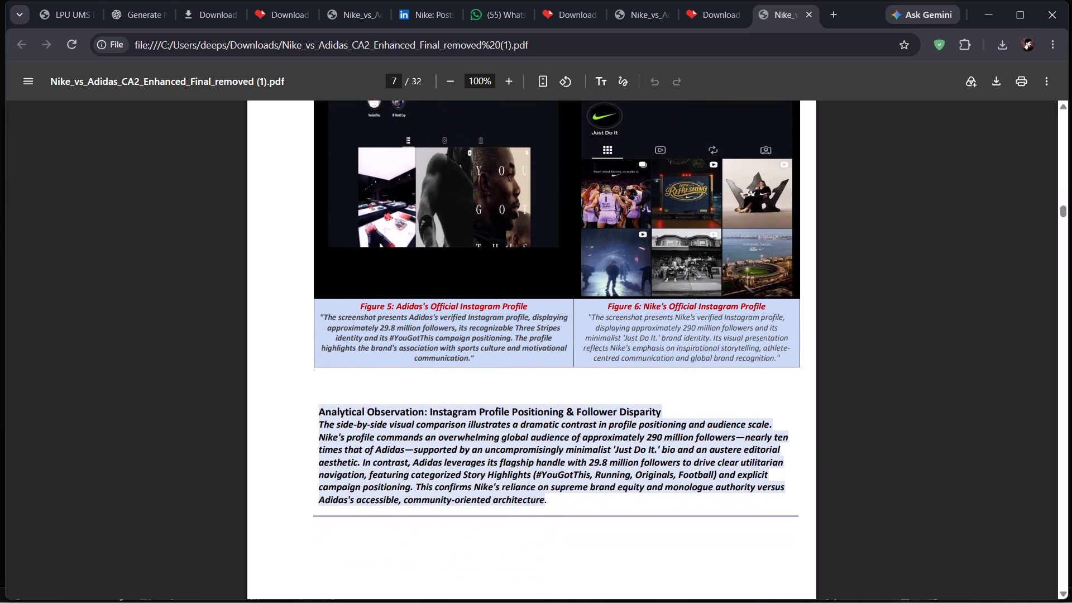
scroll(644, 252, "down", 5)
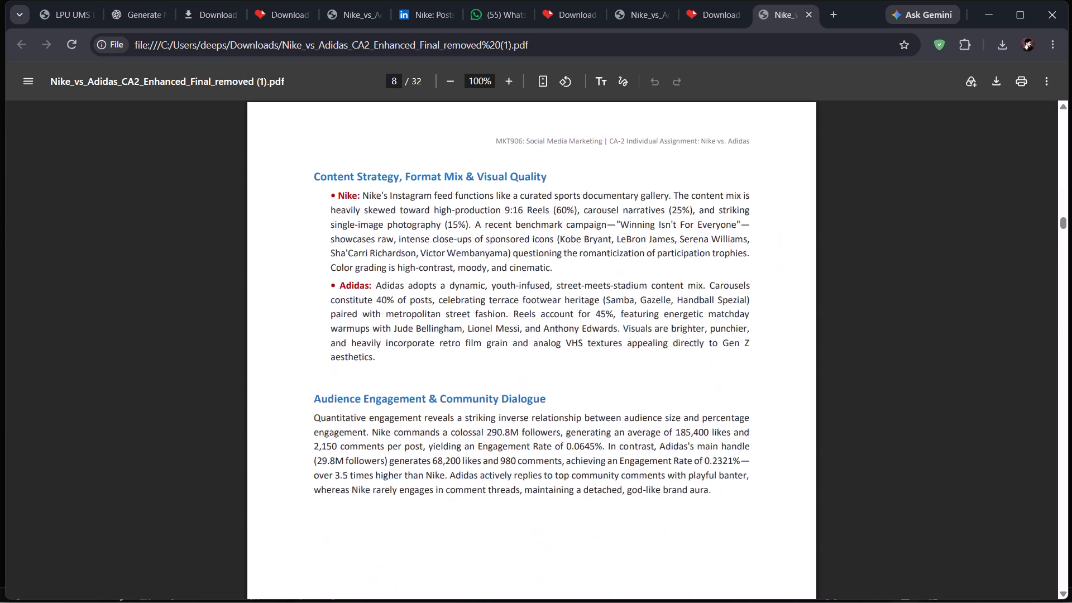
scroll(644, 252, "down", 3)
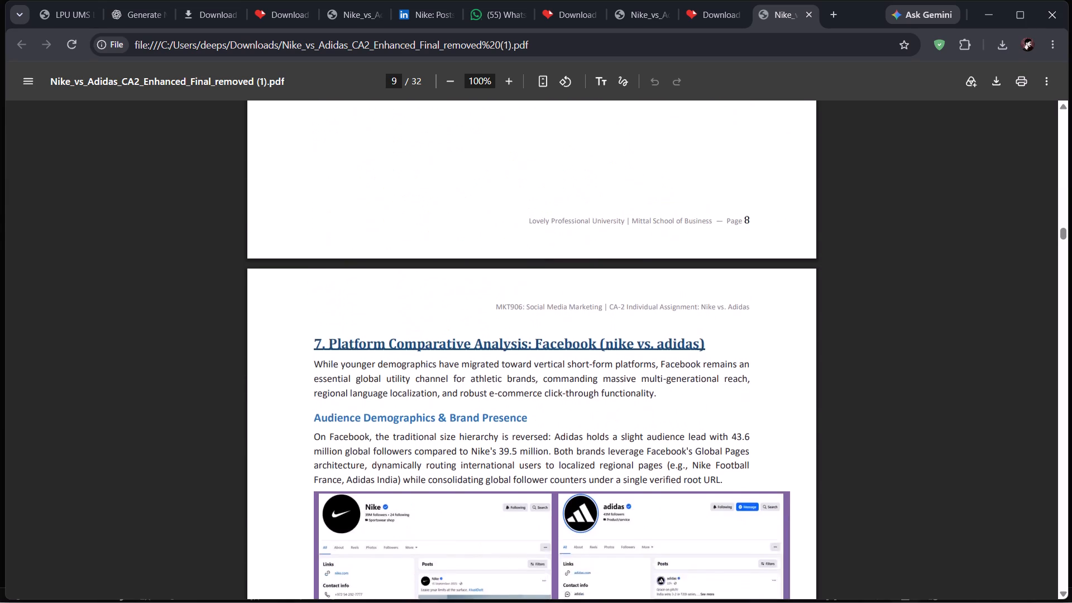
scroll(644, 252, "down", 4)
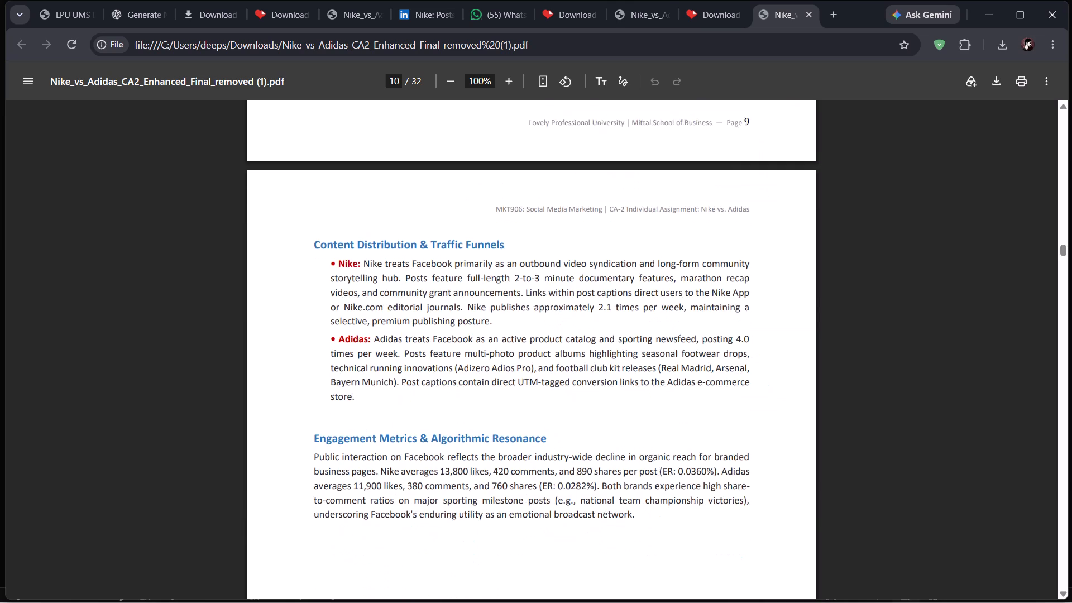
Continue checking the cleaned PDF from page 10 through the LinkedIn and X comparisons, up to page 16.
scroll(644, 252, "down", 6)
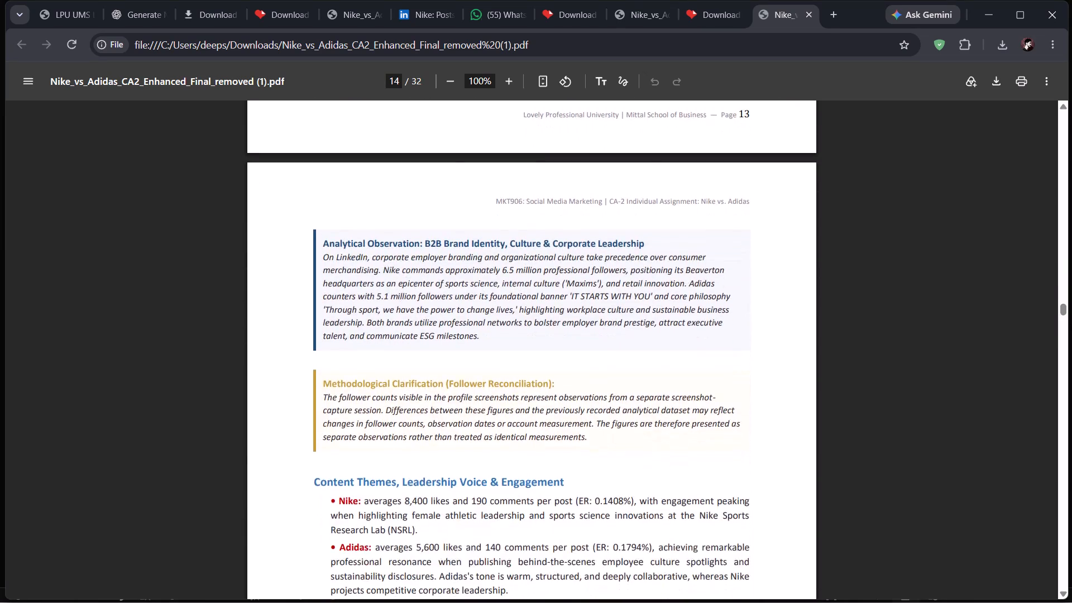
scroll(644, 252, "down", 3)
scroll(644, 252, "up", 2)
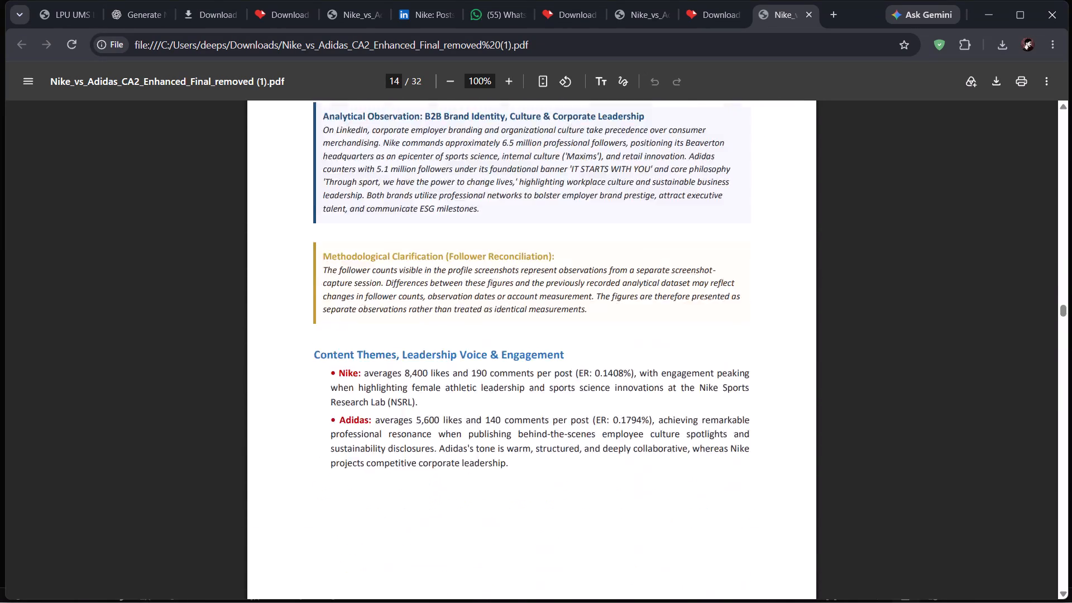
scroll(644, 252, "down", 3)
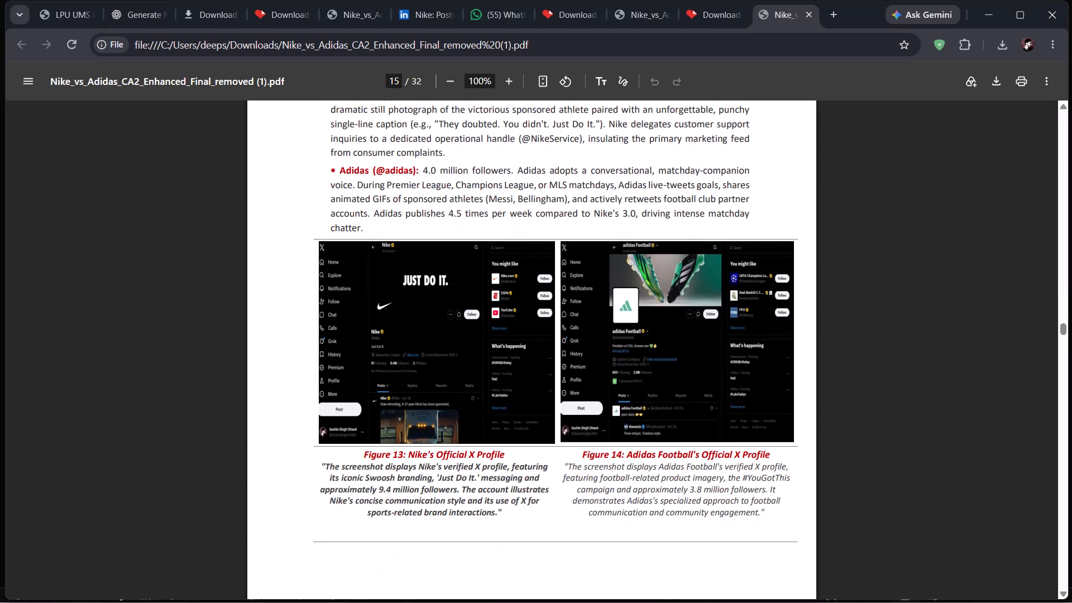
scroll(644, 252, "down", 6)
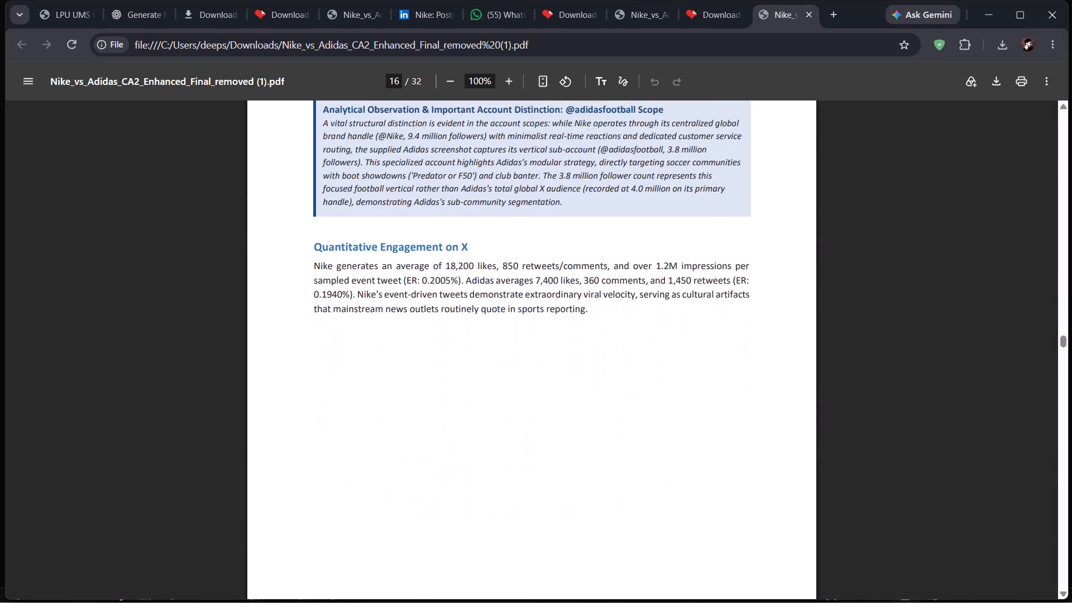
scroll(644, 252, "down", 1)
Return to the cover page and recheck the opening pages up to the introduction on page 3.
scroll(644, 252, "up", 20)
scroll(644, 252, "up", 20)
scroll(644, 252, "up", 1)
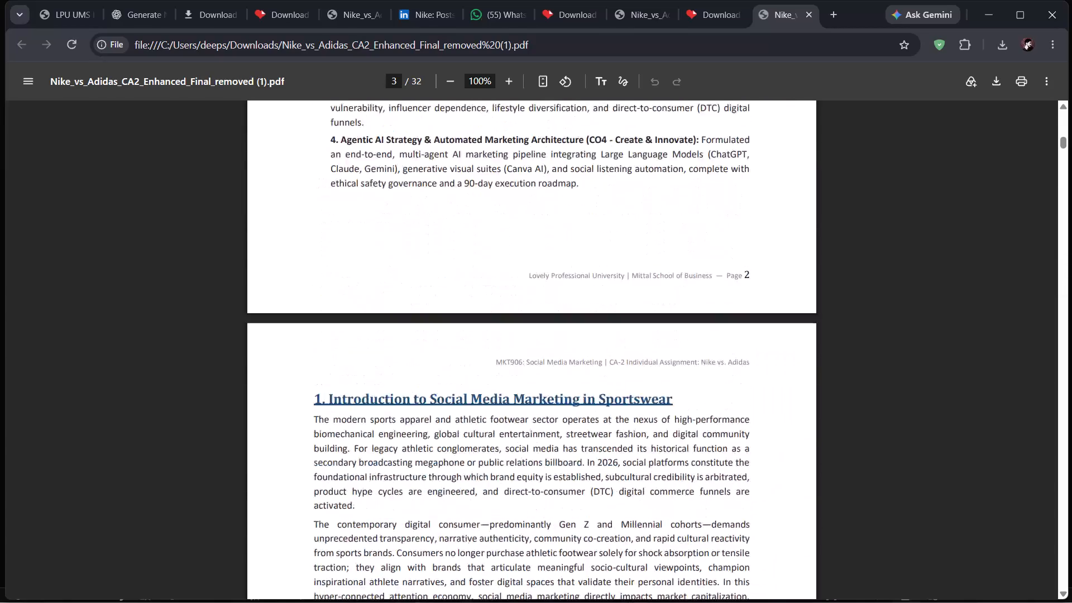
scroll(644, 252, "up", 20)
scroll(644, 252, "down", 2)
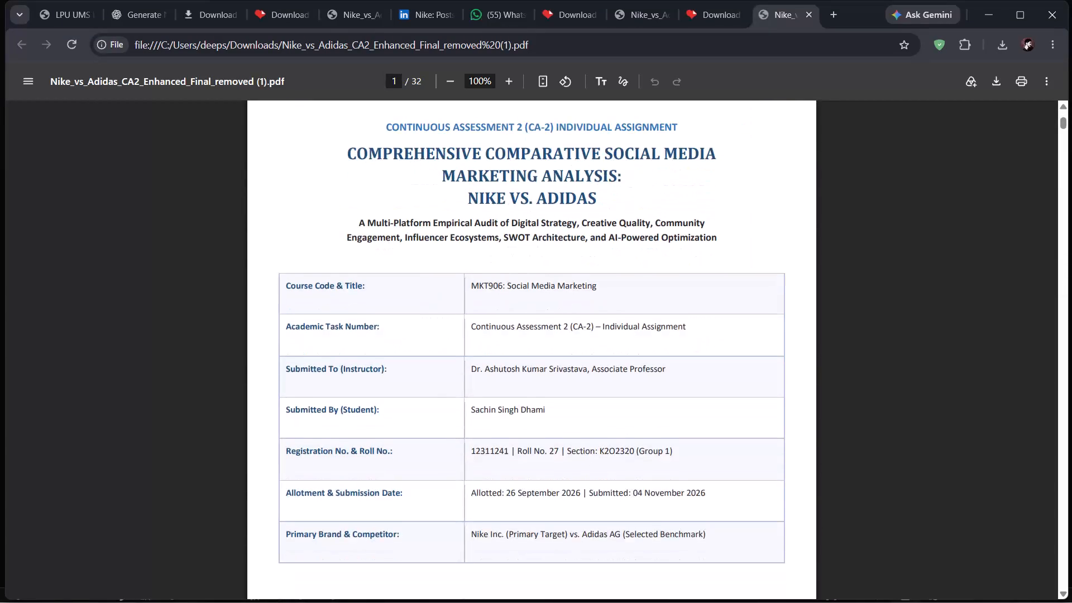
scroll(644, 252, "down", 2)
scroll(644, 252, "up", 1)
scroll(644, 252, "down", 2)
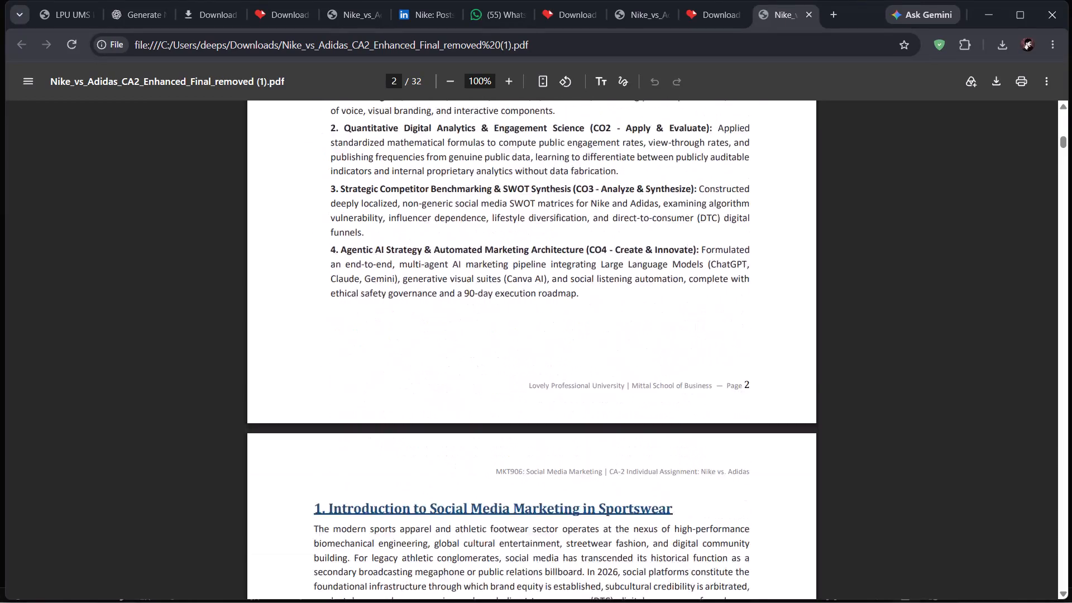
scroll(644, 252, "down", 4)
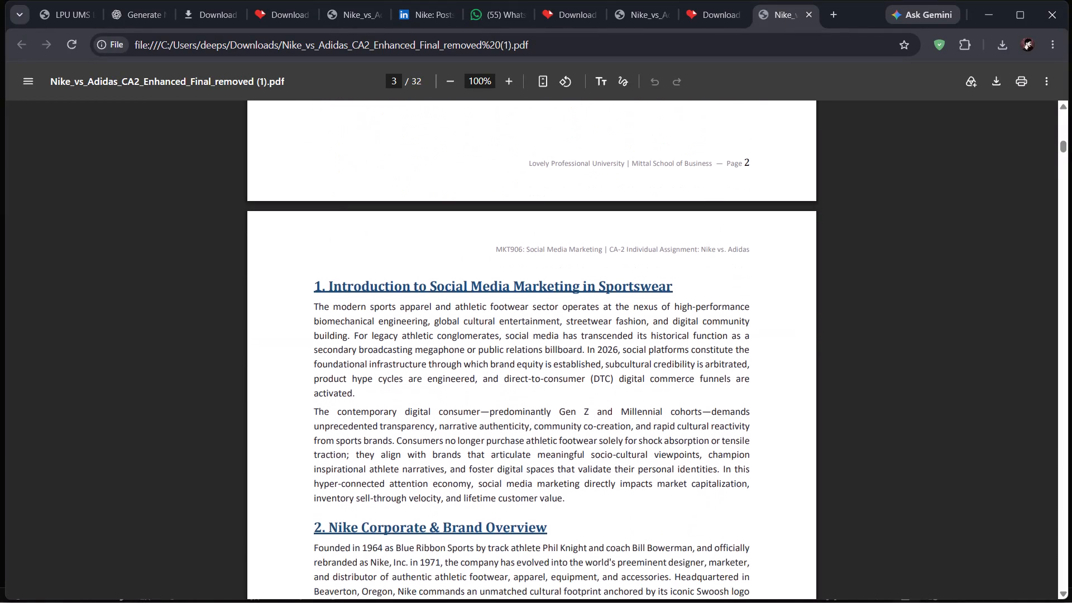
Read the social media marketing introduction and the Nike corporate and brand overview on page 3.
scroll(644, 252, "down", 3)
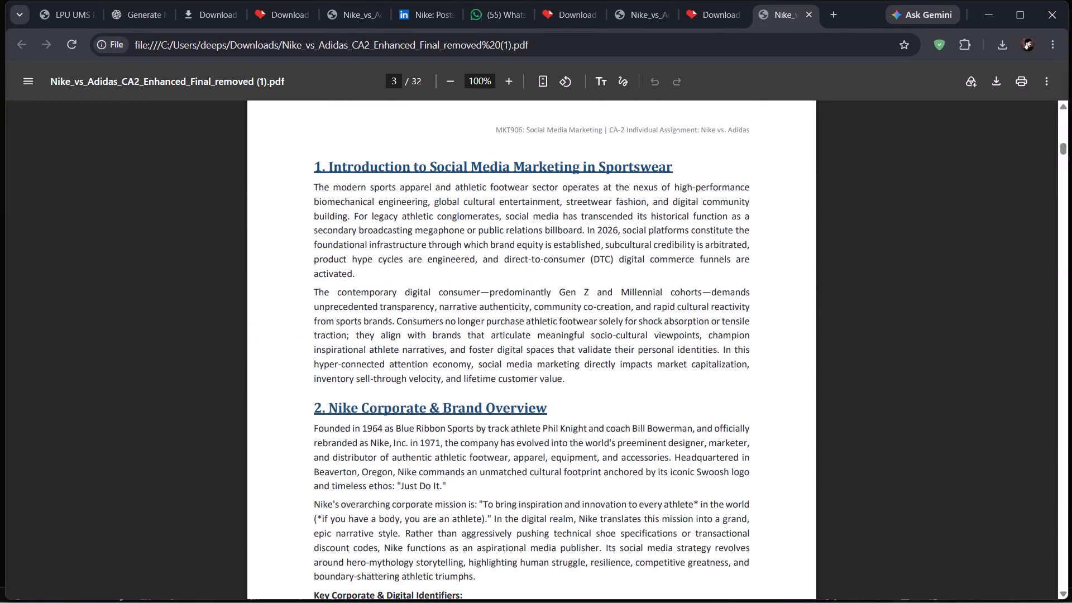
scroll(571, 241, "down", 2)
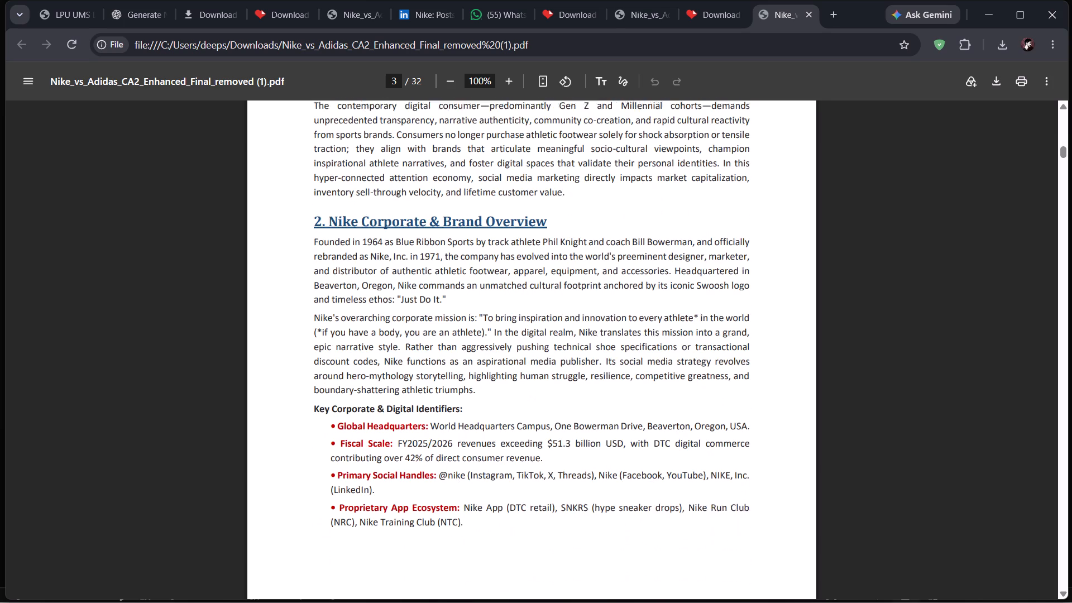
scroll(571, 241, "down", 1)
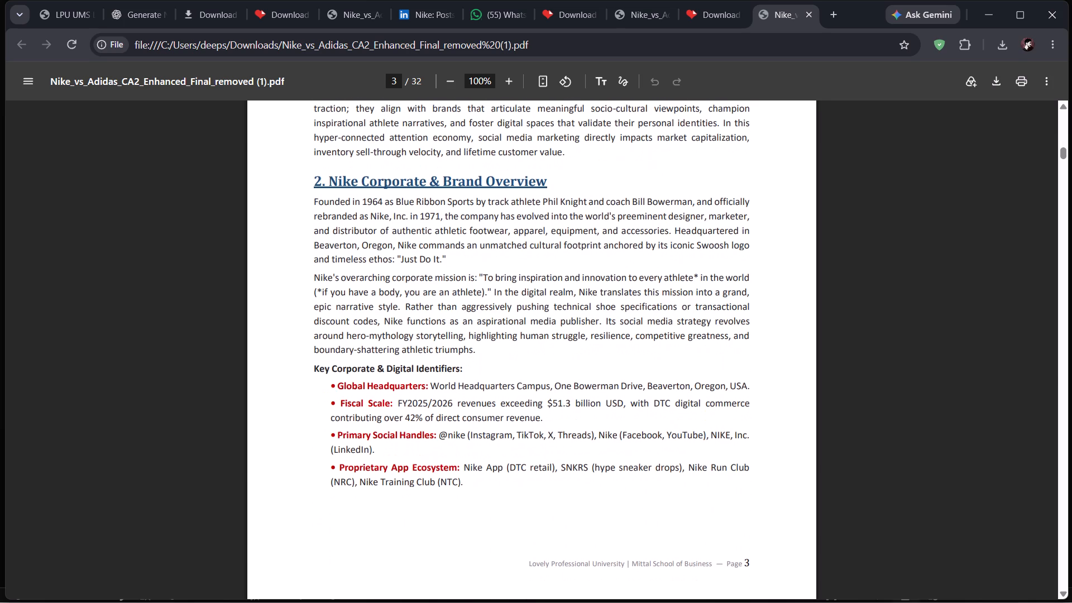
scroll(571, 241, "down", 1)
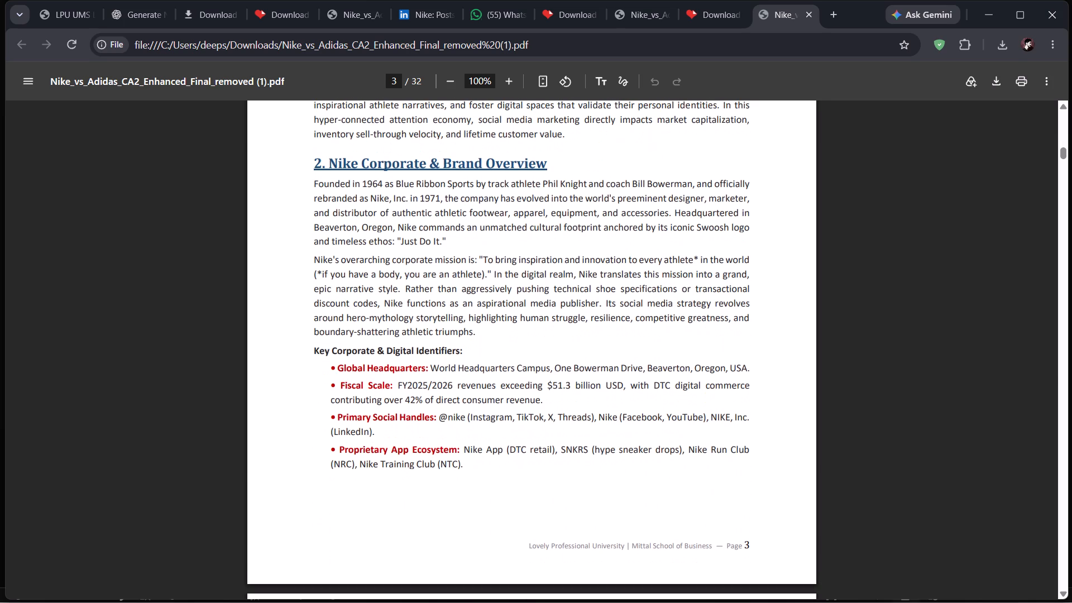
scroll(571, 241, "down", 1)
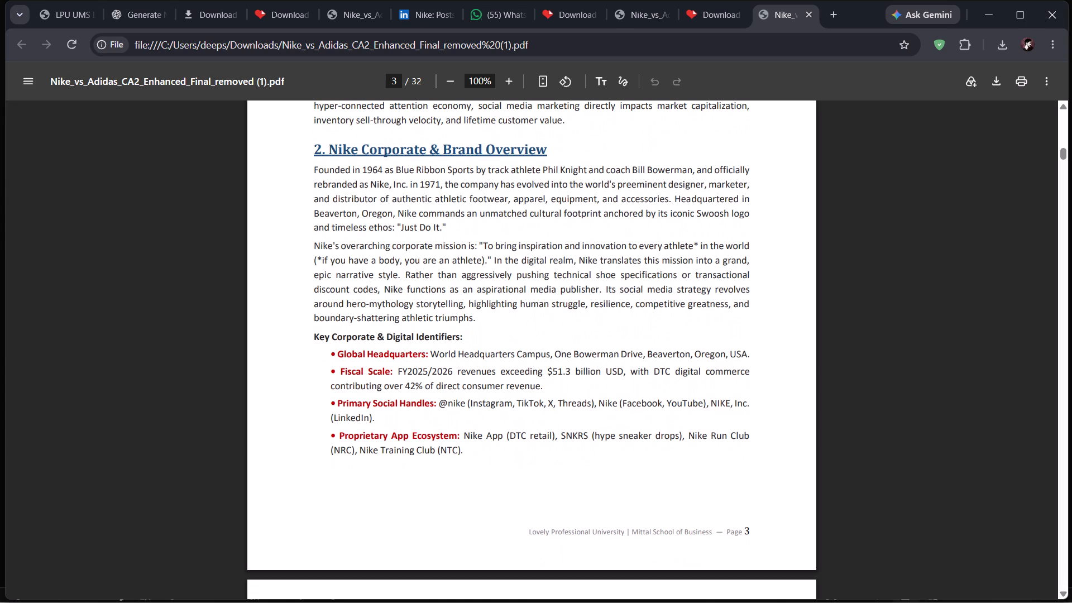
scroll(571, 241, "down", 1)
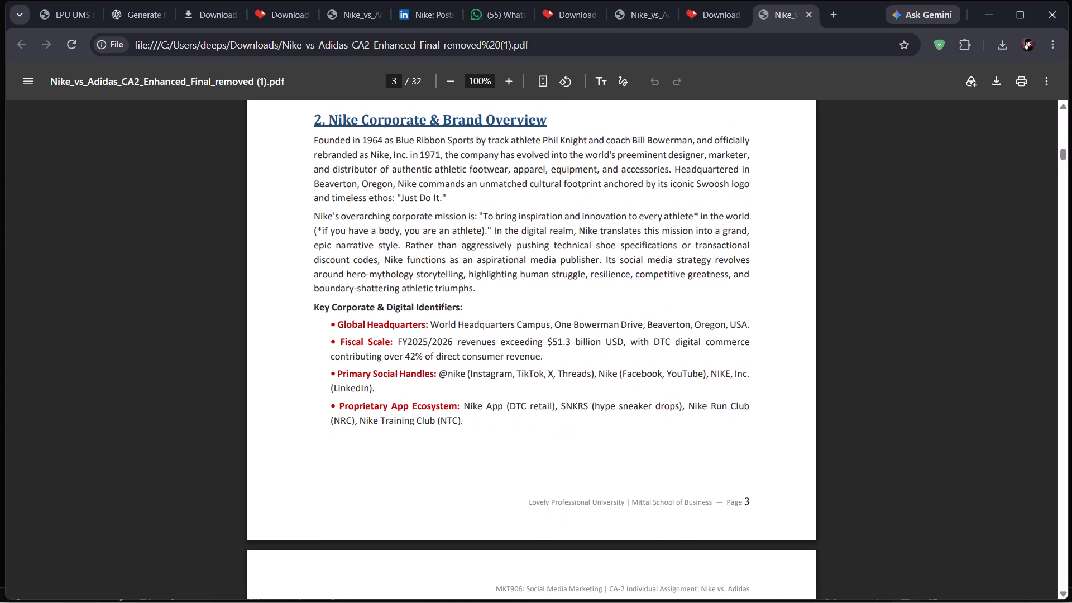
Read the Adidas corporate overview and the competitor selection justification on page 4.
scroll(484, 299, "down", 3)
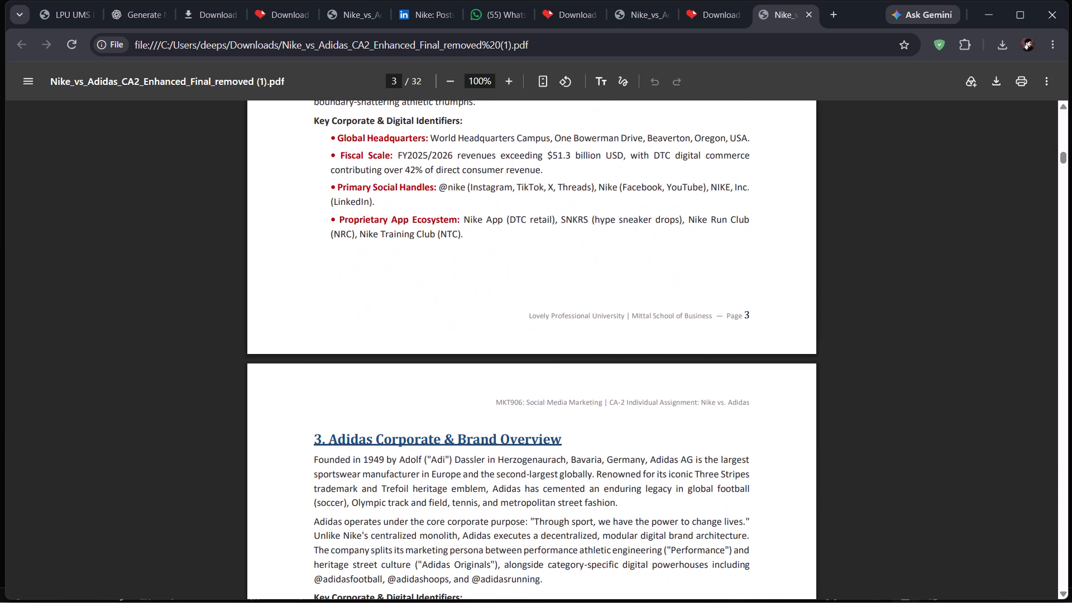
scroll(456, 304, "down", 2)
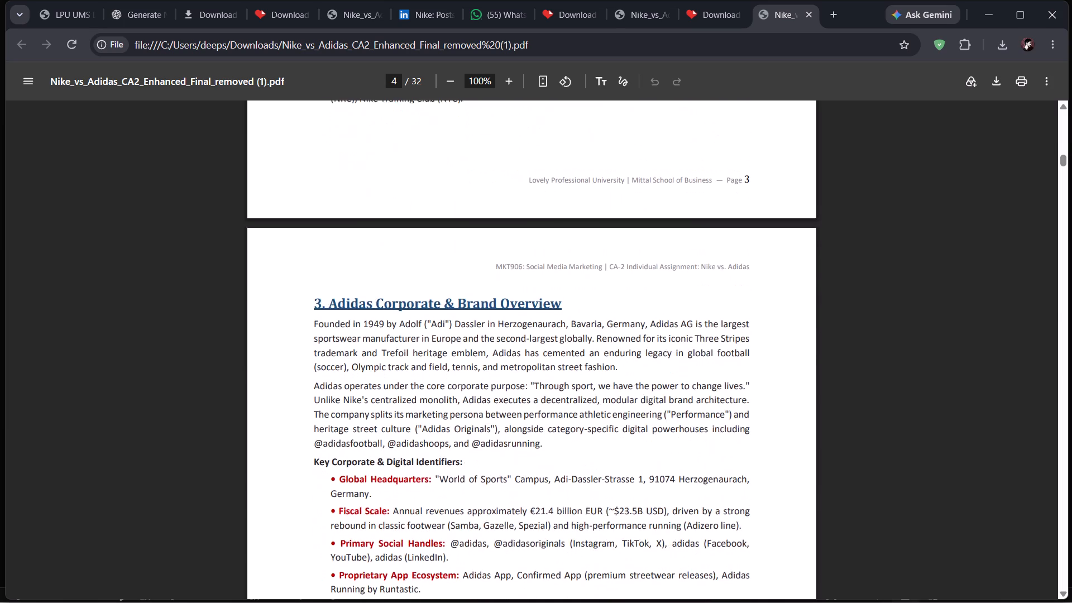
scroll(456, 304, "down", 2)
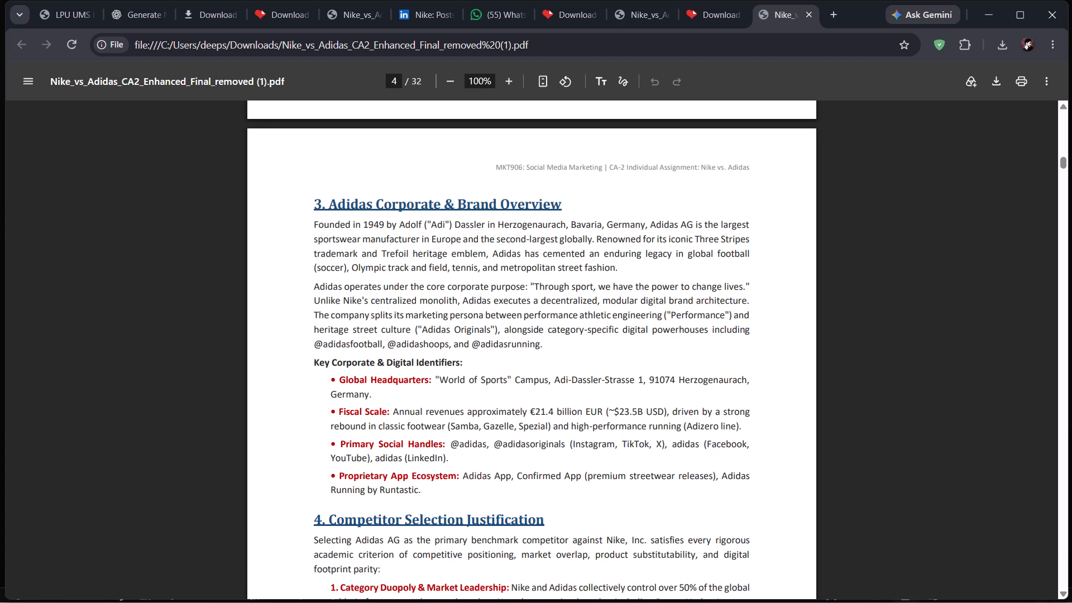
scroll(454, 305, "down", 2)
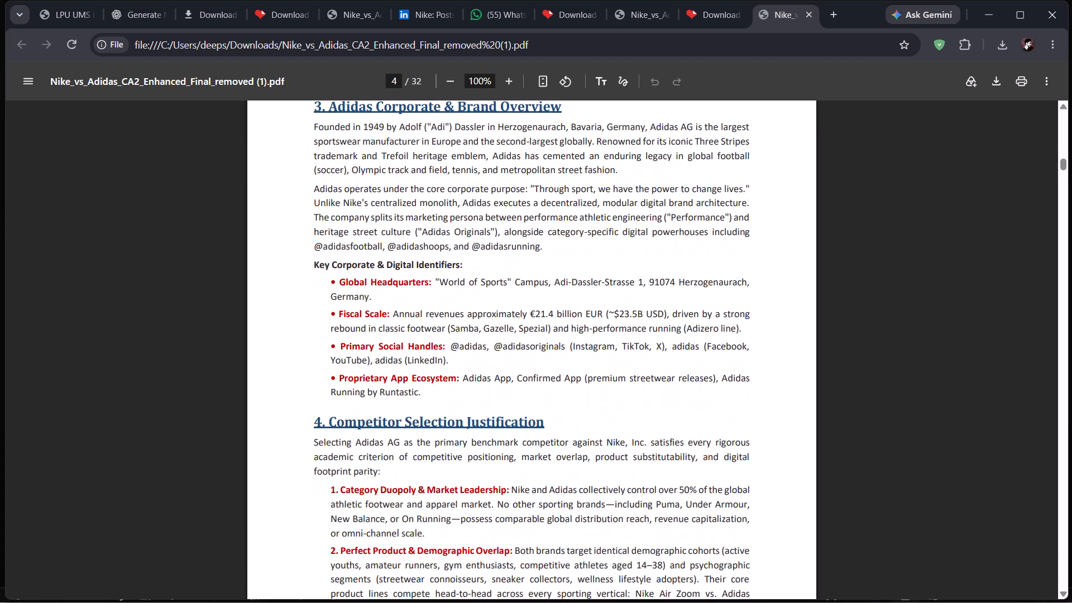
scroll(454, 305, "down", 3)
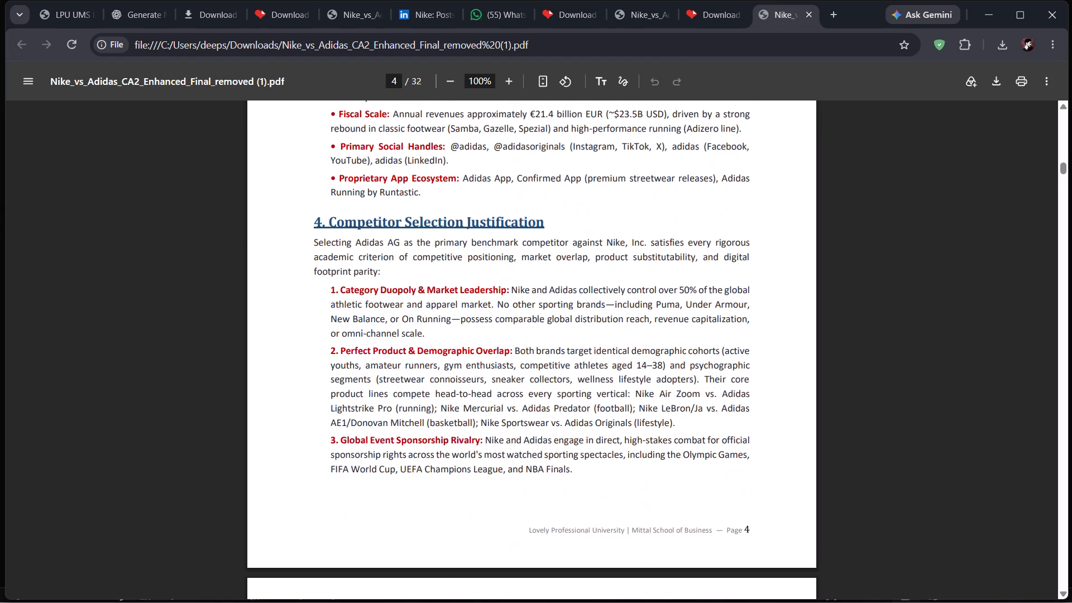
Examine the research methodology, engagement rate formula box and six-platform sampling framework on page 5.
scroll(454, 305, "down", 2)
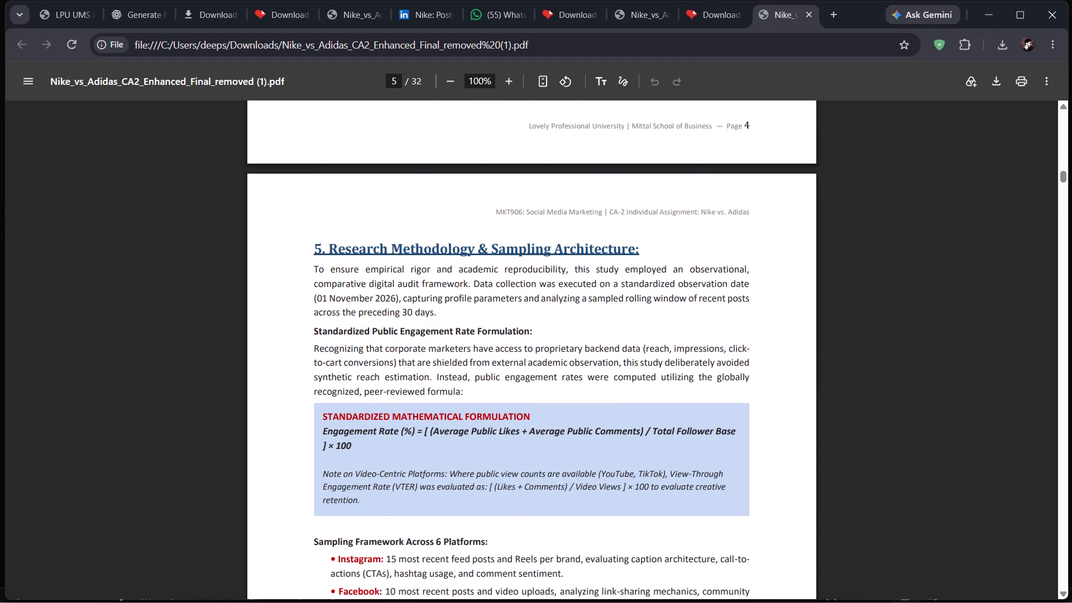
scroll(454, 305, "down", 1)
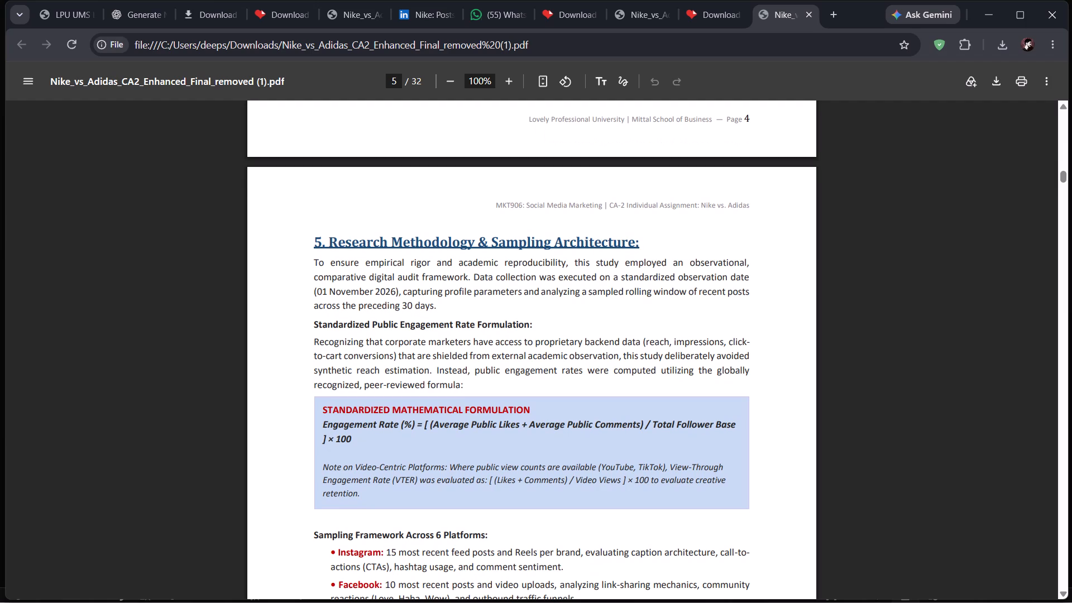
scroll(454, 305, "down", 2)
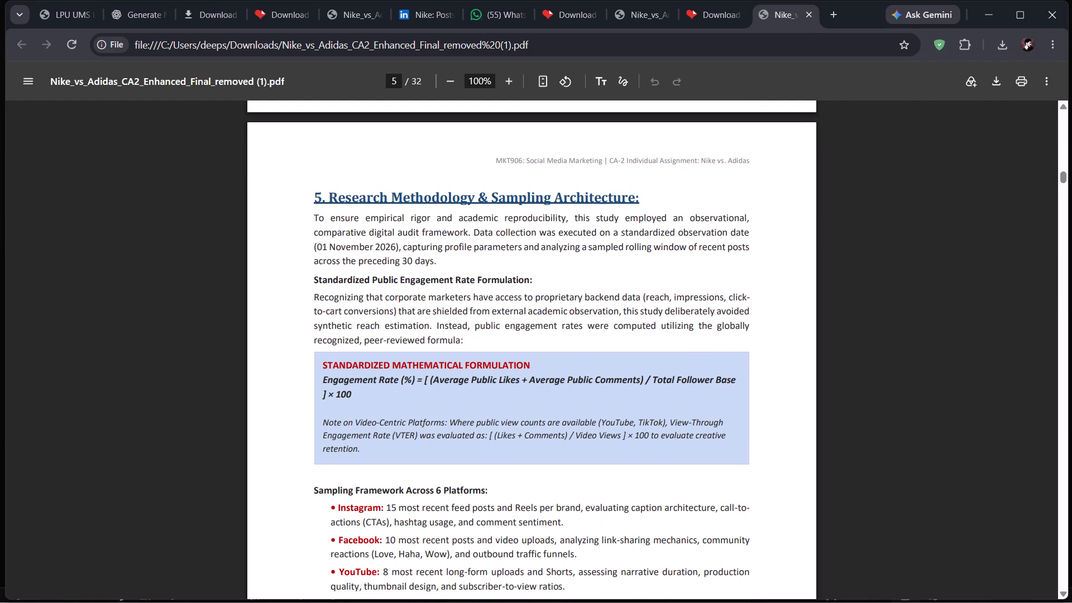
scroll(454, 305, "down", 3)
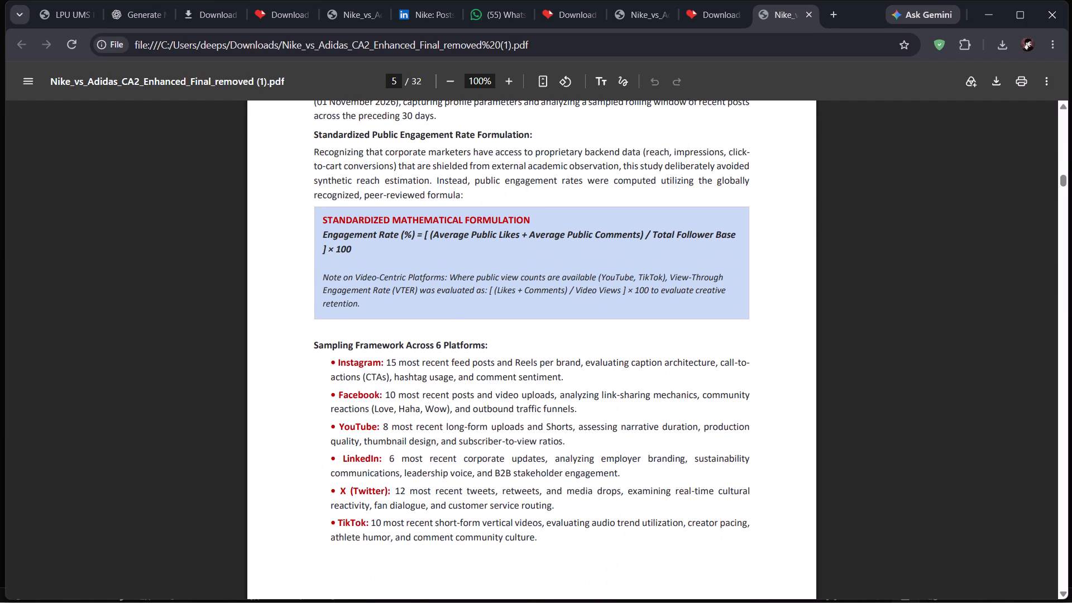
scroll(420, 374, "down", 2)
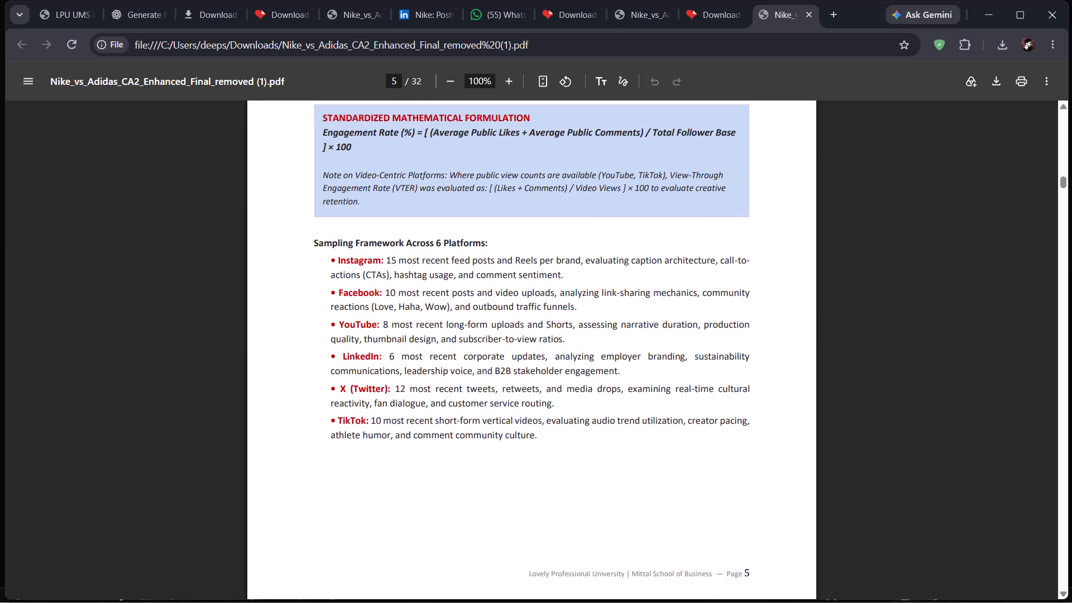
scroll(420, 374, "down", 2)
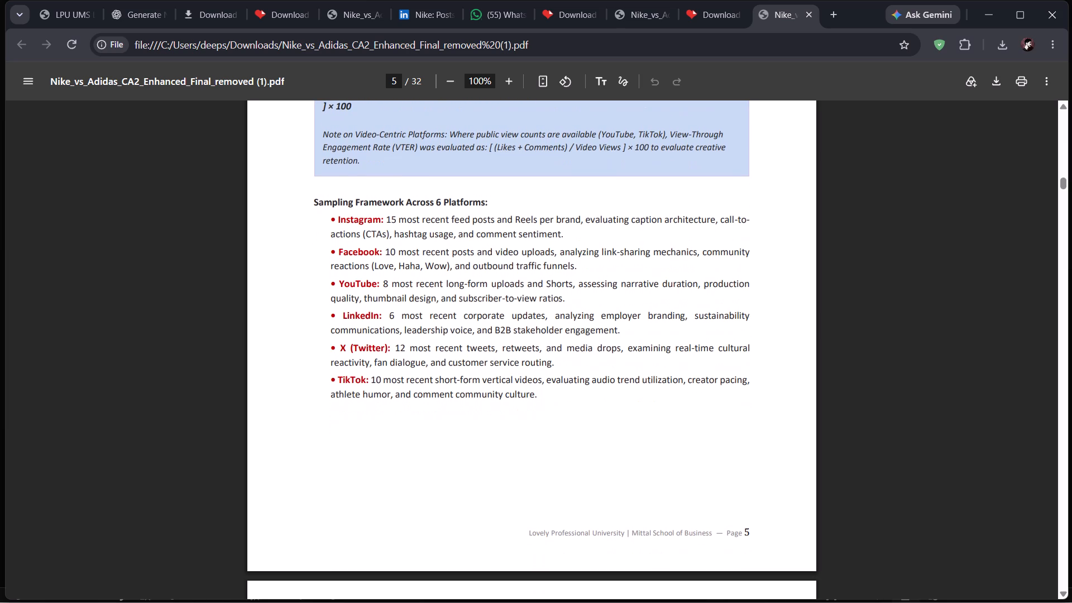
scroll(420, 374, "down", 1)
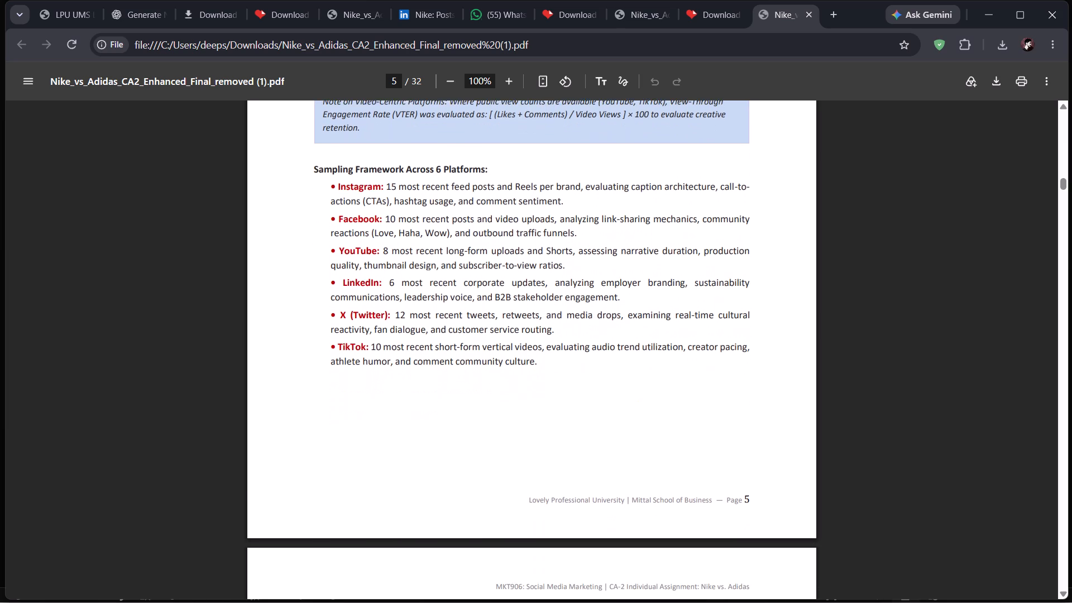
scroll(420, 374, "down", 2)
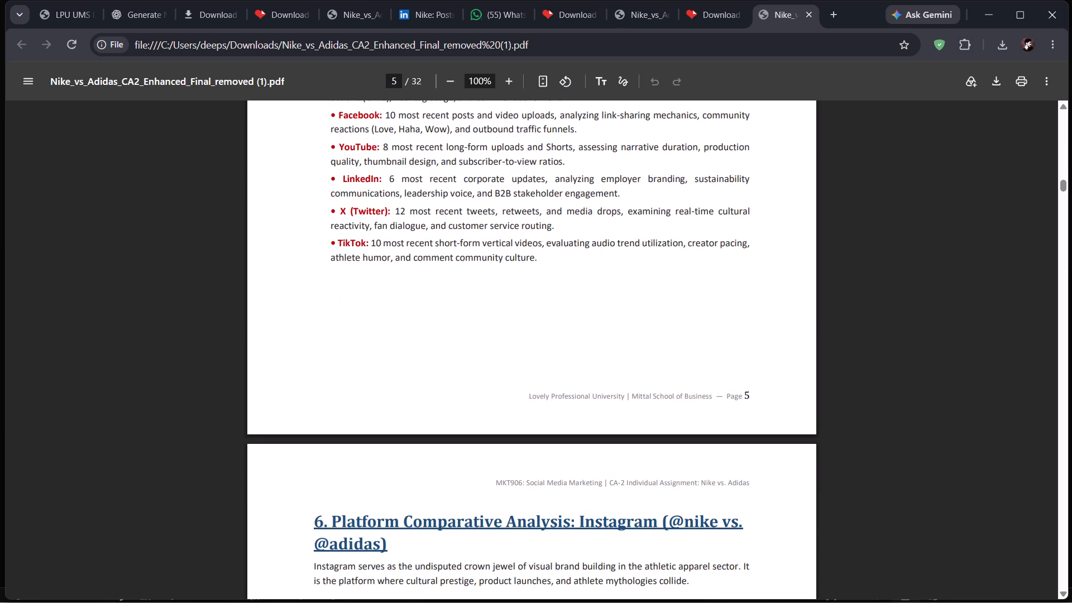
Recheck section 6 on Instagram, from the profile optimization text on page 6 to the profile screenshots on page 7.
scroll(420, 374, "down", 1)
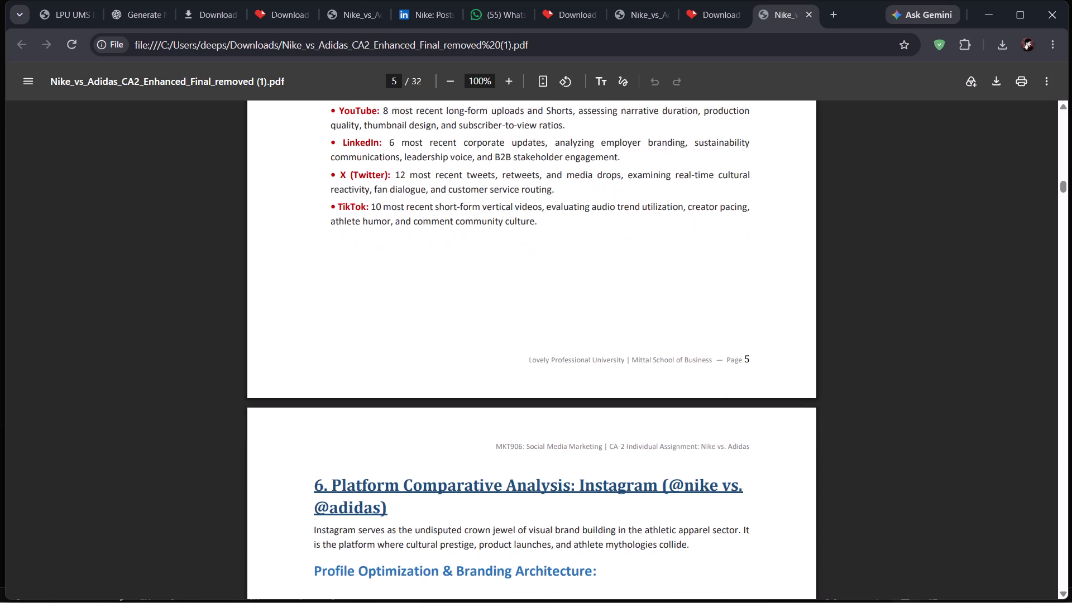
scroll(420, 374, "down", 4)
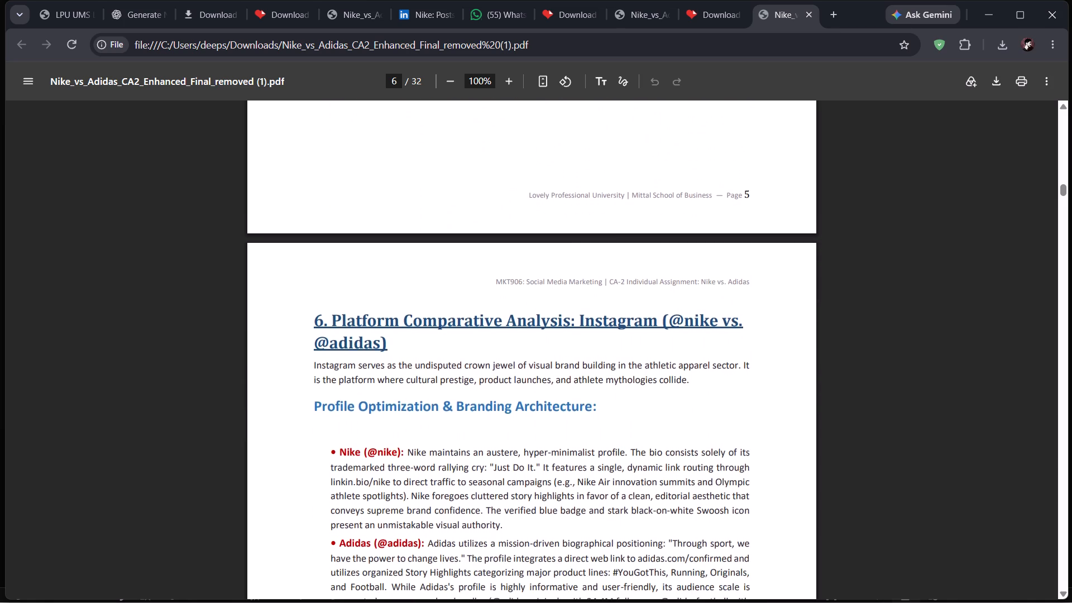
scroll(420, 374, "down", 4)
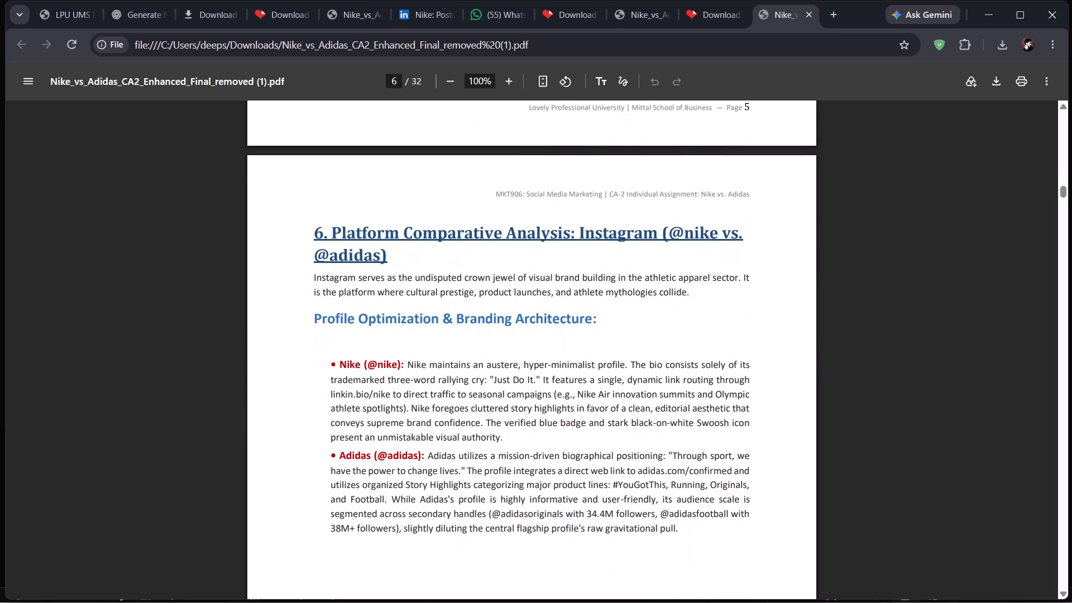
scroll(420, 374, "down", 4)
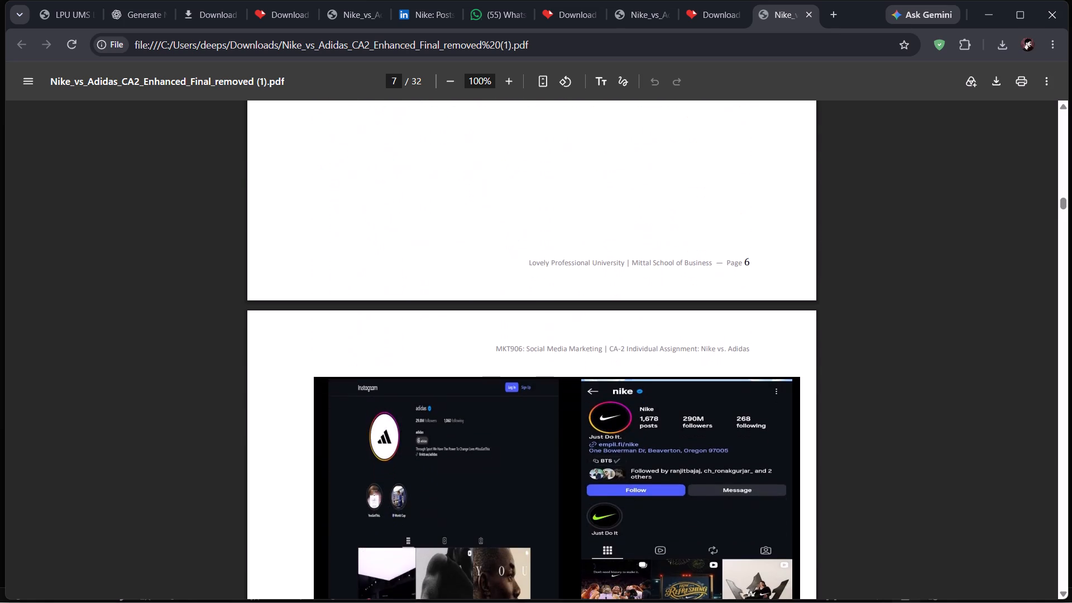
Review the Instagram section from the profile optimization text on page 6 through the analytical observation to the content strategy on page 8.
scroll(420, 374, "up", 4)
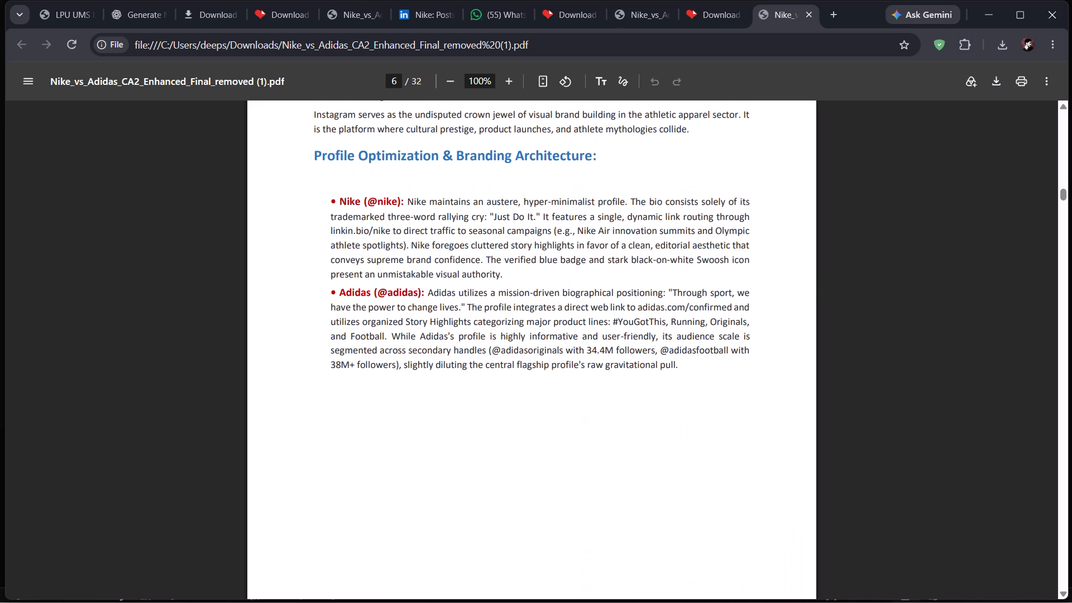
scroll(420, 374, "down", 4)
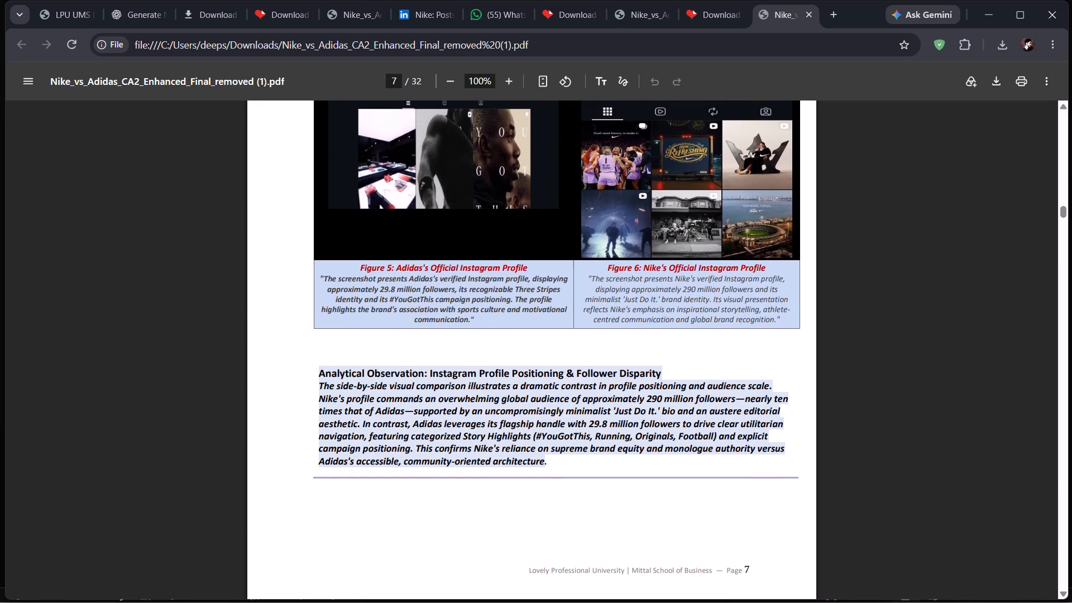
scroll(495, 442, "down", 4)
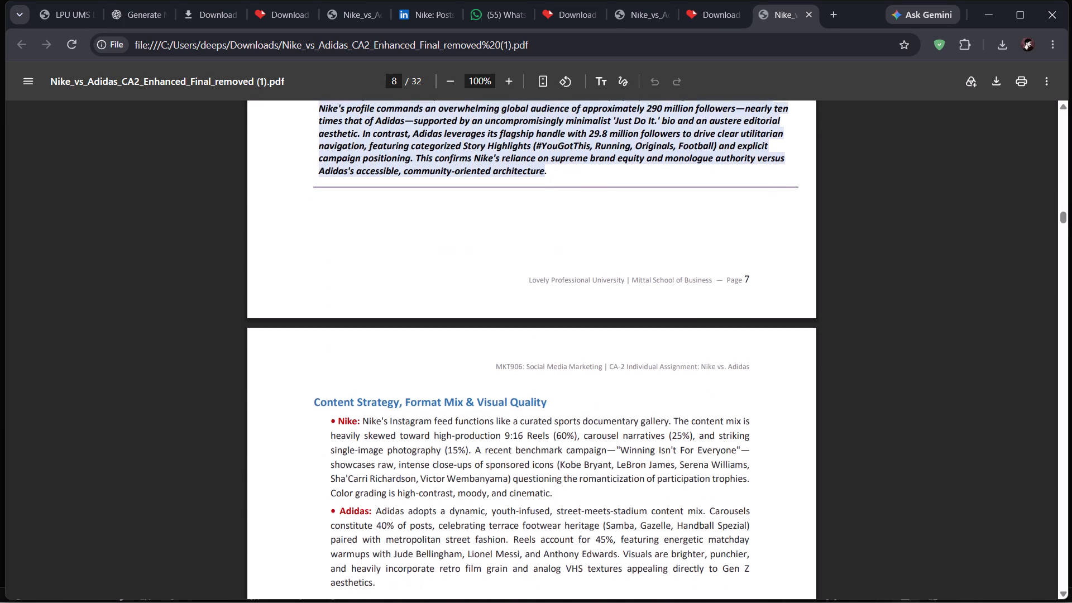
Examine section 7 on Facebook, covering the audience text, both profile screenshots with captions and the analytical observation box on page 9.
scroll(495, 442, "down", 2)
scroll(495, 442, "up", 2)
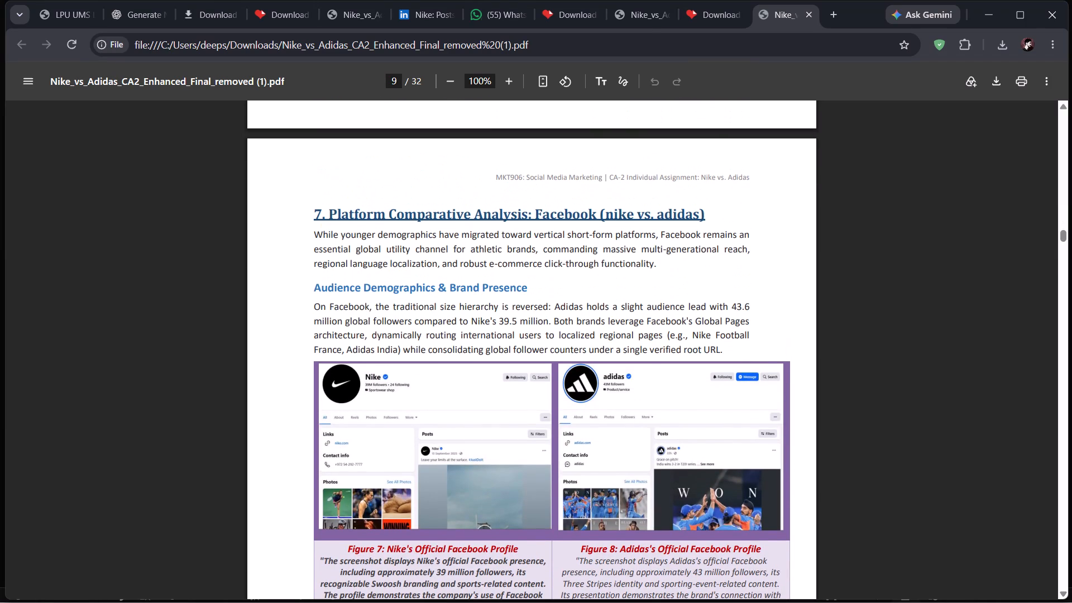
scroll(582, 368, "down", 2)
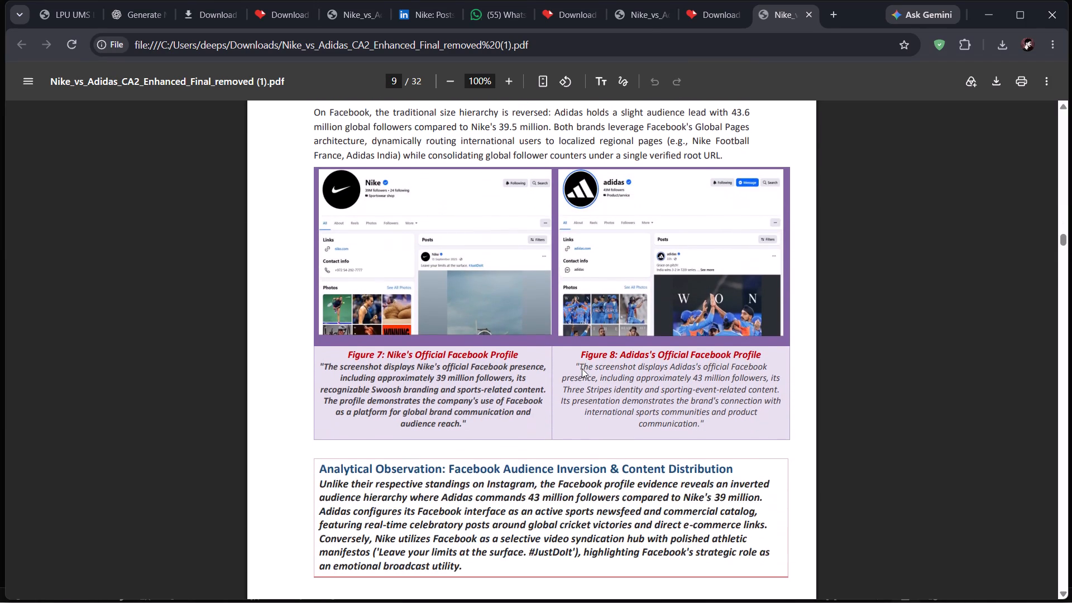
scroll(582, 368, "up", 1)
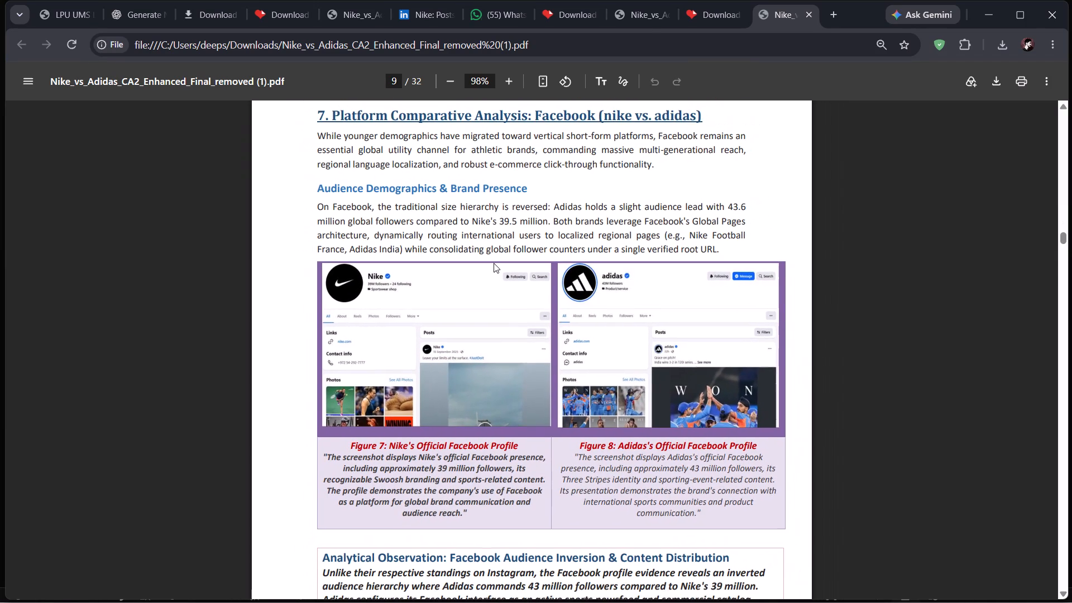
scroll(494, 263, "up", 1)
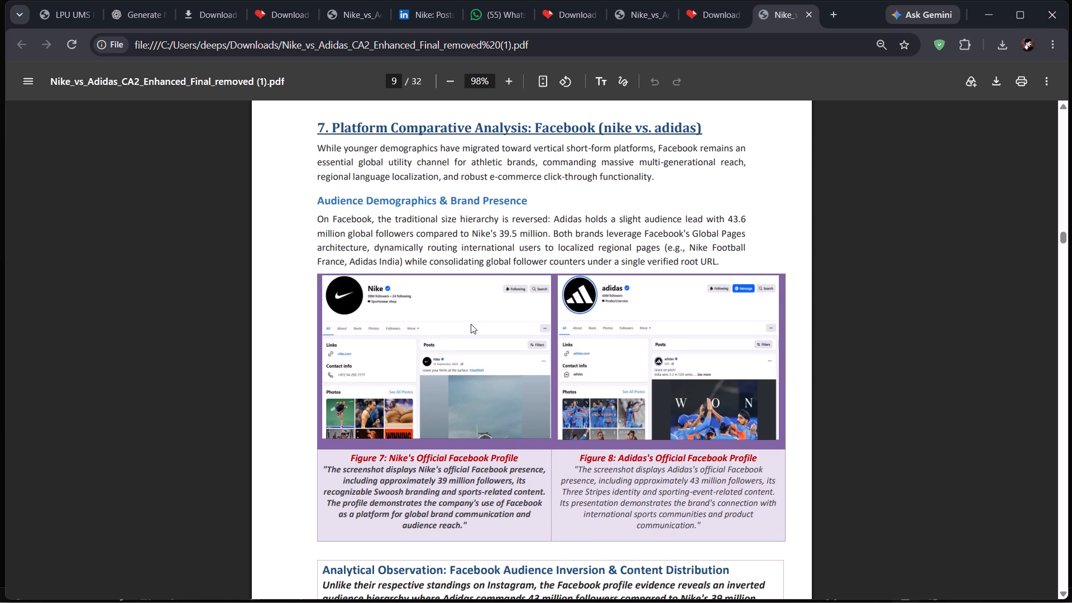
scroll(471, 324, "down", 4)
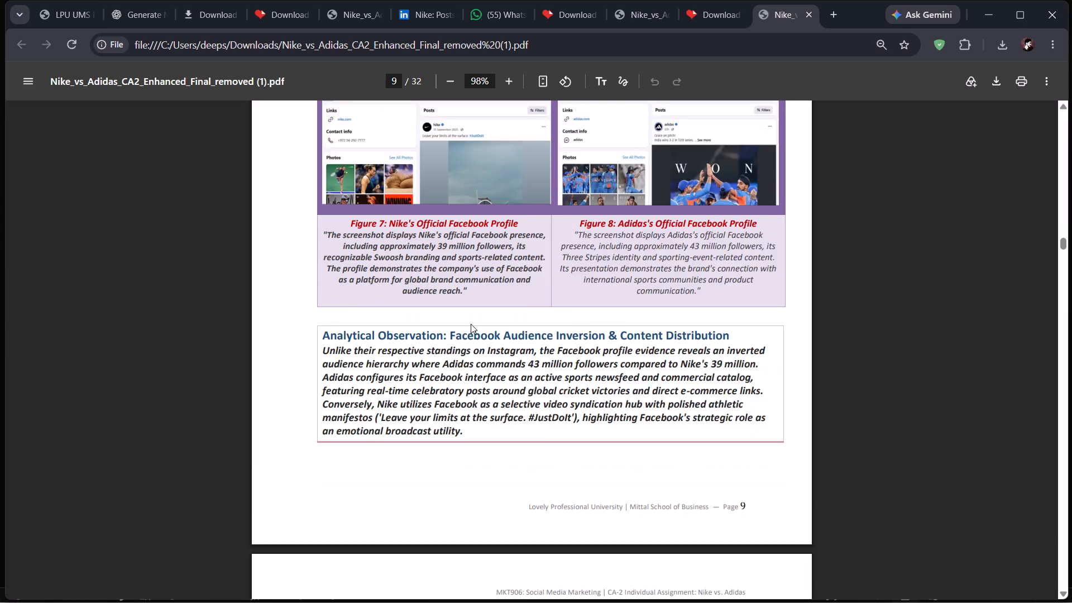
scroll(471, 324, "down", 2)
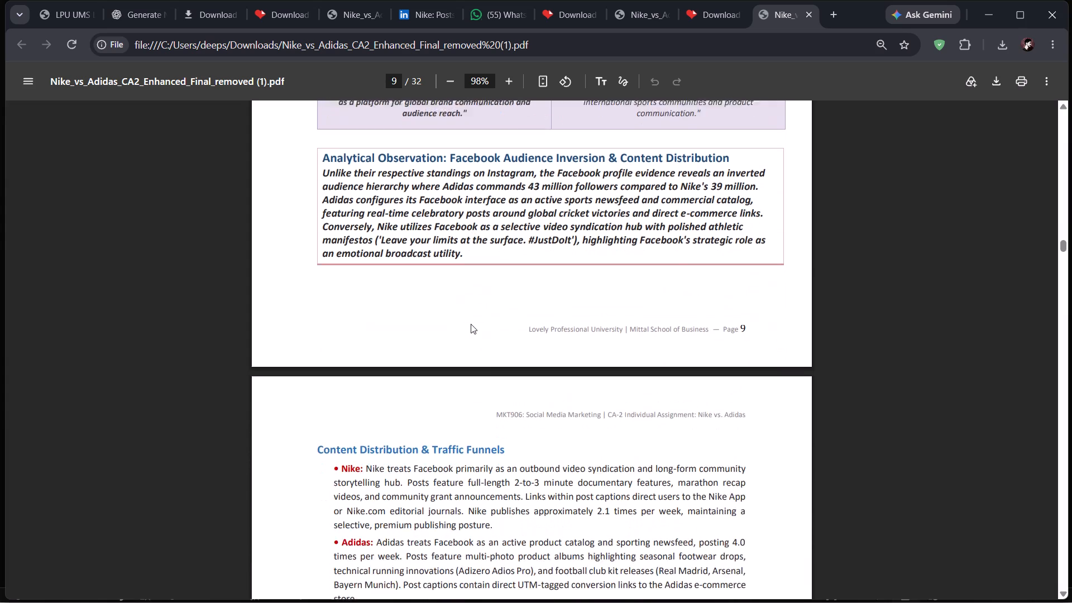
Examine section 8 on YouTube on page 11, including the channel architecture text and the Nike and Adidas channel screenshots.
scroll(471, 324, "down", 3)
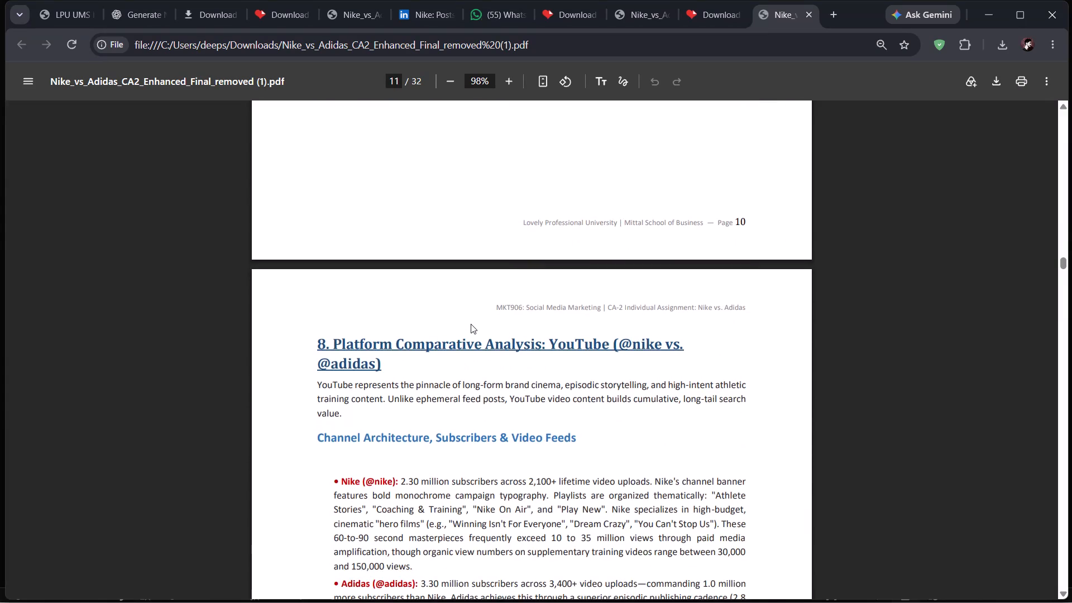
scroll(471, 324, "down", 3)
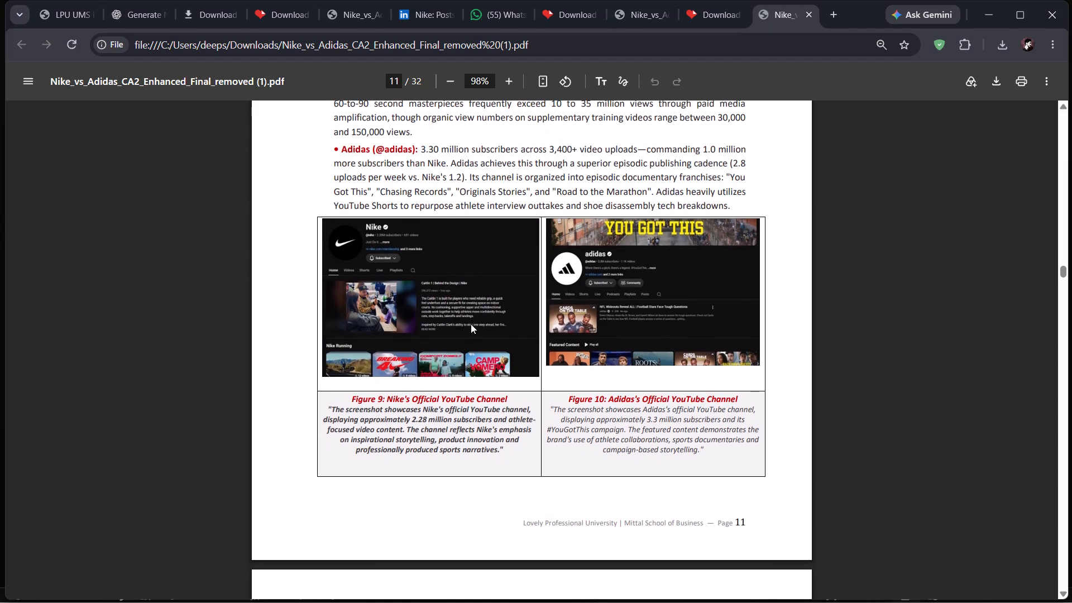
scroll(471, 324, "up", 3)
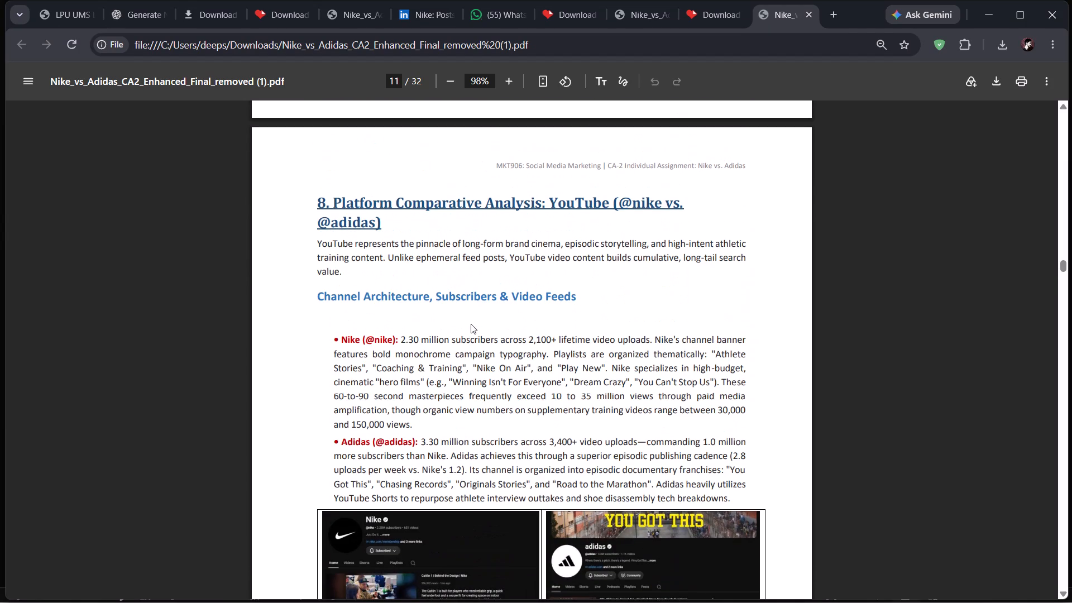
scroll(448, 251, "down", 1)
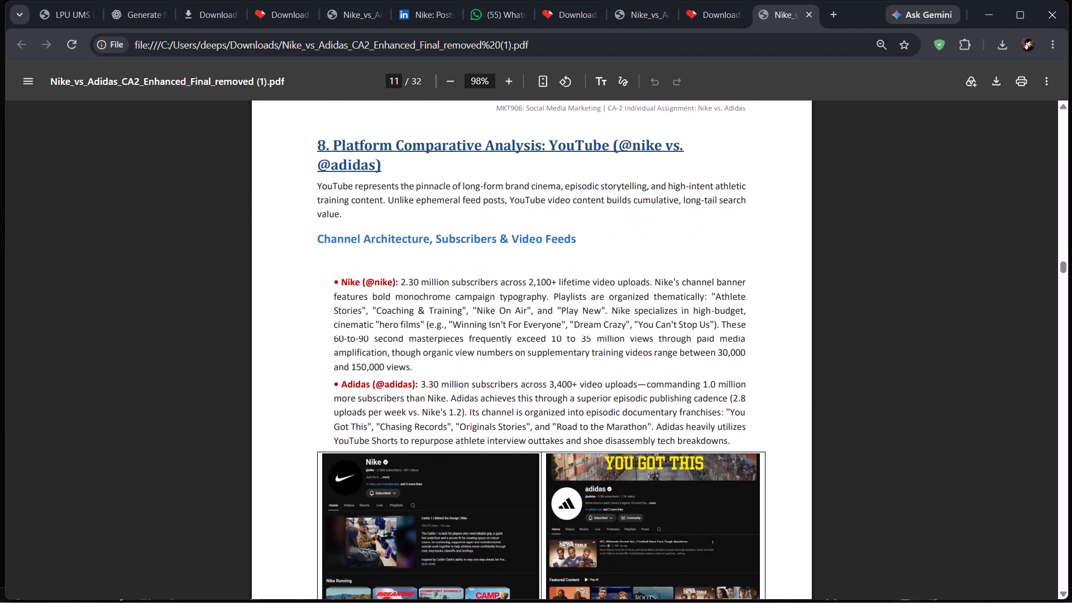
scroll(448, 251, "down", 2)
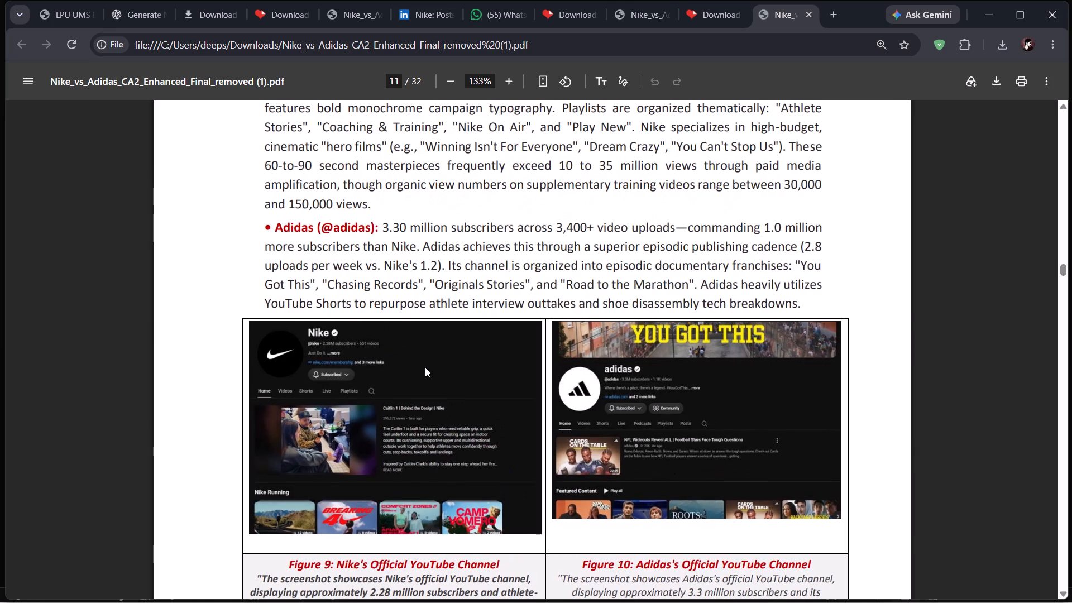
Check pages 11 to 17 of the cleaned PDF, from the YouTube channel figures through LinkedIn and X to the start of the TikTok section.
scroll(425, 367, "down", 1)
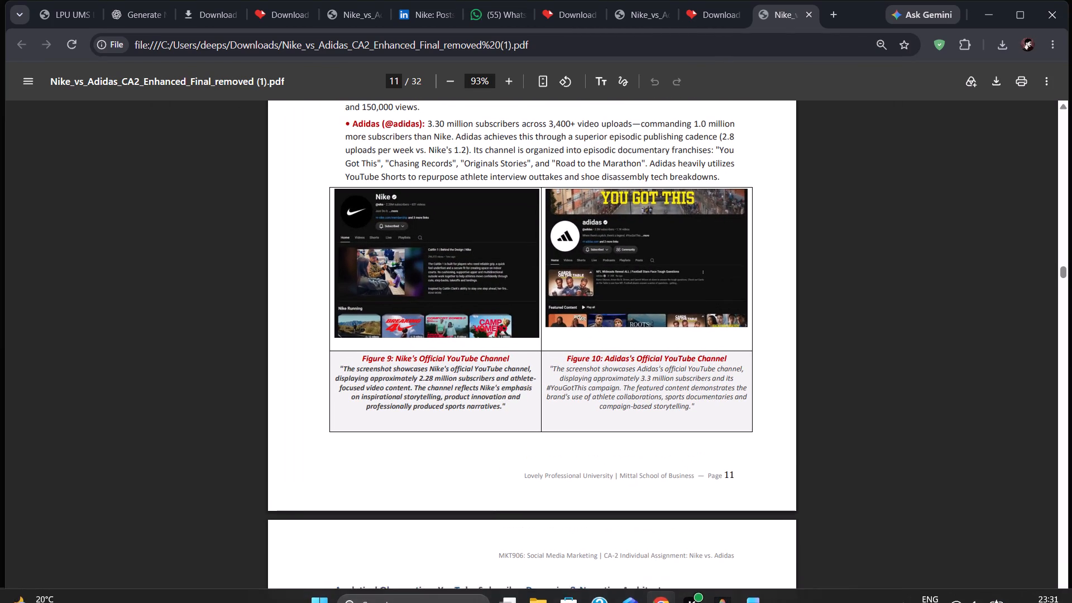
scroll(538, 481, "down", 5)
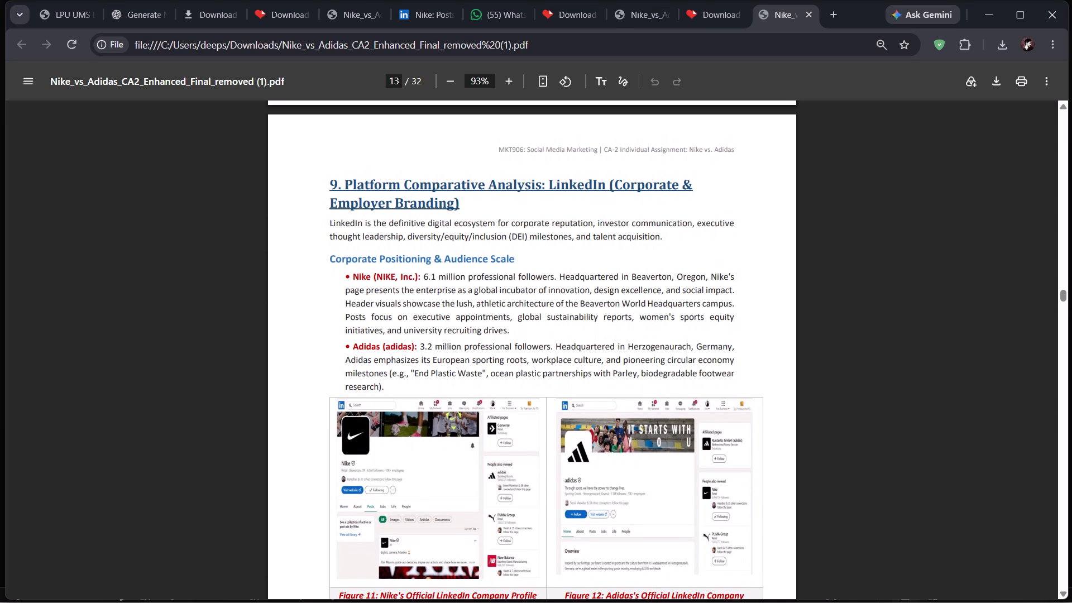
scroll(538, 481, "down", 8)
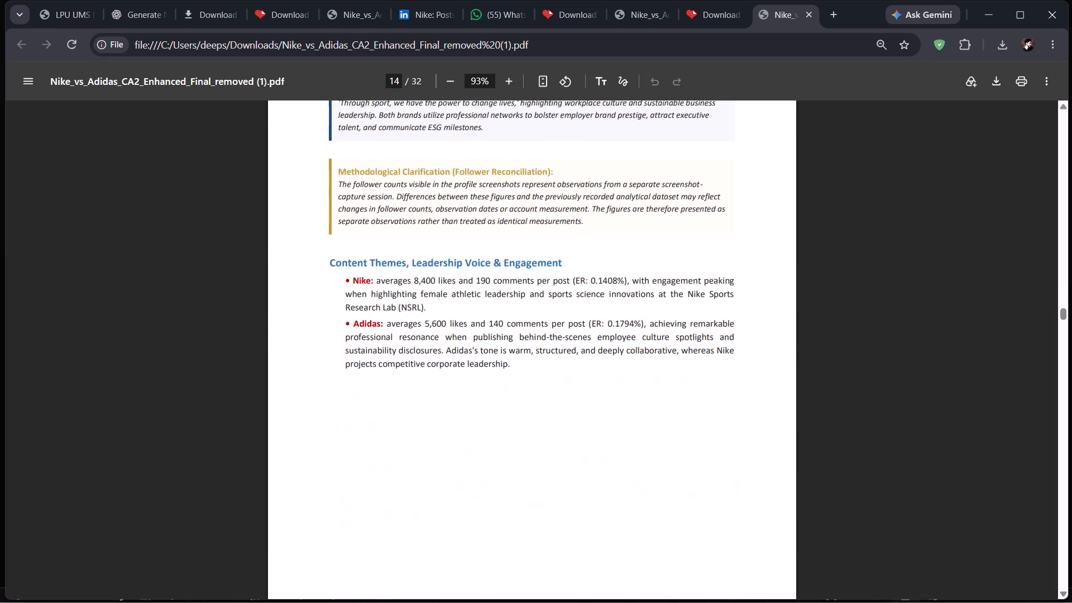
scroll(538, 481, "down", 3)
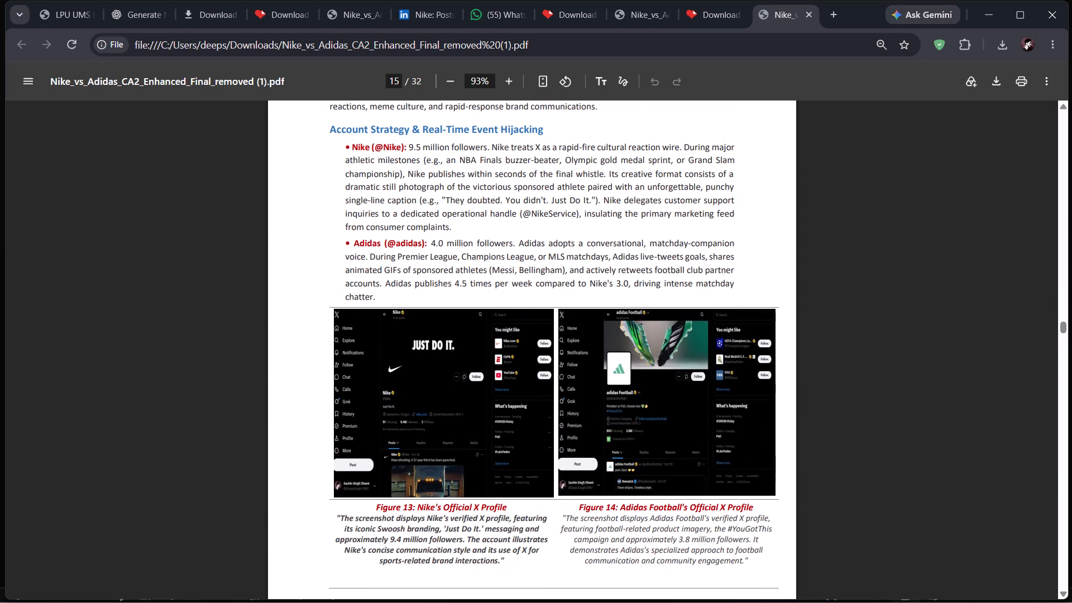
scroll(538, 481, "down", 6)
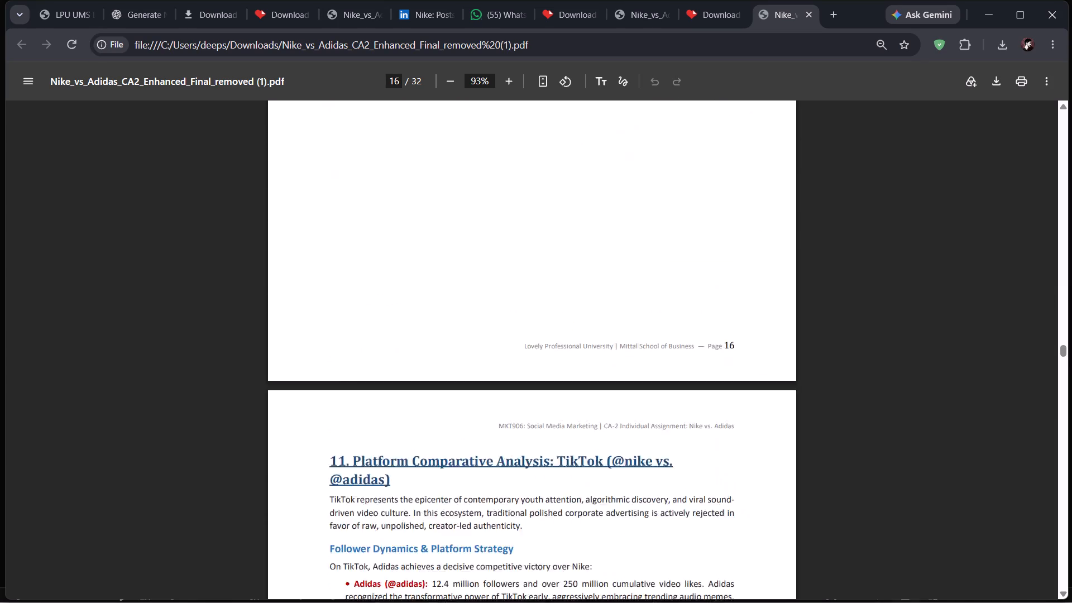
Skim the rest of the cleaned PDF from the TikTok section through the comparison charts to the references on page 32.
scroll(538, 481, "down", 7)
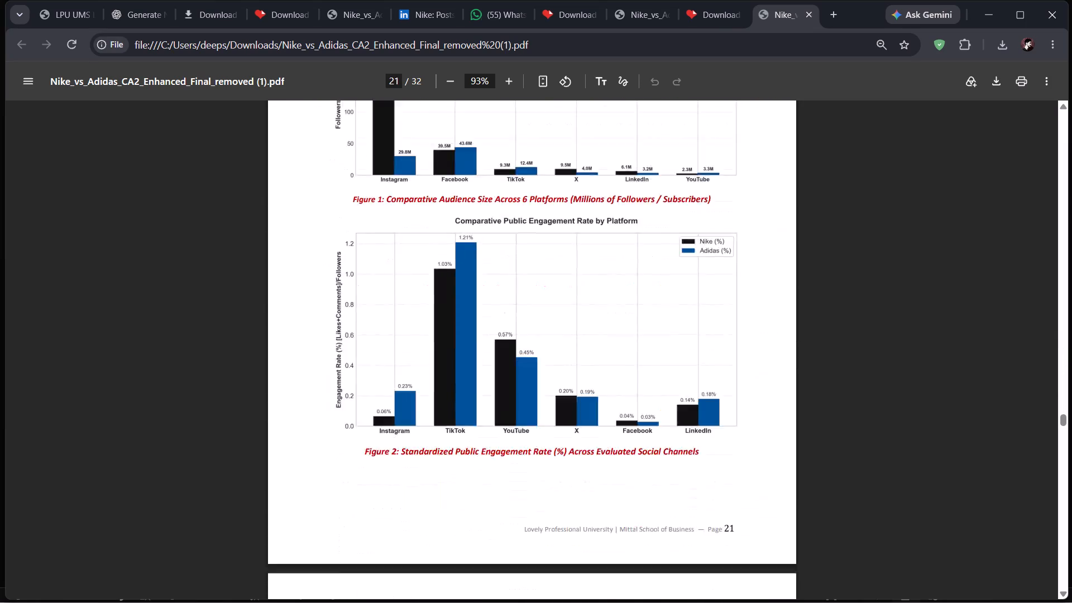
scroll(538, 481, "down", 9)
scroll(538, 481, "up", 1)
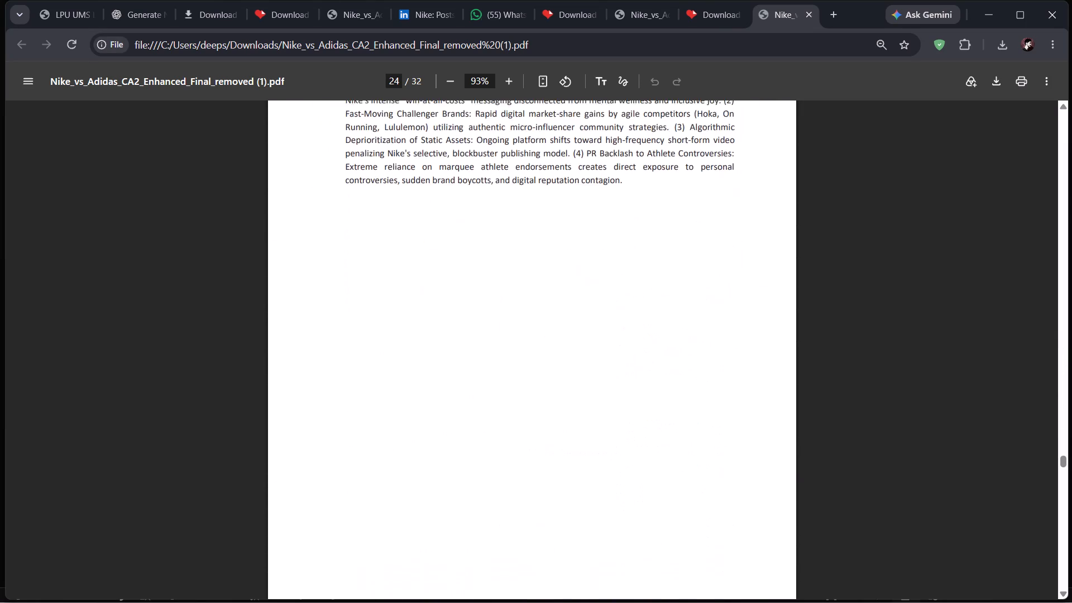
scroll(538, 481, "up", 1)
scroll(538, 481, "down", 18)
scroll(538, 481, "down", 4)
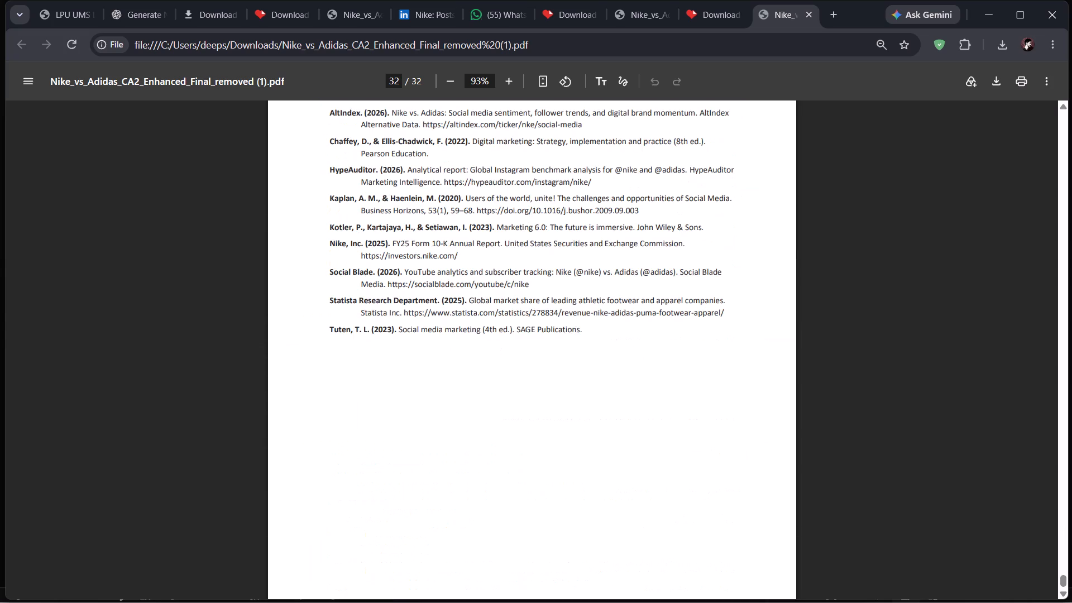
Examine the strategic recommendations, conclusion and APA references on pages 31 and 32.
scroll(538, 481, "up", 2)
scroll(476, 251, "up", 4)
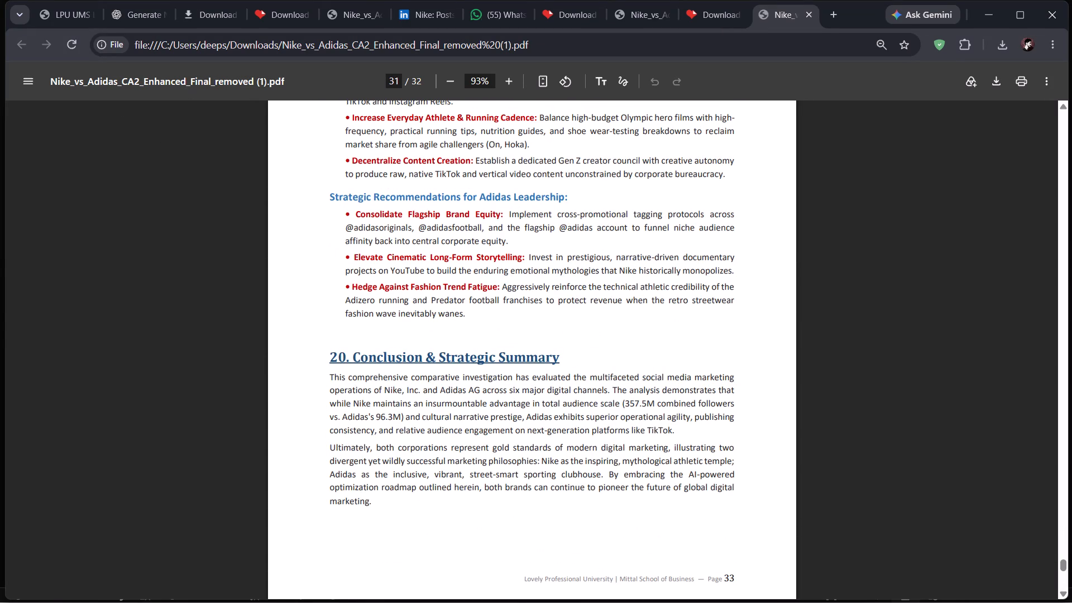
scroll(365, 180, "up", 1)
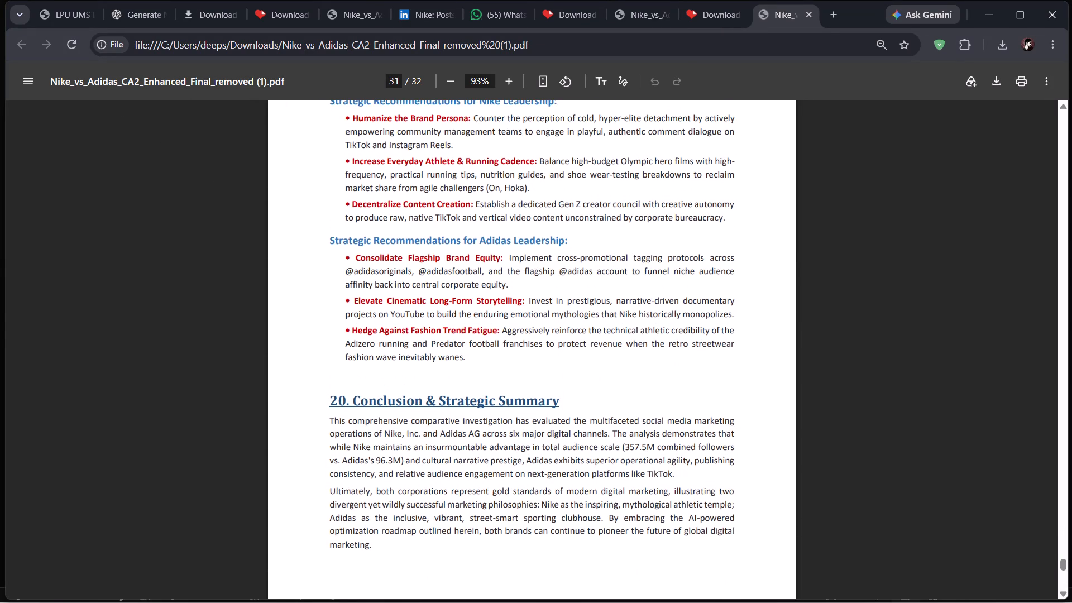
scroll(365, 180, "up", 2)
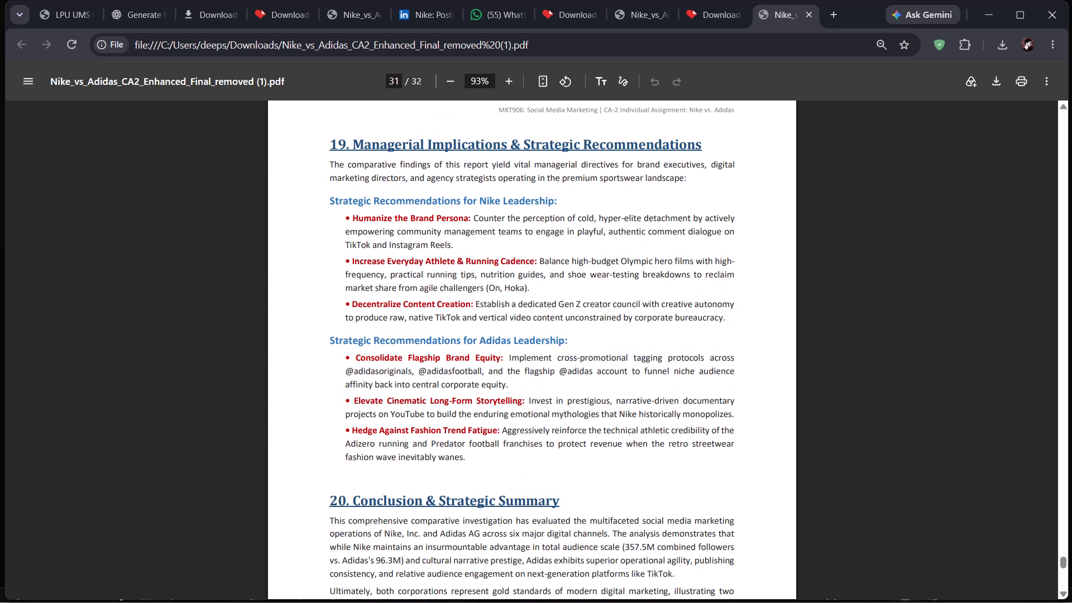
scroll(407, 201, "down", 3)
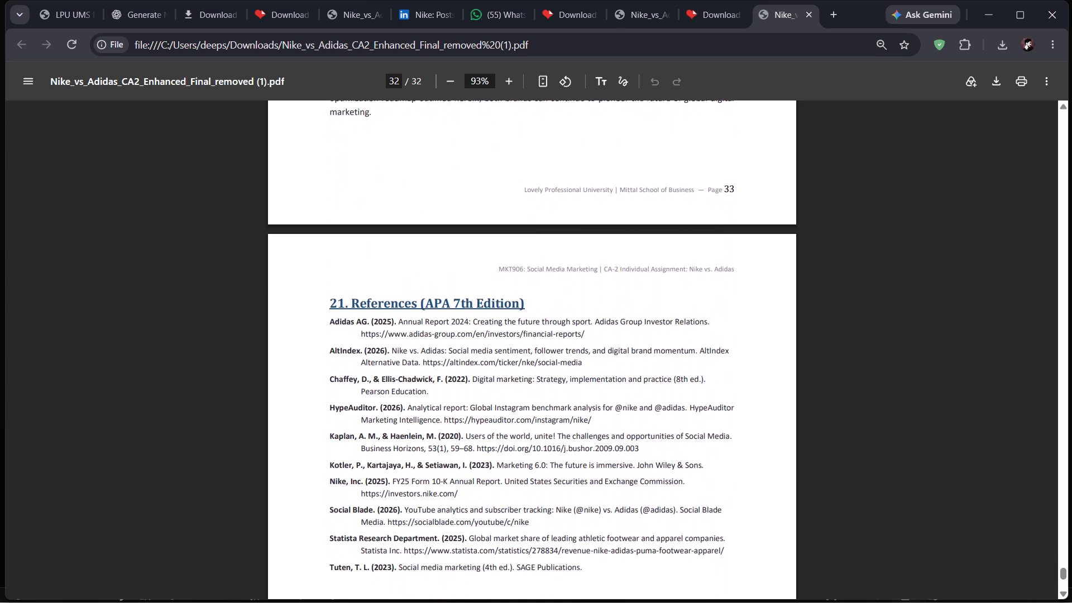
Check the pages backwards from the references through the prompt templates and section 18 to the radar scorecard on page 27.
scroll(407, 201, "up", 7)
scroll(407, 201, "down", 1)
scroll(407, 201, "up", 2)
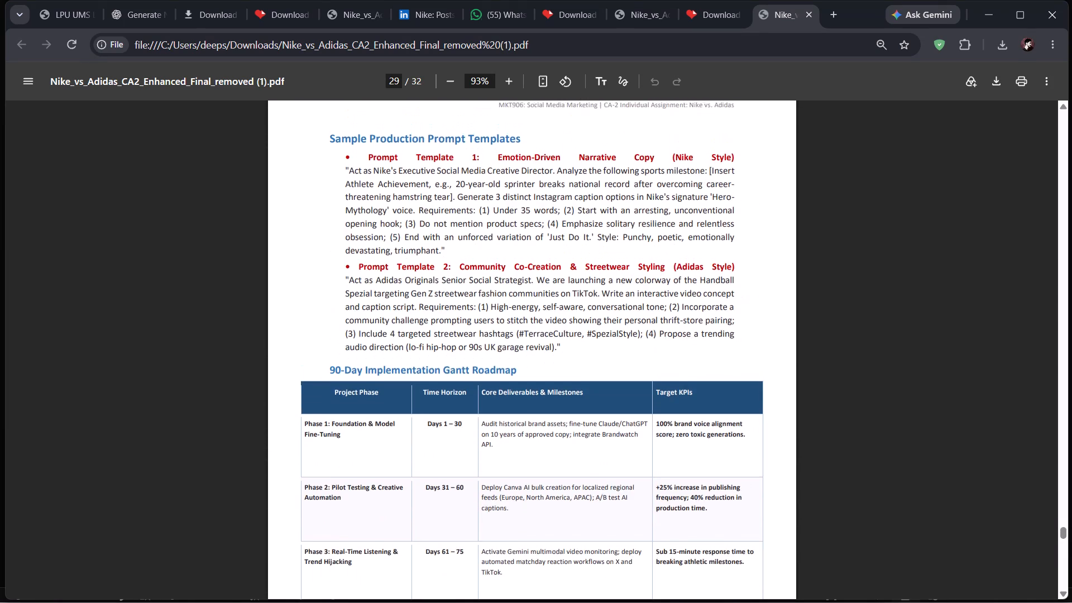
scroll(407, 201, "up", 2)
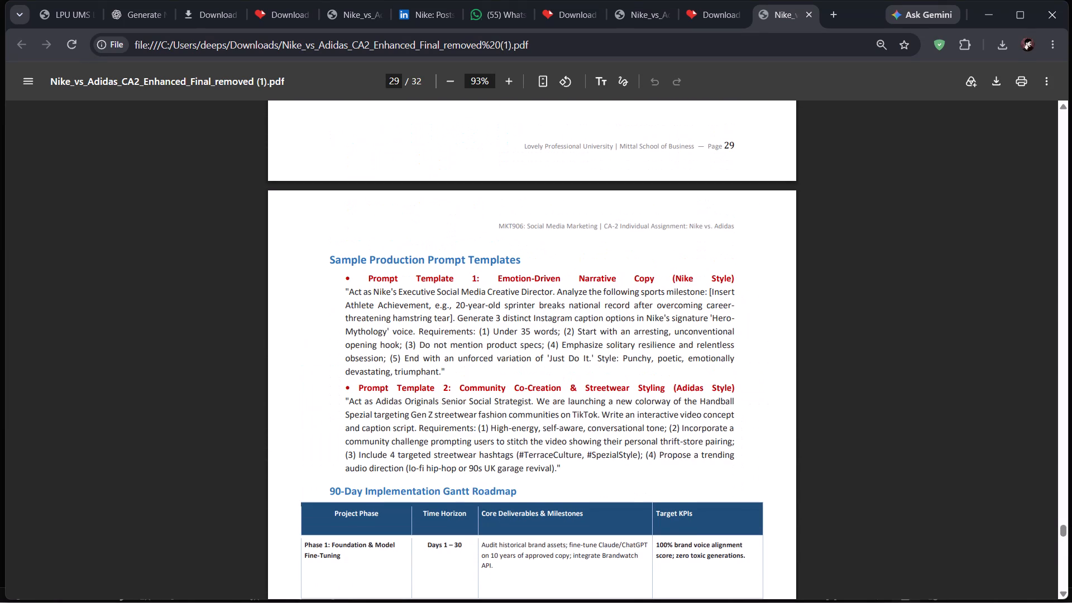
scroll(407, 201, "up", 4)
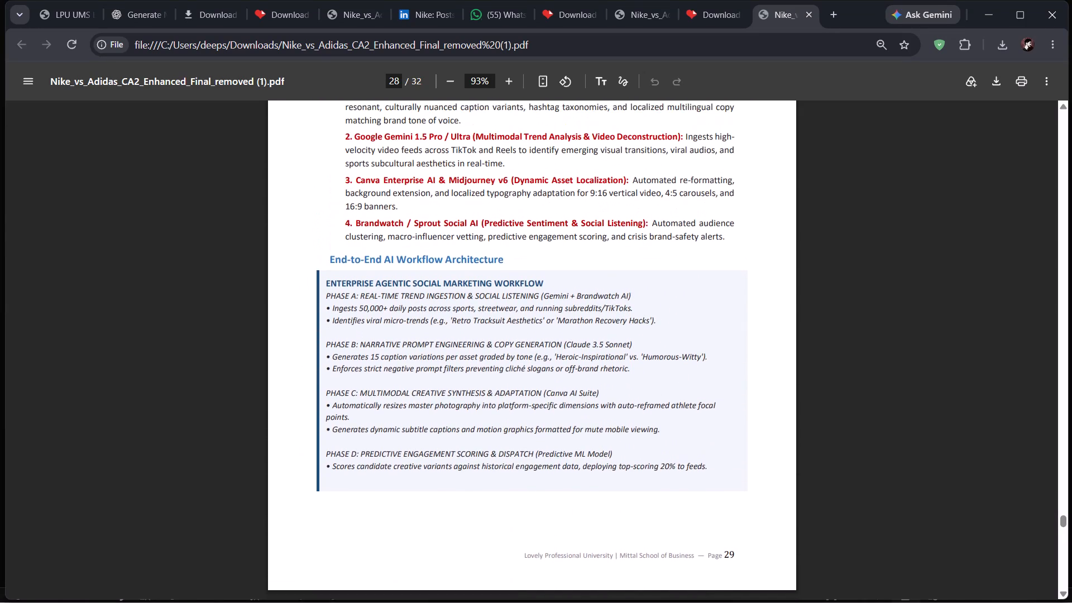
scroll(407, 201, "up", 1)
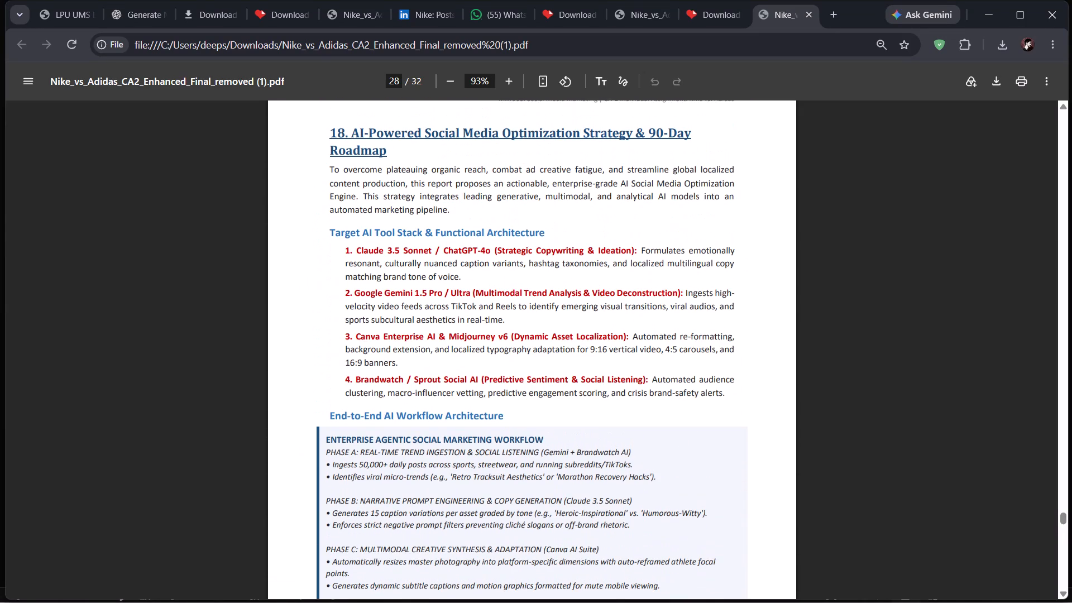
scroll(407, 201, "up", 2)
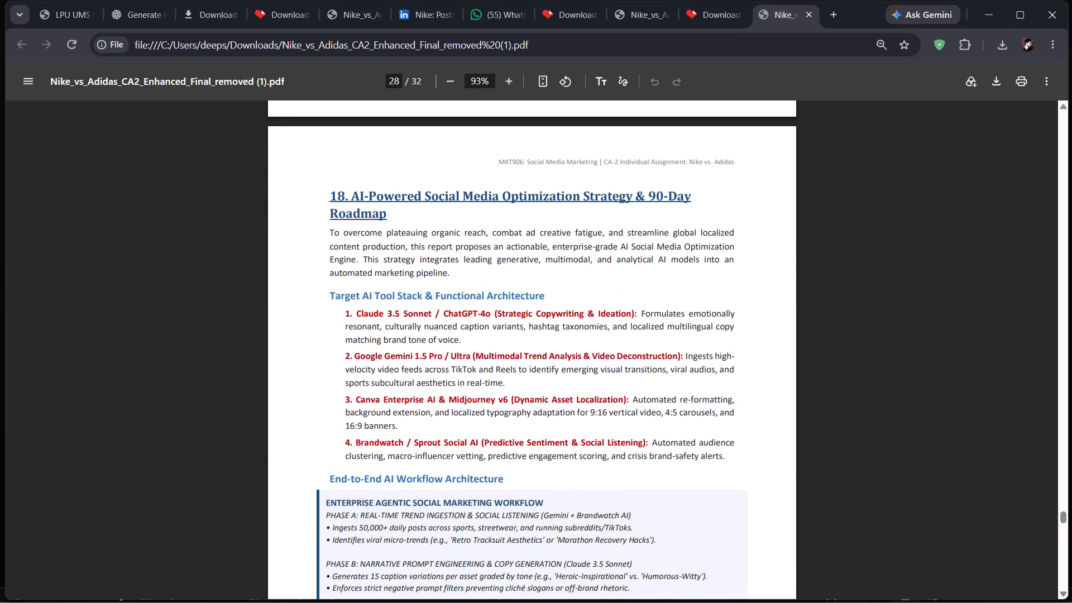
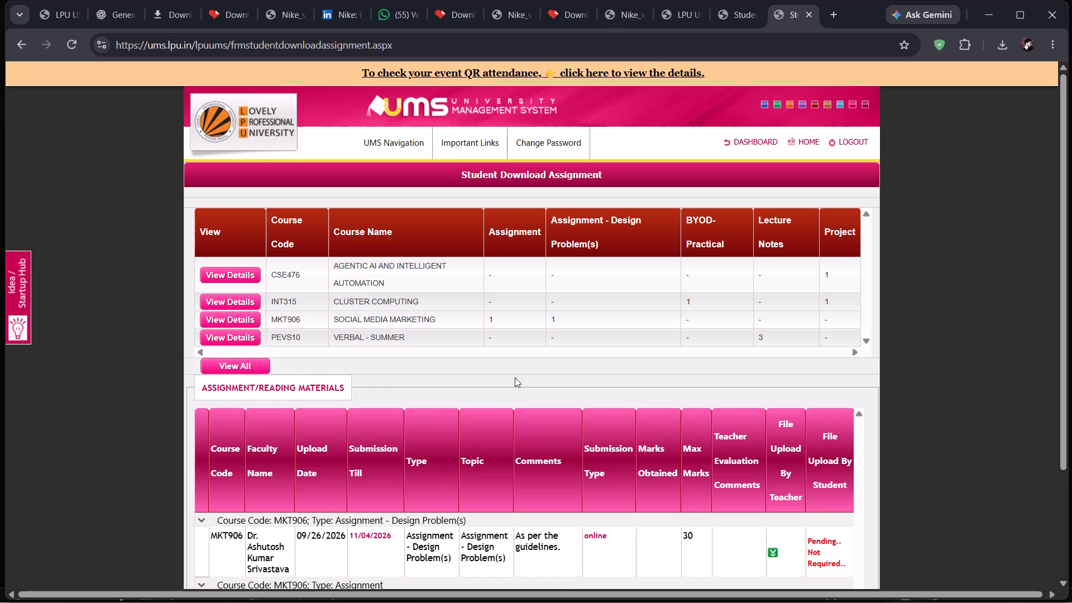
Check the MKT906 Social Media Marketing entries in the assignment and reading materials list, including their submission and file upload details.
scroll(515, 377, "down", 1)
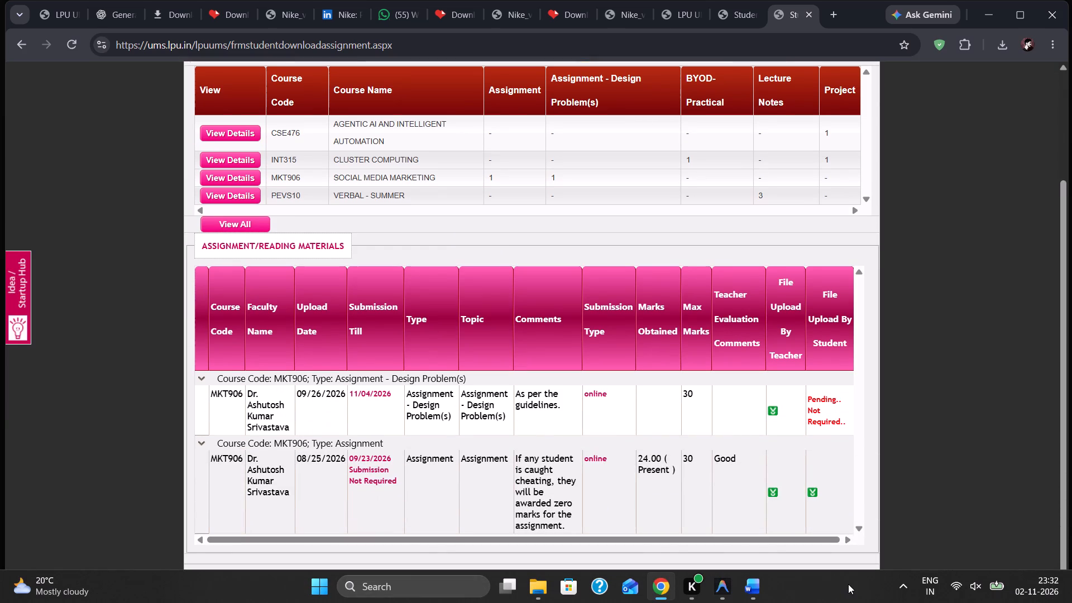
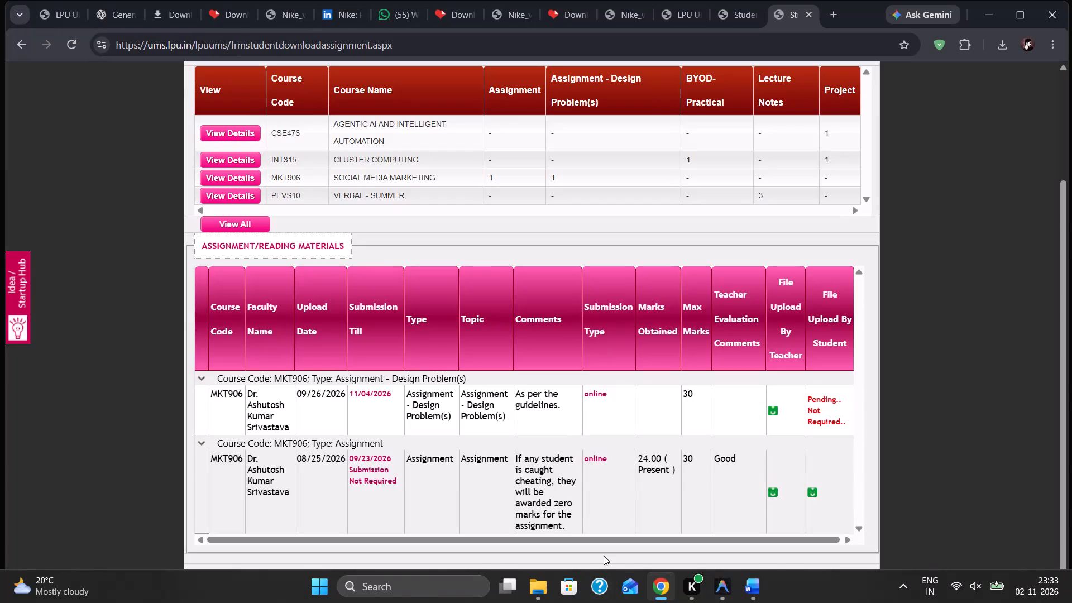
Return from the MKT906 assignment list to the UMS student dashboard with the pending assignments.
scroll(604, 556, "down", 1)
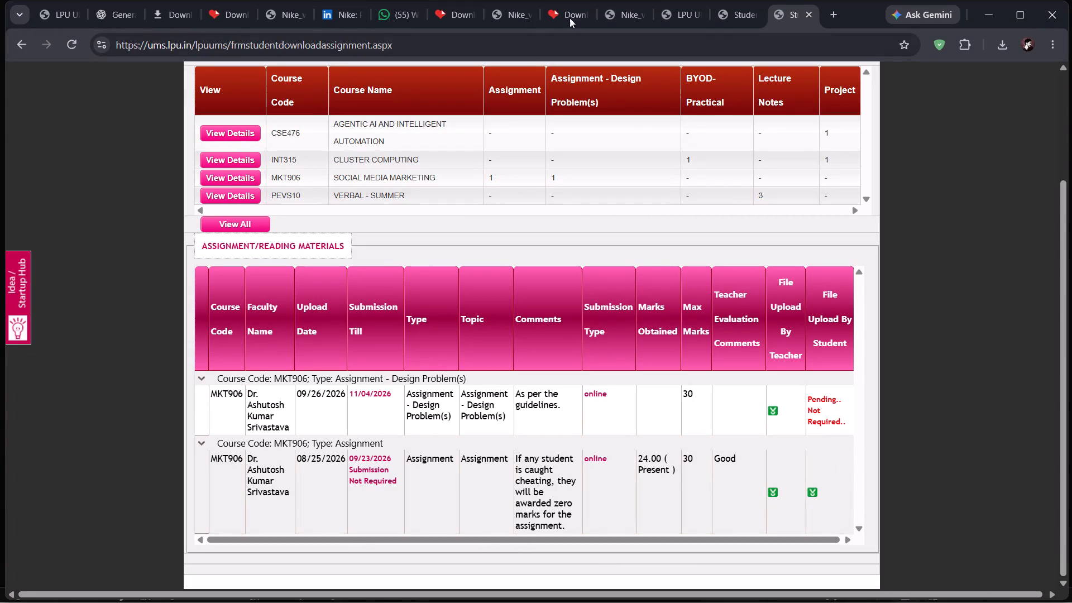
left_click(736, 10)
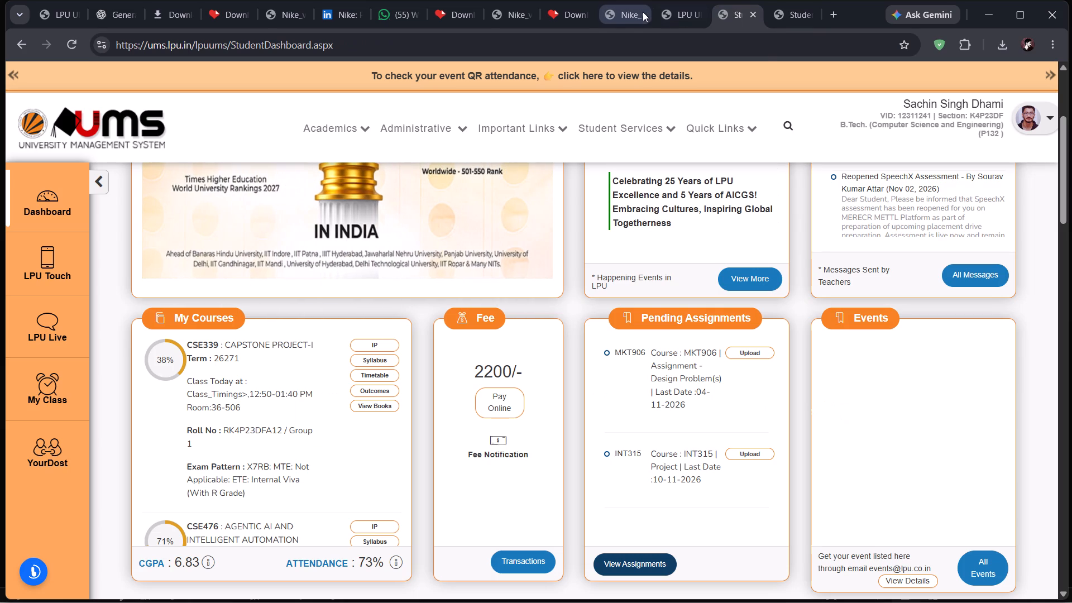